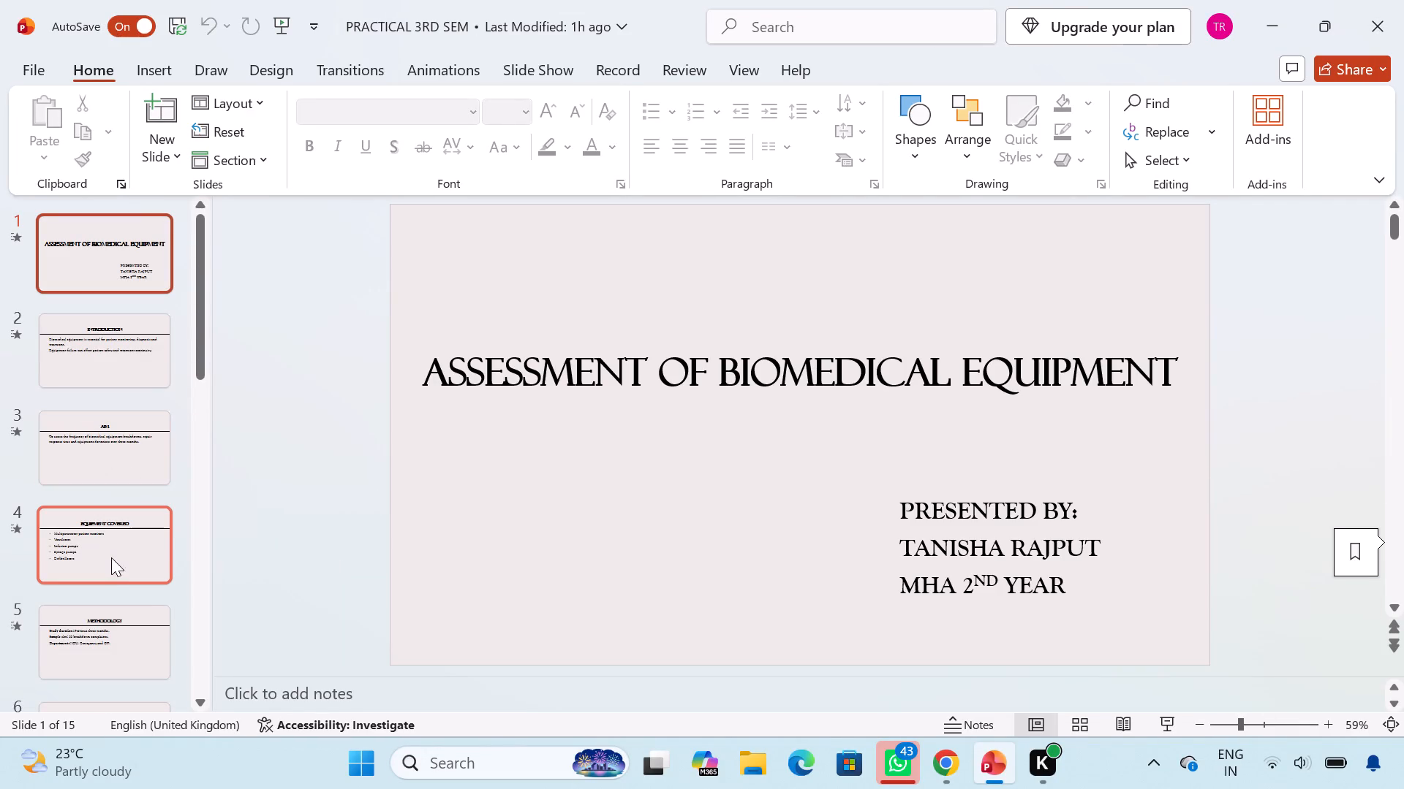
Delete the Aim slide from the biomedical equipment presentation.
{"action": "left_click", "coordinate": [124, 473]}
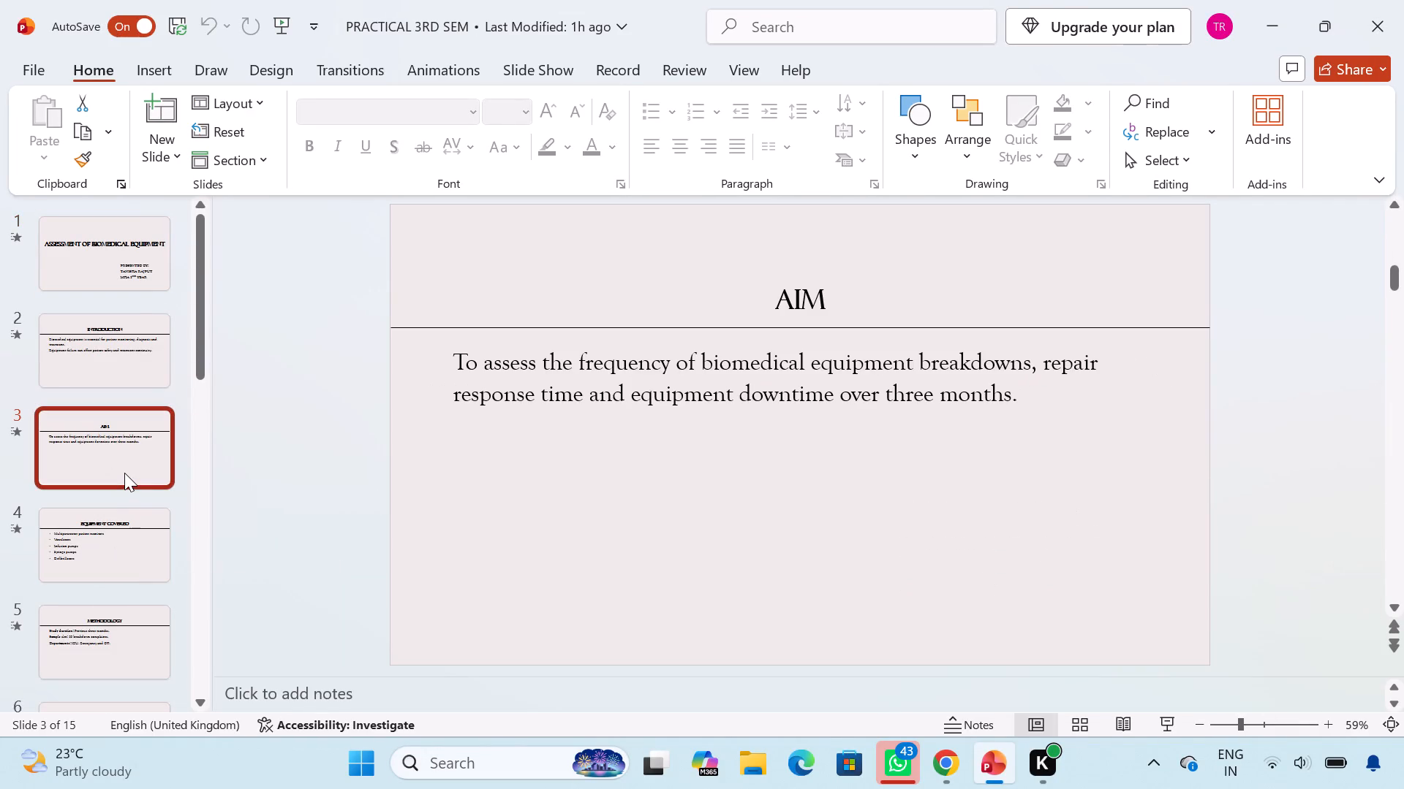
{"action": "right_click", "coordinate": [124, 473]}
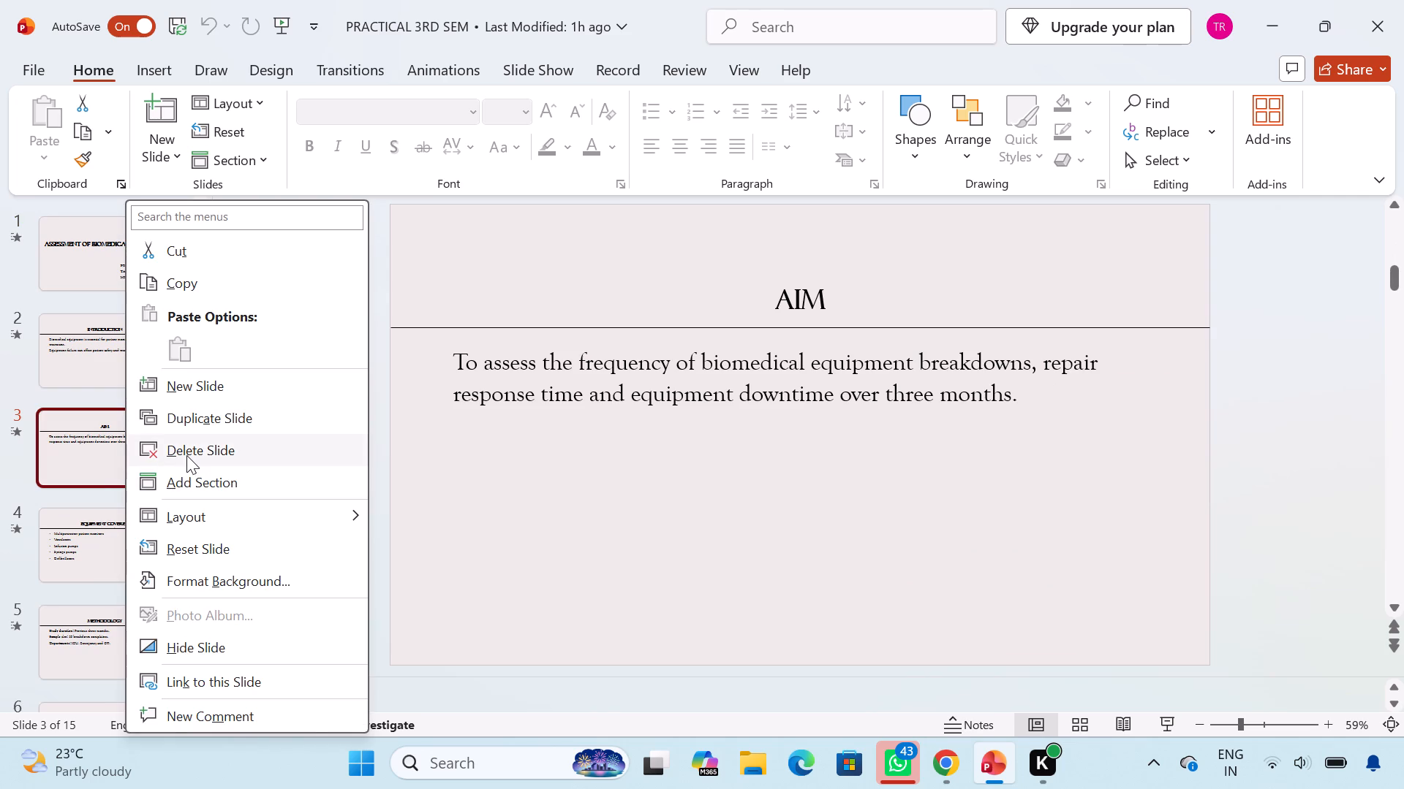
{"action": "left_click", "coordinate": [186, 454]}
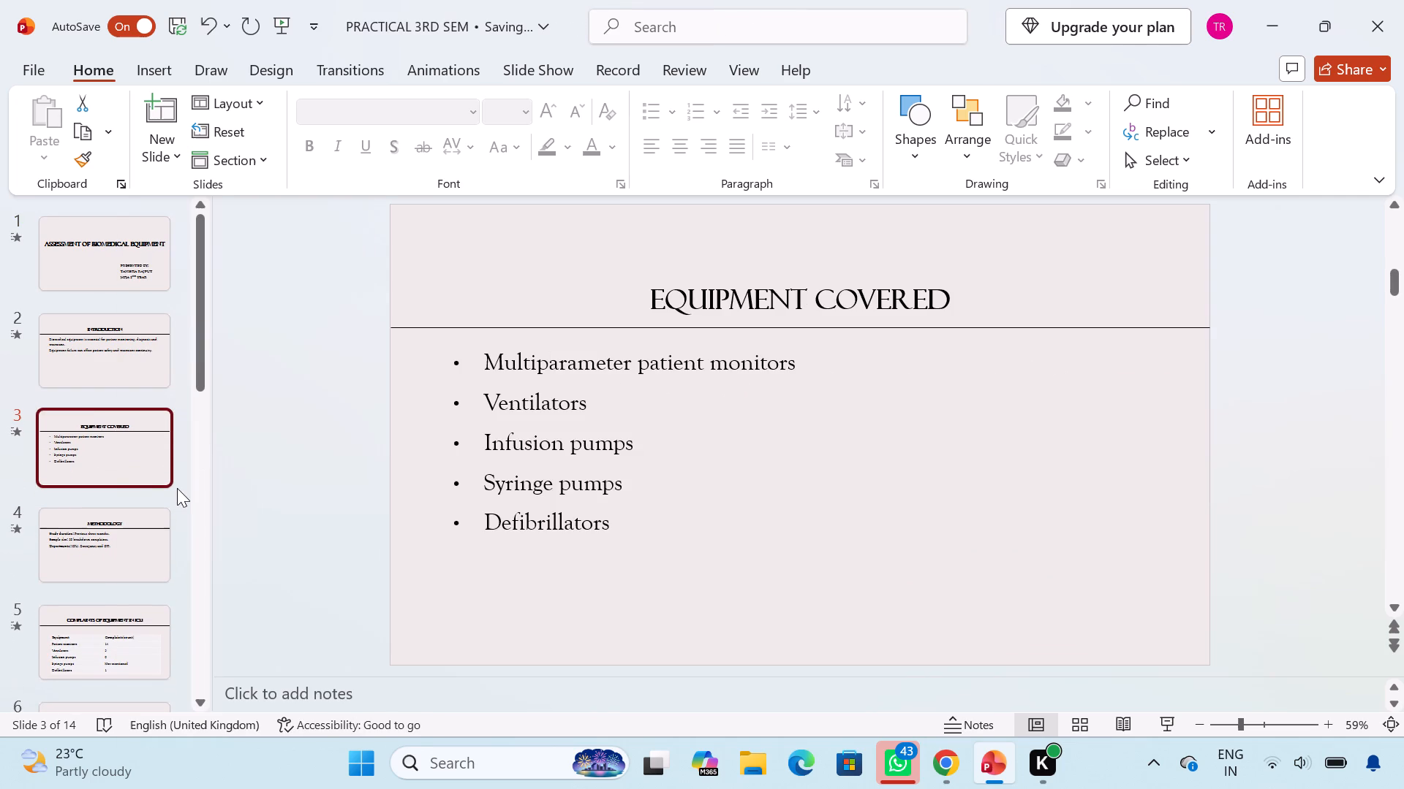
Review the Methodology slide and the equipment tables for ICU, Emergency and Operation Theatre.
{"action": "left_click", "coordinate": [118, 543]}
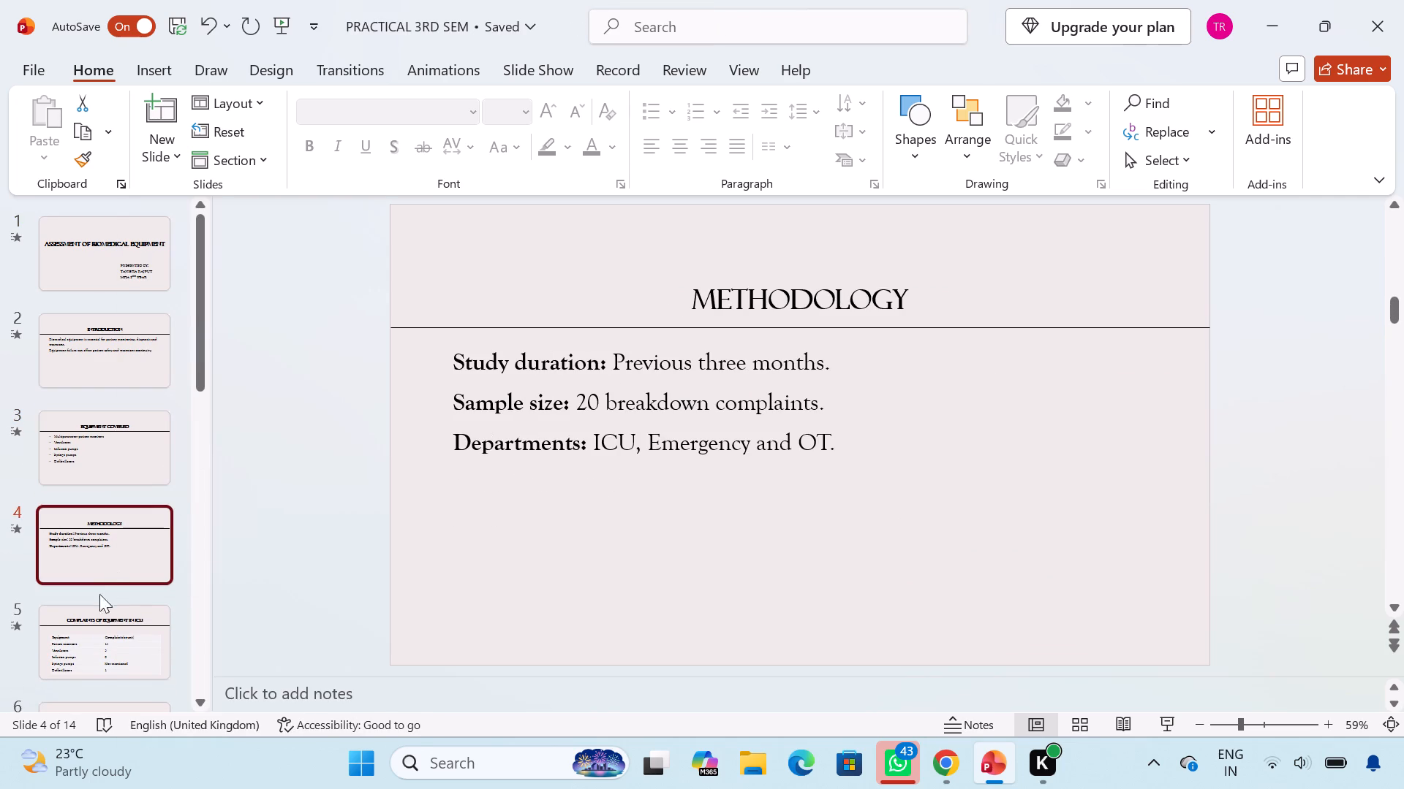
{"action": "left_click", "coordinate": [99, 637]}
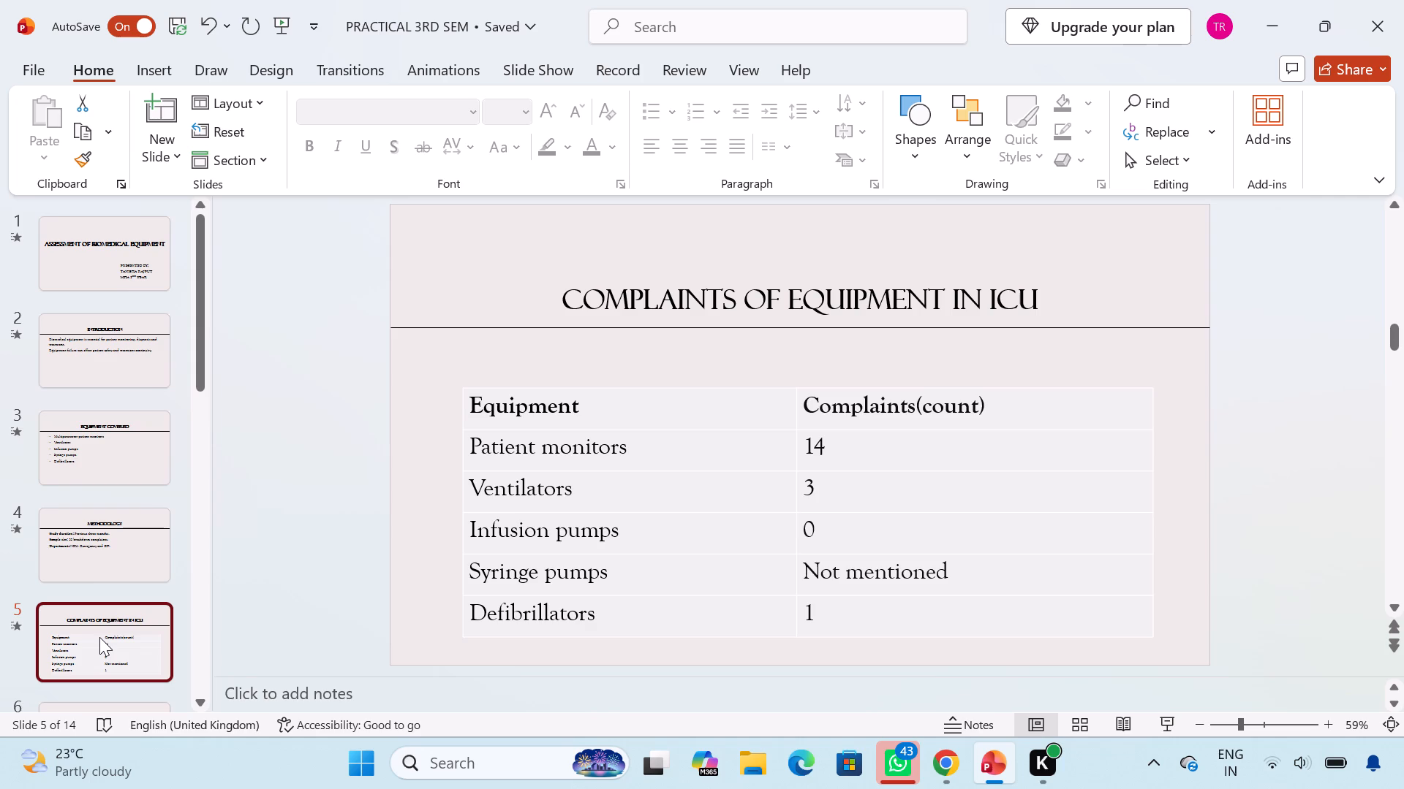
{"action": "key", "text": "Down"}
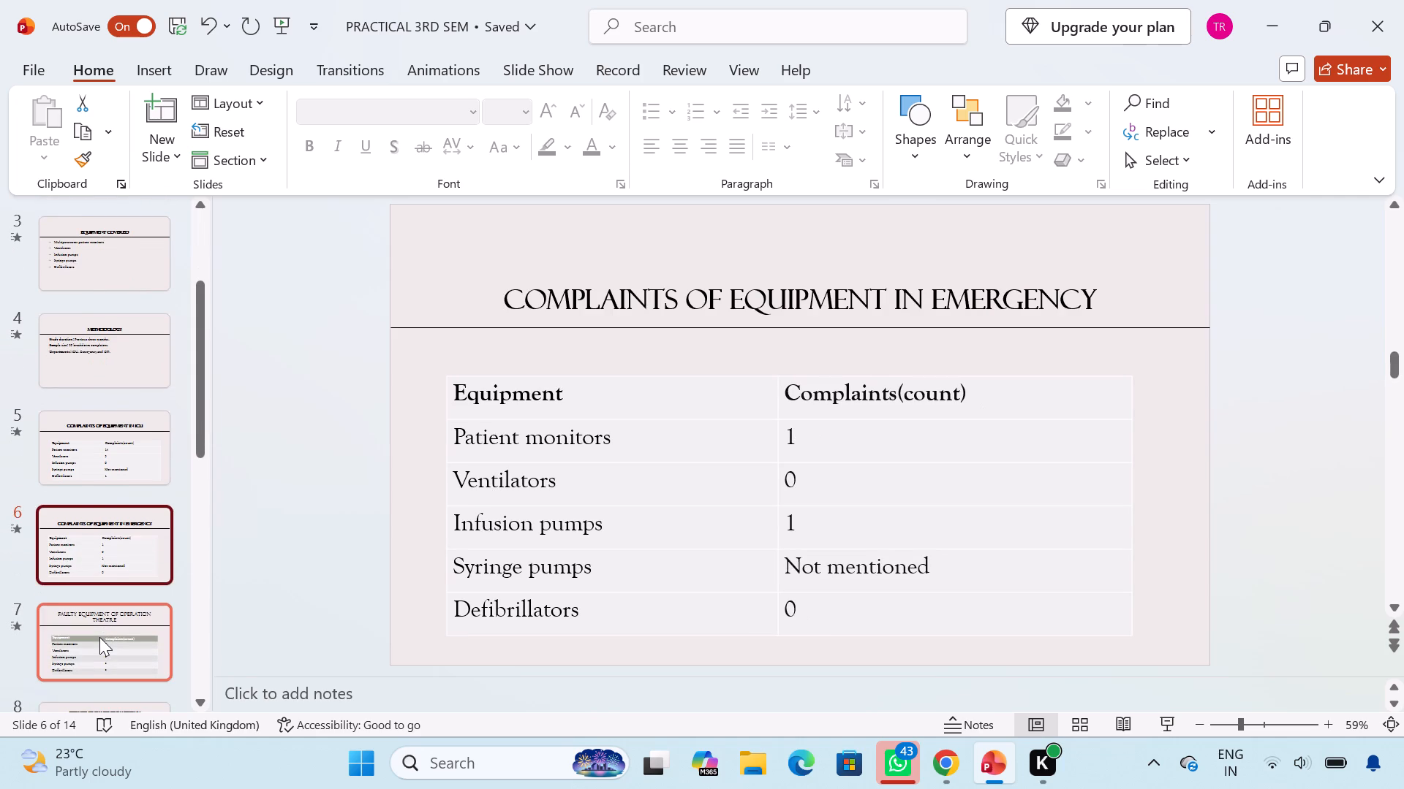
{"action": "key", "text": "Down"}
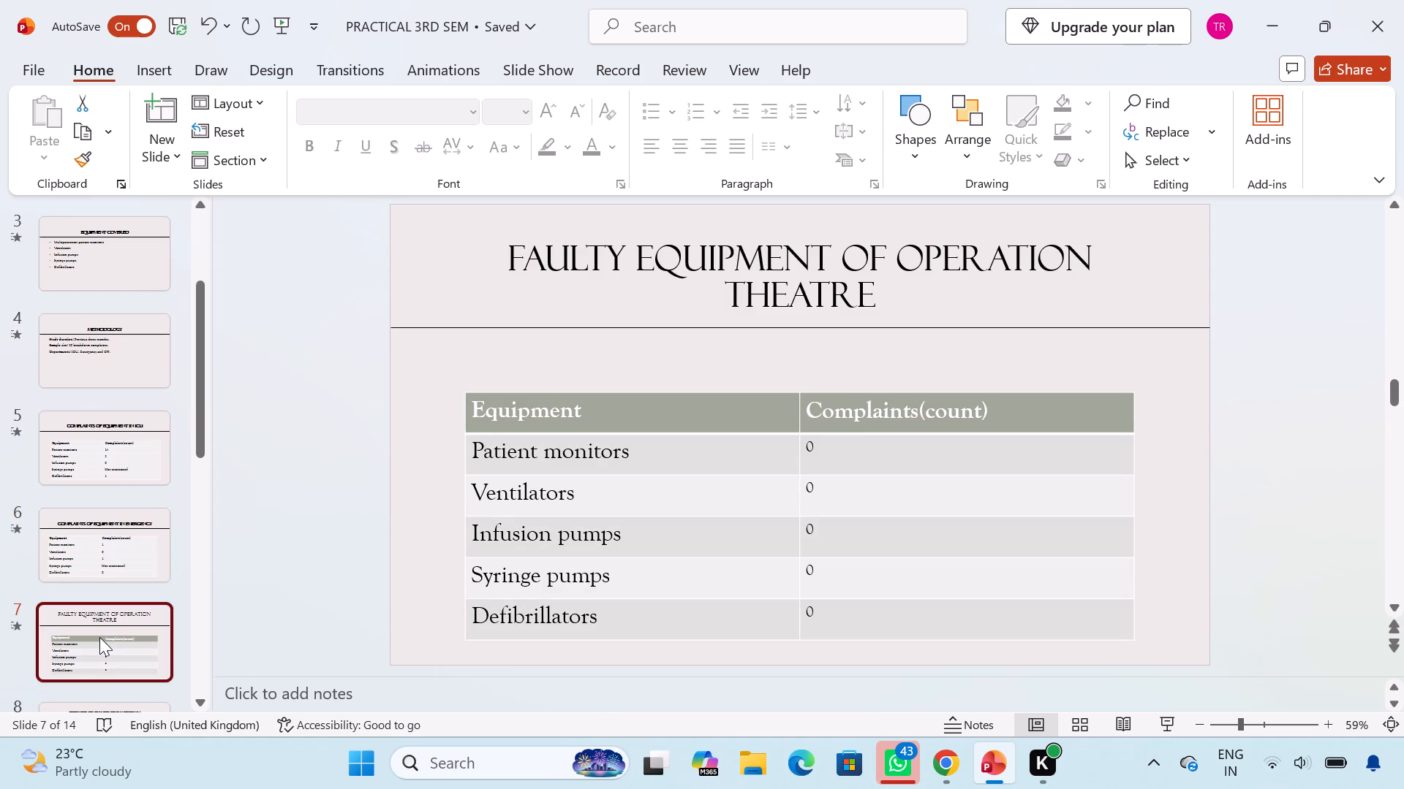
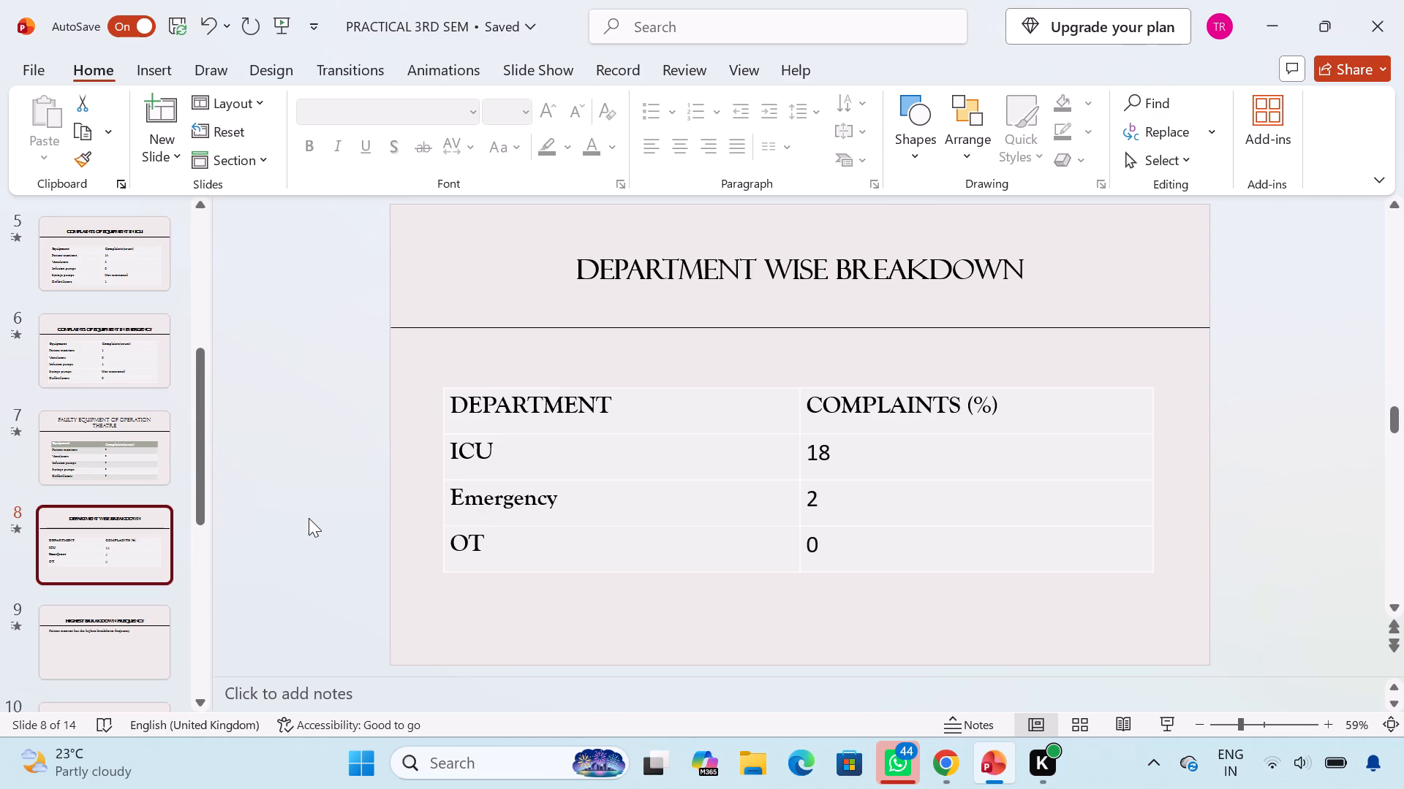
Correct the misspelled slide 9 title so it reads "Highest Breakdown Frequency".
{"action": "left_click", "coordinate": [77, 618]}
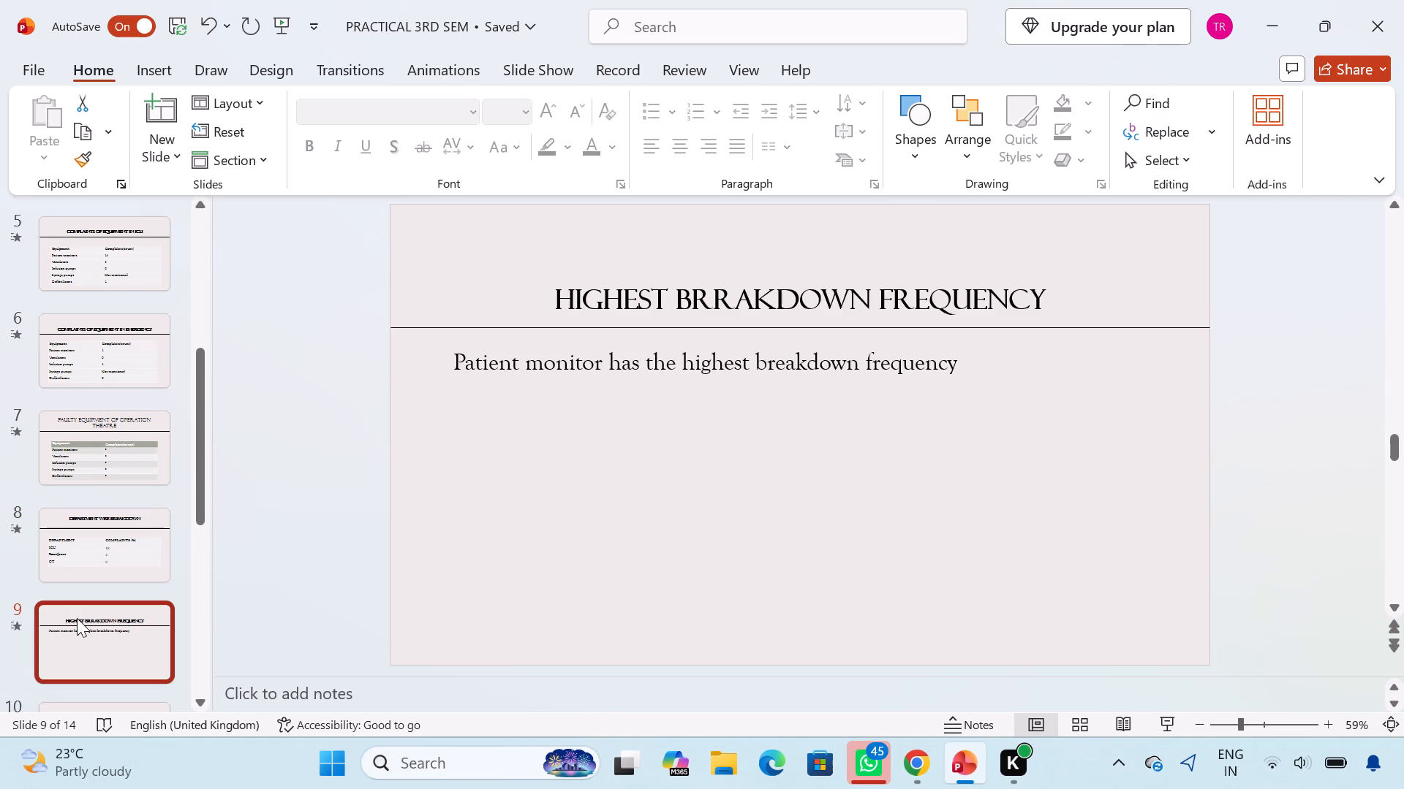
{"action": "left_click", "coordinate": [709, 293]}
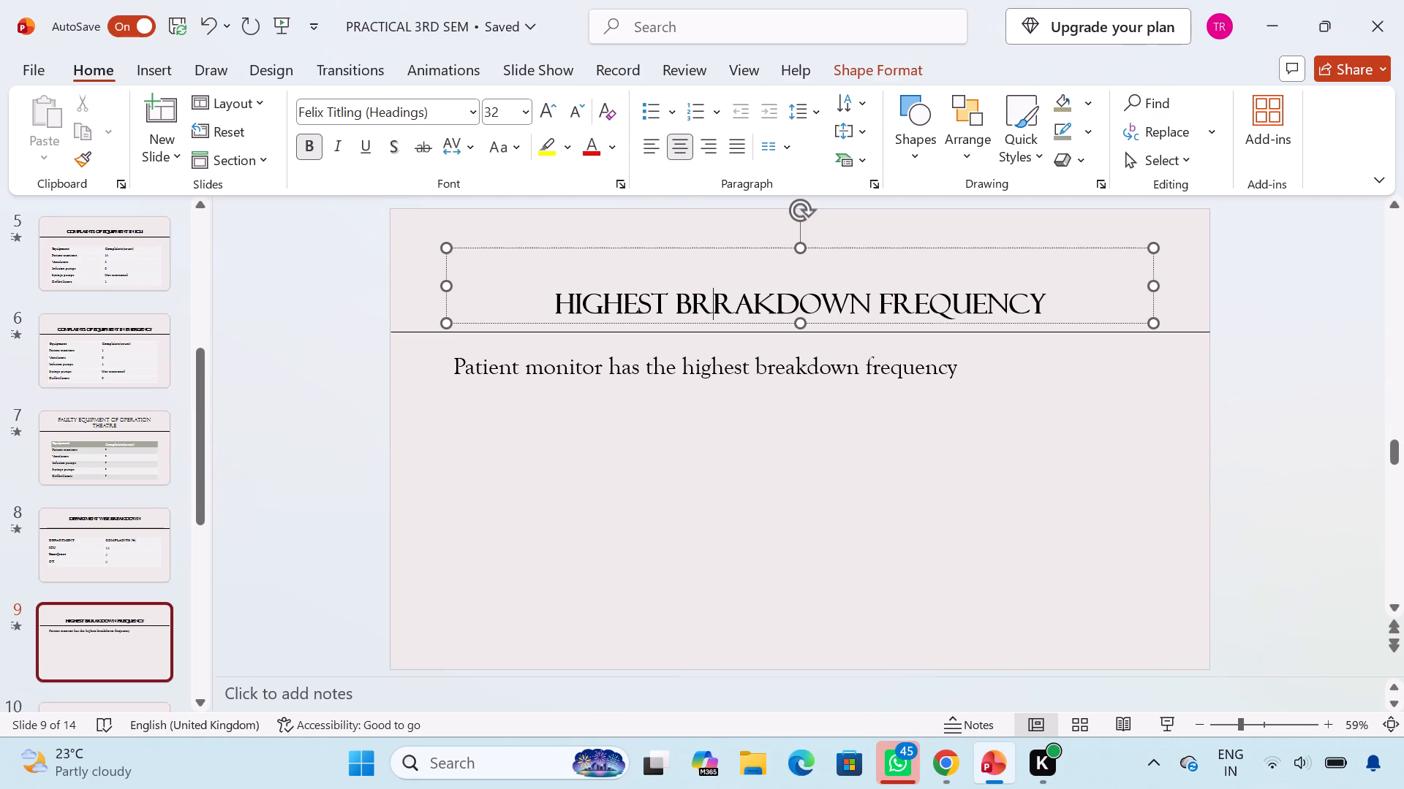
{"action": "key", "text": "BackSpace"}
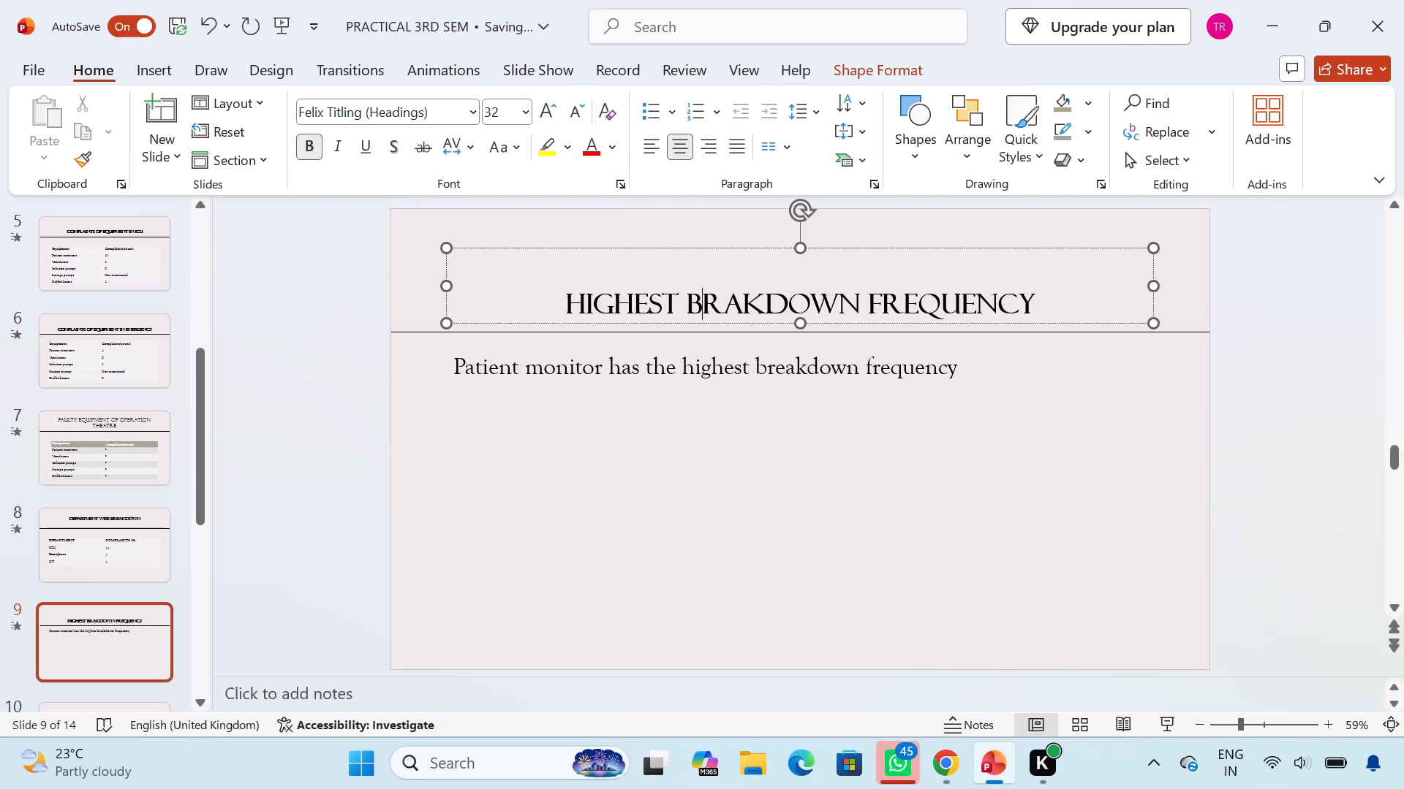
{"action": "key", "text": "Right"}
{"action": "key", "text": "e"}
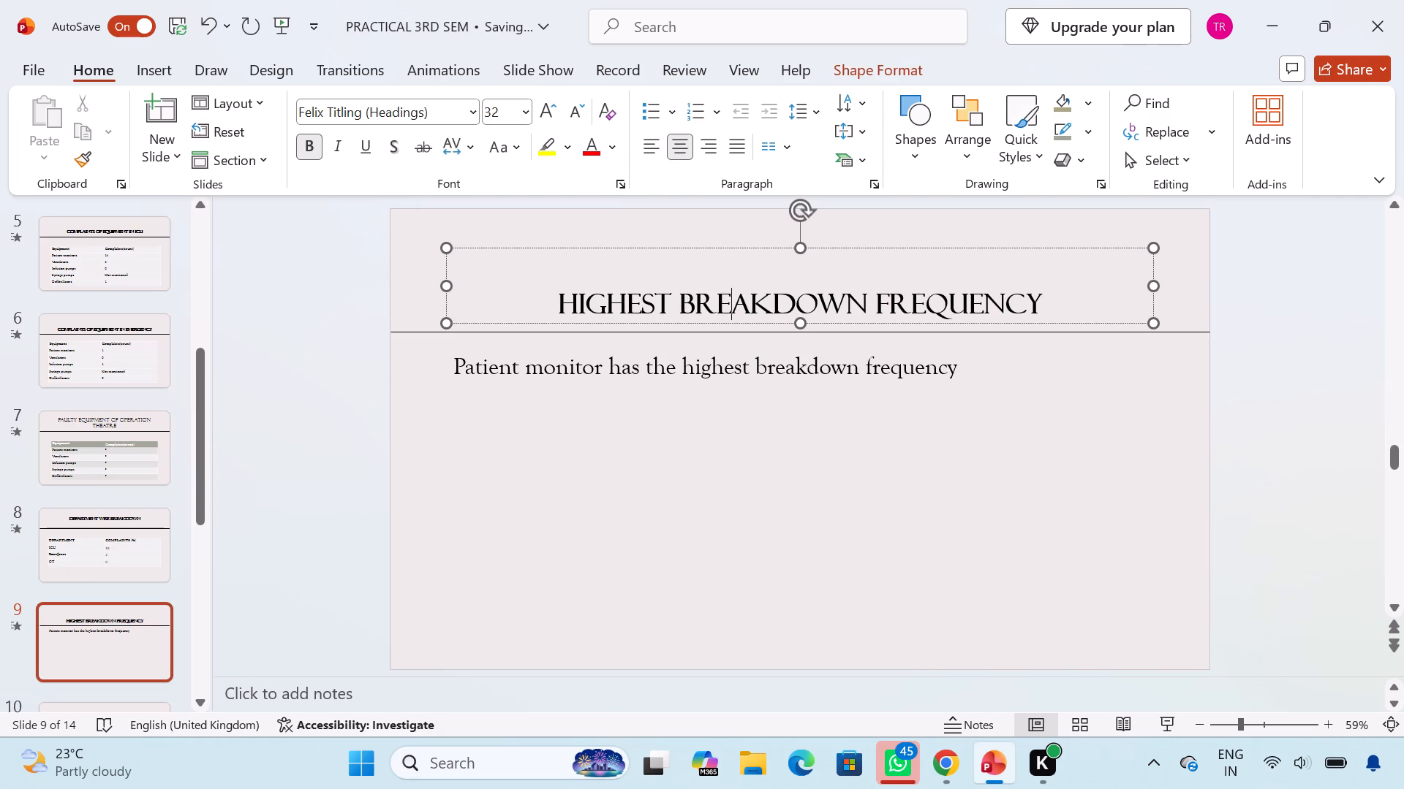
{"action": "left_click", "coordinate": [363, 417]}
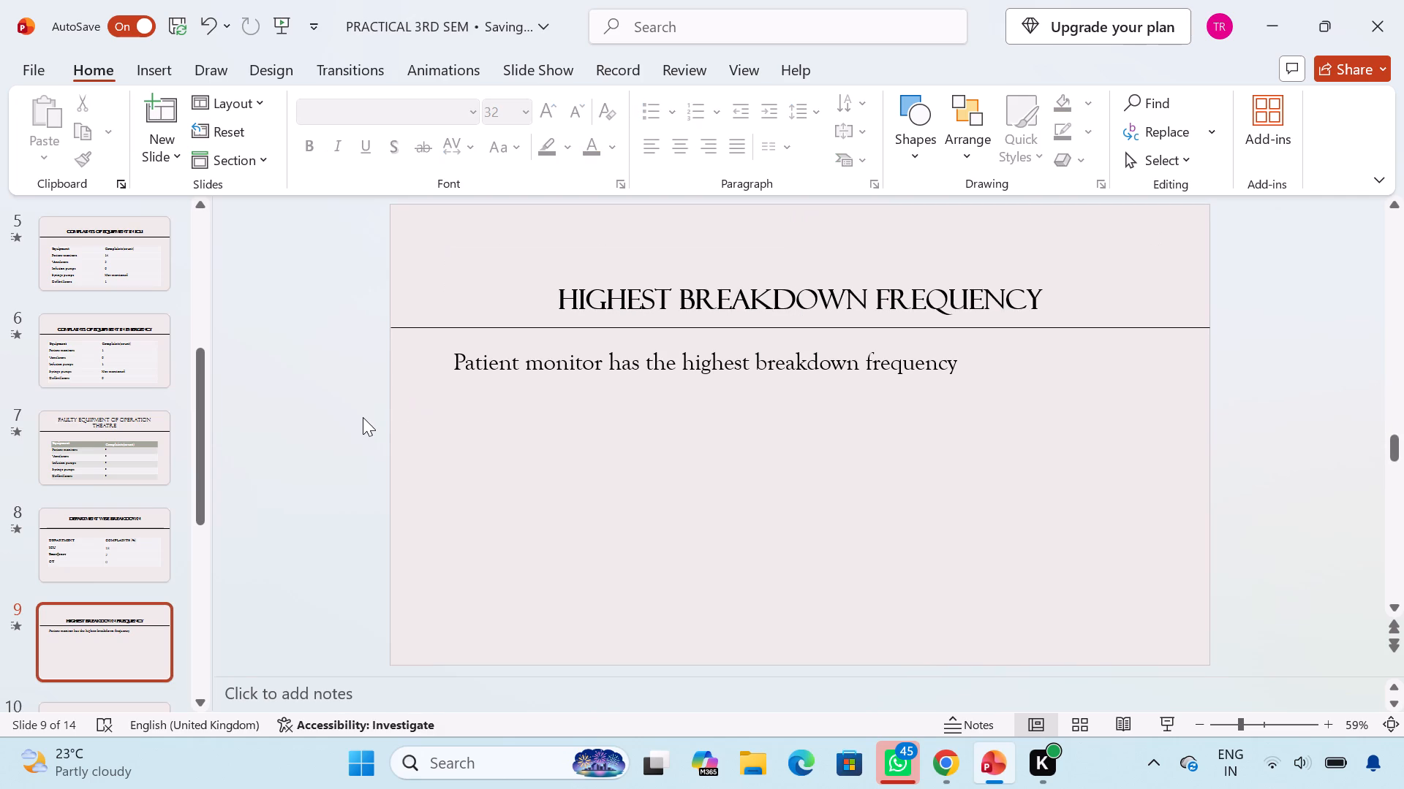
Extend the Average Response Time slide's title to "AVERAGE RESPONSE TIME AND TURNAROUND TIME".
{"action": "key", "text": "Down"}
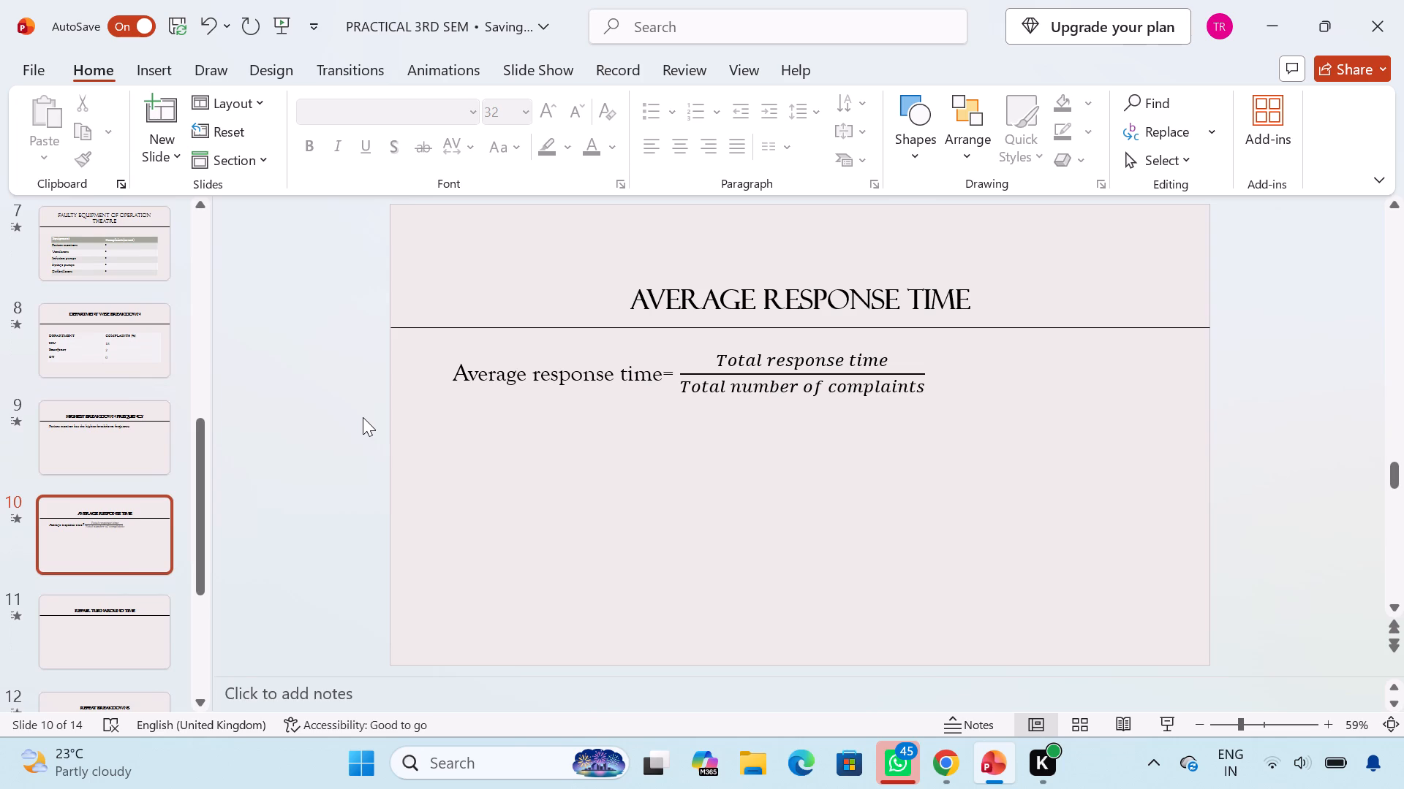
{"action": "left_click", "coordinate": [1003, 313]}
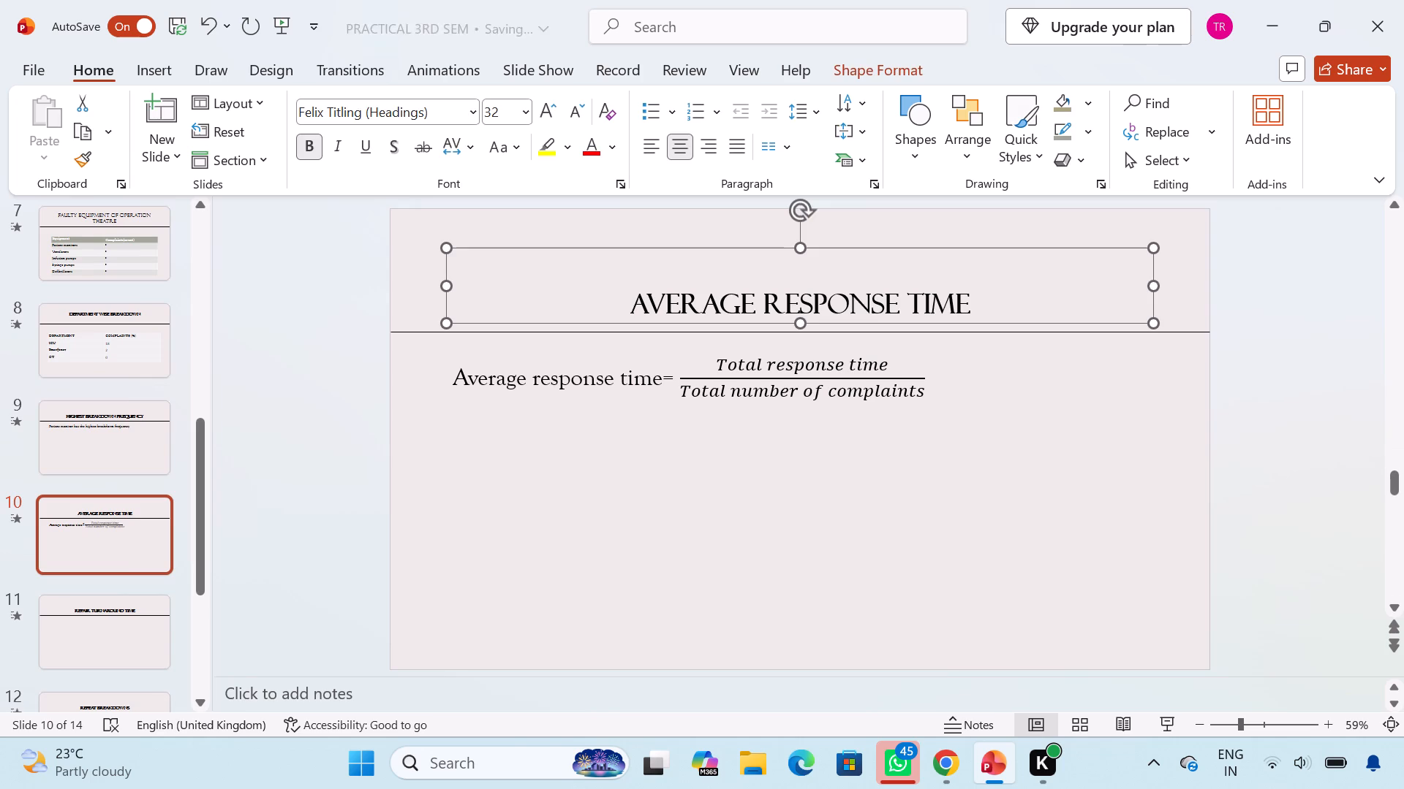
{"action": "left_click", "coordinate": [993, 305]}
{"action": "left_click", "coordinate": [940, 286]}
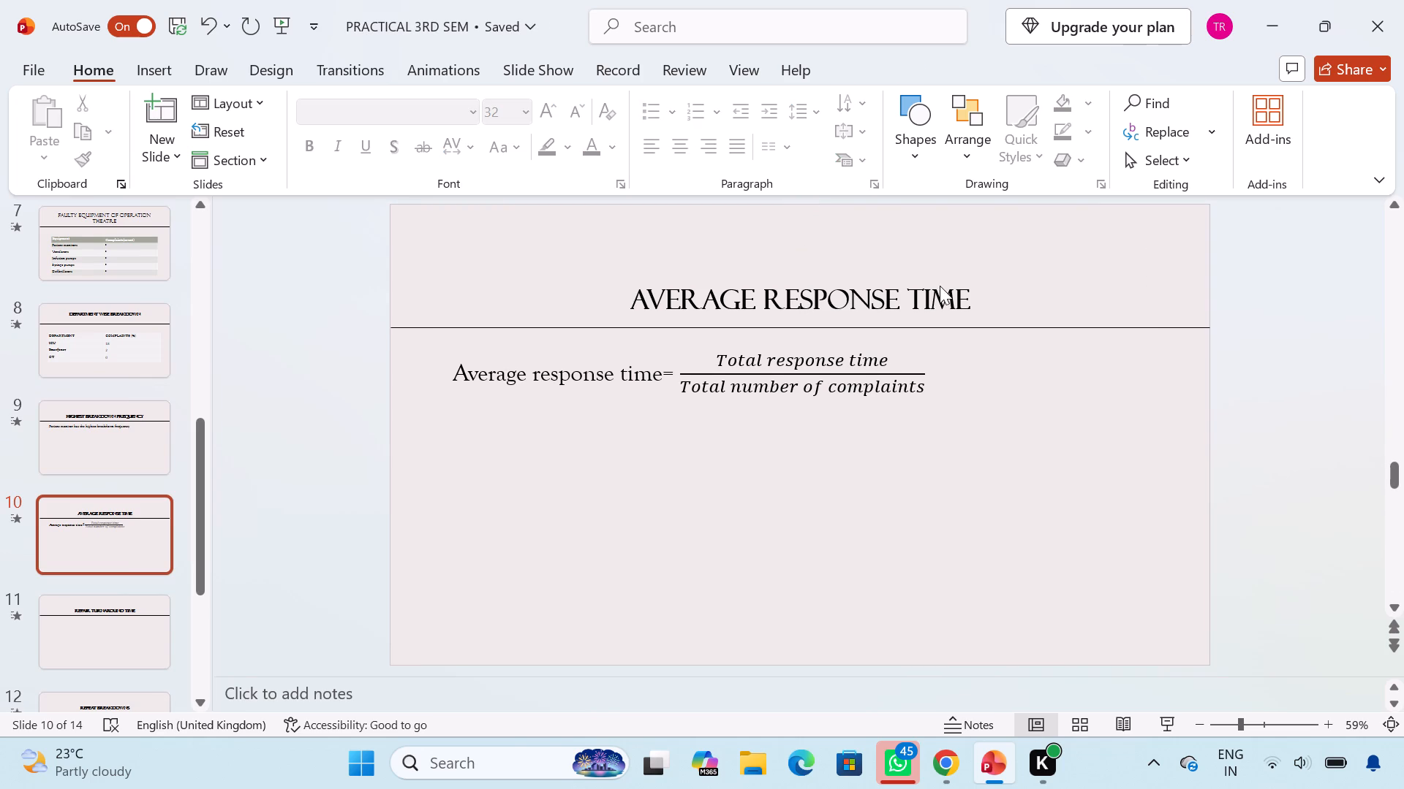
{"action": "left_click", "coordinate": [940, 302]}
{"action": "key", "text": "Right"}
{"action": "key", "text": "Right"}
{"action": "key", "text": "Right"}
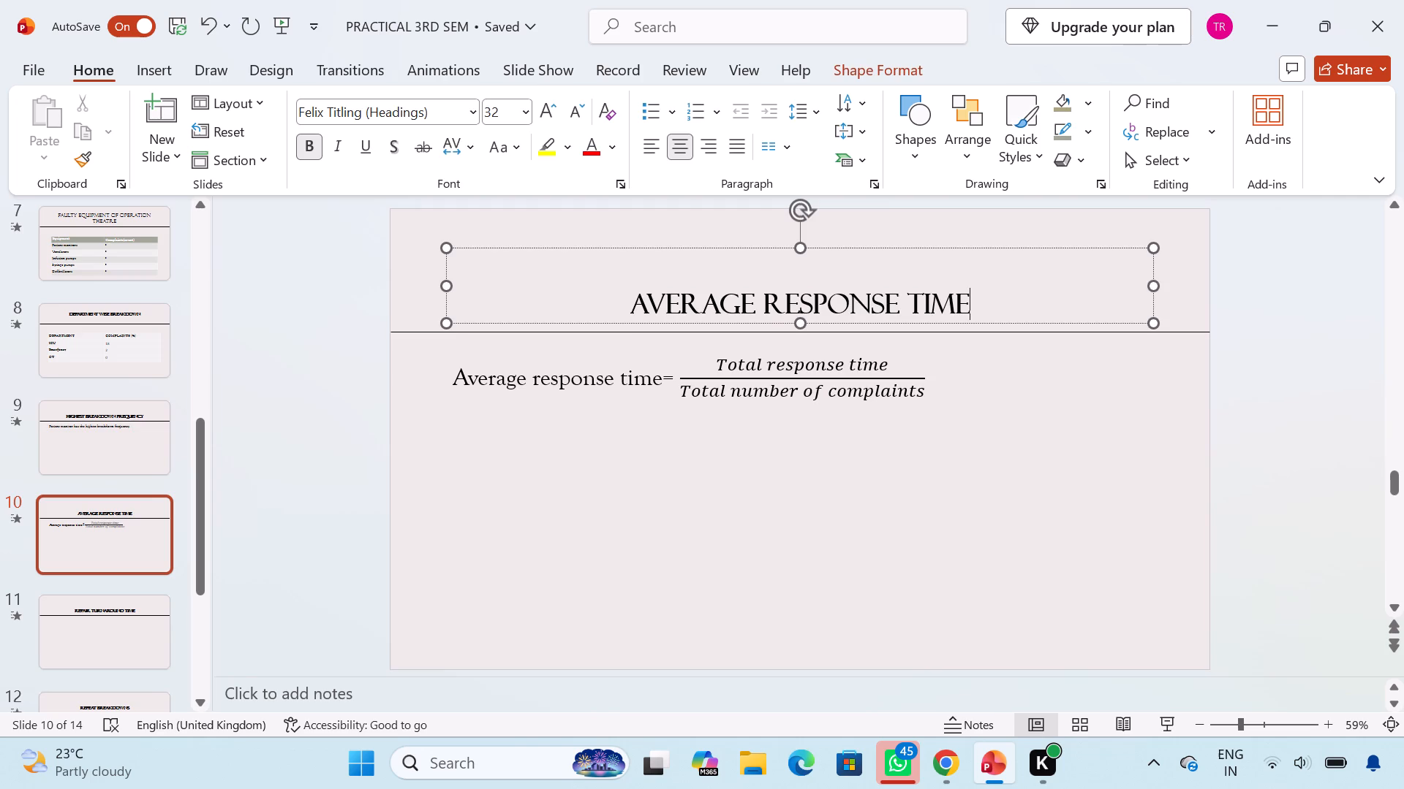
{"action": "key", "text": "space"}
{"action": "type", "text": "AND"}
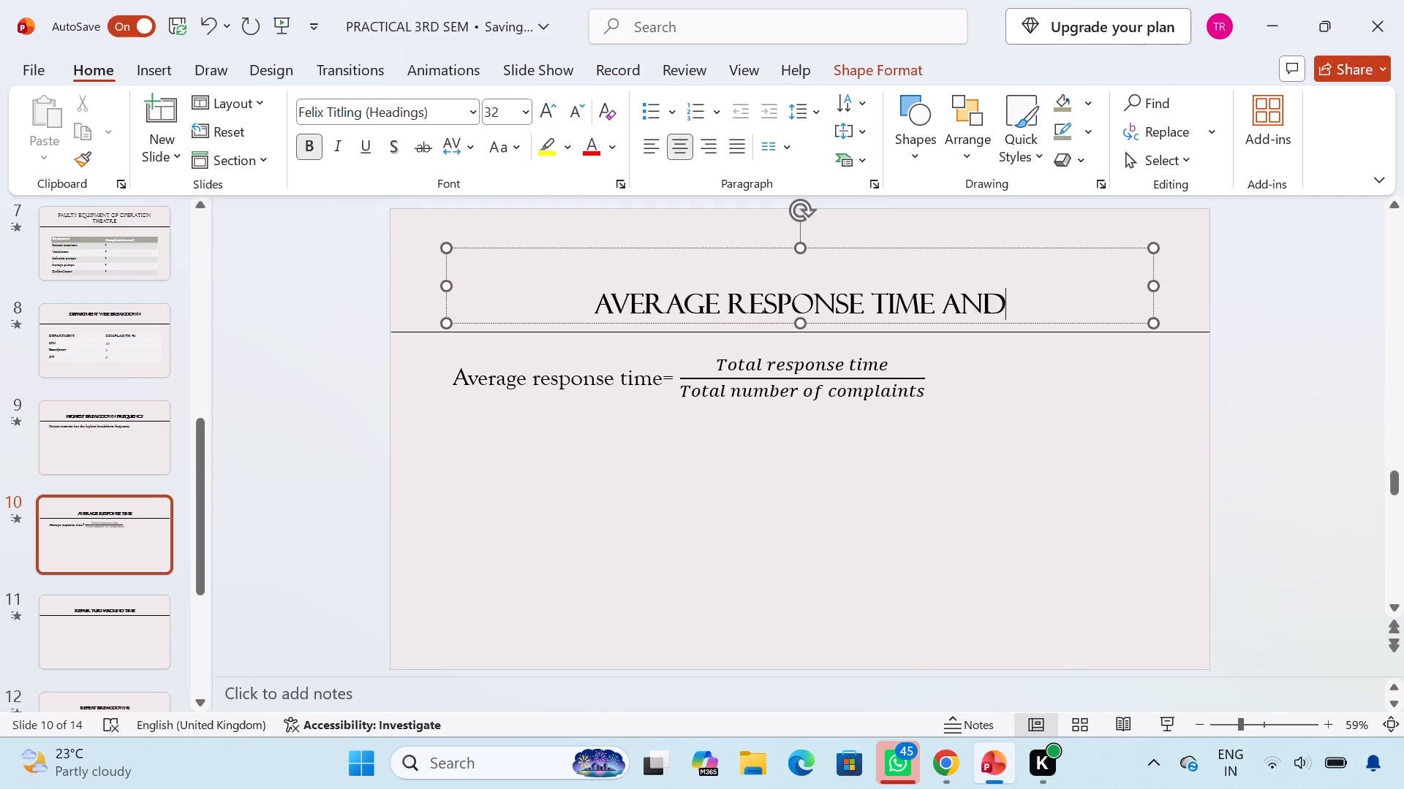
{"action": "key", "text": "space"}
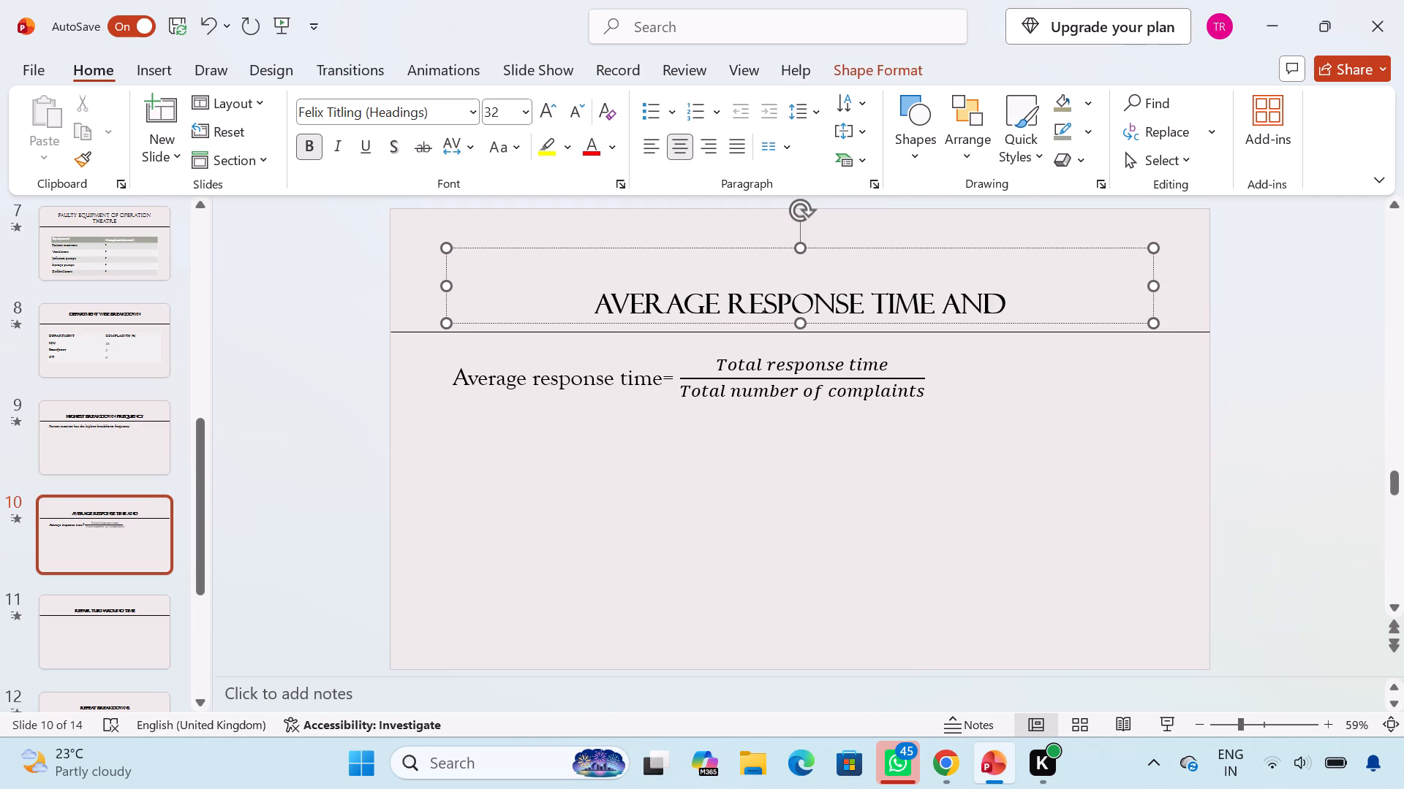
{"action": "type", "text": "TURNAROUND TIME"}
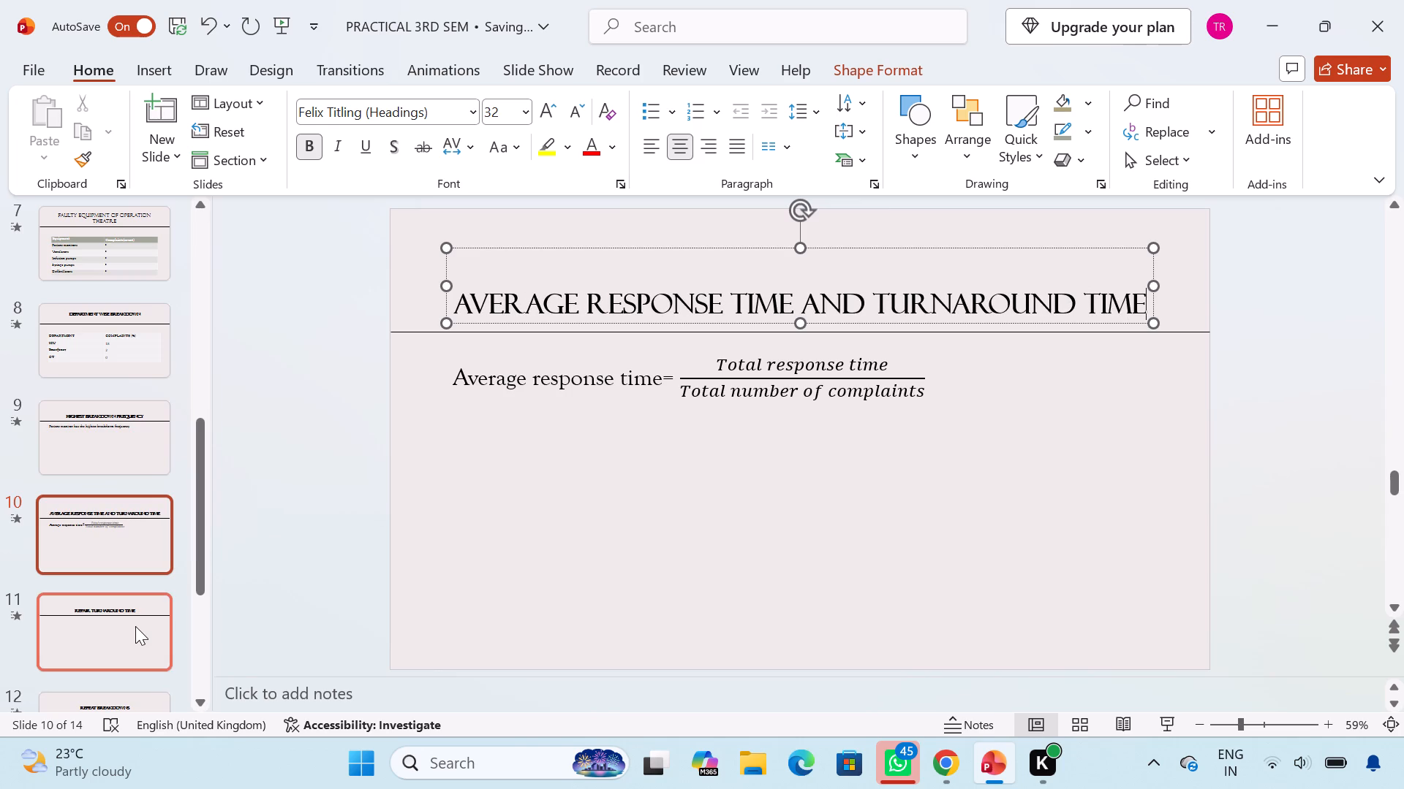
Delete the separate Repair Turnaround Time slide.
{"action": "right_click", "coordinate": [135, 626]}
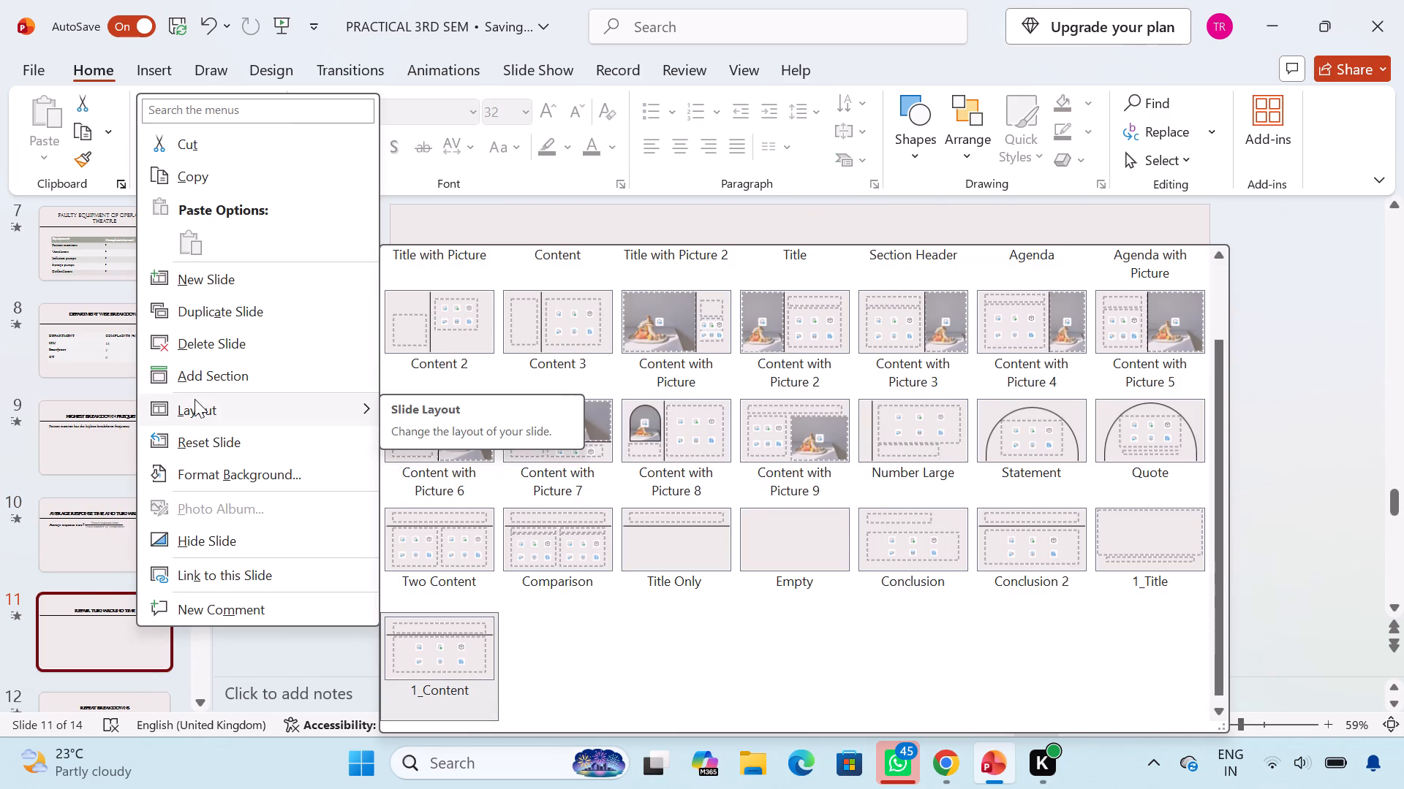
{"action": "left_click", "coordinate": [233, 644]}
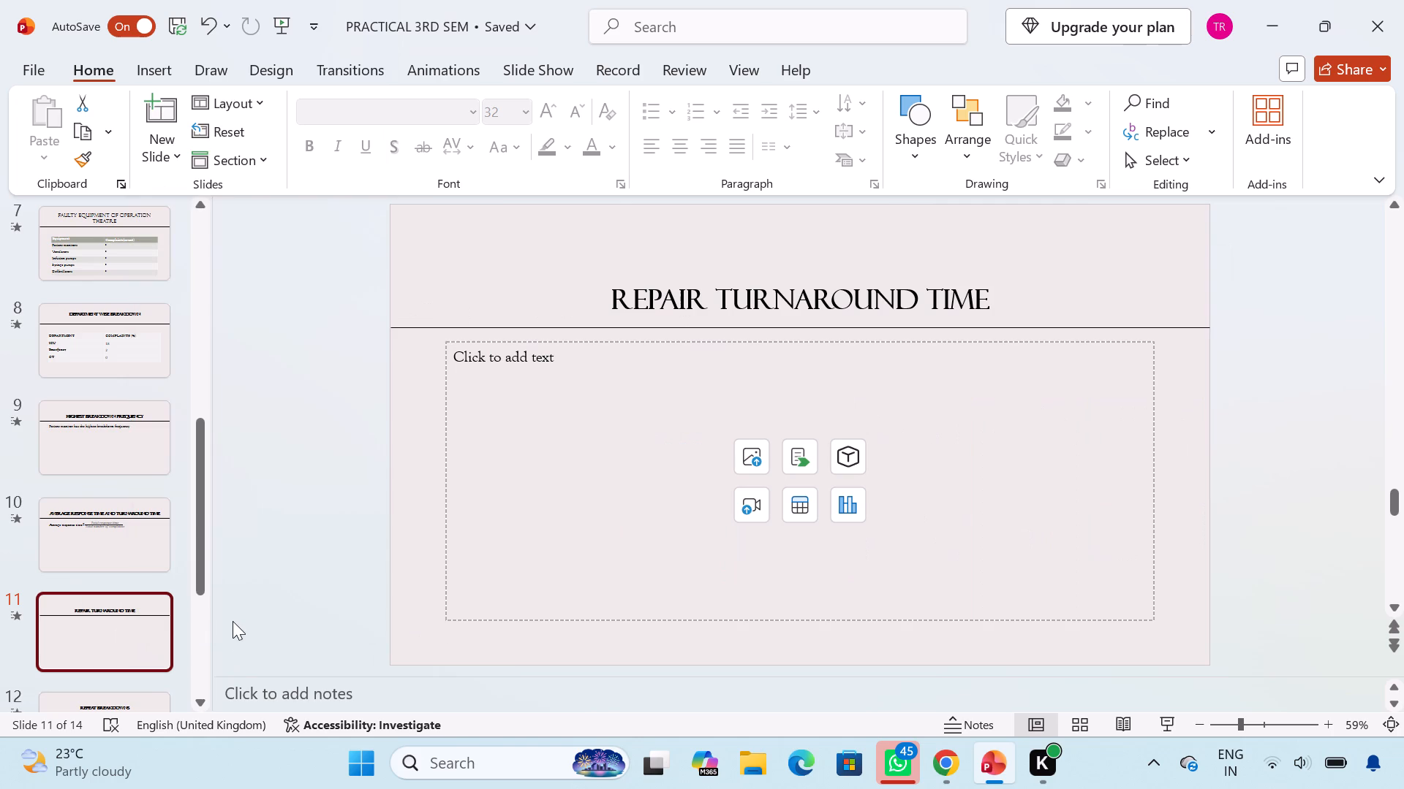
{"action": "scroll", "coordinate": [233, 621], "scroll_direction": "down", "scroll_amount": 1}
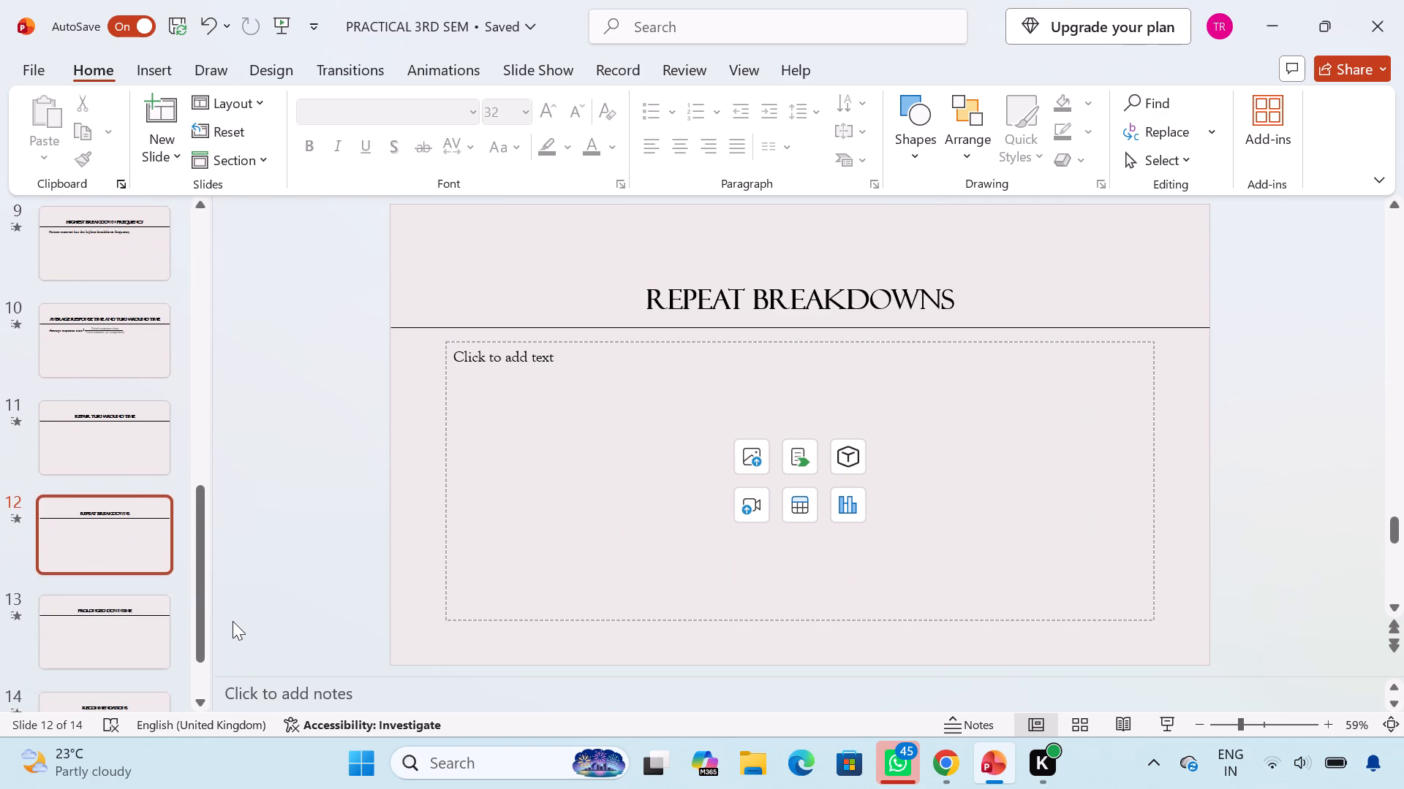
{"action": "scroll", "coordinate": [233, 621], "scroll_direction": "down", "scroll_amount": 1}
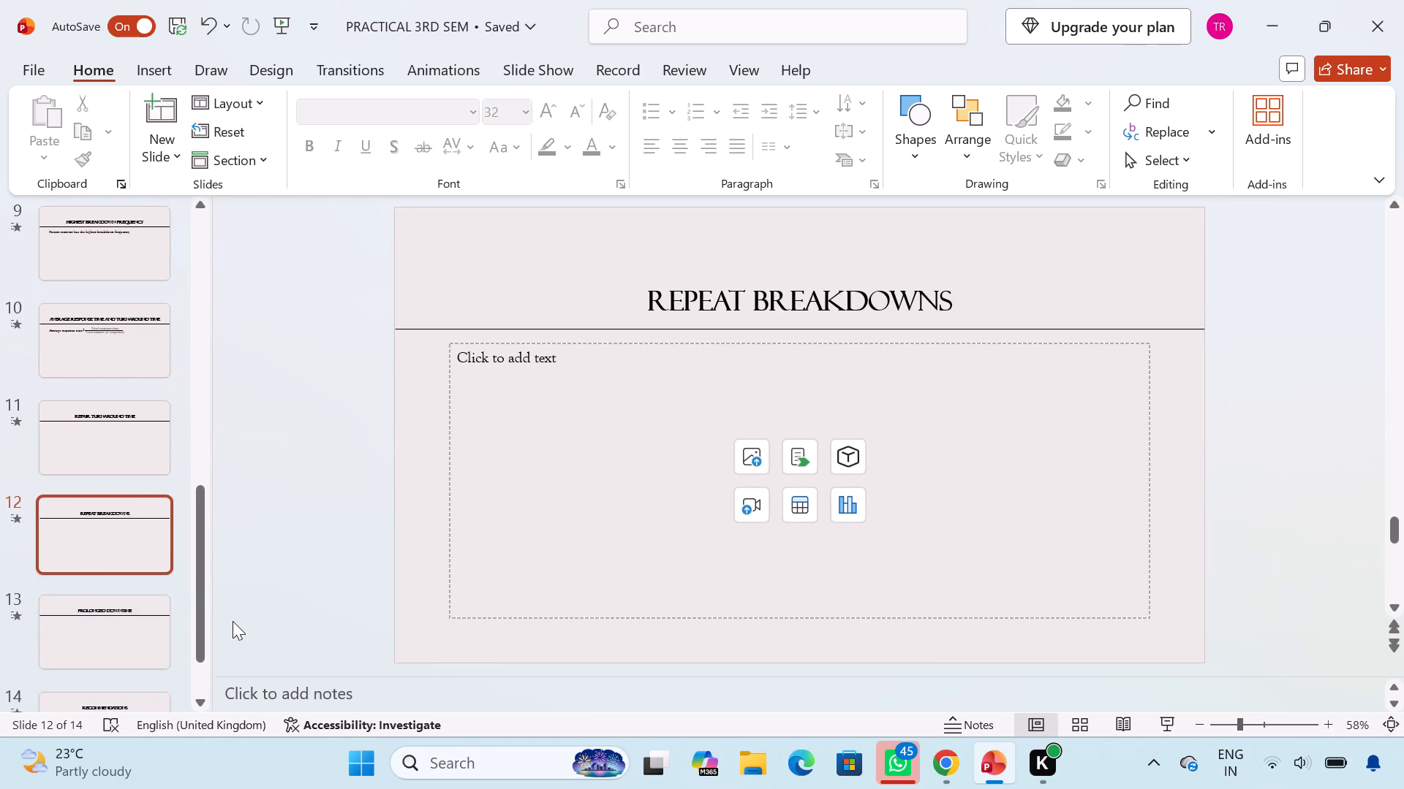
{"action": "left_click", "coordinate": [918, 298]}
{"action": "right_click", "coordinate": [97, 432]}
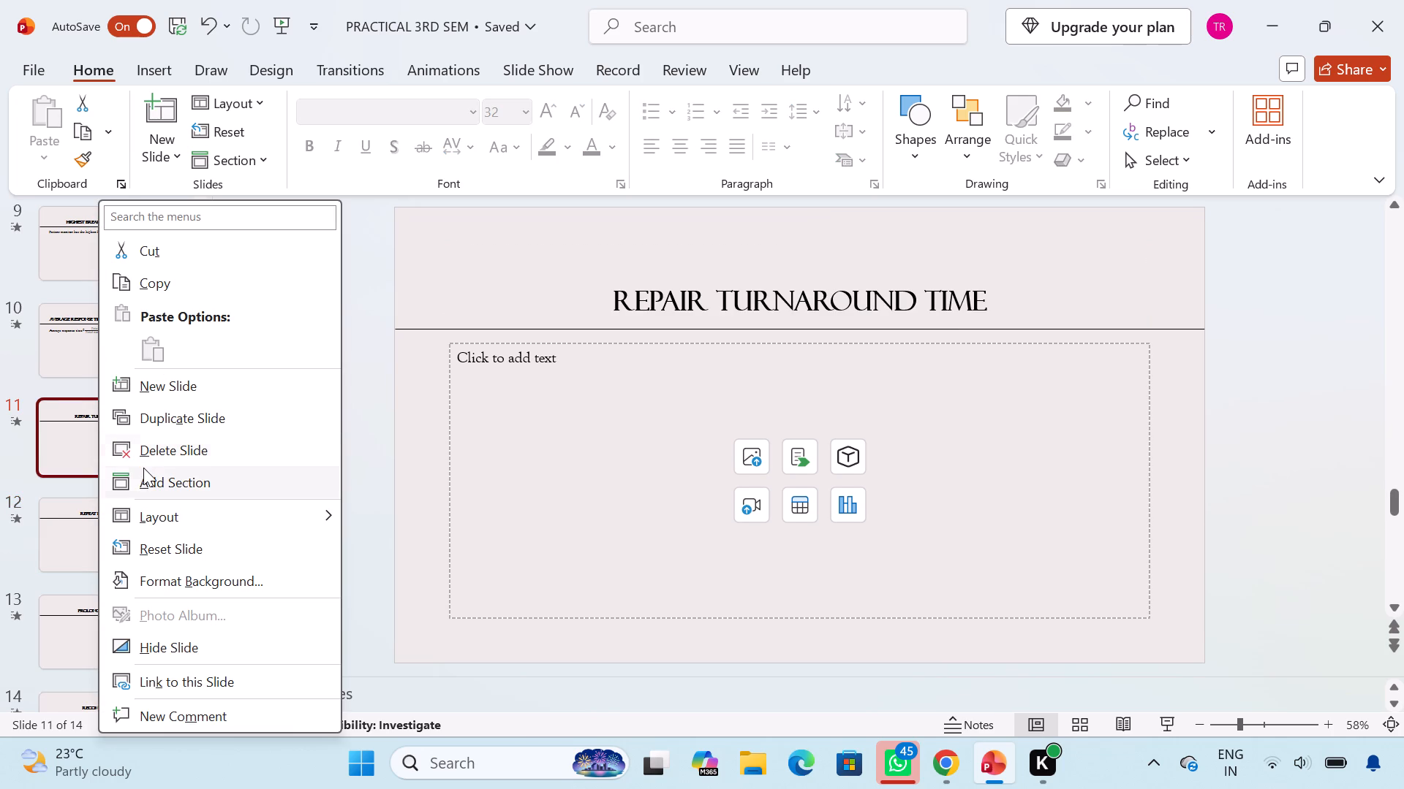
{"action": "left_click", "coordinate": [144, 460]}
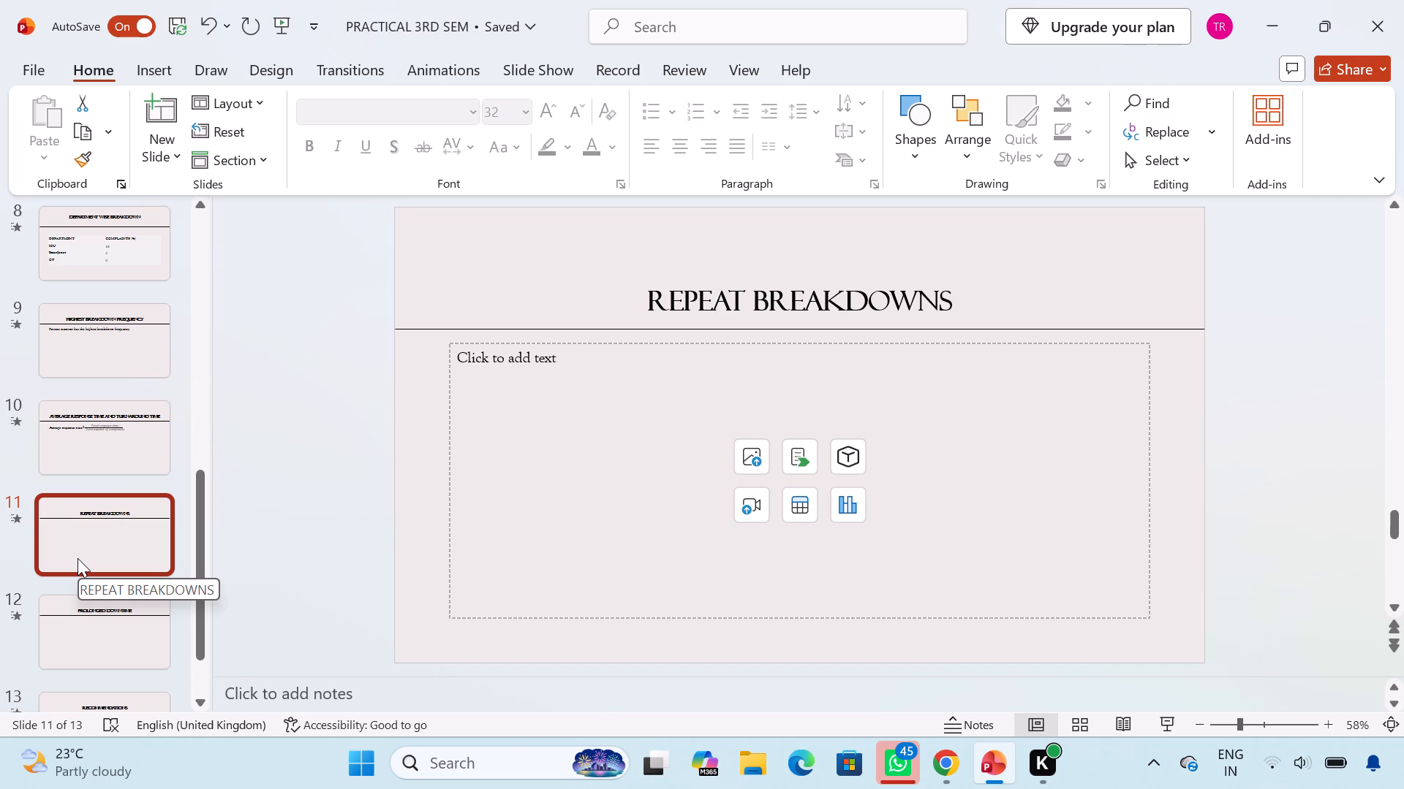
Extend the Repeat Breakdowns slide's title to "REPEAT BREAKDOWNS AND PROLONGED DOWNTIME".
{"action": "left_click", "coordinate": [72, 640]}
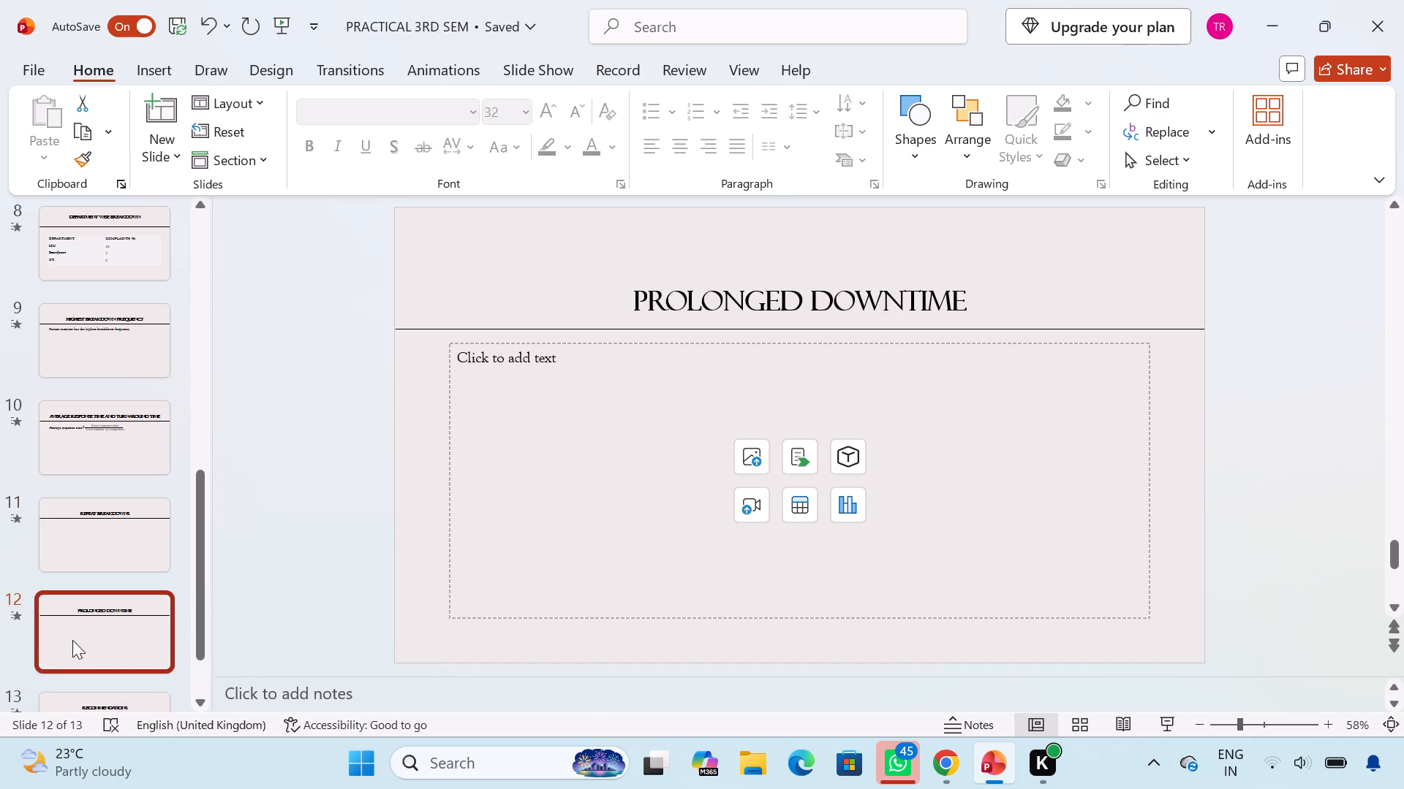
{"action": "left_click", "coordinate": [93, 526]}
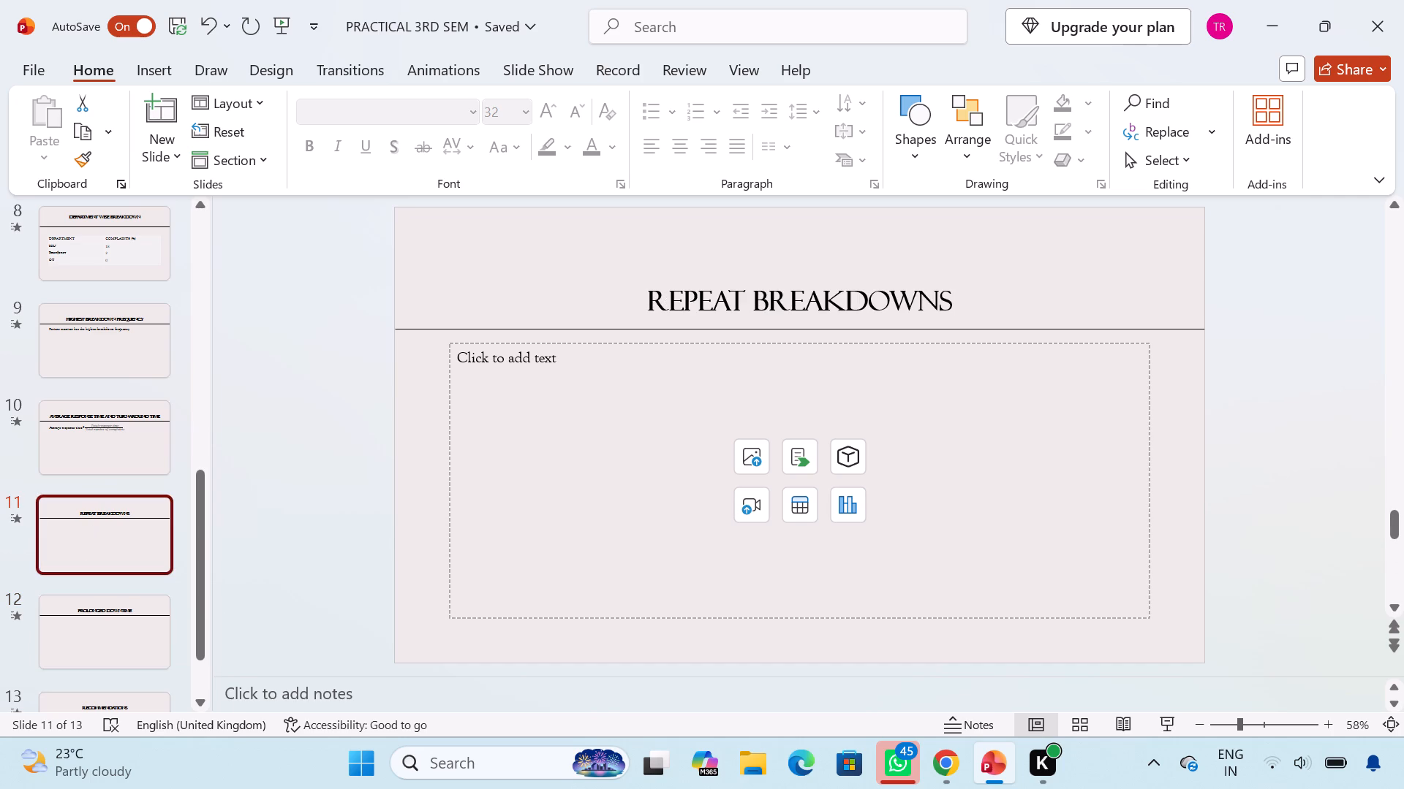
{"action": "left_click", "coordinate": [982, 311]}
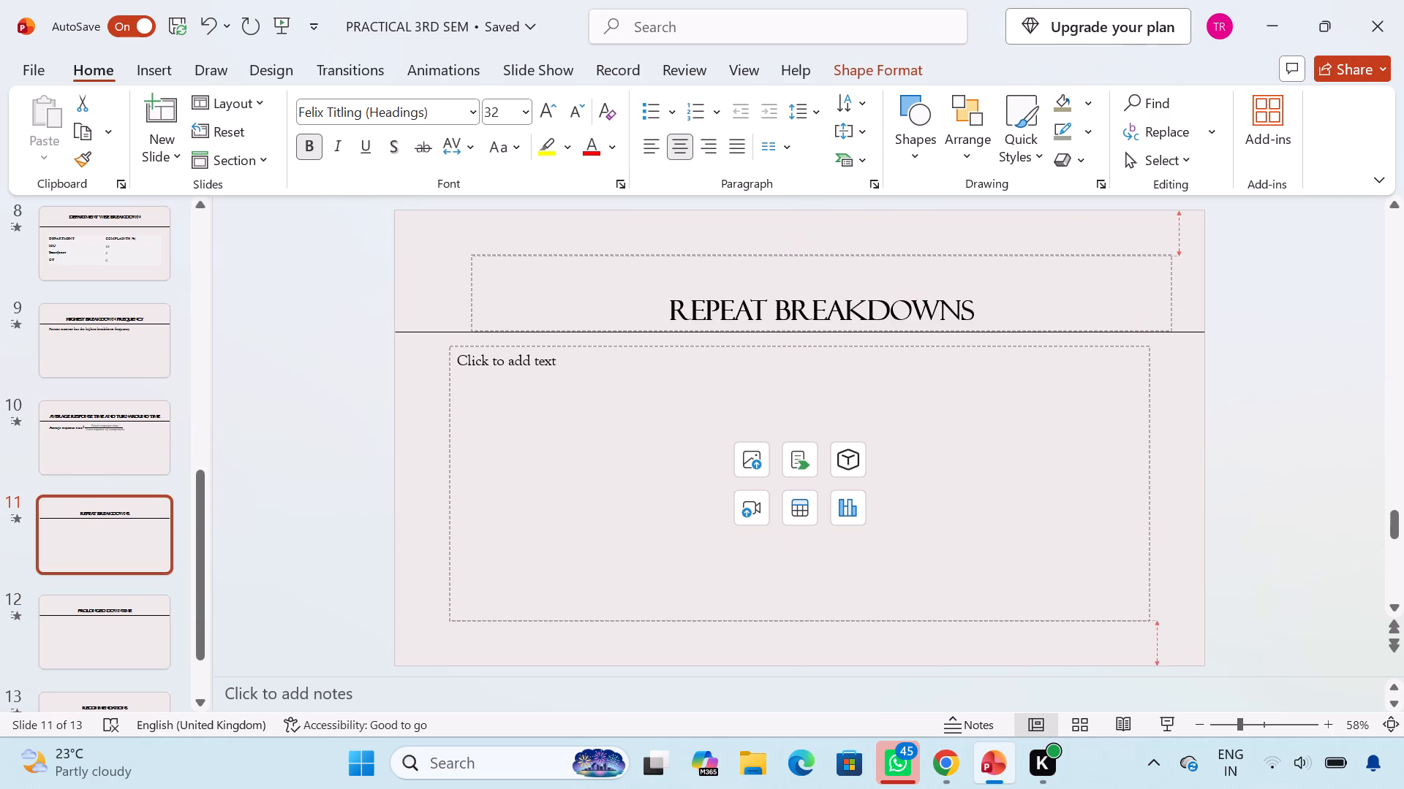
{"action": "left_click", "coordinate": [939, 302]}
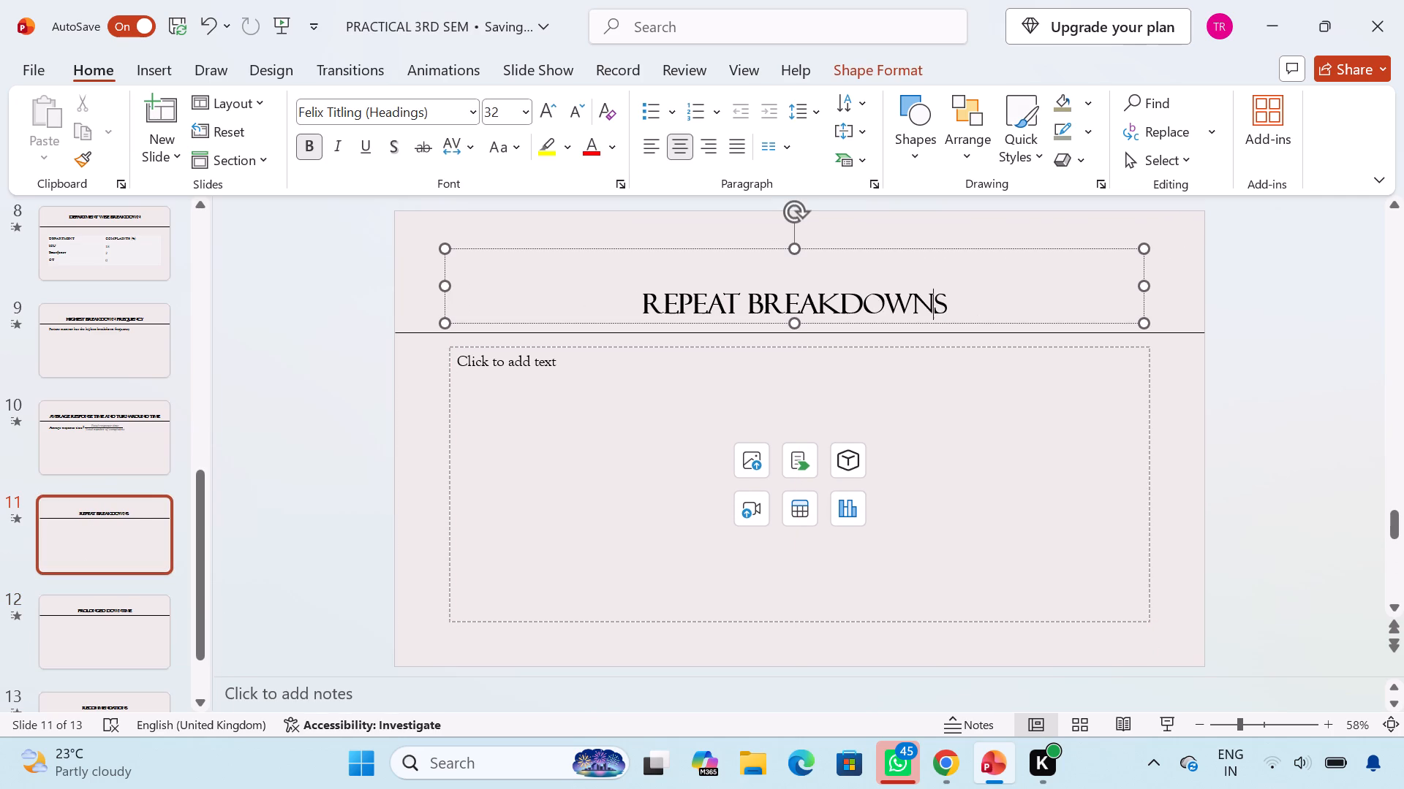
{"action": "key", "text": "Right"}
{"action": "key", "text": "space"}
{"action": "type", "text": "AND PROLONGED DOWNTIME"}
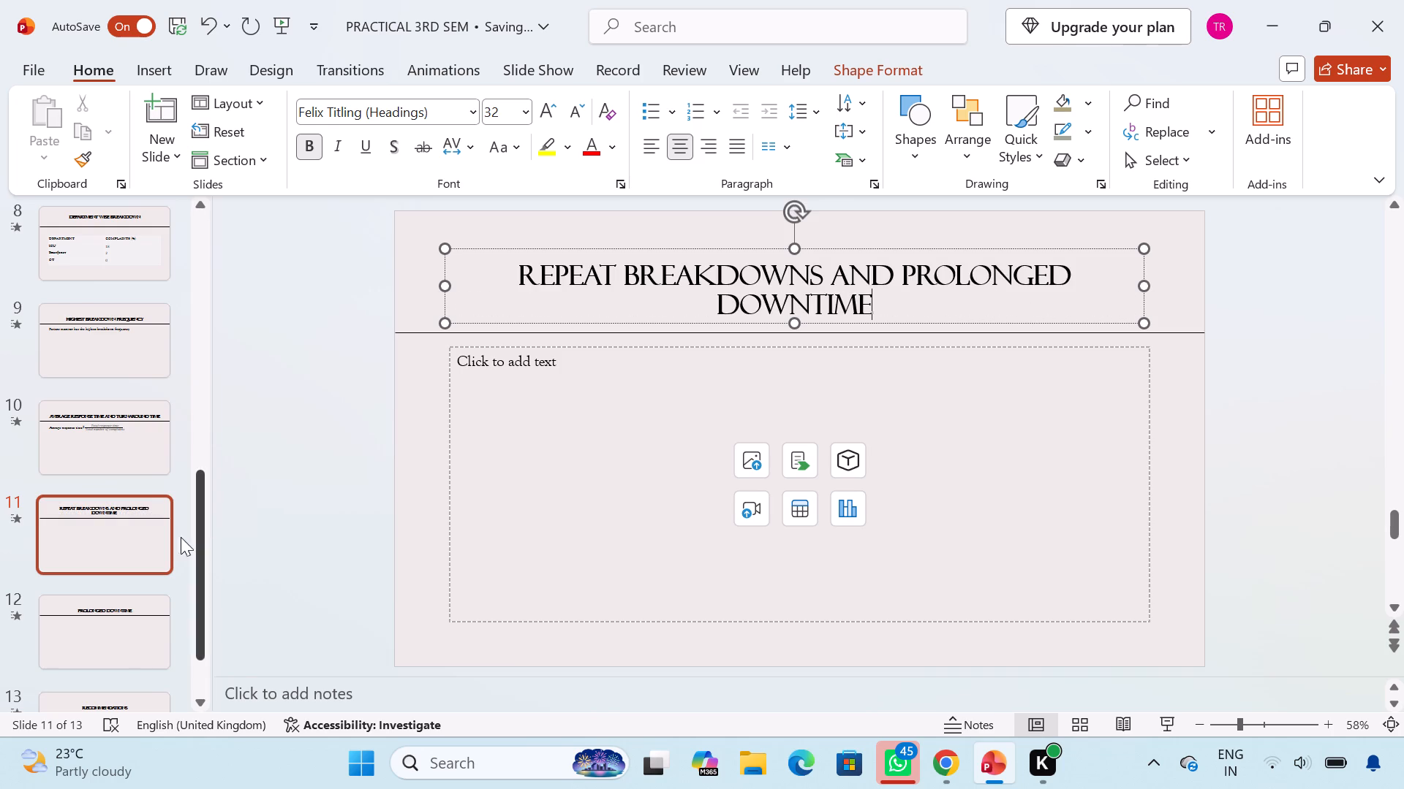
Delete the separate Prolonged Downtime slide.
{"action": "left_click", "coordinate": [118, 628]}
{"action": "right_click", "coordinate": [118, 628]}
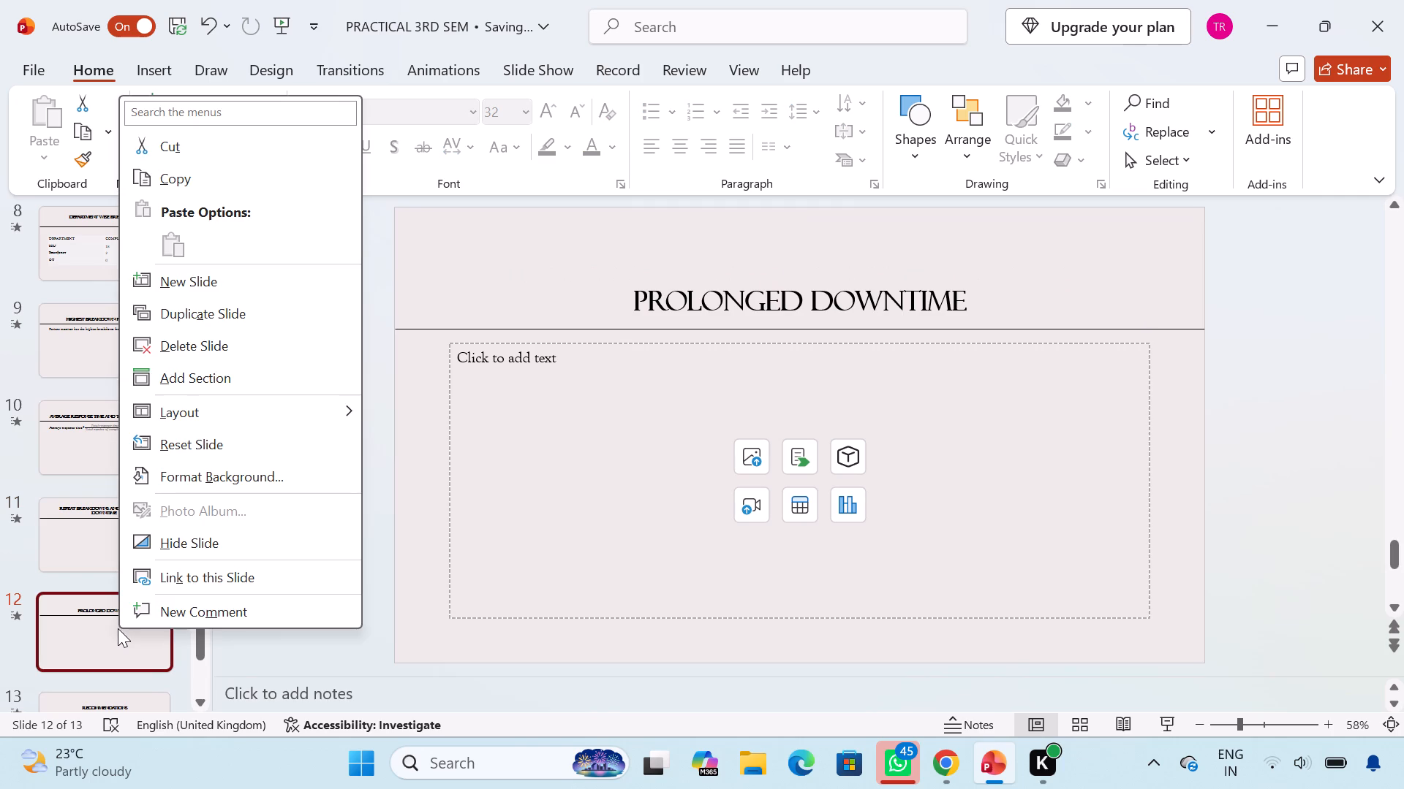
{"action": "left_click", "coordinate": [238, 347]}
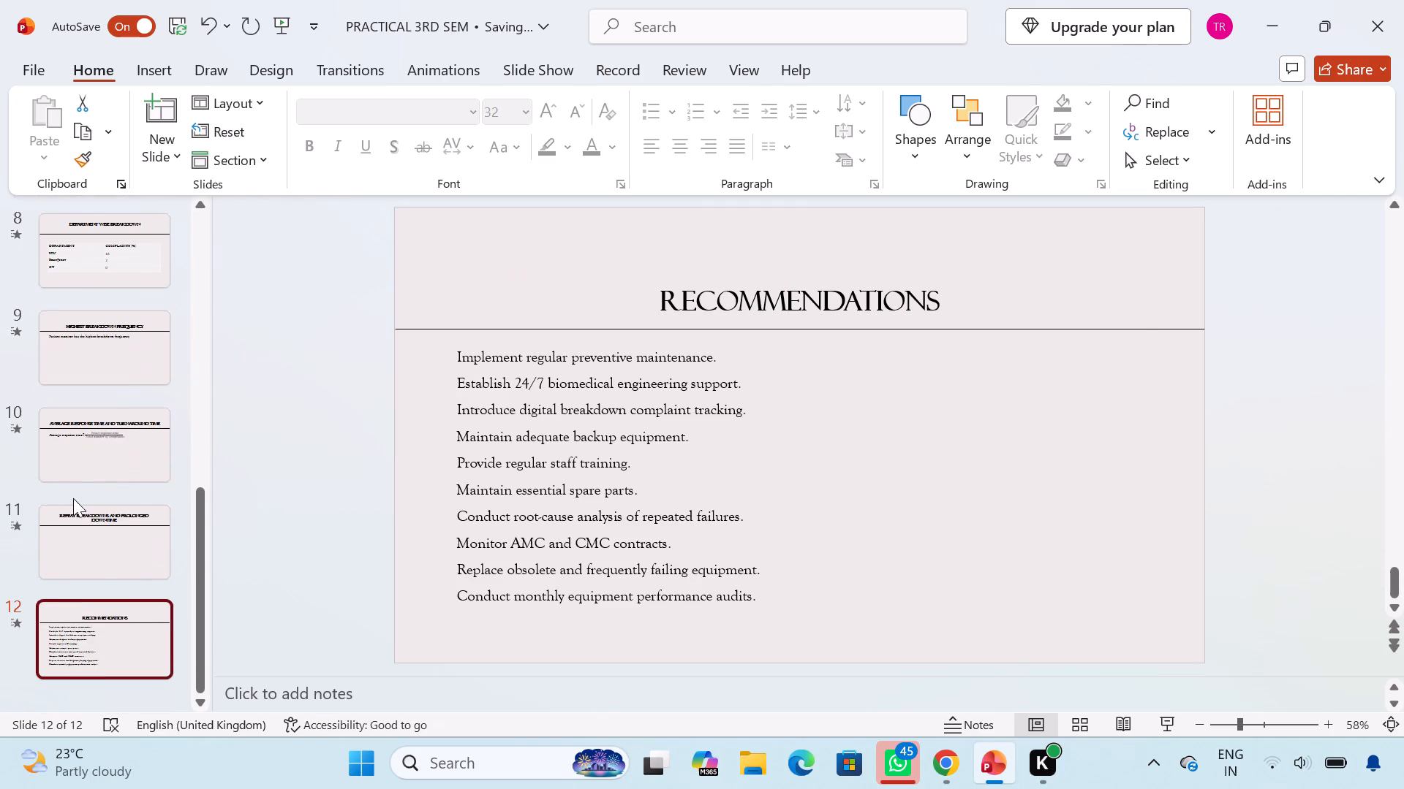
Review the slides from Highest Breakdown Frequency through Recommendations.
{"action": "left_click", "coordinate": [141, 364]}
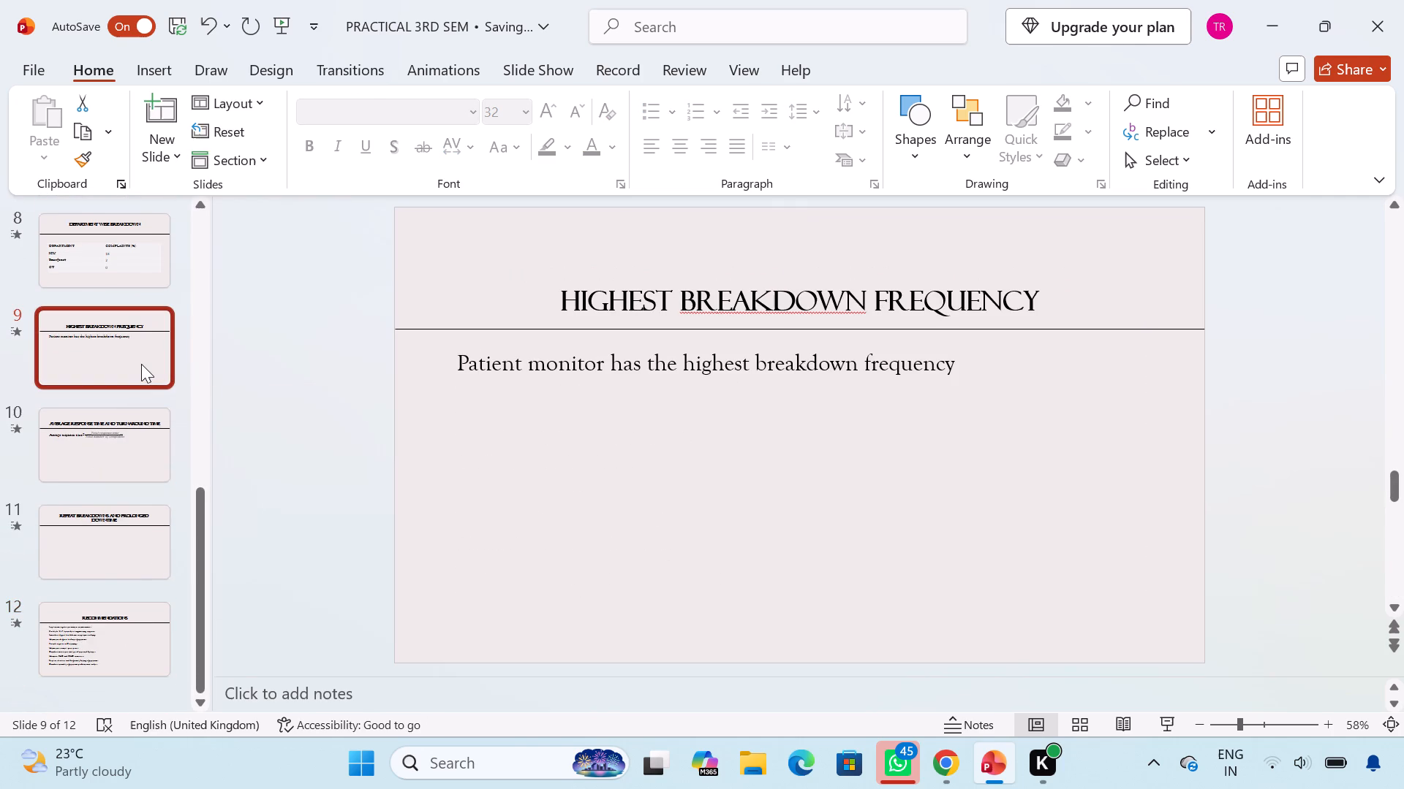
{"action": "key", "text": "Down"}
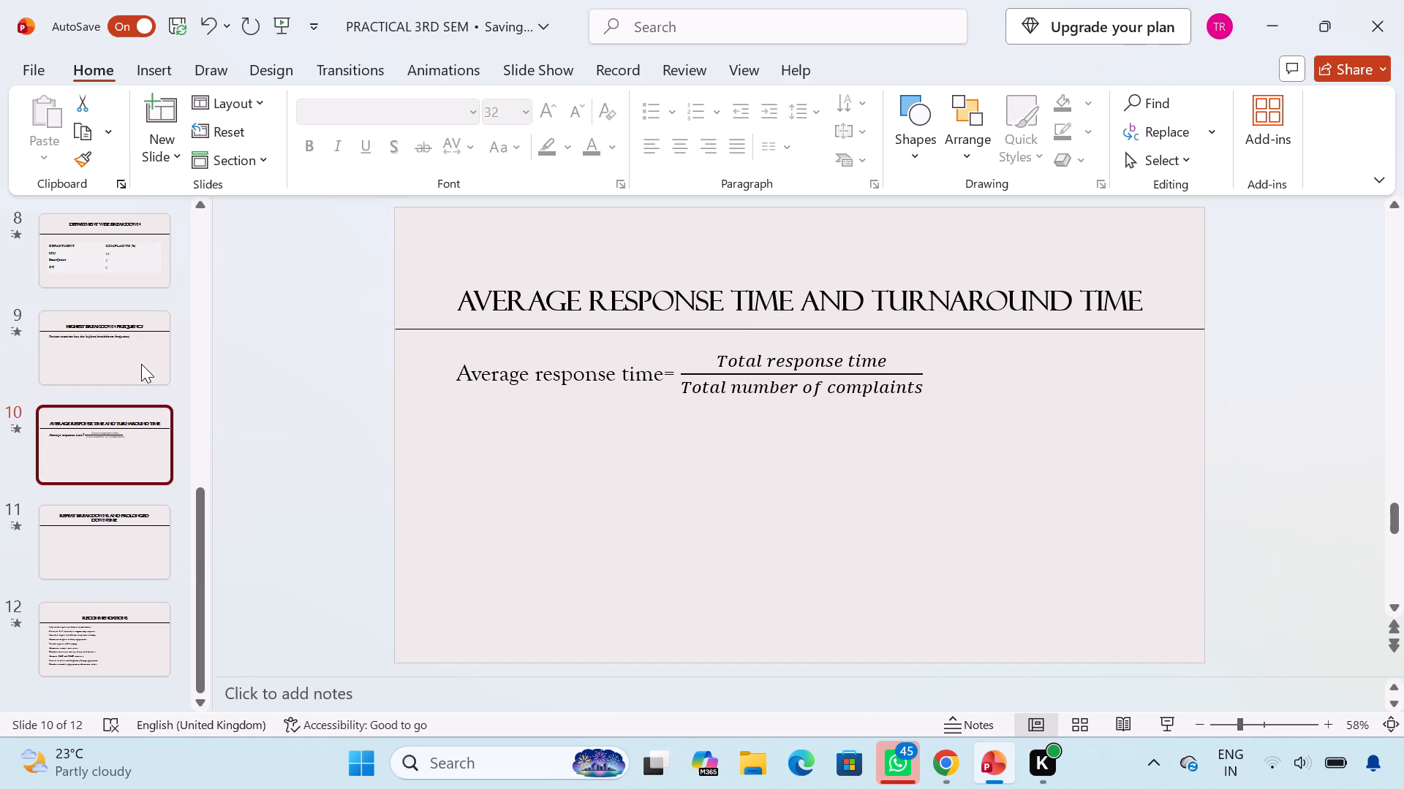
{"action": "key", "text": "Down"}
{"action": "key", "text": "Up"}
{"action": "key", "text": "Down"}
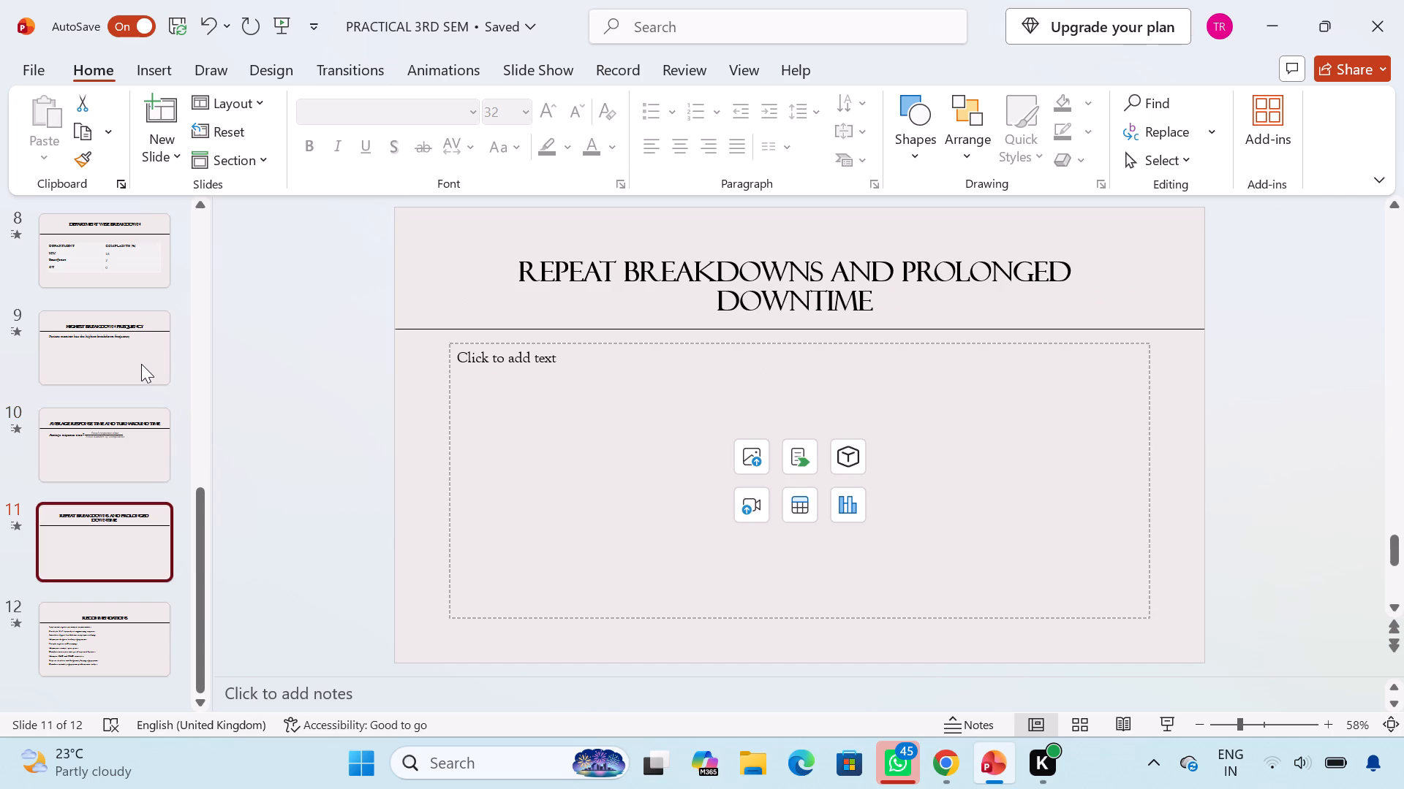
{"action": "key", "text": "Down"}
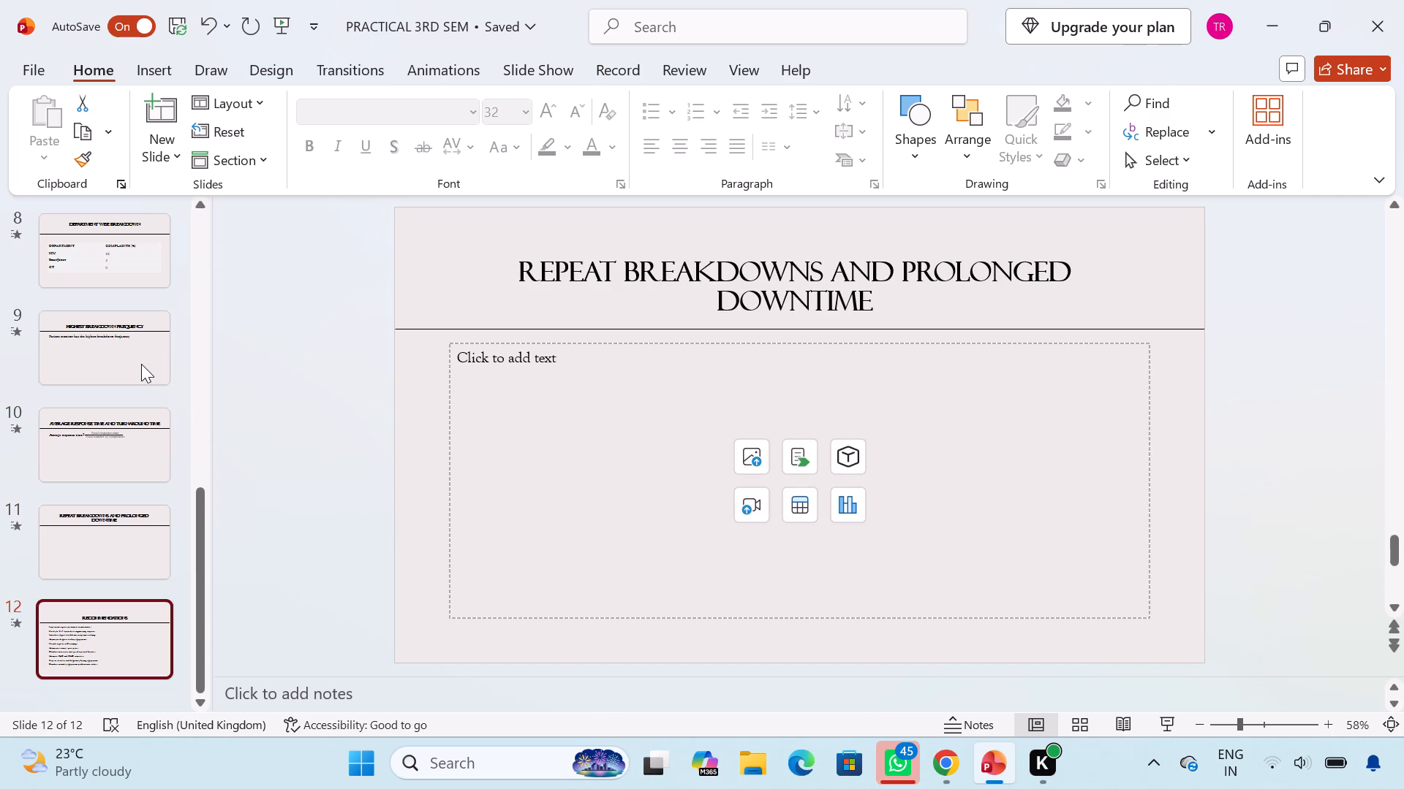
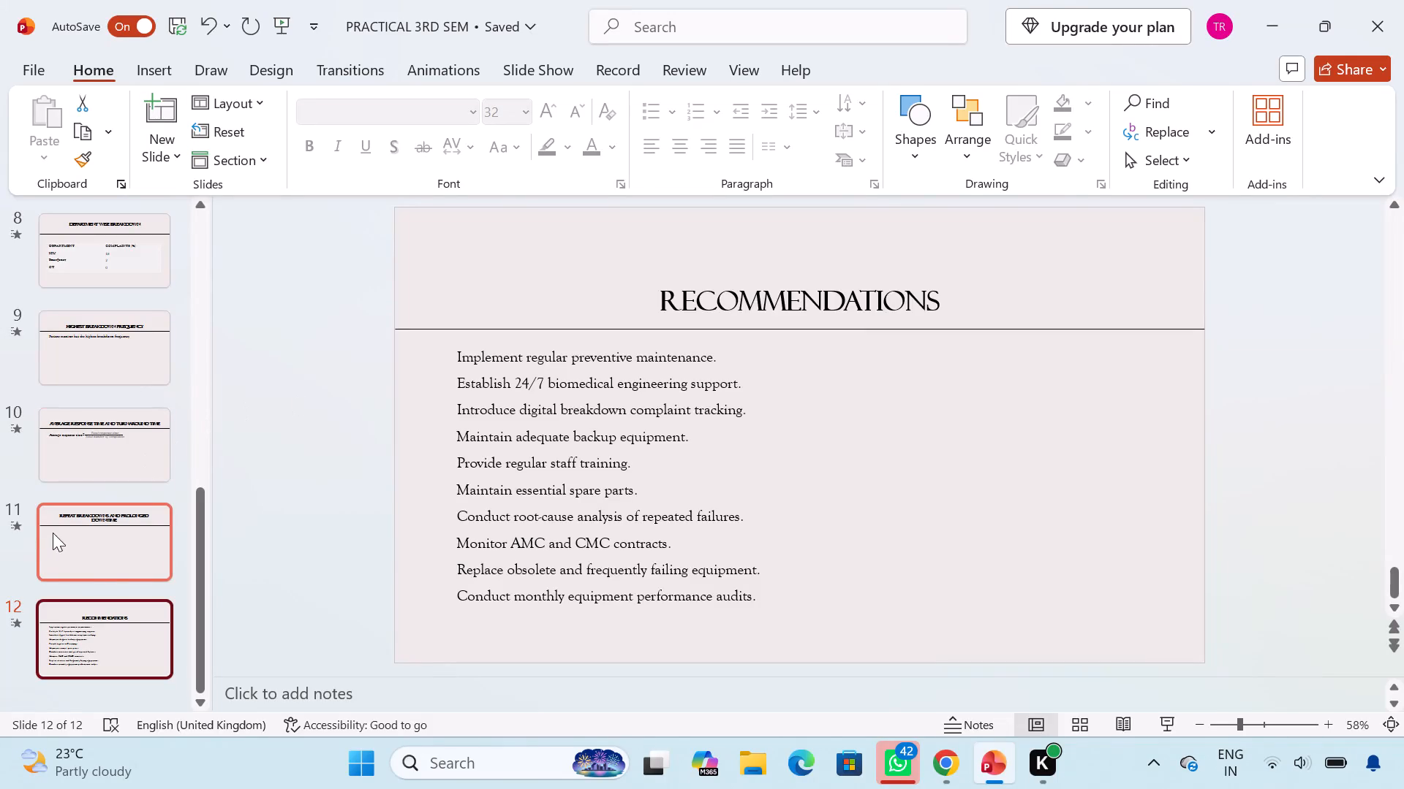
Enter "Repeat Breakdown=" at font size 28 in the body of the Repeat Breakdowns and Prolonged Downtime slide.
{"action": "left_click", "coordinate": [63, 532]}
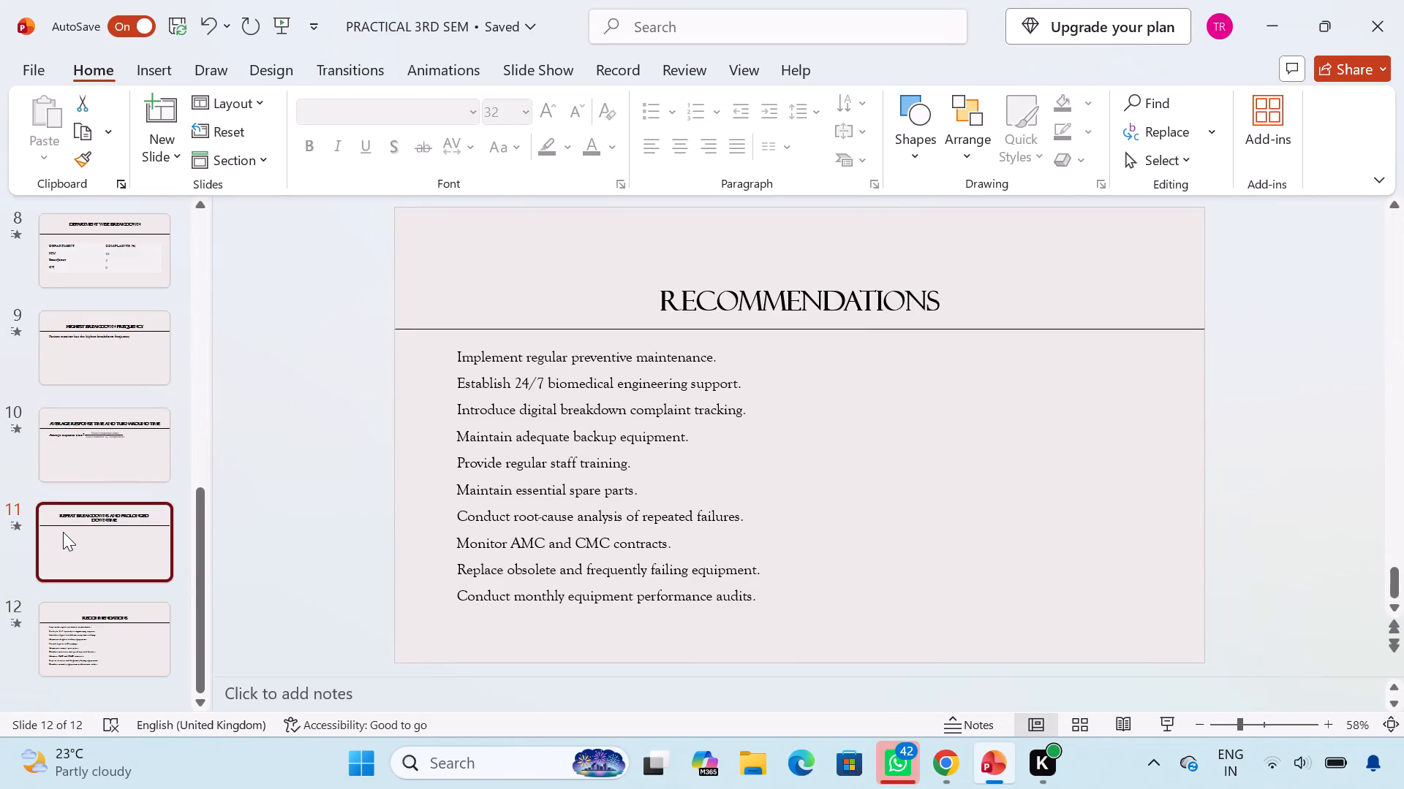
{"action": "left_click", "coordinate": [616, 358]}
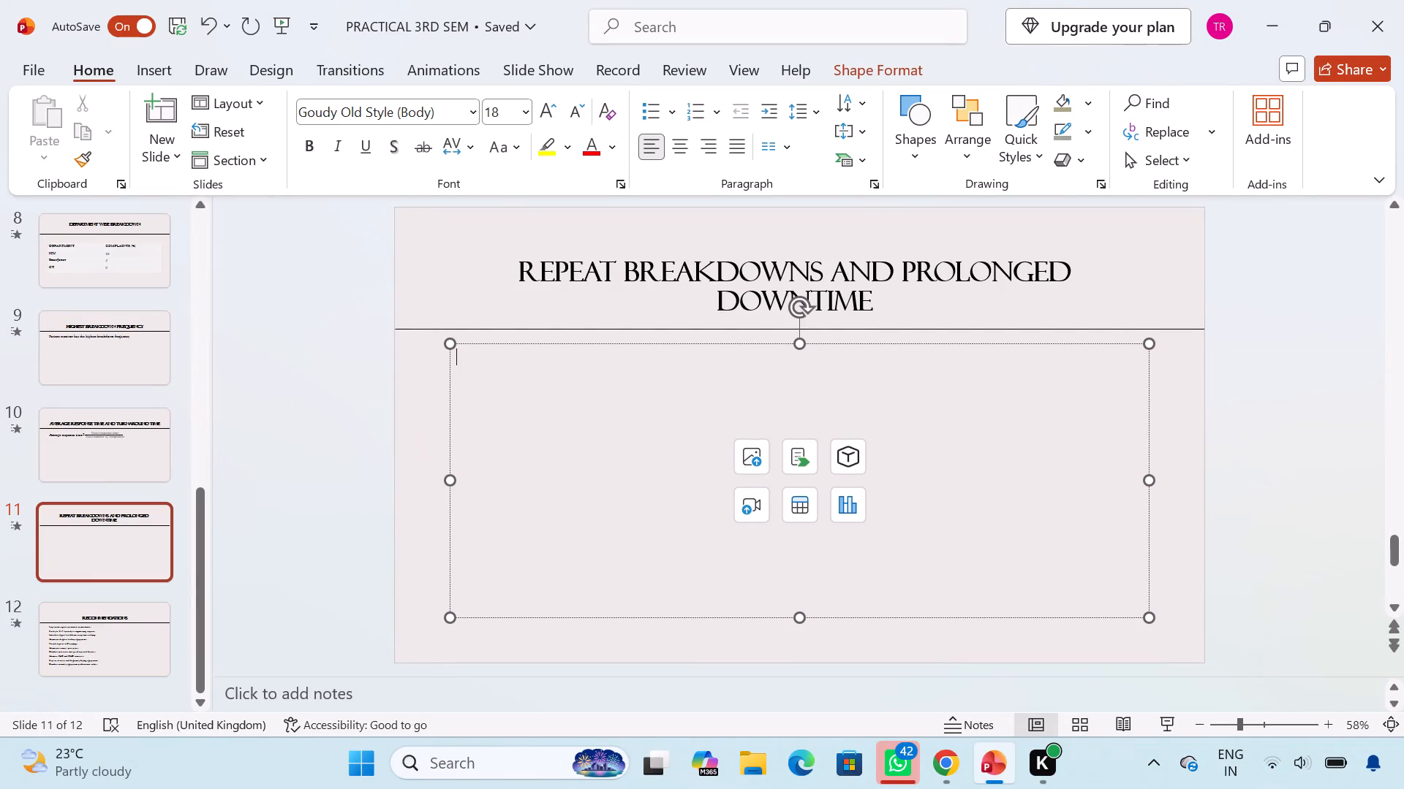
{"action": "triple_click", "coordinate": [549, 98]}
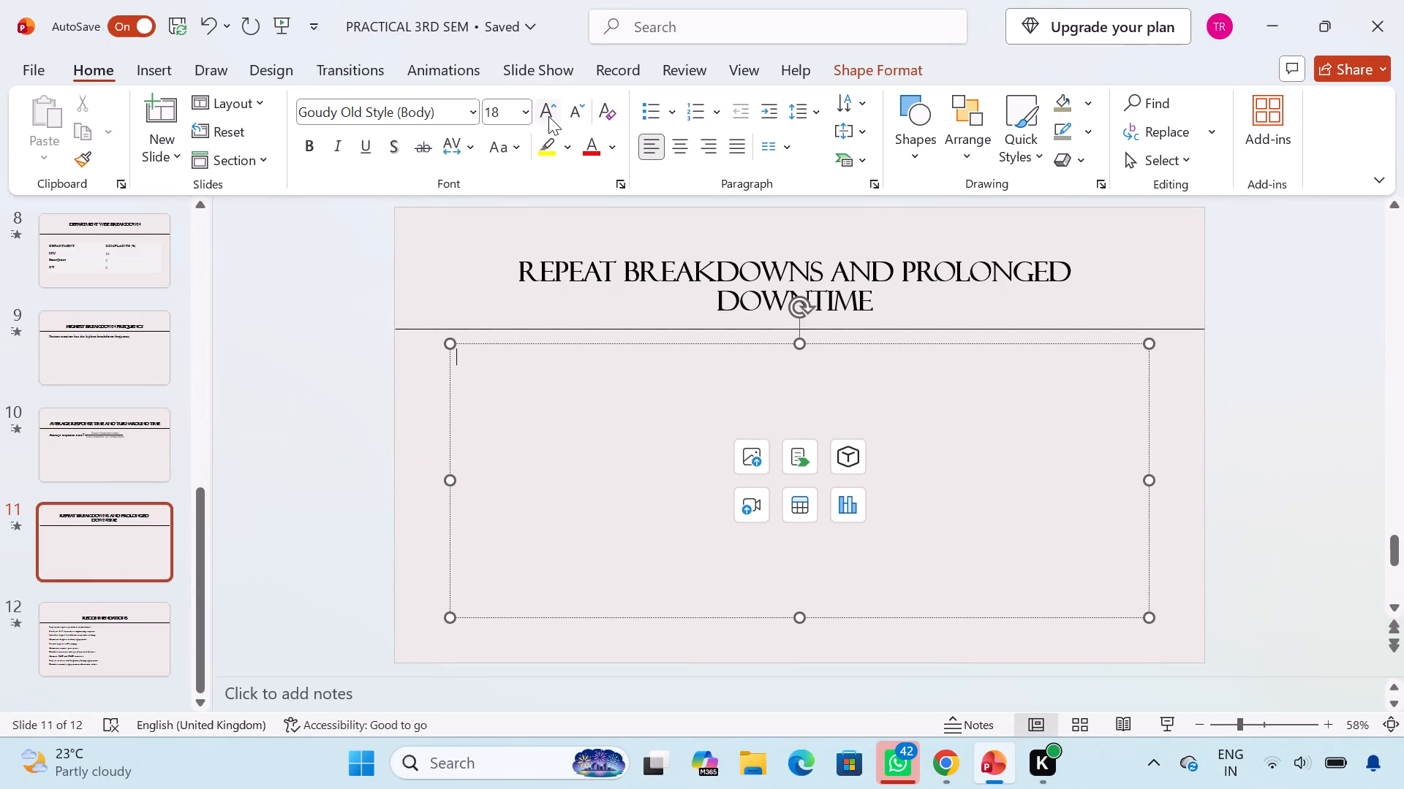
{"action": "double_click", "coordinate": [548, 116]}
{"action": "left_click", "coordinate": [548, 116]}
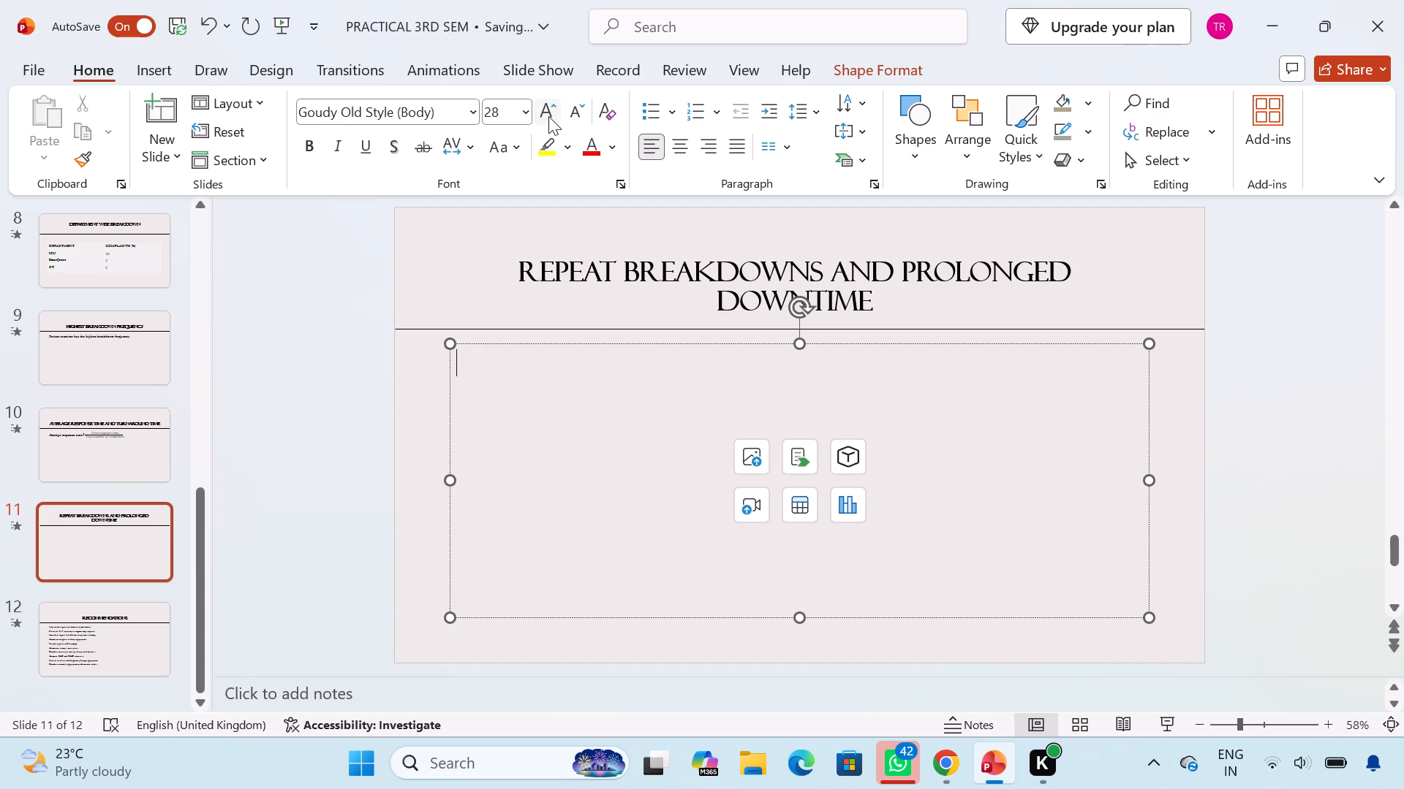
{"action": "key", "text": "r"}
{"action": "type", "text": "EPE"}
{"action": "type", "text": "ATE"}
{"action": "key", "text": "BackSpace"}
{"action": "key", "text": "space"}
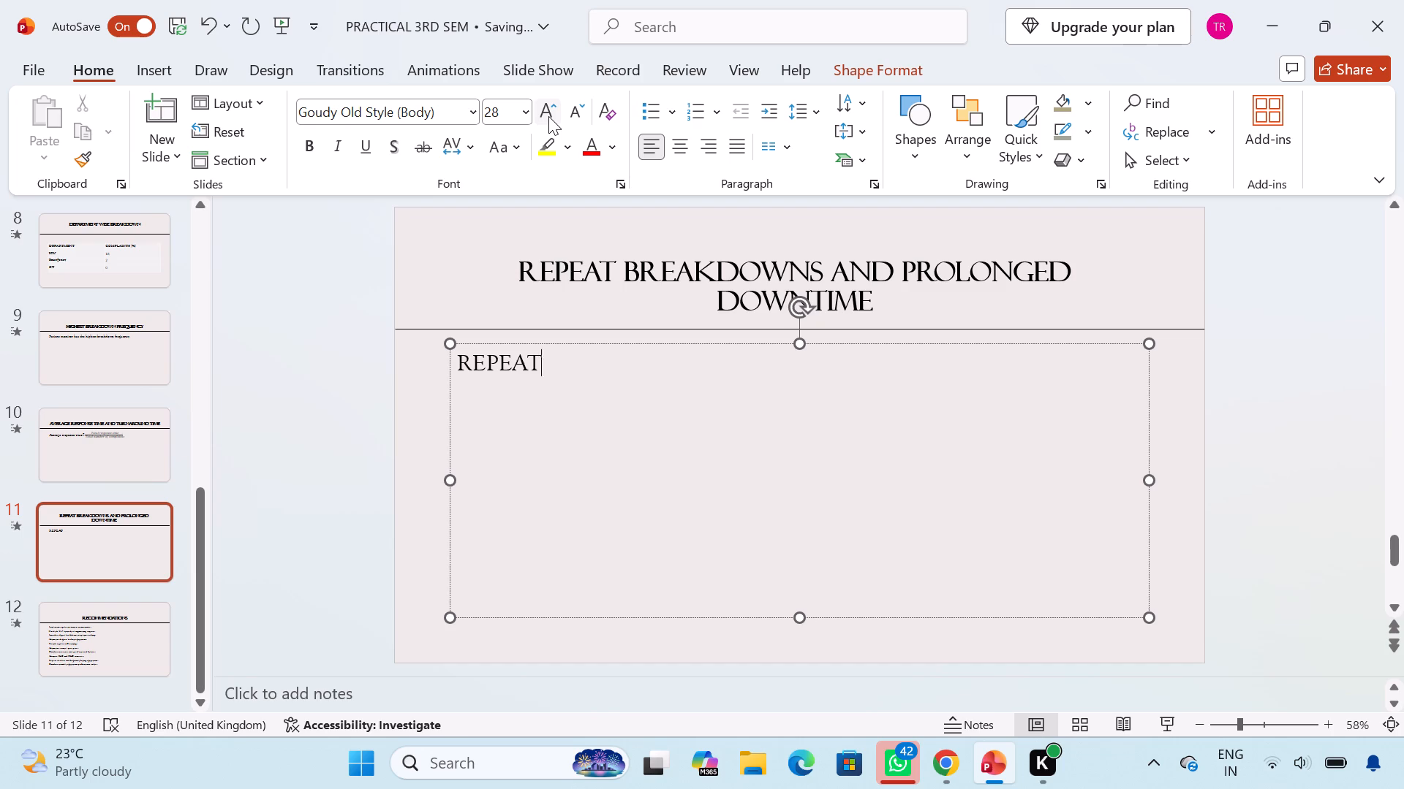
{"action": "type", "text": "B"}
{"action": "key", "text": "BackSpace"}
{"action": "key", "text": "BackSpace"}
{"action": "key", "text": "BackSpace"}
{"action": "key", "text": "BackSpace"}
{"action": "key", "text": "BackSpace"}
{"action": "key", "text": "BackSpace"}
{"action": "key", "text": "BackSpace"}
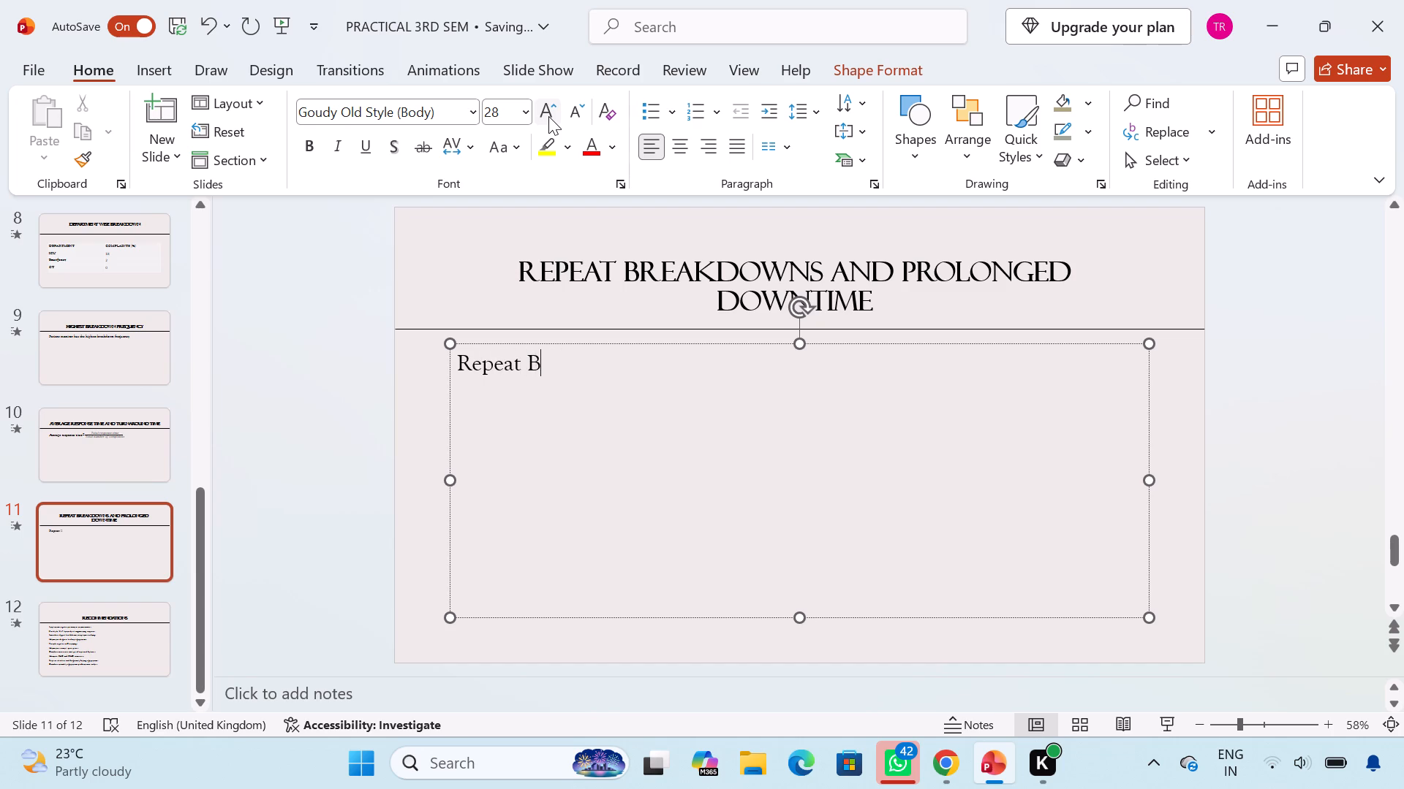
{"action": "type", "text": "reakdown"}
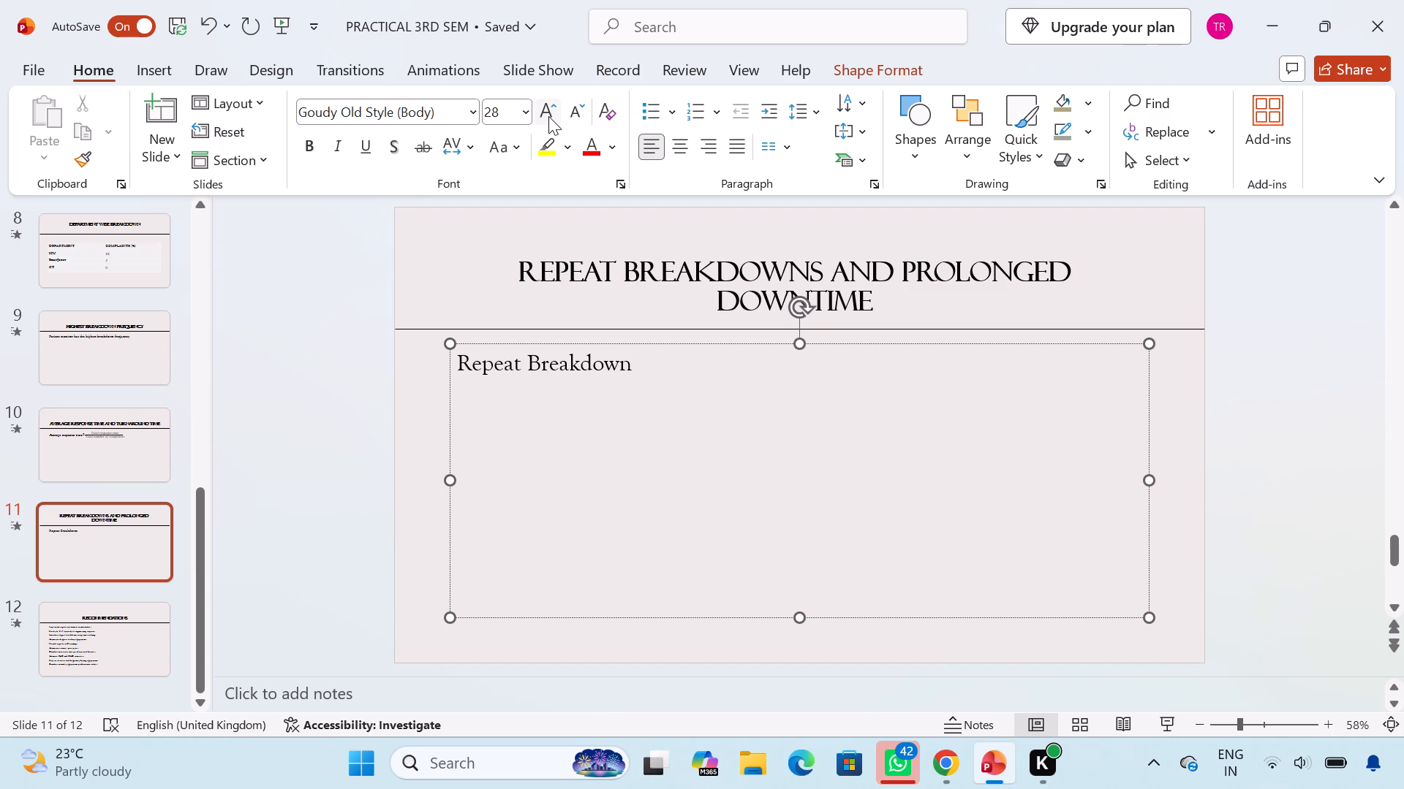
{"action": "key", "text": "equal"}
Insert a new equation with a stacked fraction after "Repeat Breakdown=" and select its empty numerator.
{"action": "left_click", "coordinate": [165, 77]}
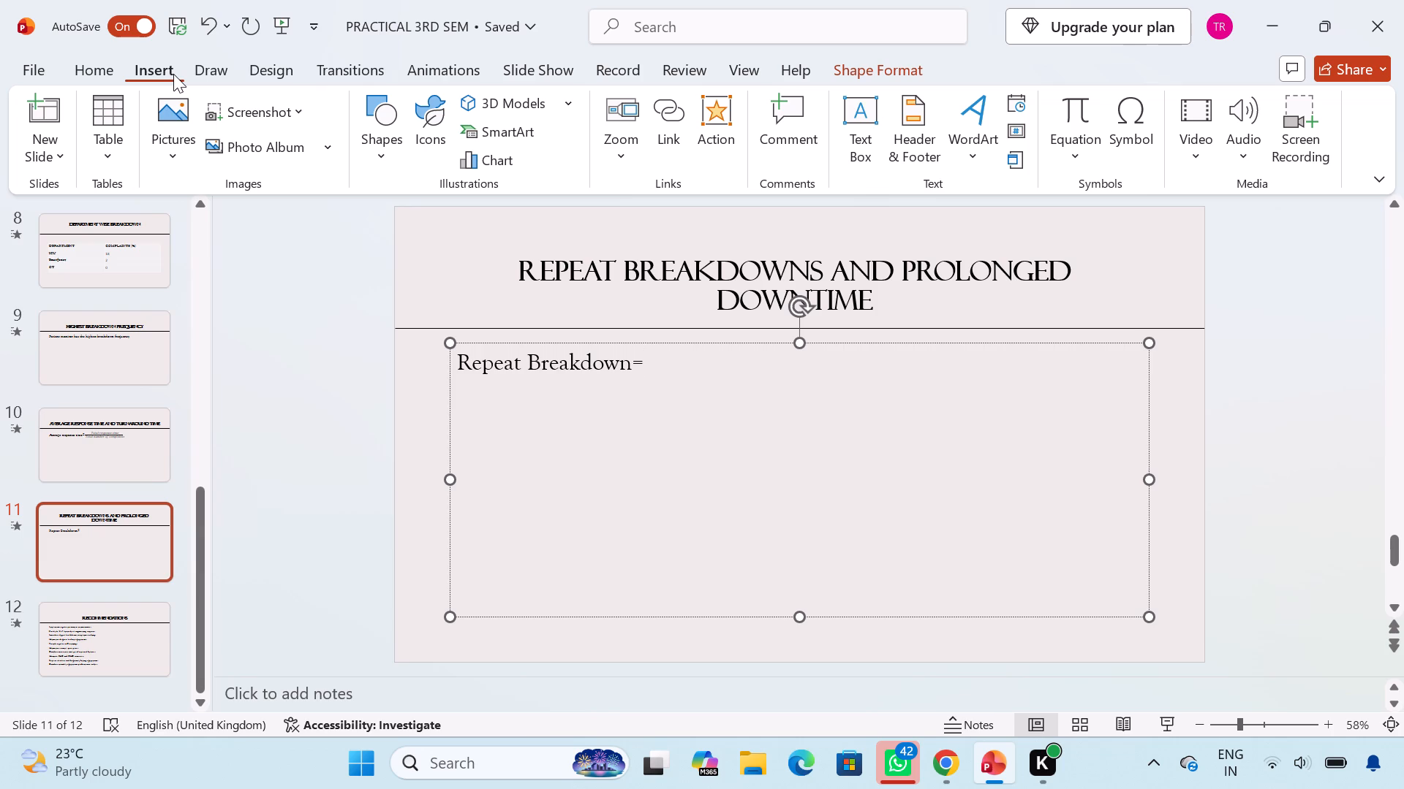
{"action": "left_click", "coordinate": [1071, 164]}
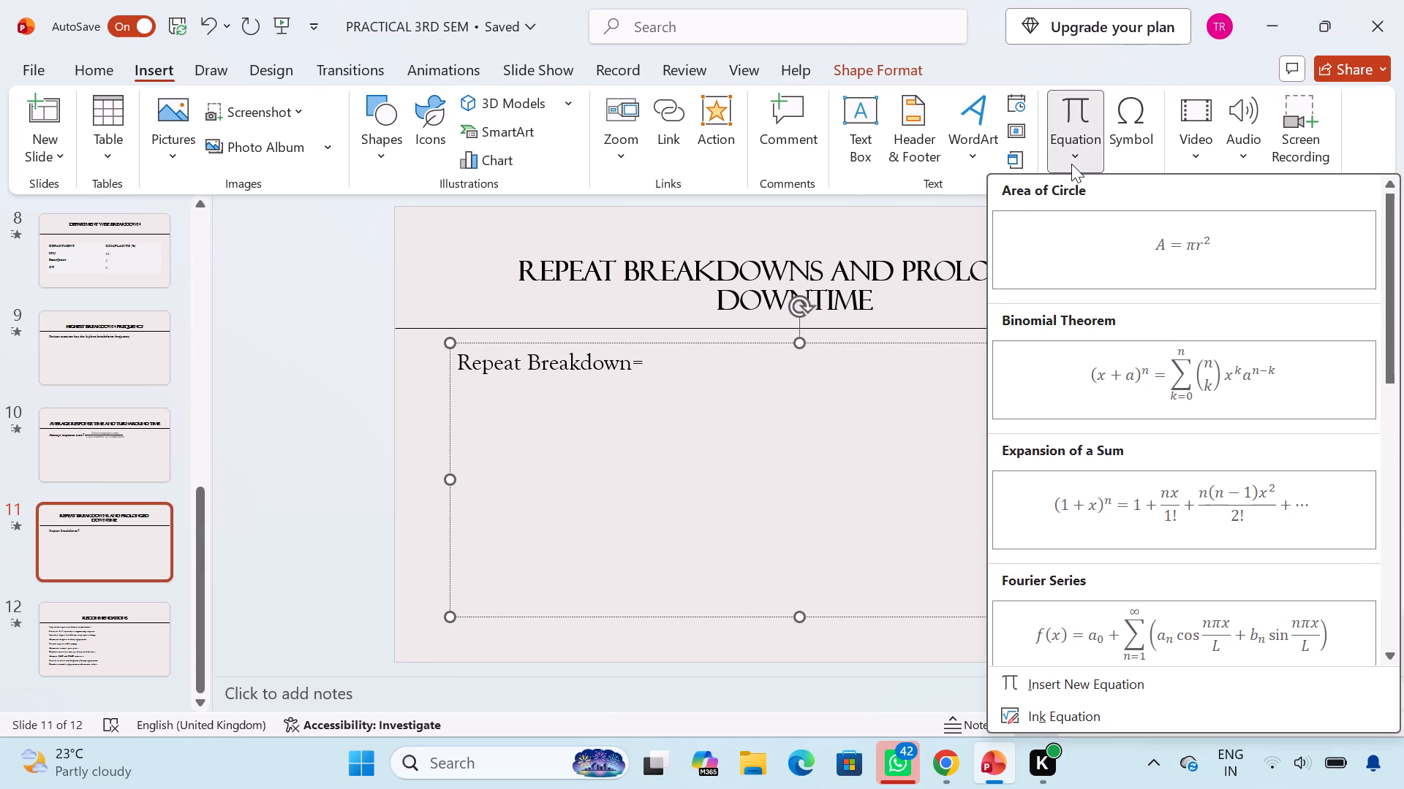
{"action": "left_click", "coordinate": [1114, 689]}
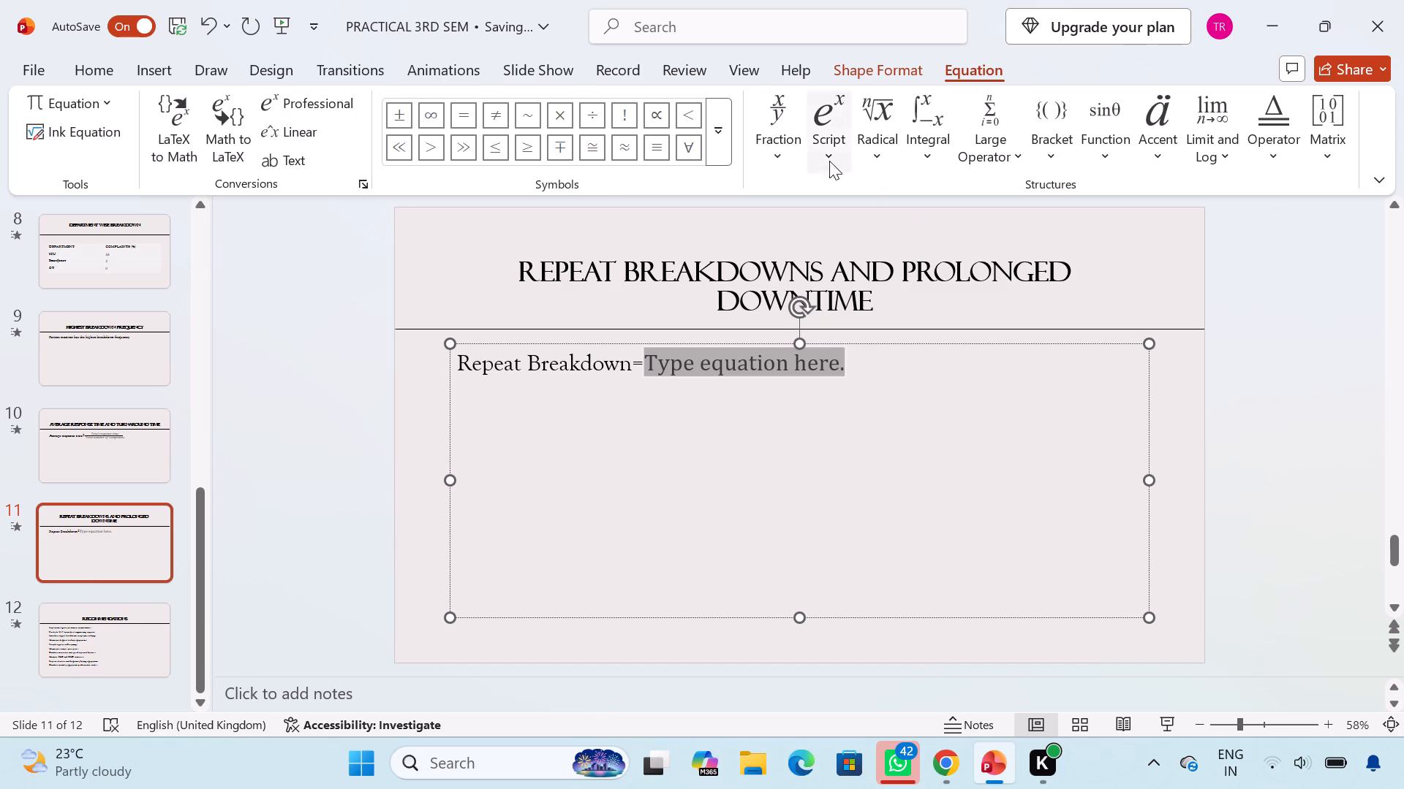
{"action": "left_click", "coordinate": [790, 137]}
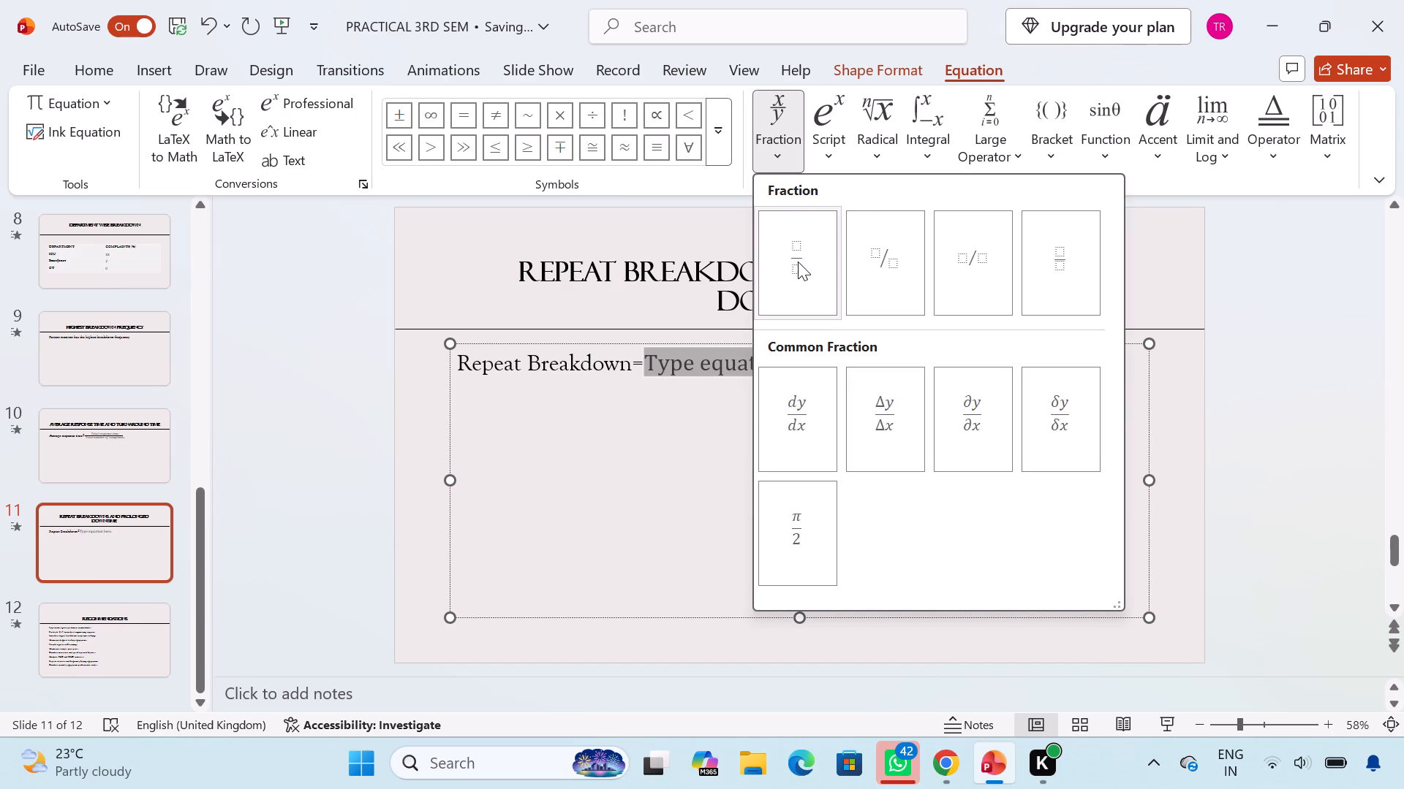
{"action": "left_click", "coordinate": [798, 262]}
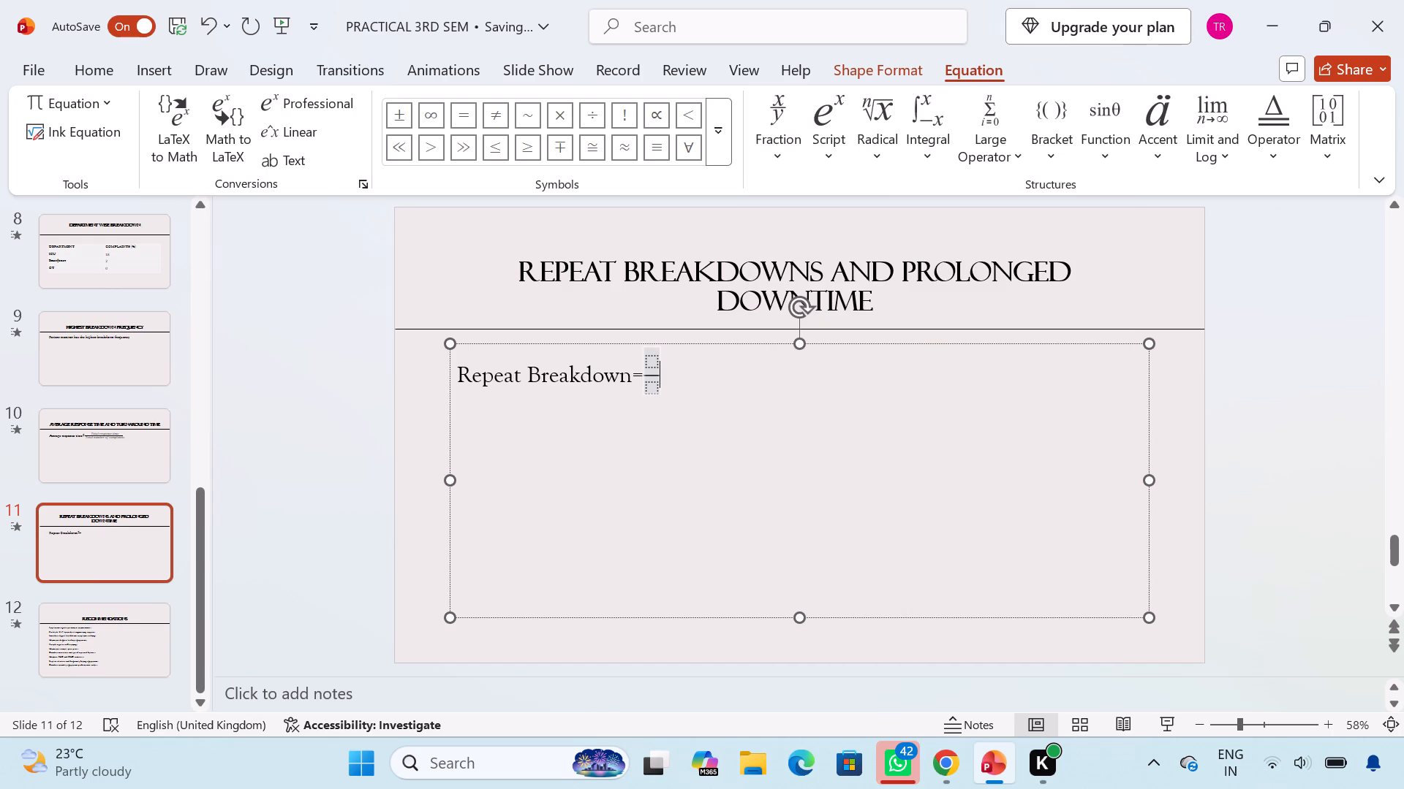
{"action": "left_click", "coordinate": [653, 359]}
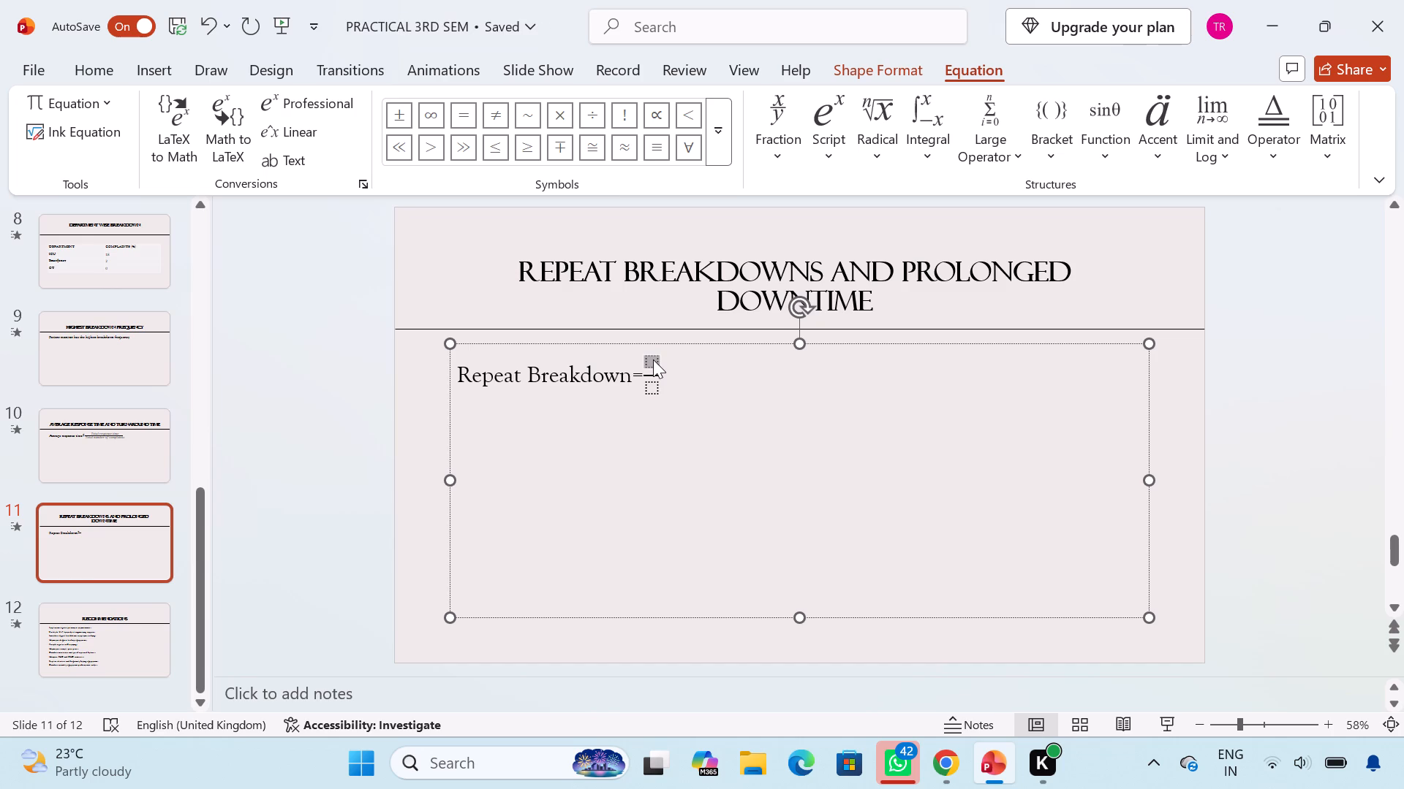
{"action": "left_click", "coordinate": [653, 359]}
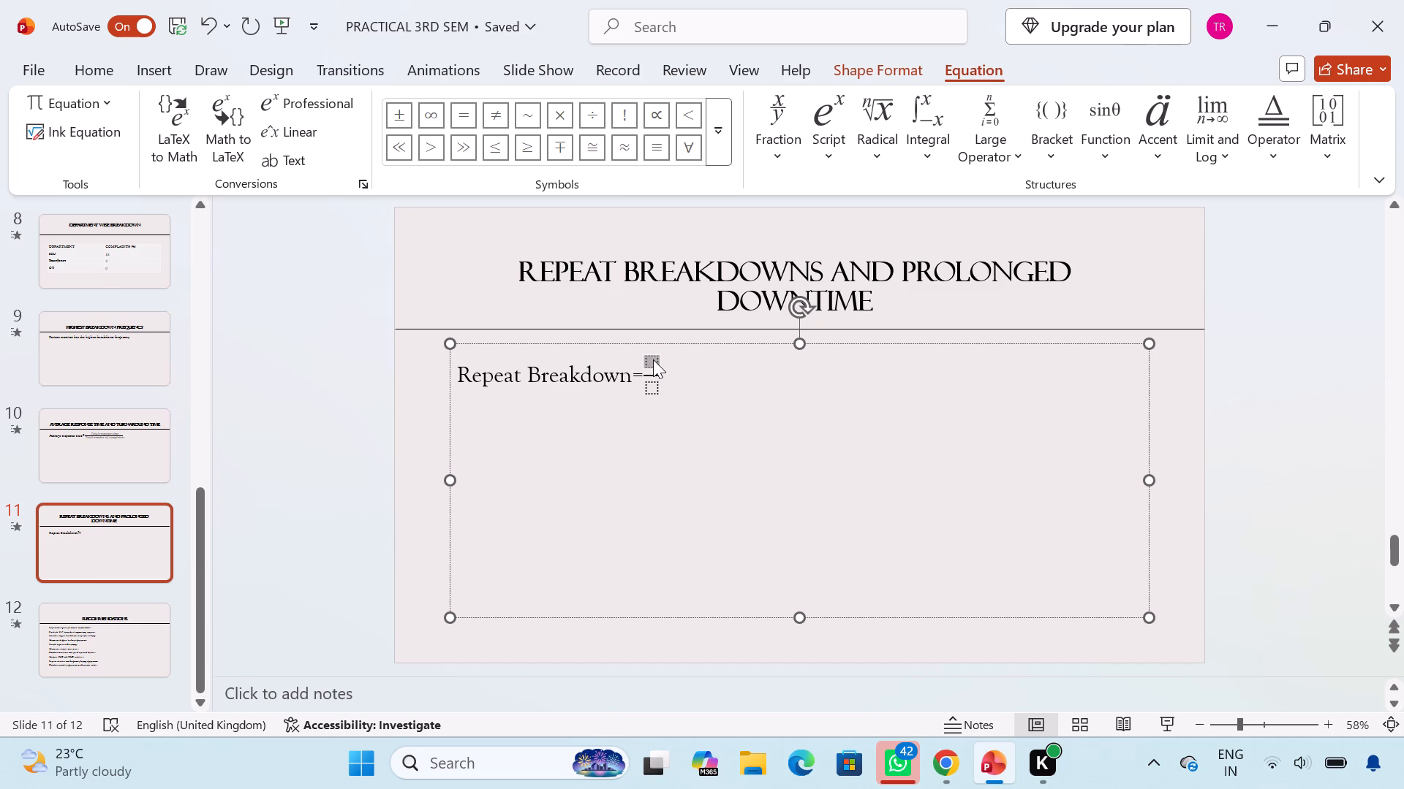
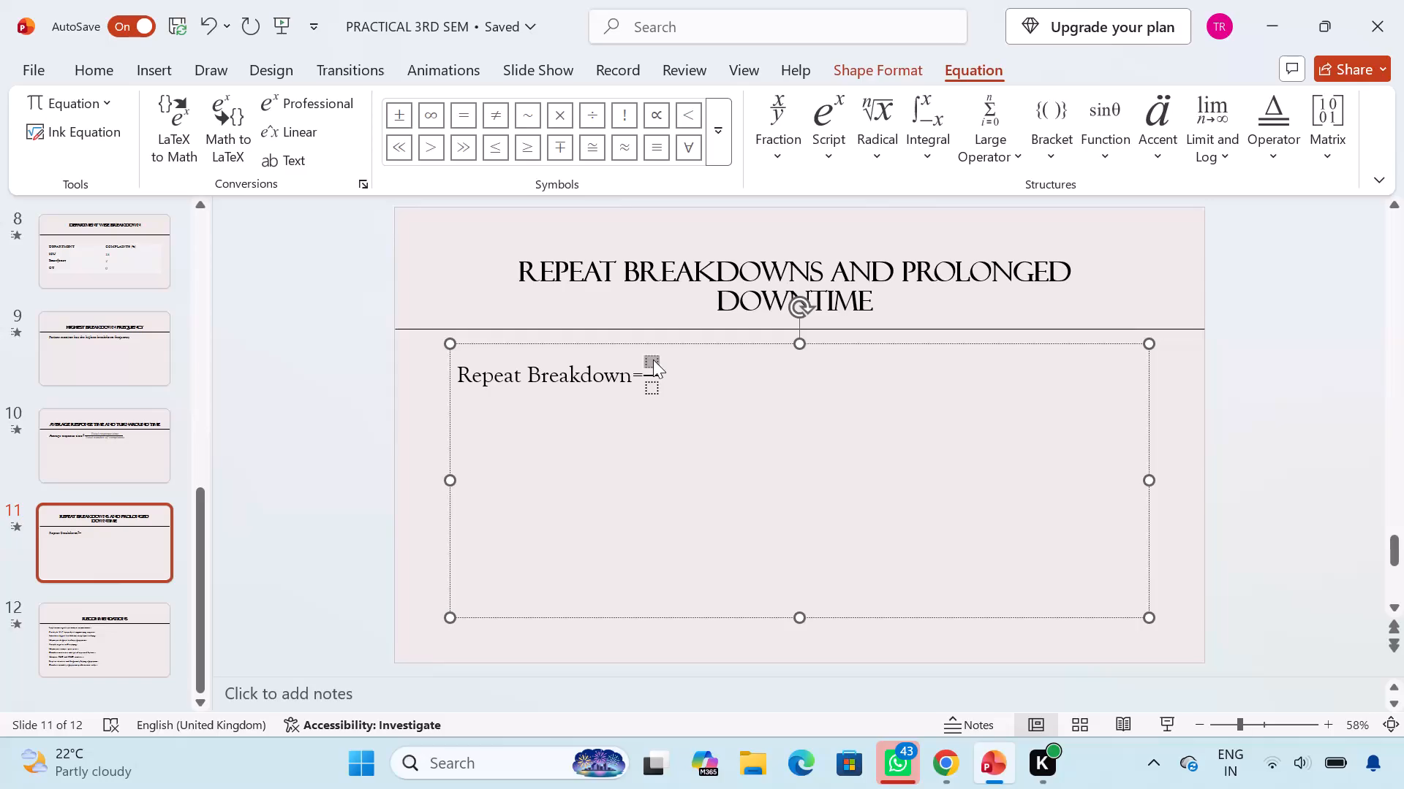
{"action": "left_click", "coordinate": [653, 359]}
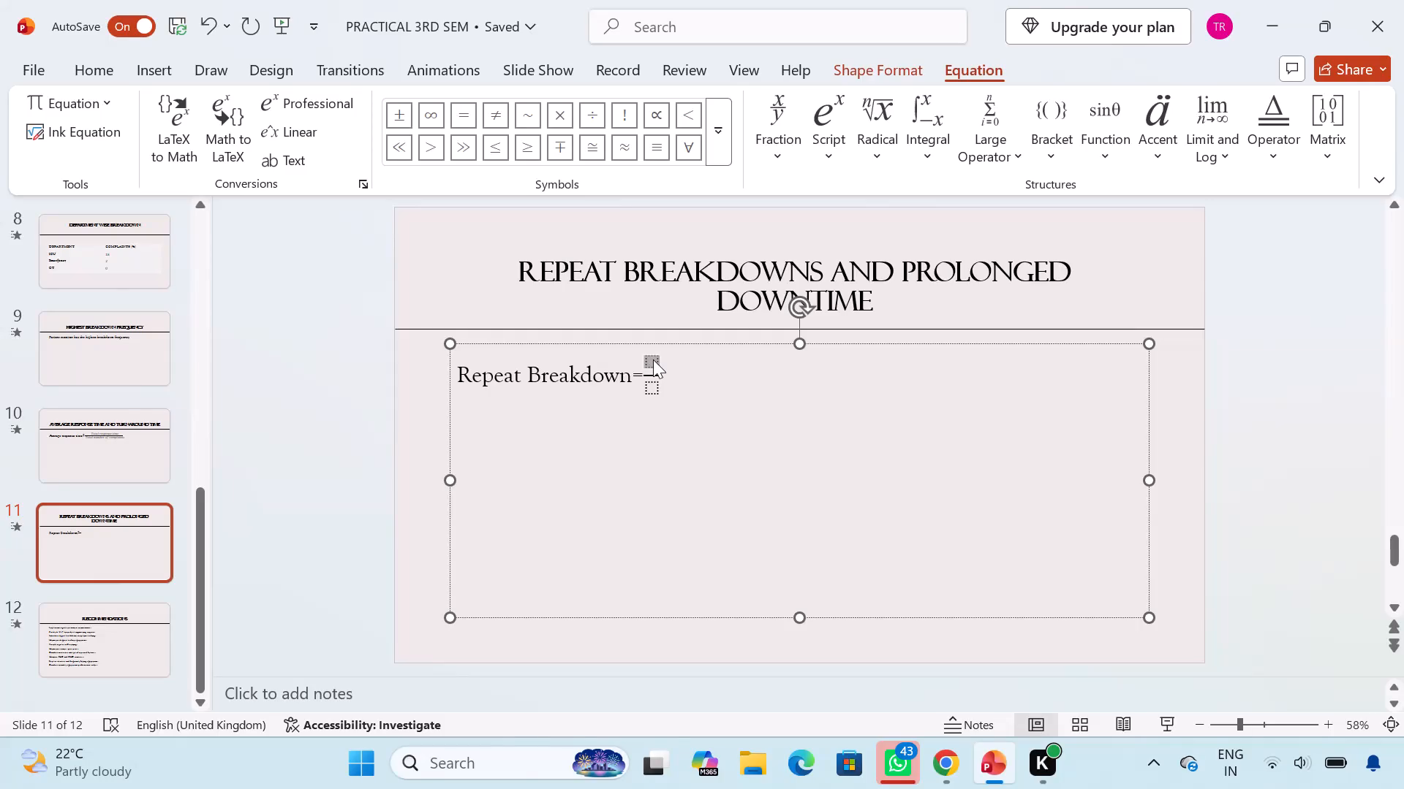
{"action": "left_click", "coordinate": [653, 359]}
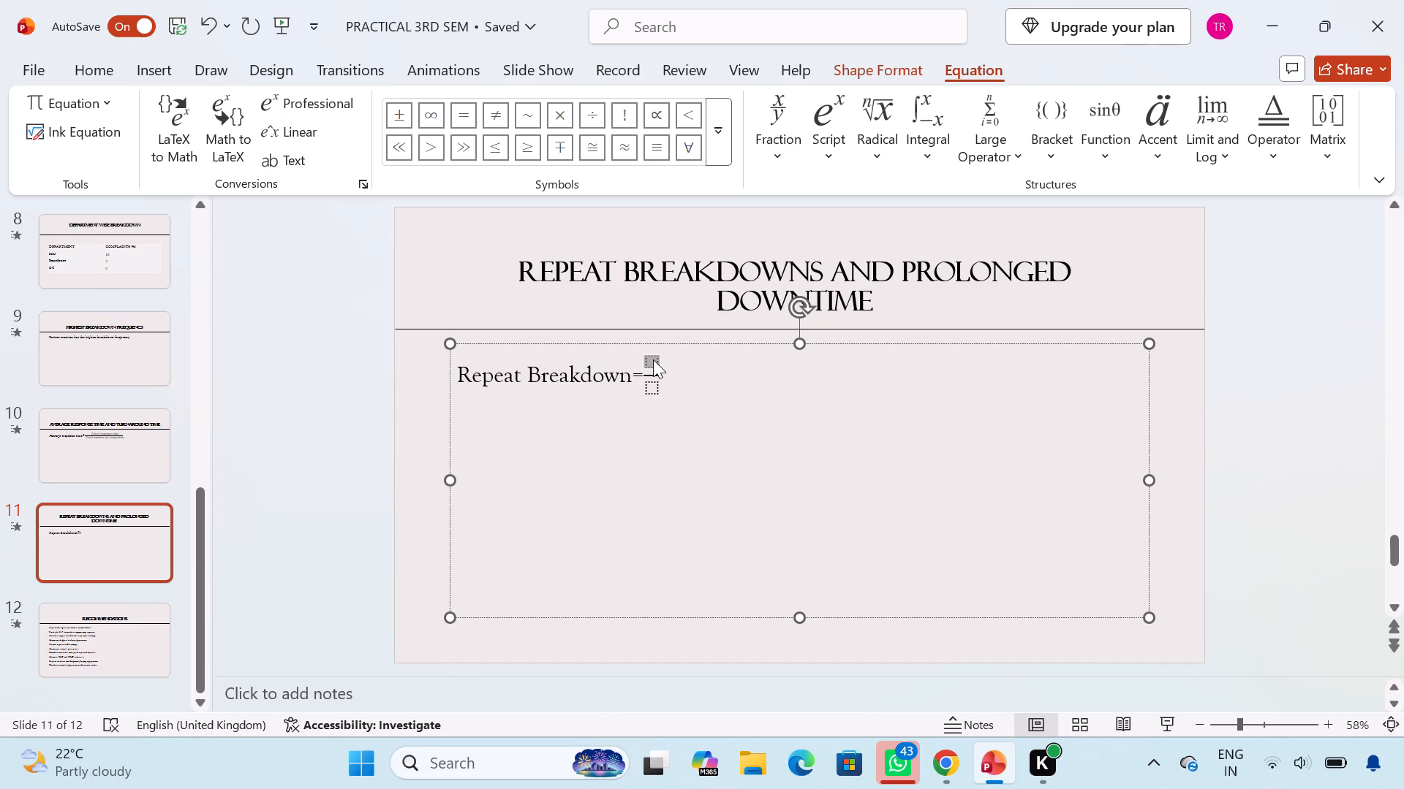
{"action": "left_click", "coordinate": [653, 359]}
Review the slides from Department Wise Breakdown back to the title slide, and forward again to the Methodology slide.
{"action": "left_click", "coordinate": [100, 278]}
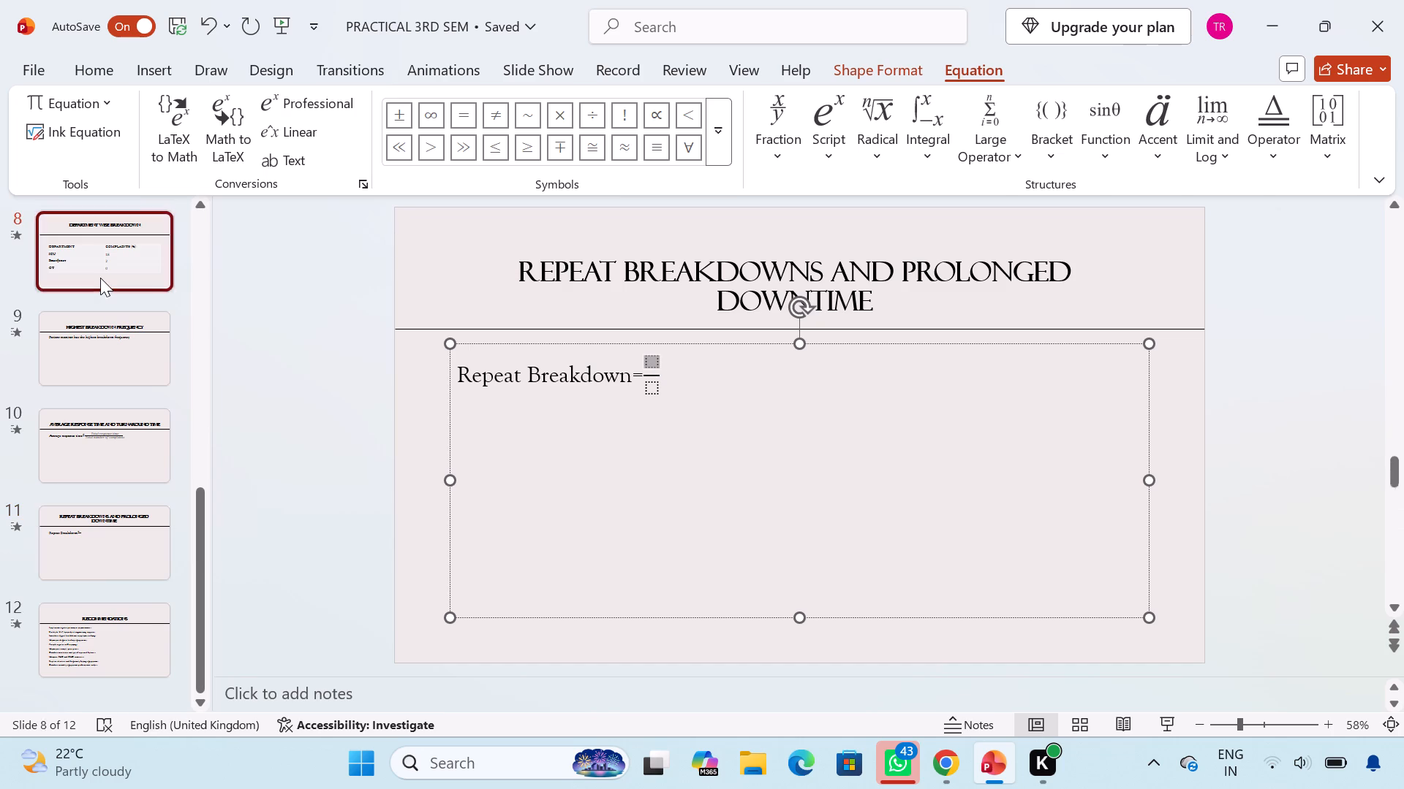
{"action": "key", "text": "Up"}
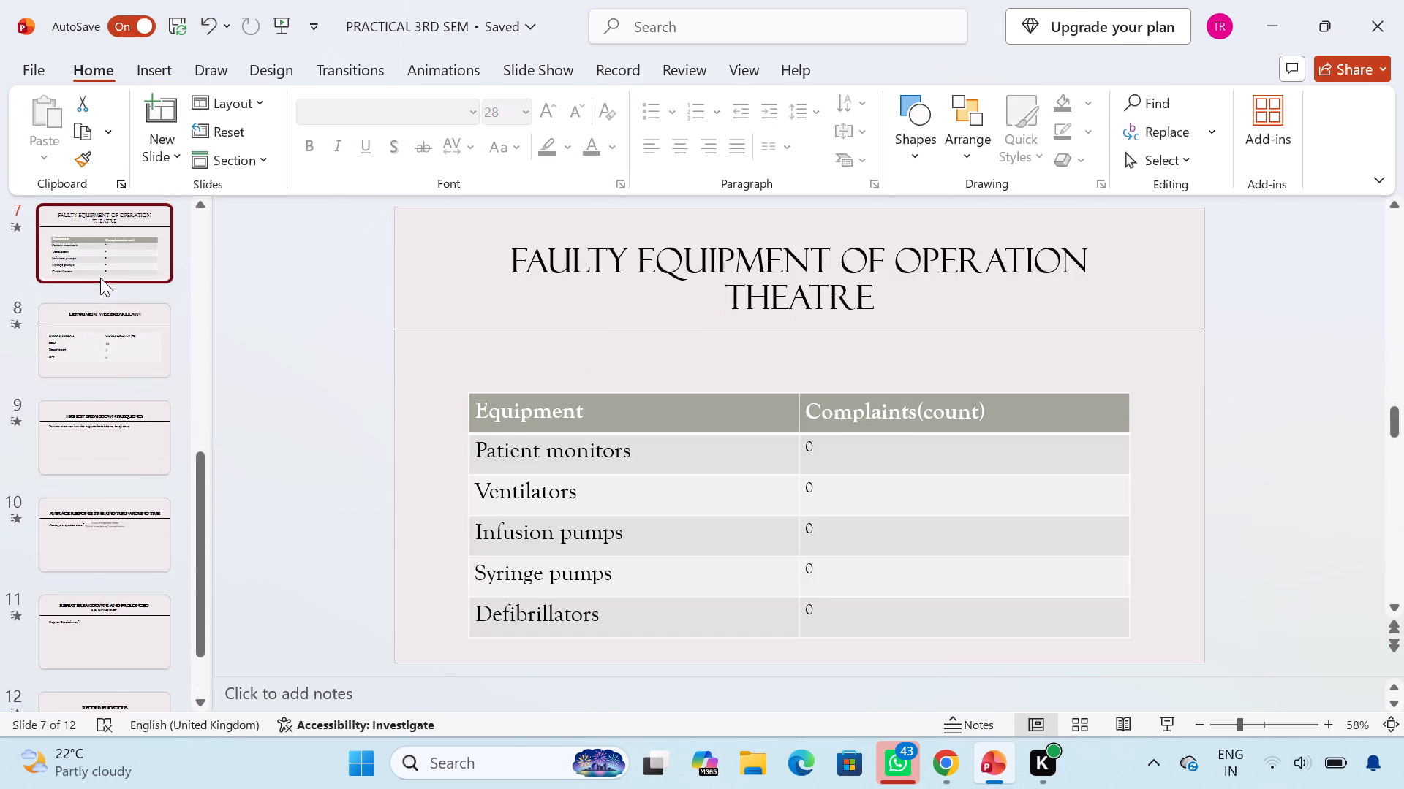
{"action": "key", "text": "Up"}
{"action": "key", "text": "Up"}
{"action": "key", "text": "Up"}
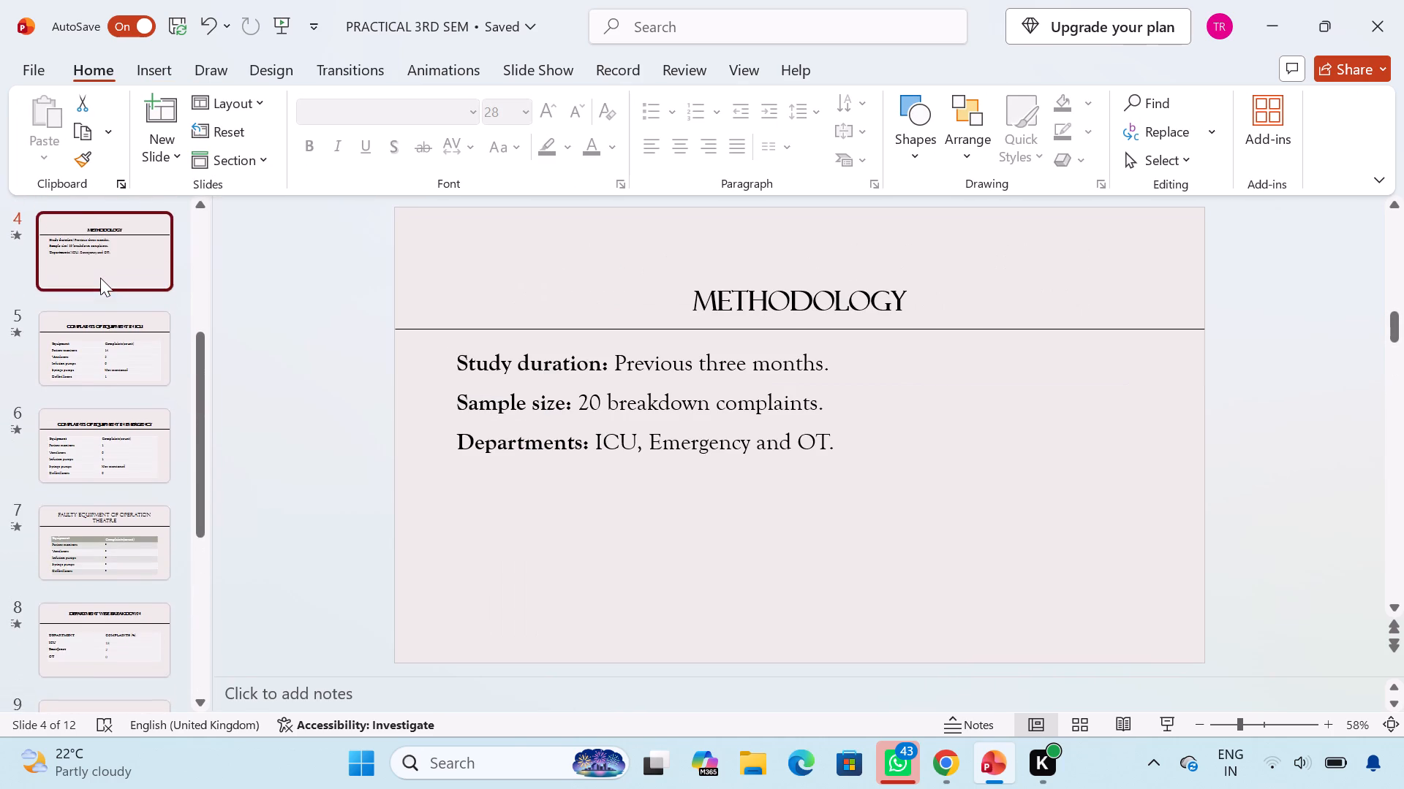
{"action": "key", "text": "Up"}
{"action": "key", "text": "Up"}
{"action": "key", "text": "Up"}
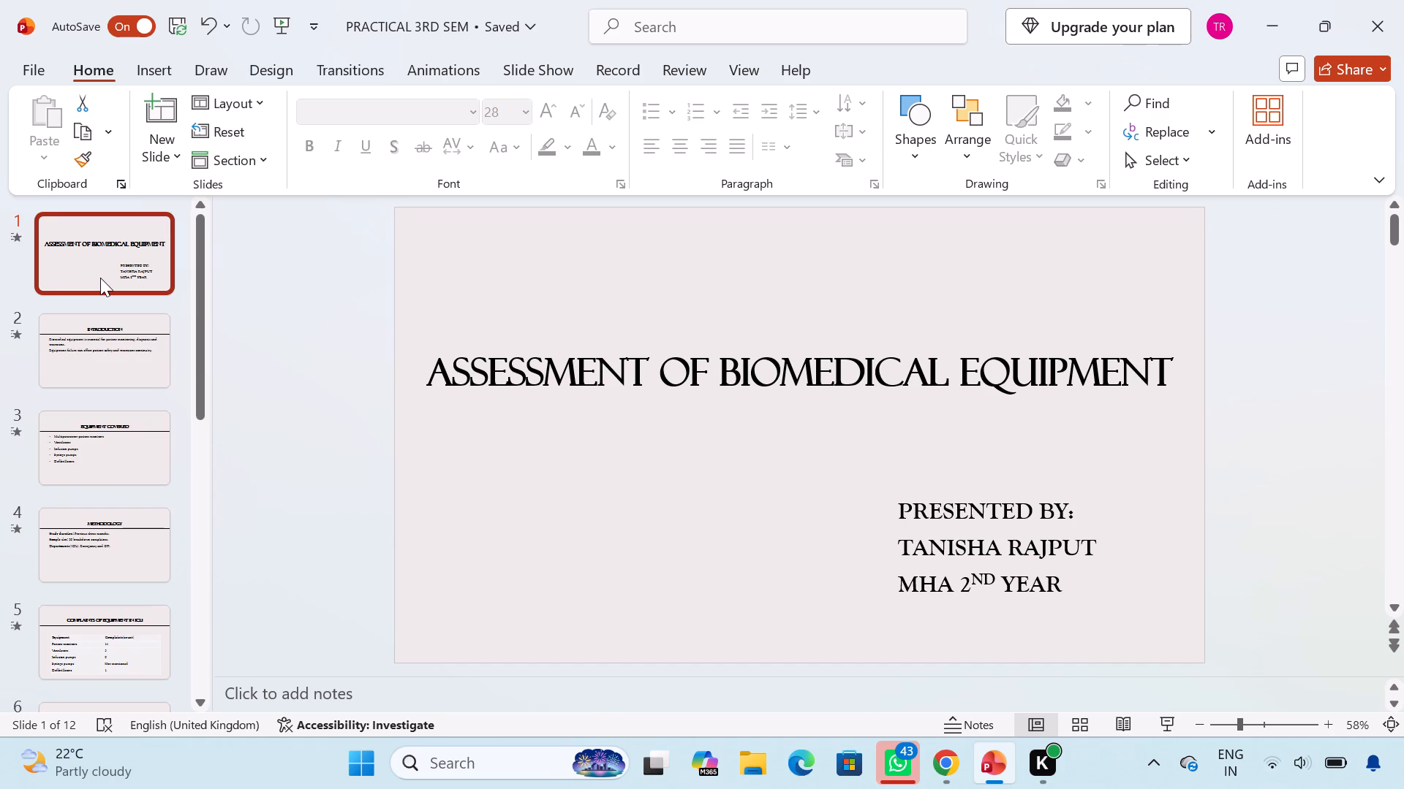
{"action": "key", "text": "Down"}
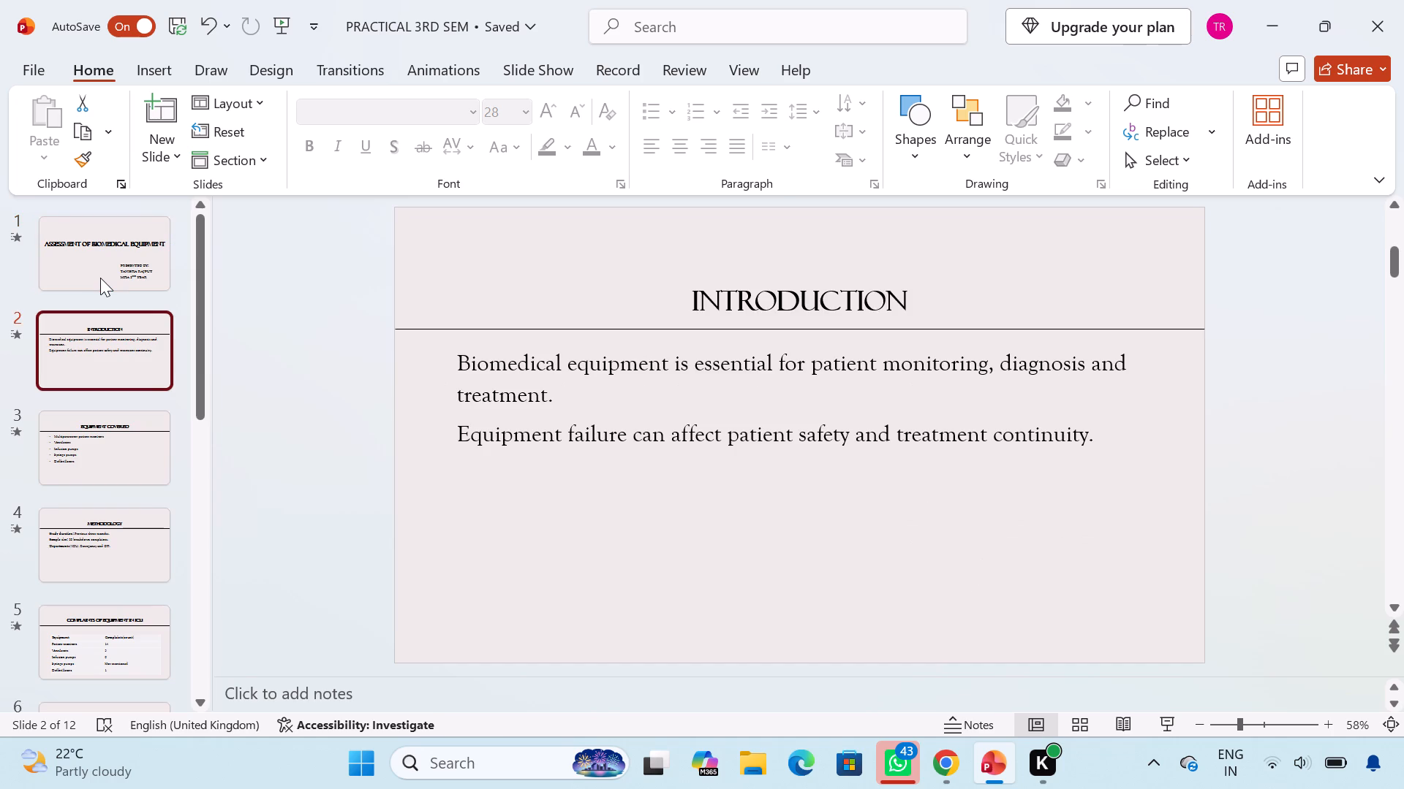
{"action": "key", "text": "Down"}
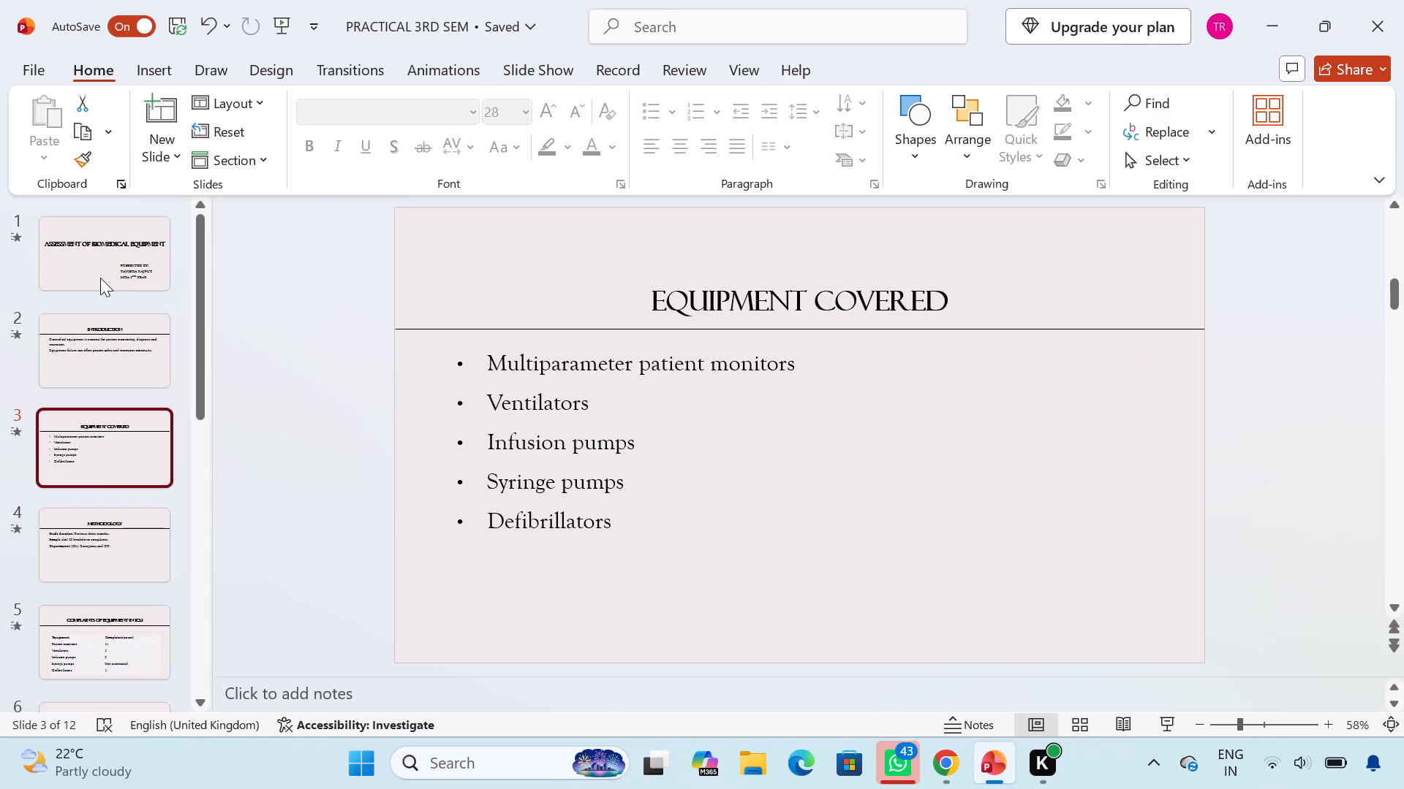
{"action": "key", "text": "Down"}
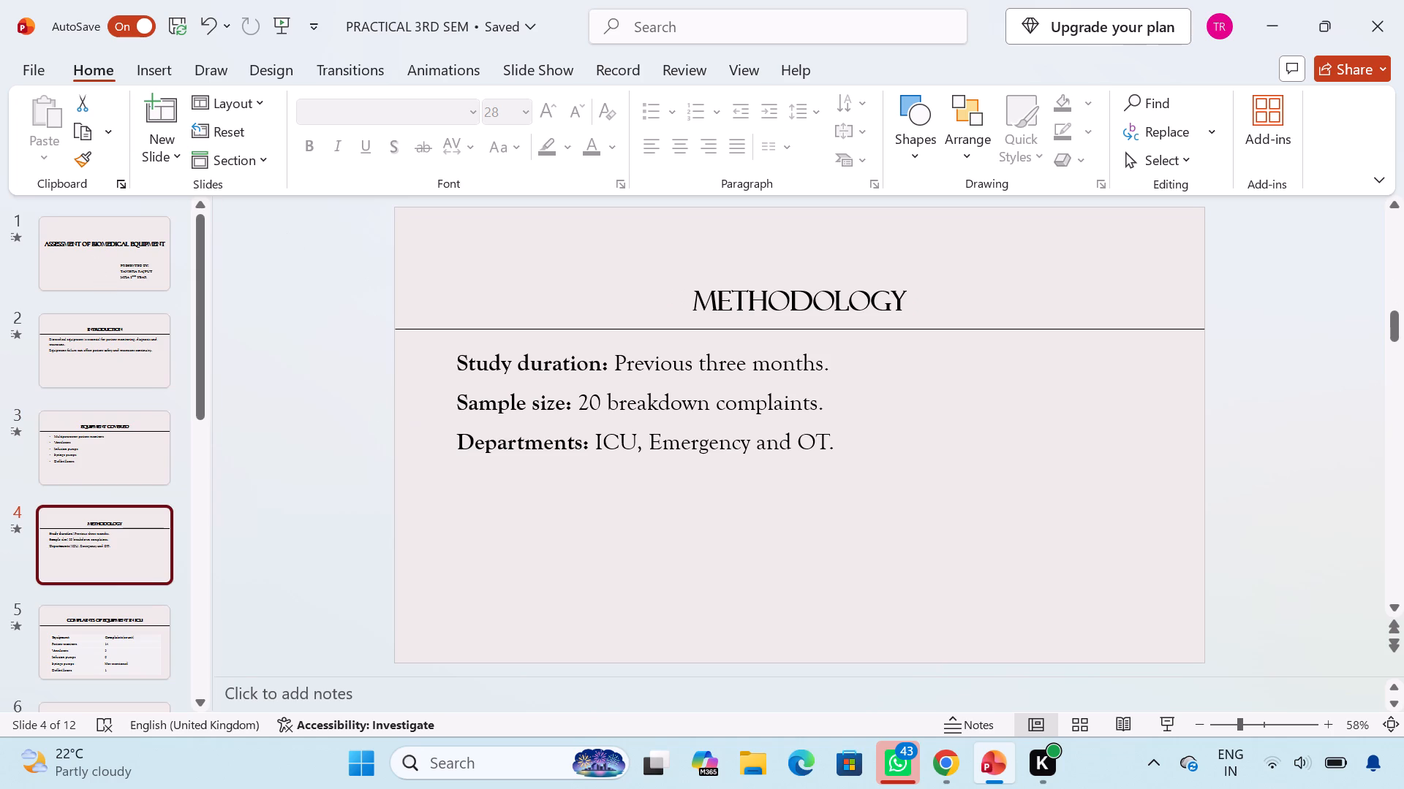
Change the "Departments" label on the Methodology slide to "Departments covered".
{"action": "left_click", "coordinate": [581, 449]}
{"action": "key", "text": "space"}
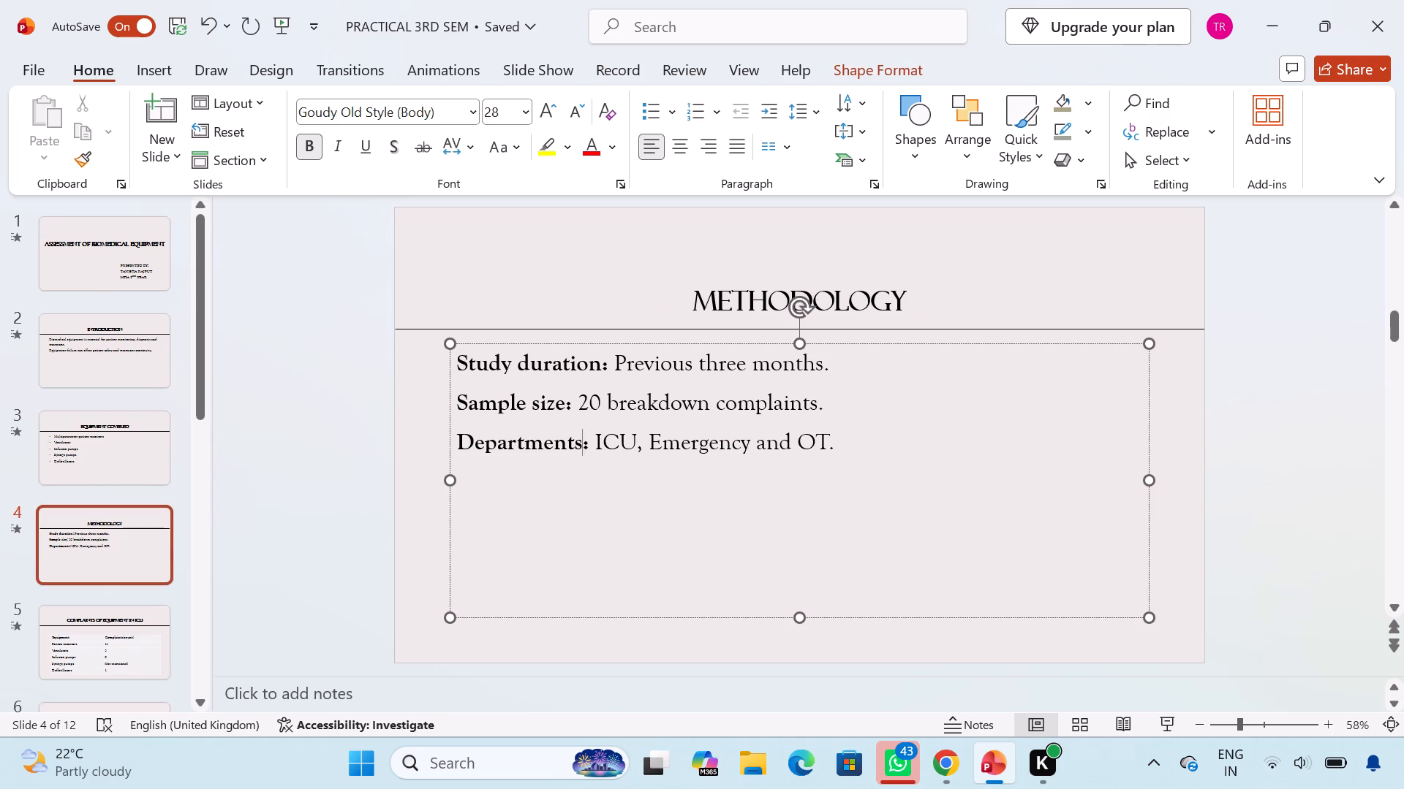
{"action": "type", "text": "co"}
{"action": "key", "text": "v"}
{"action": "type", "text": "ered"}
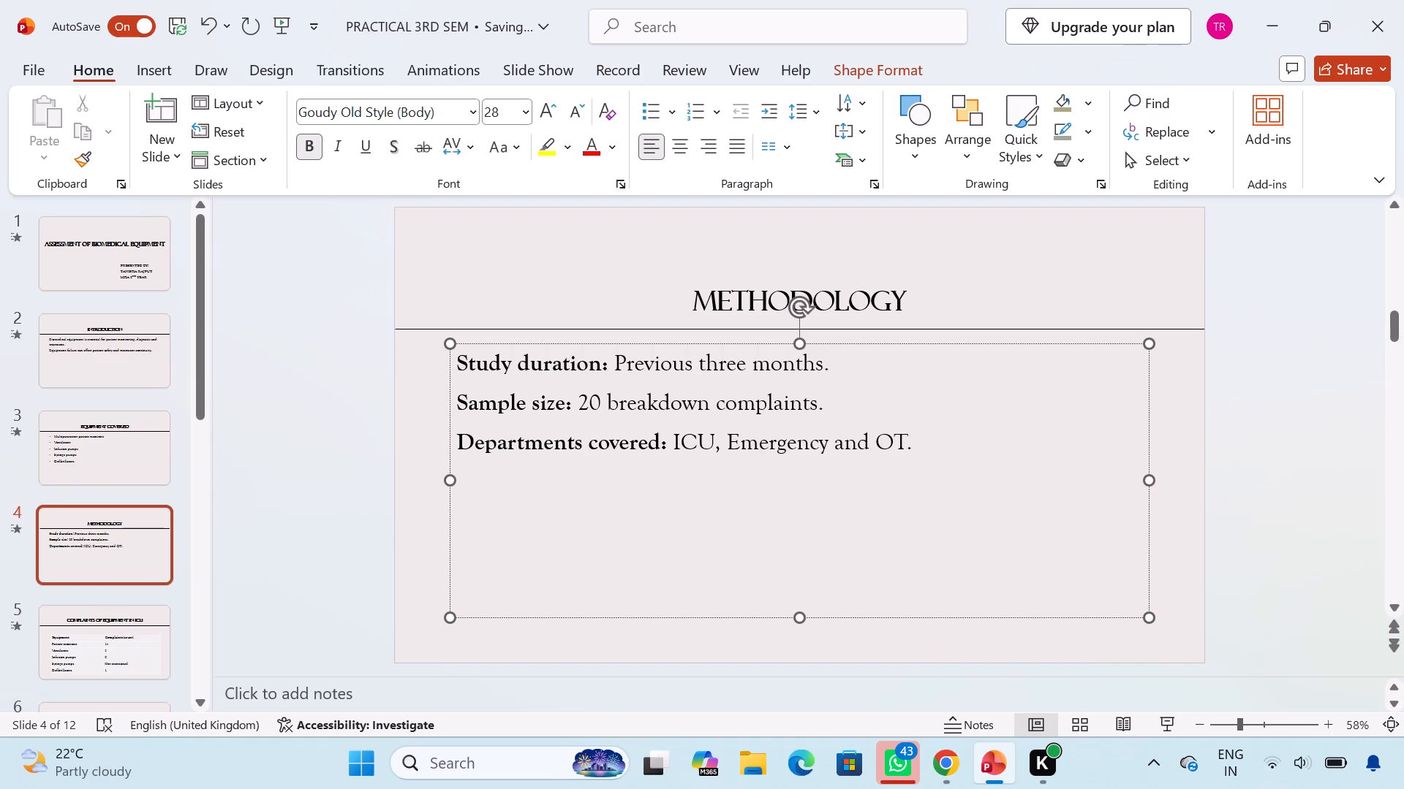
Format the title of the Faulty Equipment of Operation Theatre slide as bold at font size 32.
{"action": "left_click", "coordinate": [123, 628]}
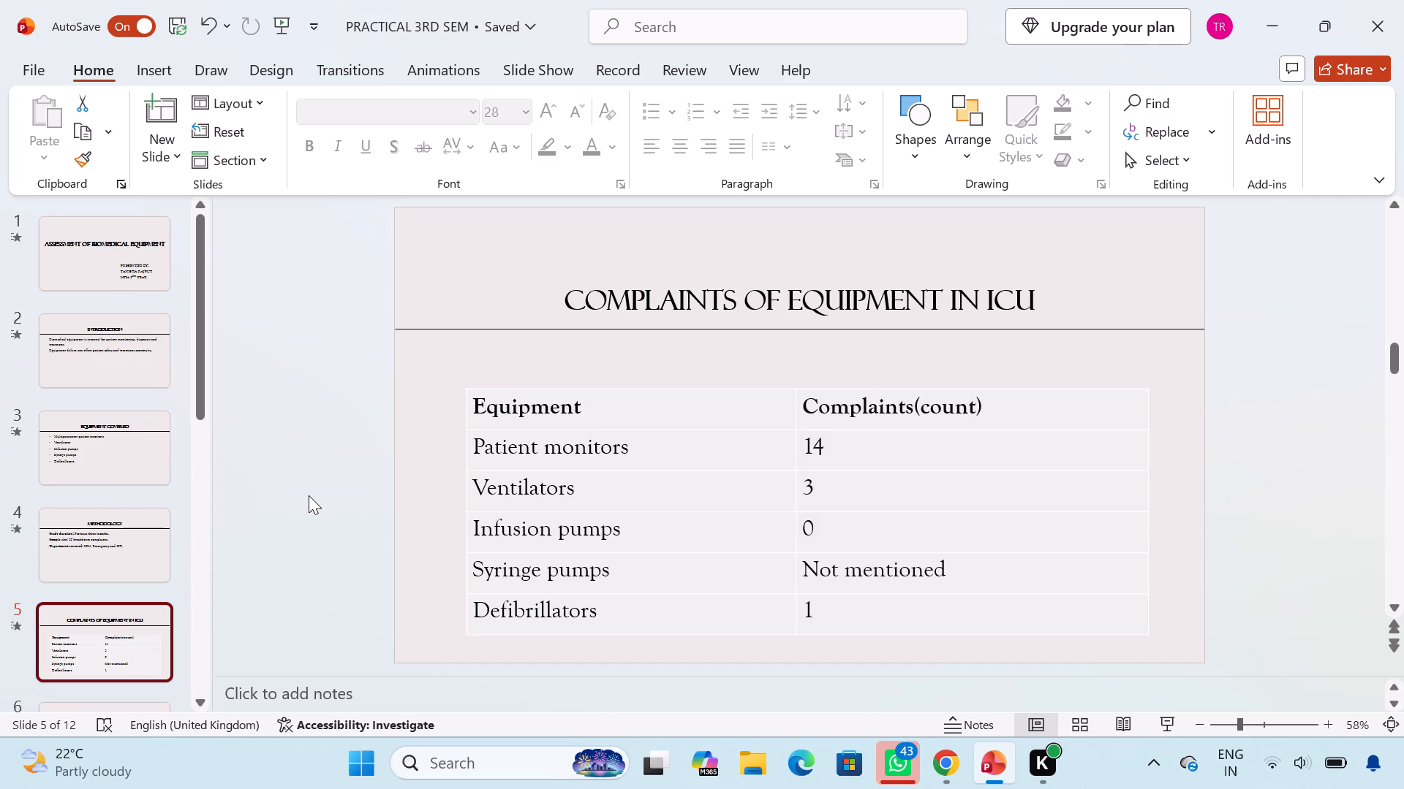
{"action": "key", "text": "Down"}
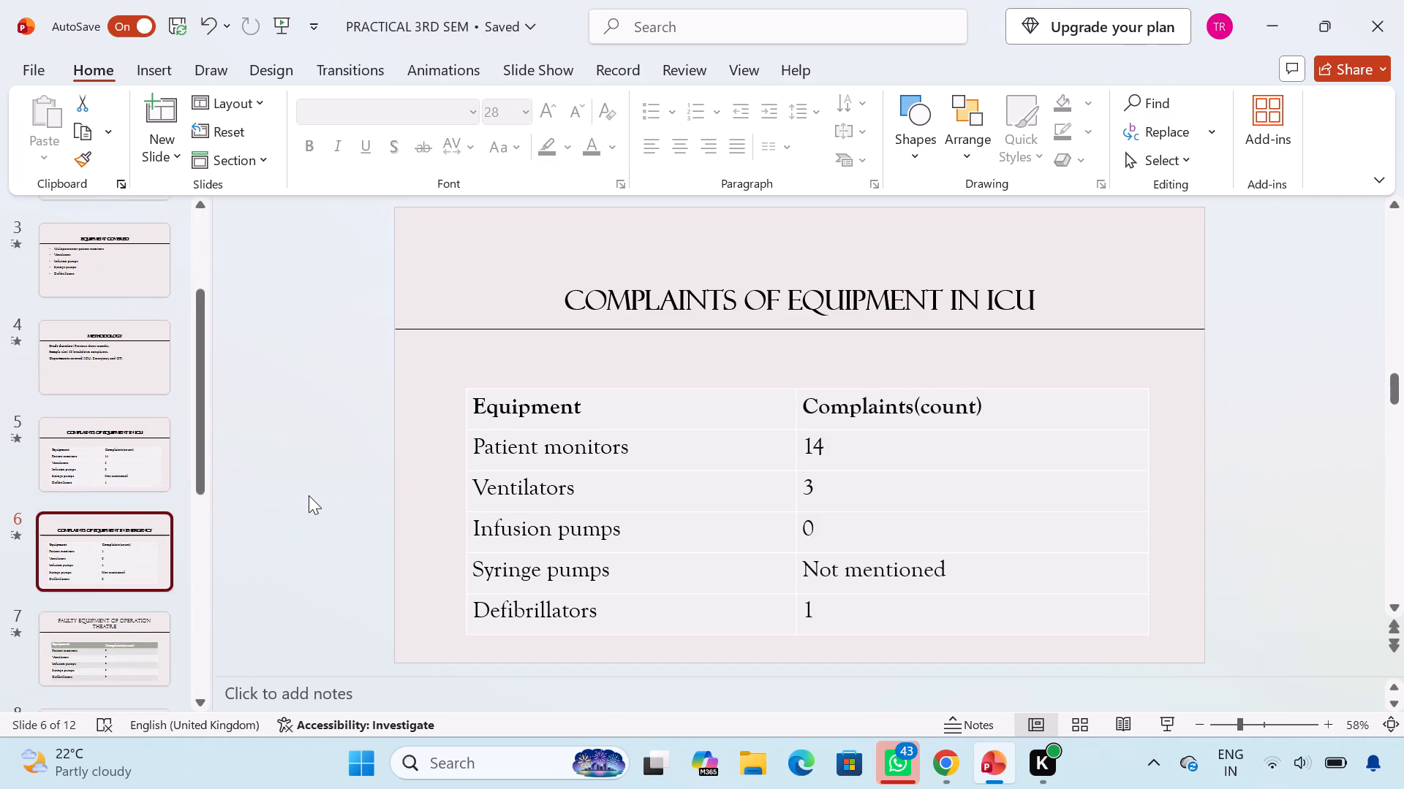
{"action": "key", "text": "Down"}
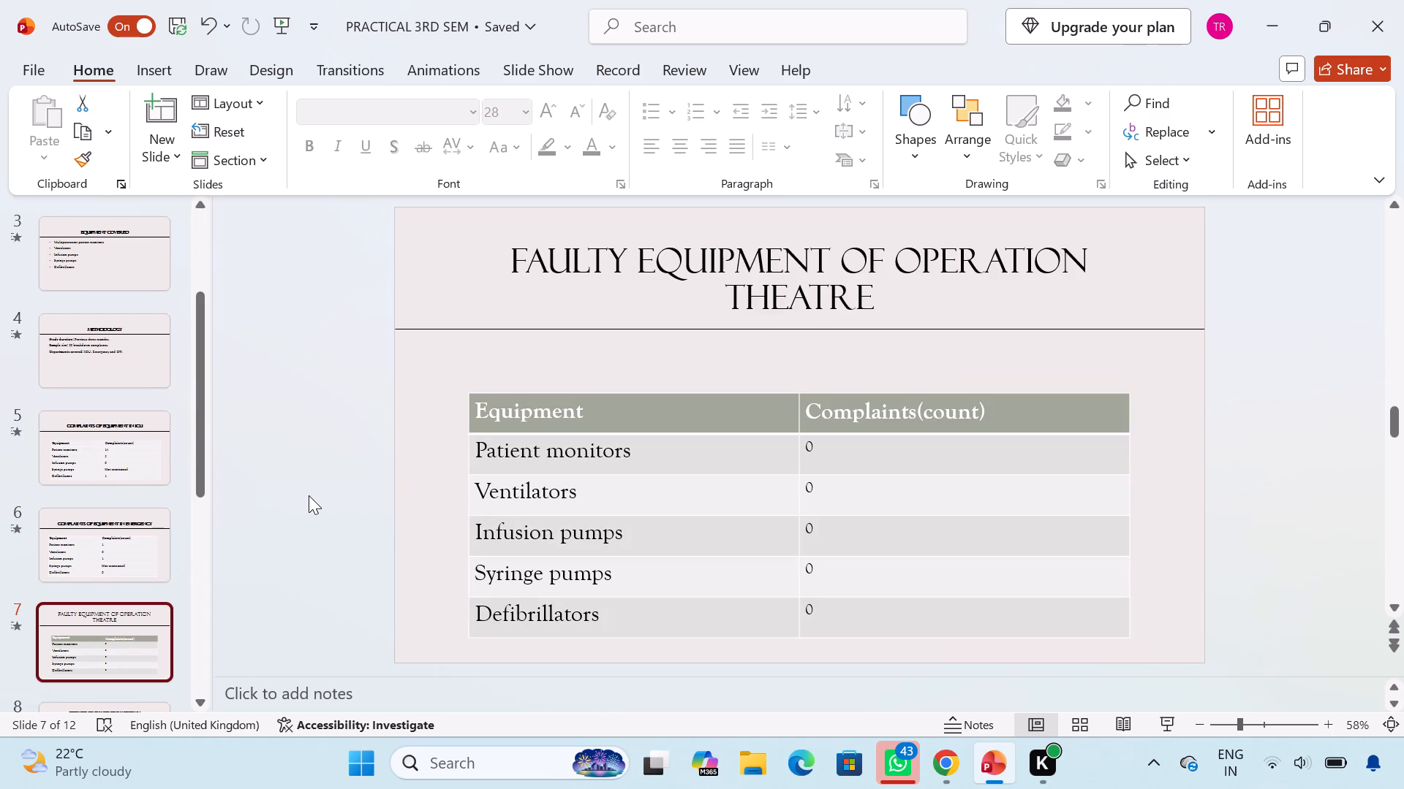
{"action": "left_click", "coordinate": [565, 237]}
{"action": "left_click_drag", "start_coordinate": [513, 270], "coordinate": [882, 279]}
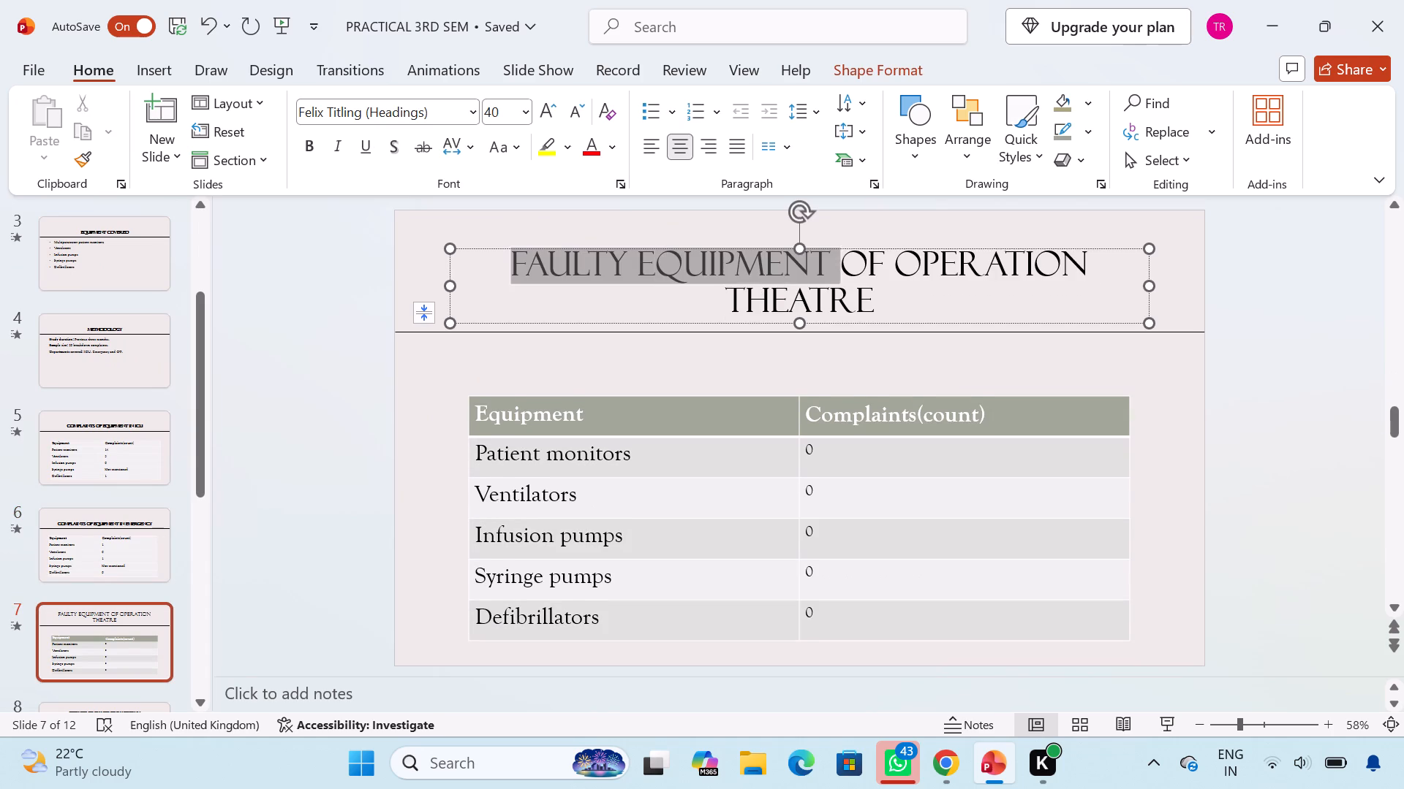
{"action": "left_click_drag", "start_coordinate": [882, 279], "coordinate": [905, 303]}
{"action": "left_click", "coordinate": [1112, 229]}
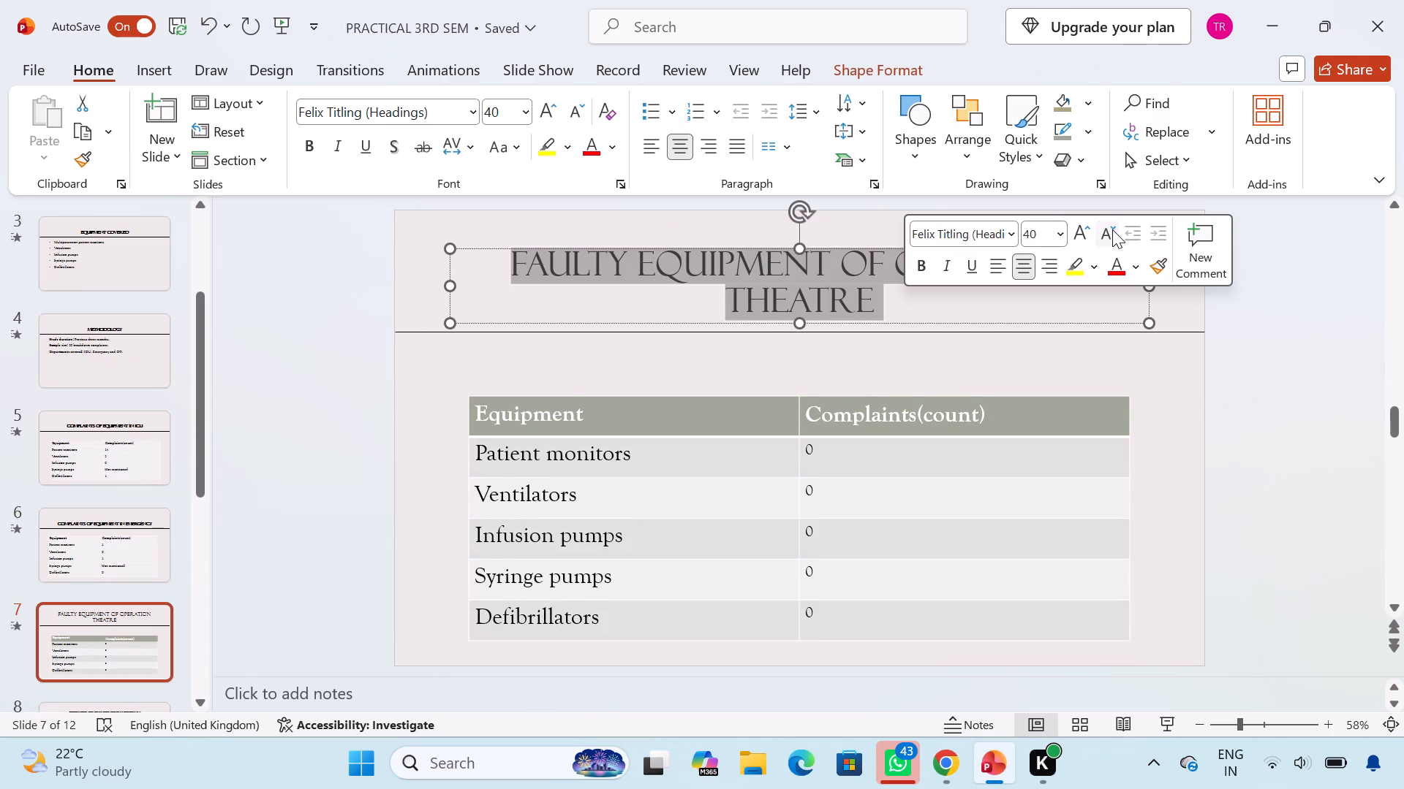
{"action": "left_click", "coordinate": [1112, 229]}
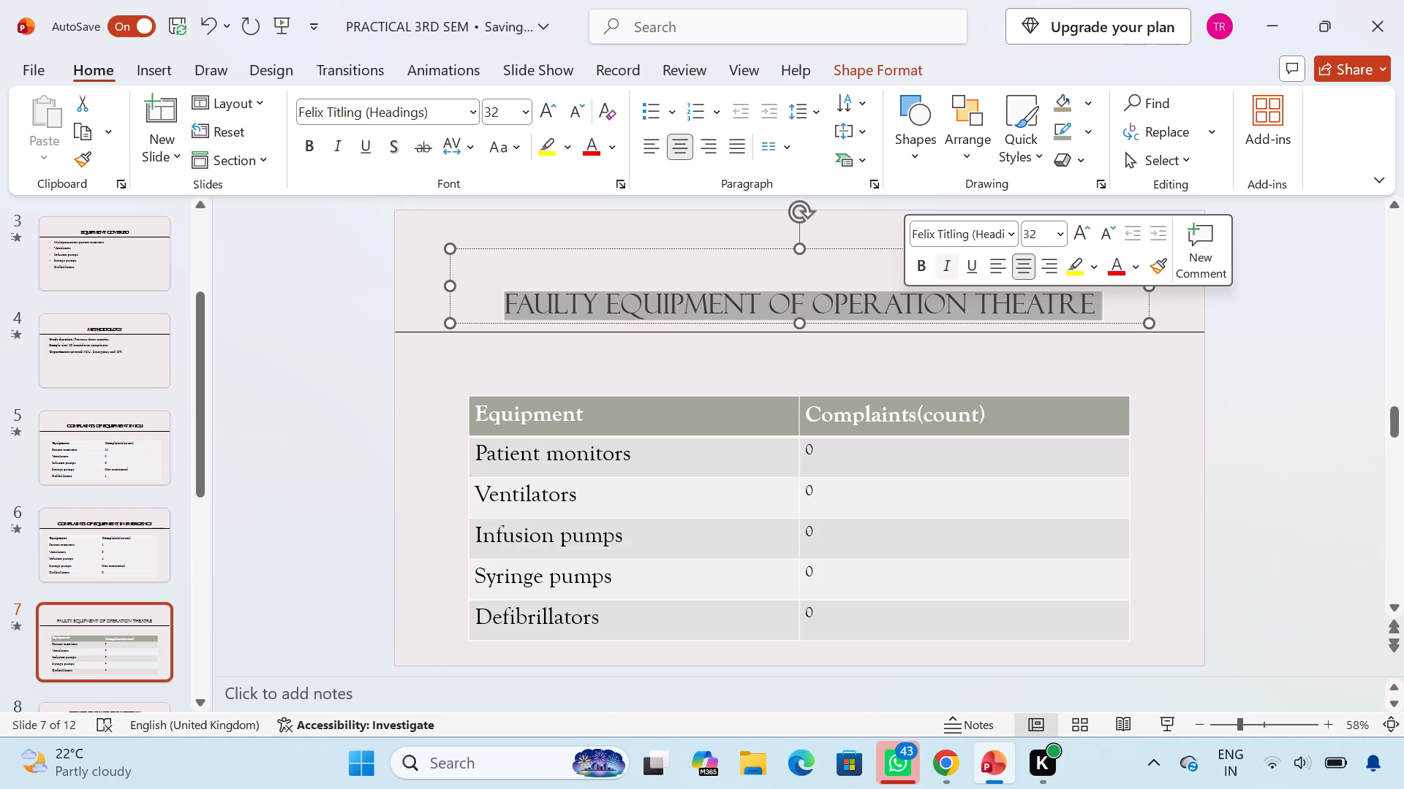
{"action": "left_click", "coordinate": [926, 266]}
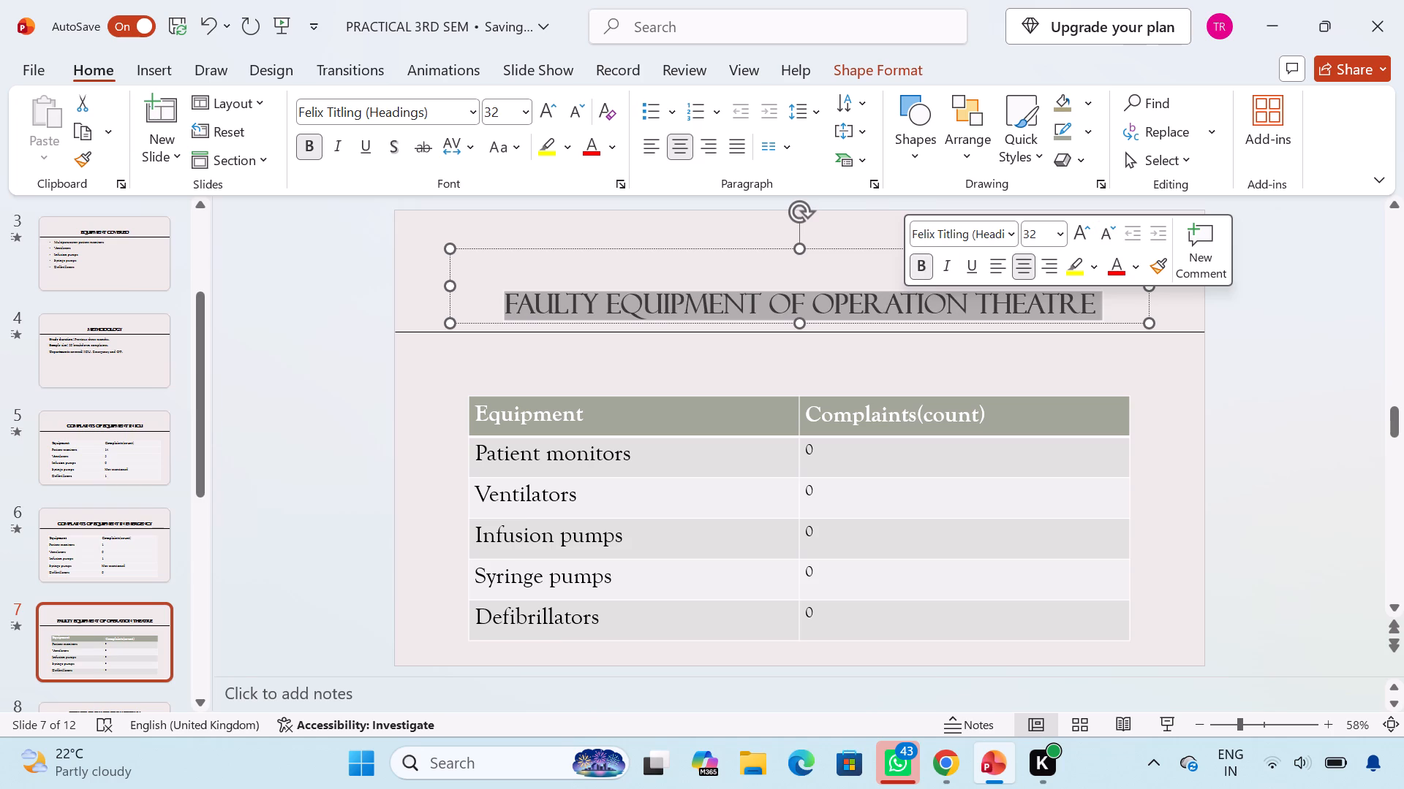
{"action": "left_click", "coordinate": [314, 395]}
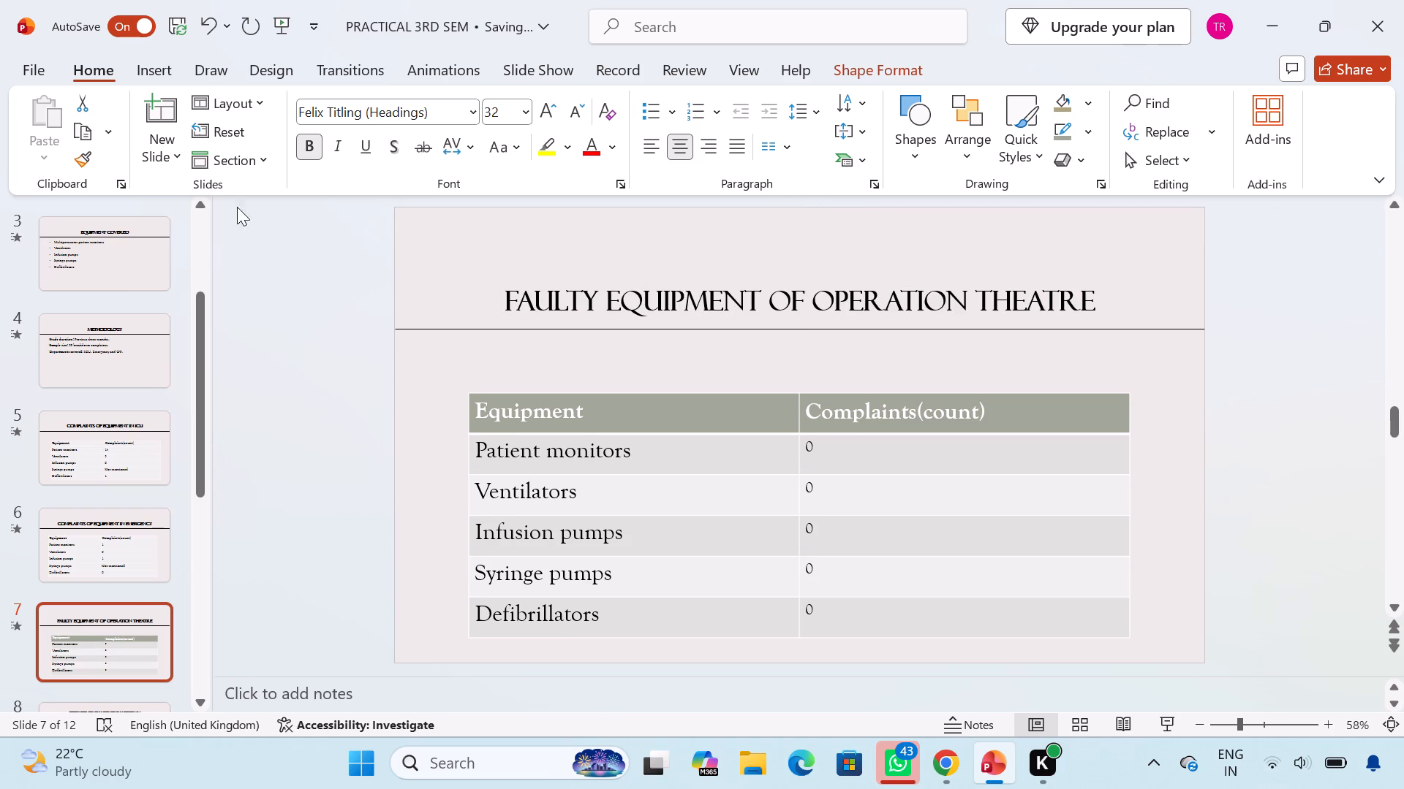
Review the slides from Department Wise Breakdown through Average Response Time and Turnaround Time.
{"action": "key", "text": "Down"}
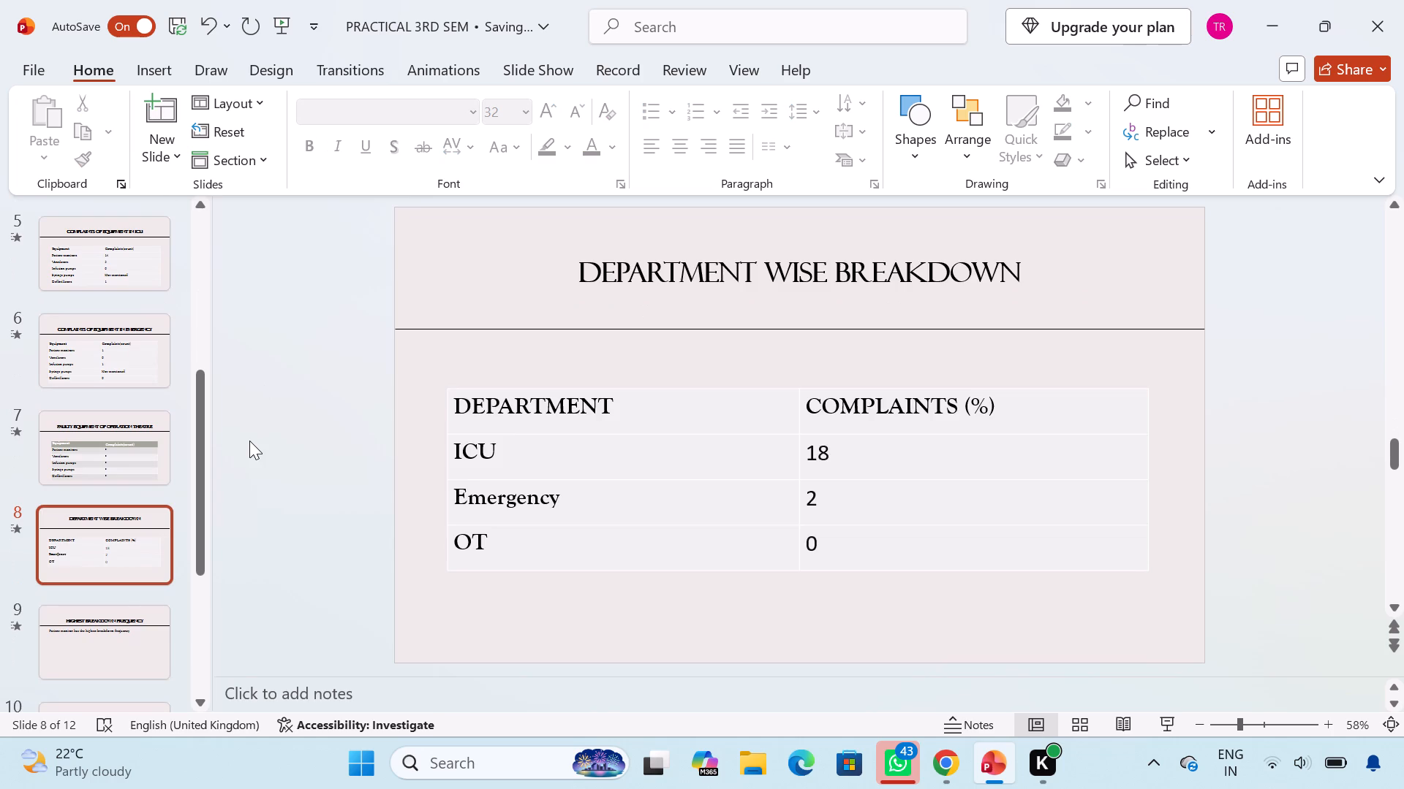
{"action": "key", "text": "Down"}
{"action": "key", "text": "Down"}
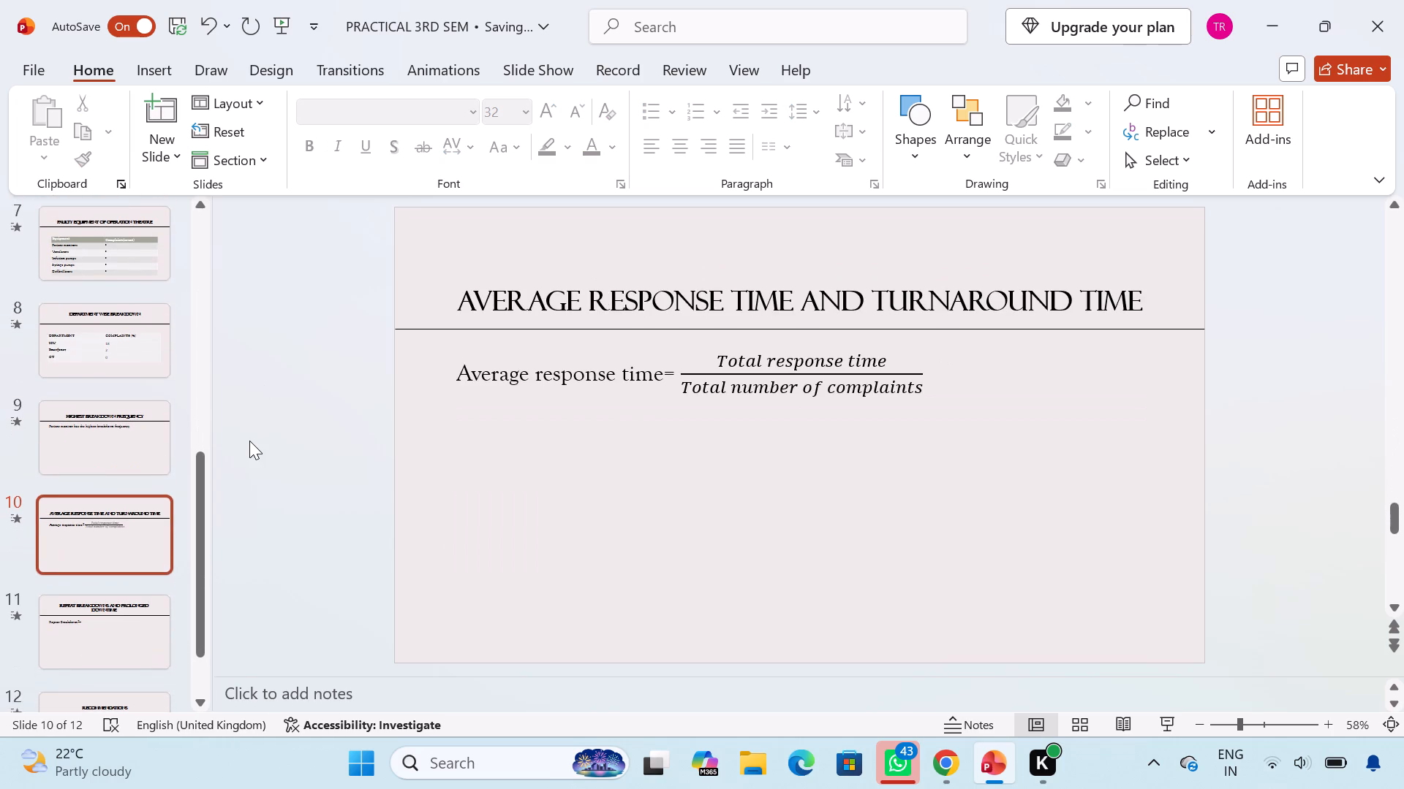
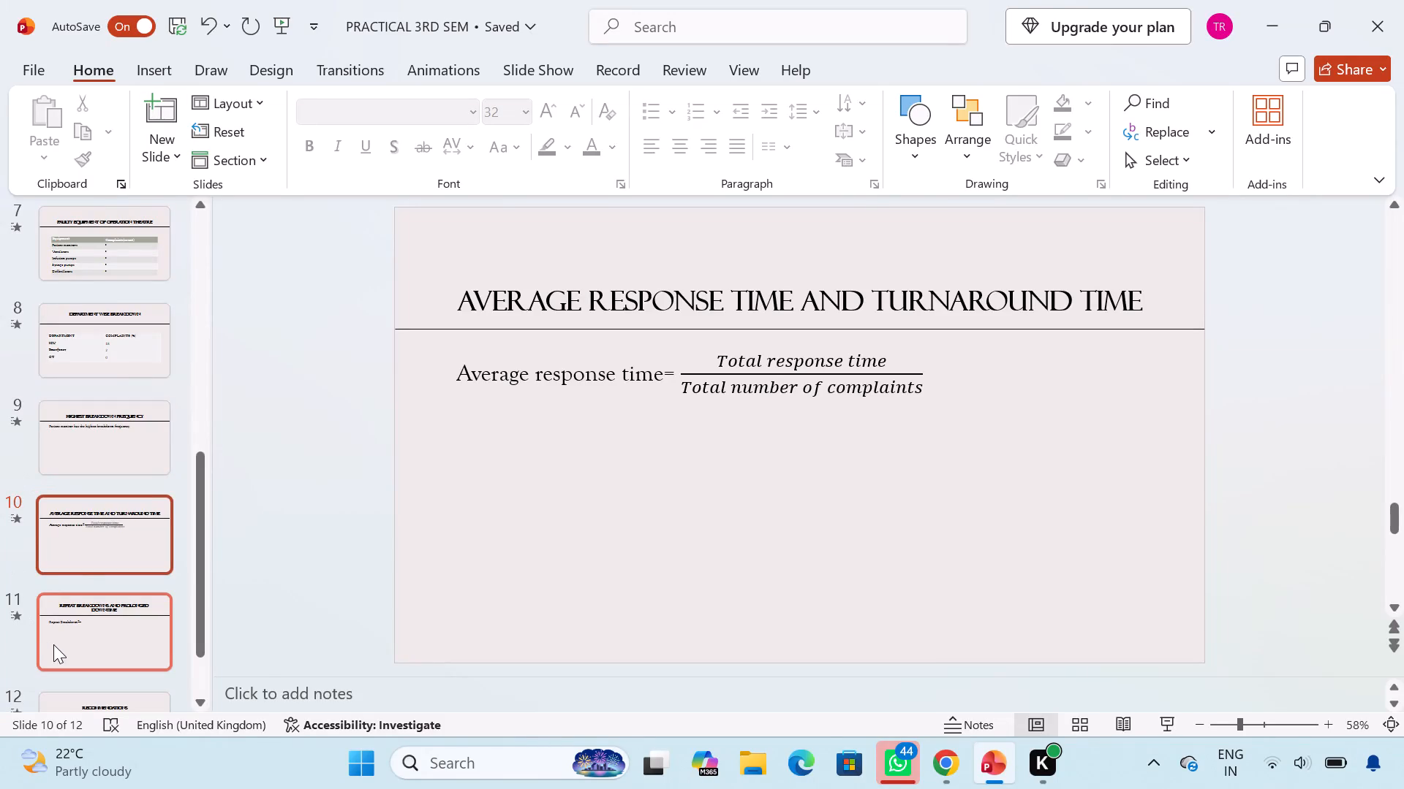
Review the Repeat Breakdowns and Prolonged Downtime slide and its incomplete repeat breakdown formula, checking the Recommendations slide after it.
{"action": "left_click", "coordinate": [56, 644]}
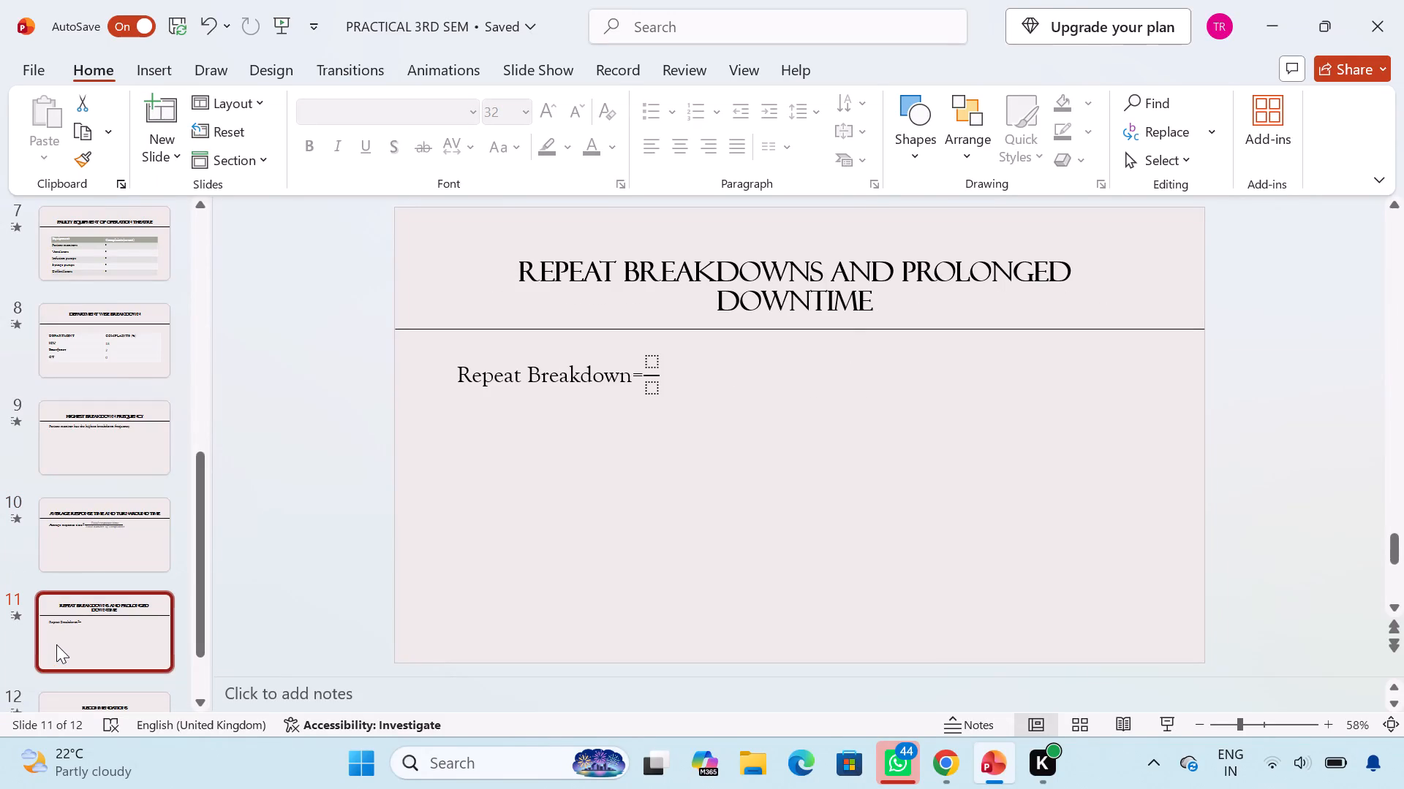
{"action": "left_click", "coordinate": [652, 365]}
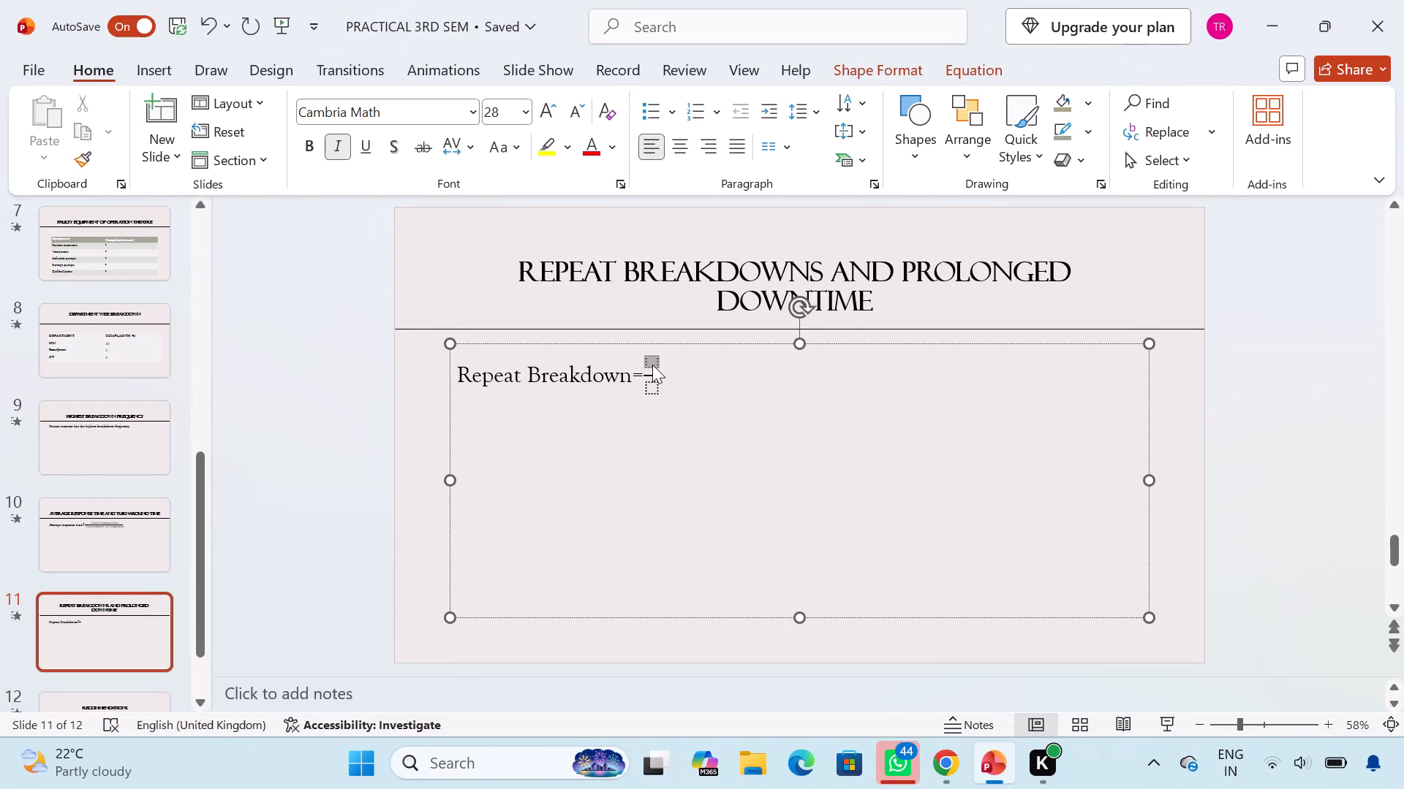
{"action": "left_click", "coordinate": [230, 409]}
{"action": "key", "text": "Down"}
{"action": "key", "text": "Up"}
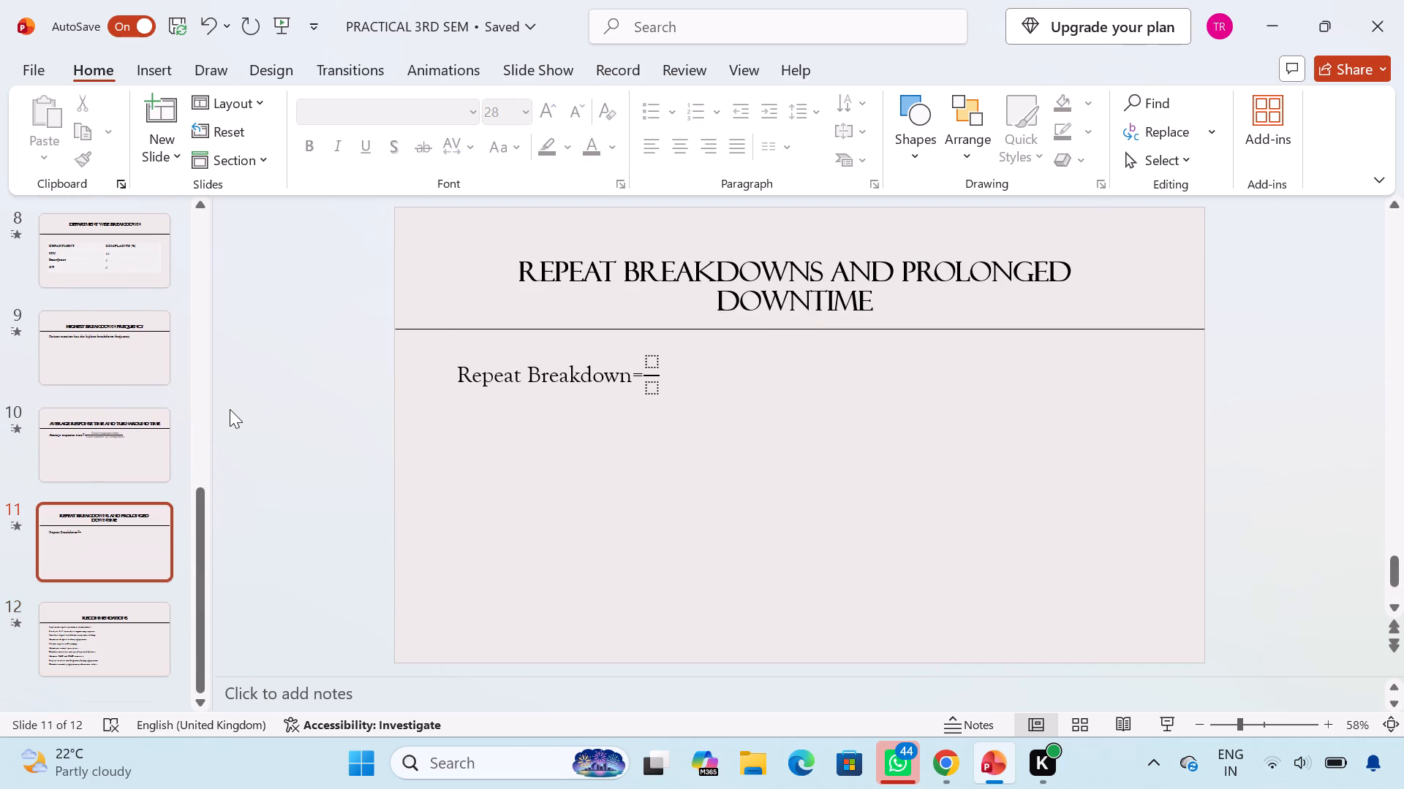
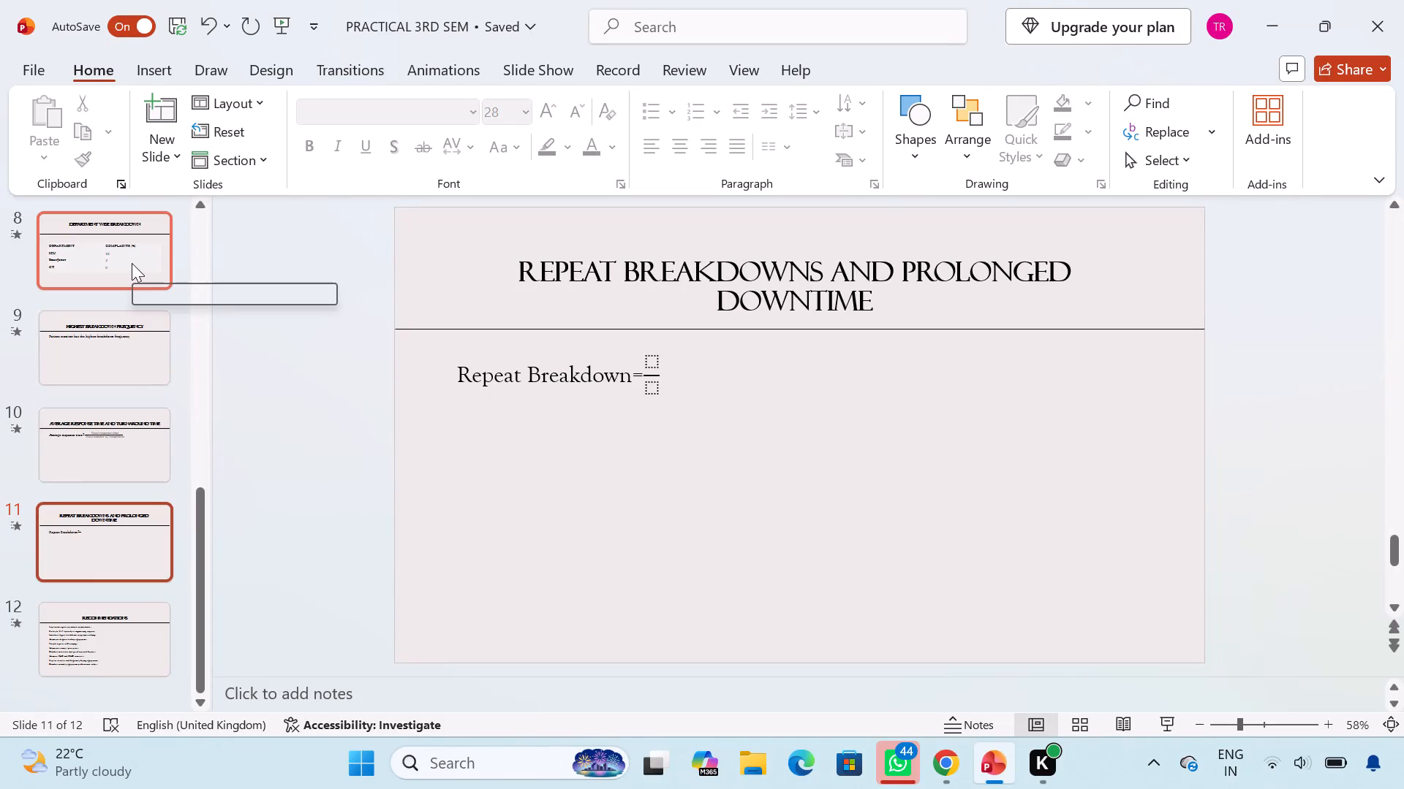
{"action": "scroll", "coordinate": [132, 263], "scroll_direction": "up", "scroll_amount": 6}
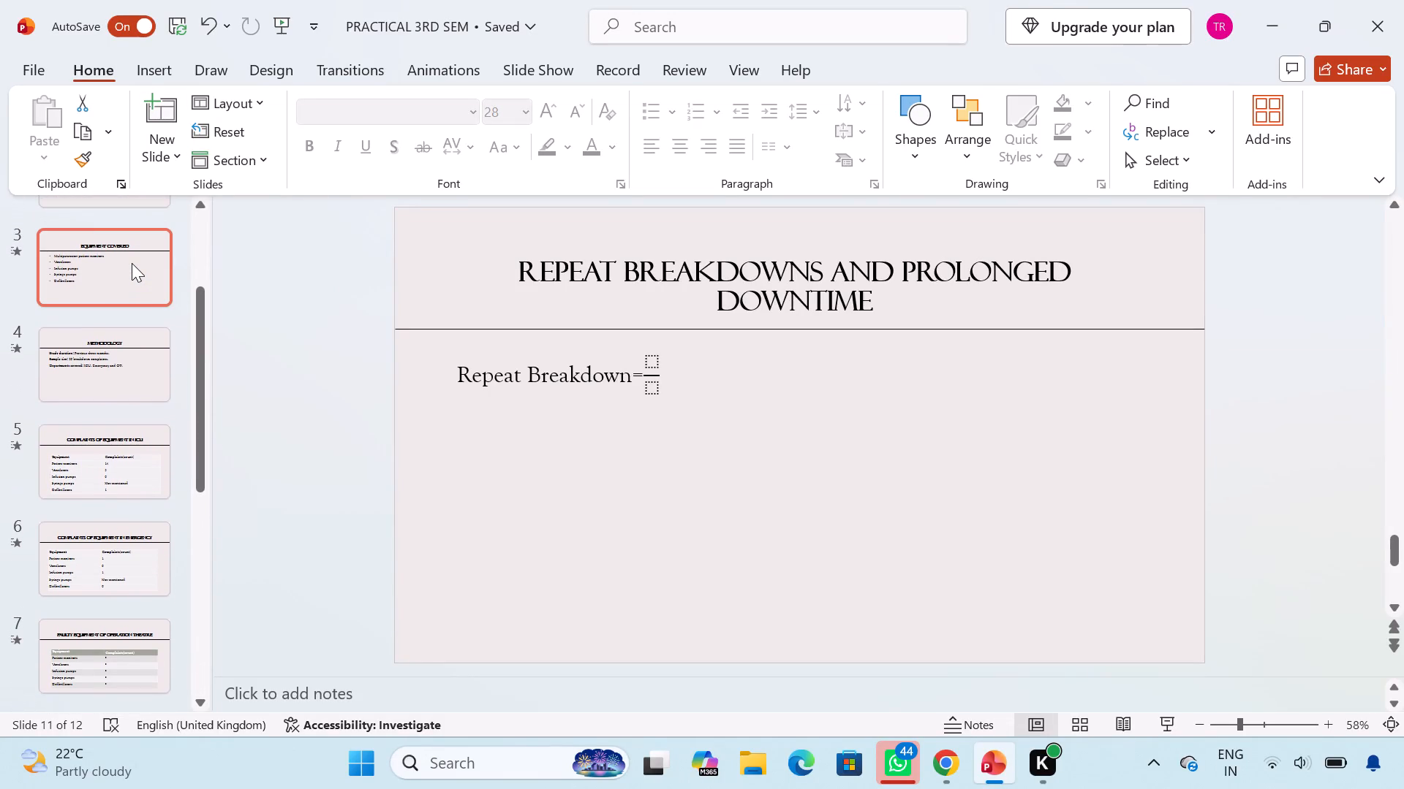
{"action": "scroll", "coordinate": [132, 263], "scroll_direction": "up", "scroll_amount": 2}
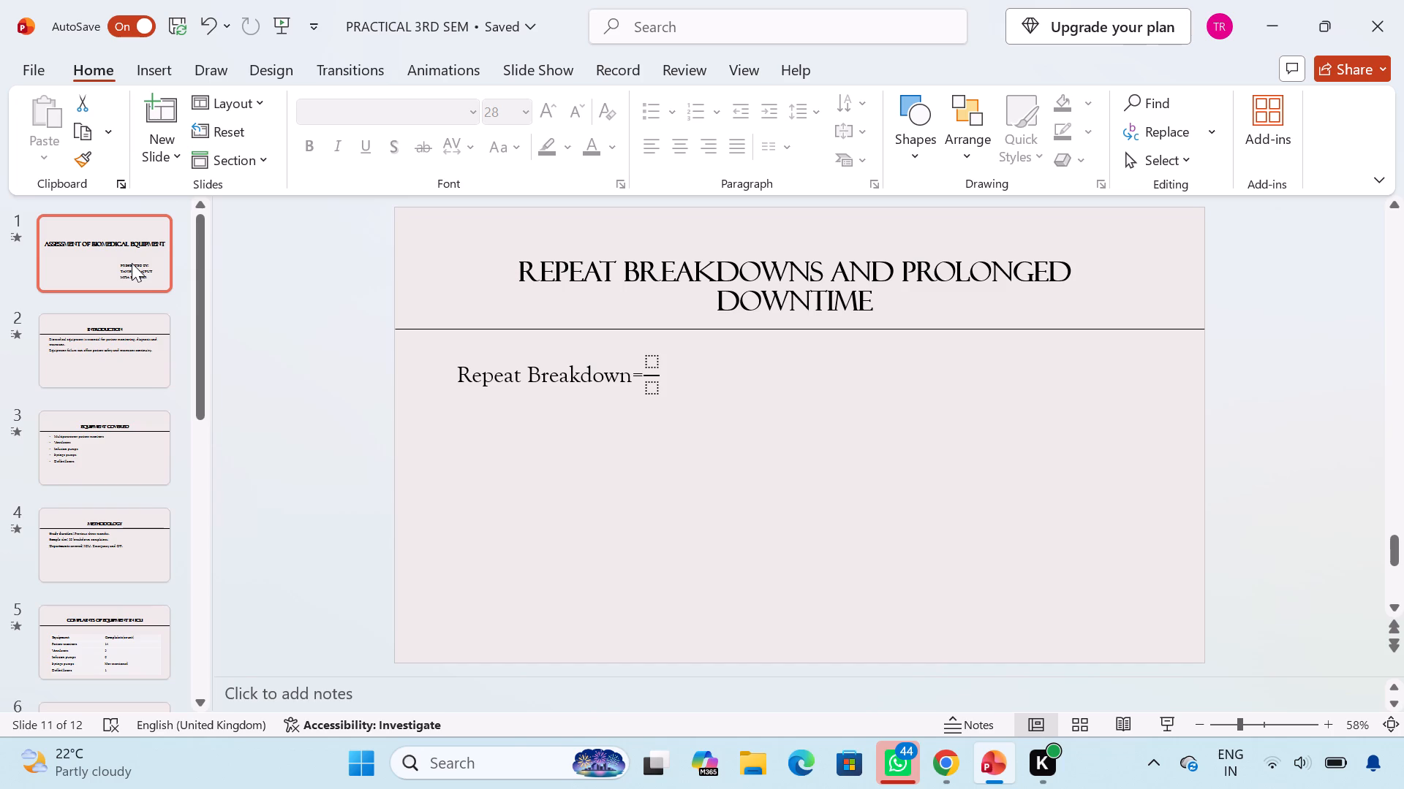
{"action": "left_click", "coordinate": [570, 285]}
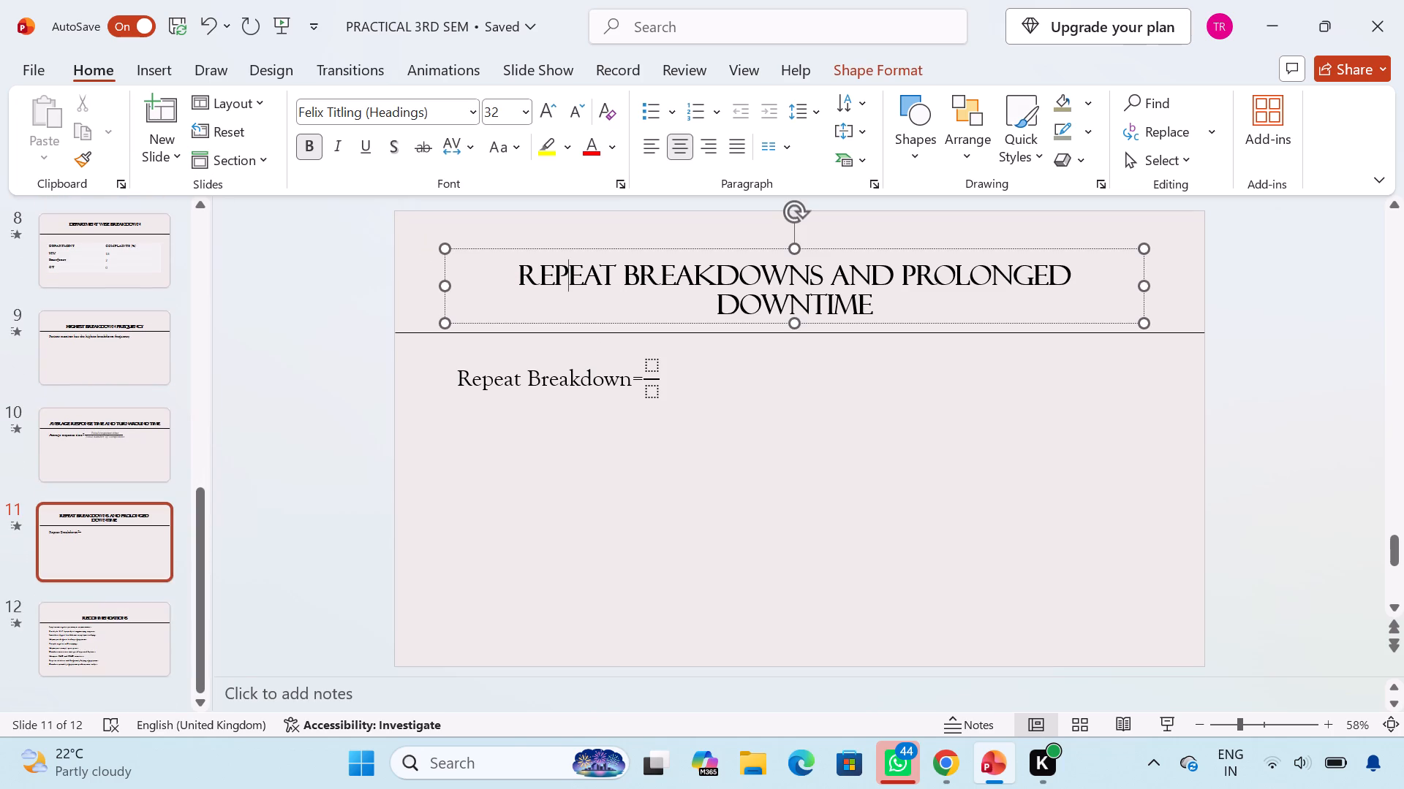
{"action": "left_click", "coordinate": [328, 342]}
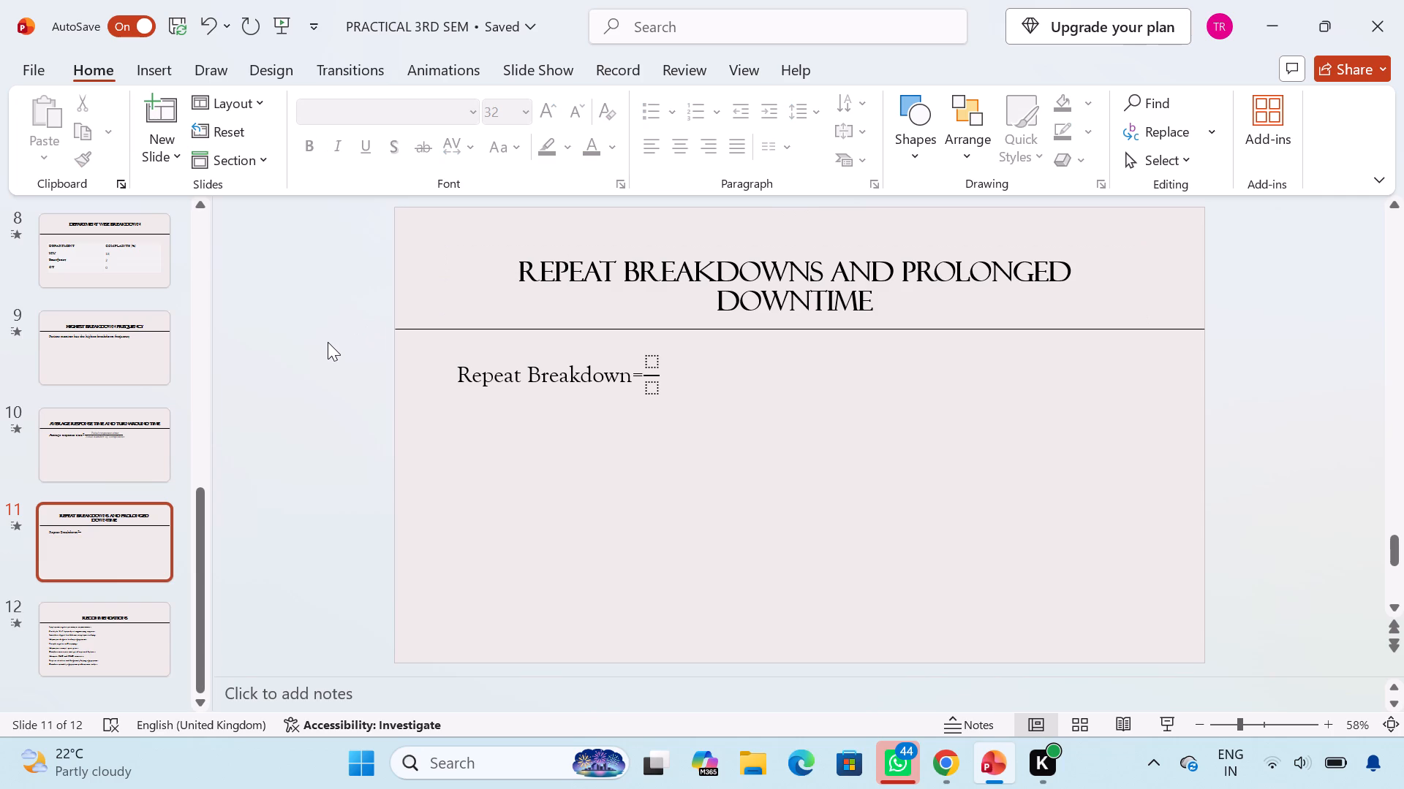
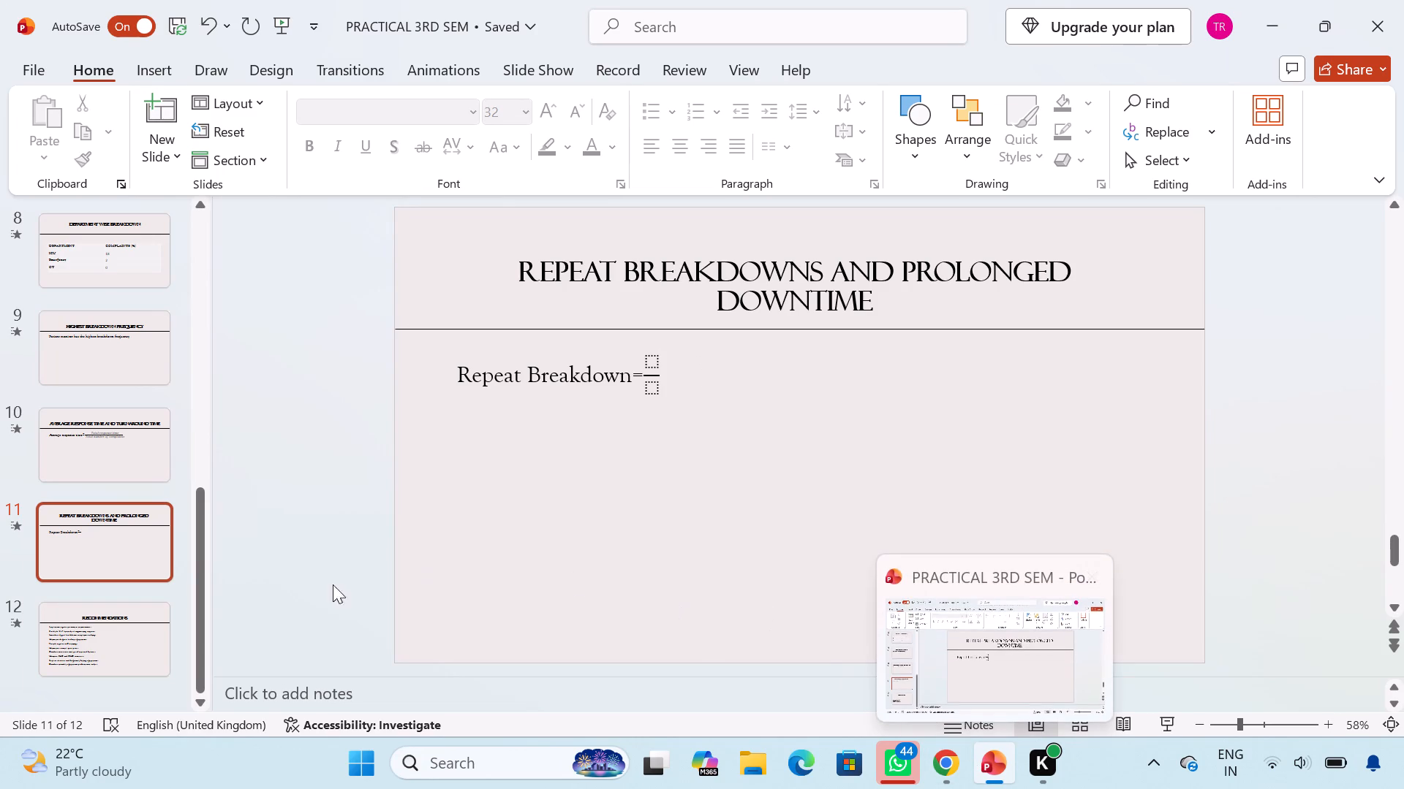
Add a new slide after slide 11 with the centred title "PROLONGED DOWNTIME".
{"action": "left_click", "coordinate": [165, 123]}
{"action": "left_click", "coordinate": [560, 290]}
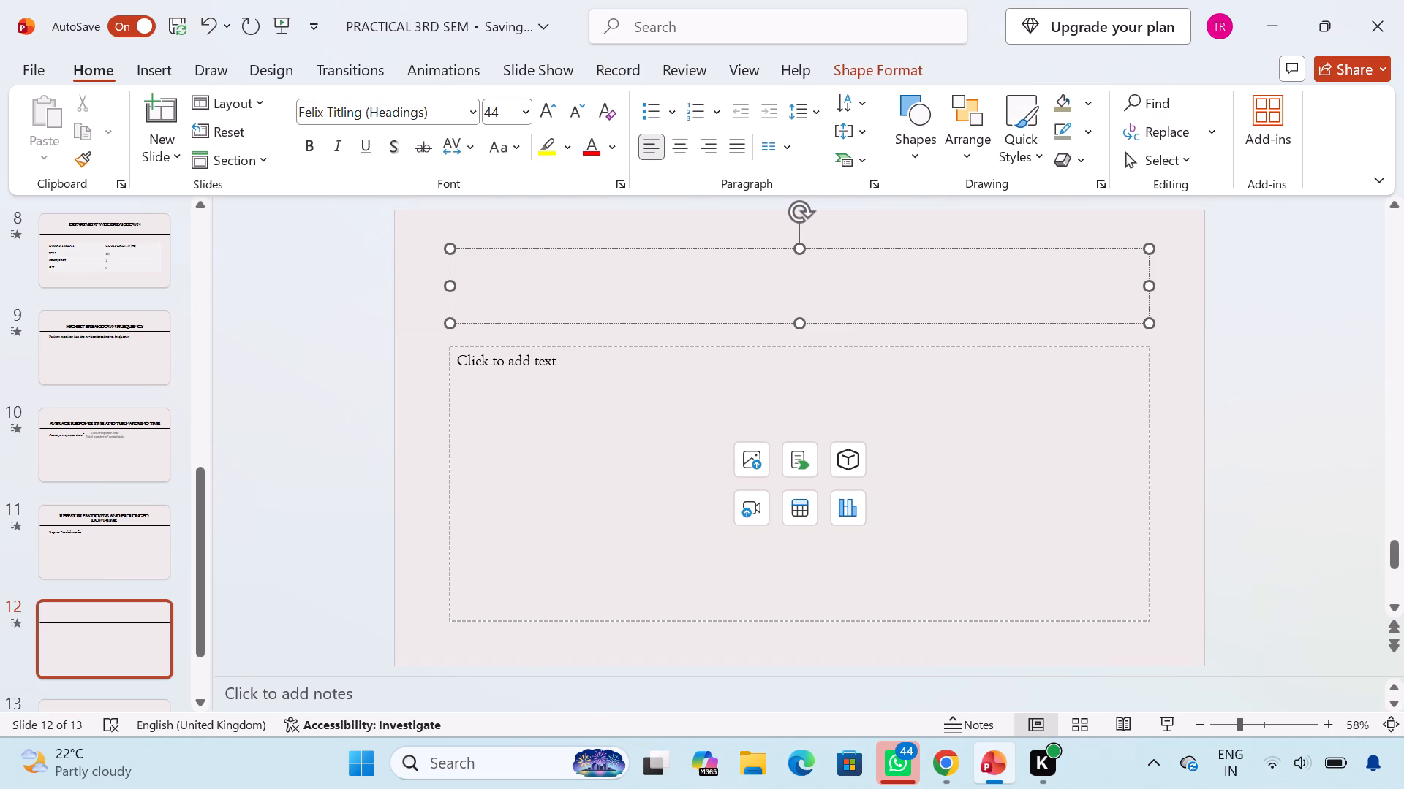
{"action": "left_click_drag", "start_coordinate": [520, 303], "coordinate": [706, 220]}
{"action": "left_click_drag", "start_coordinate": [706, 220], "coordinate": [684, 153]}
{"action": "left_click", "coordinate": [684, 153]}
{"action": "type", "text": "PROLONGED DOWNTIME"}
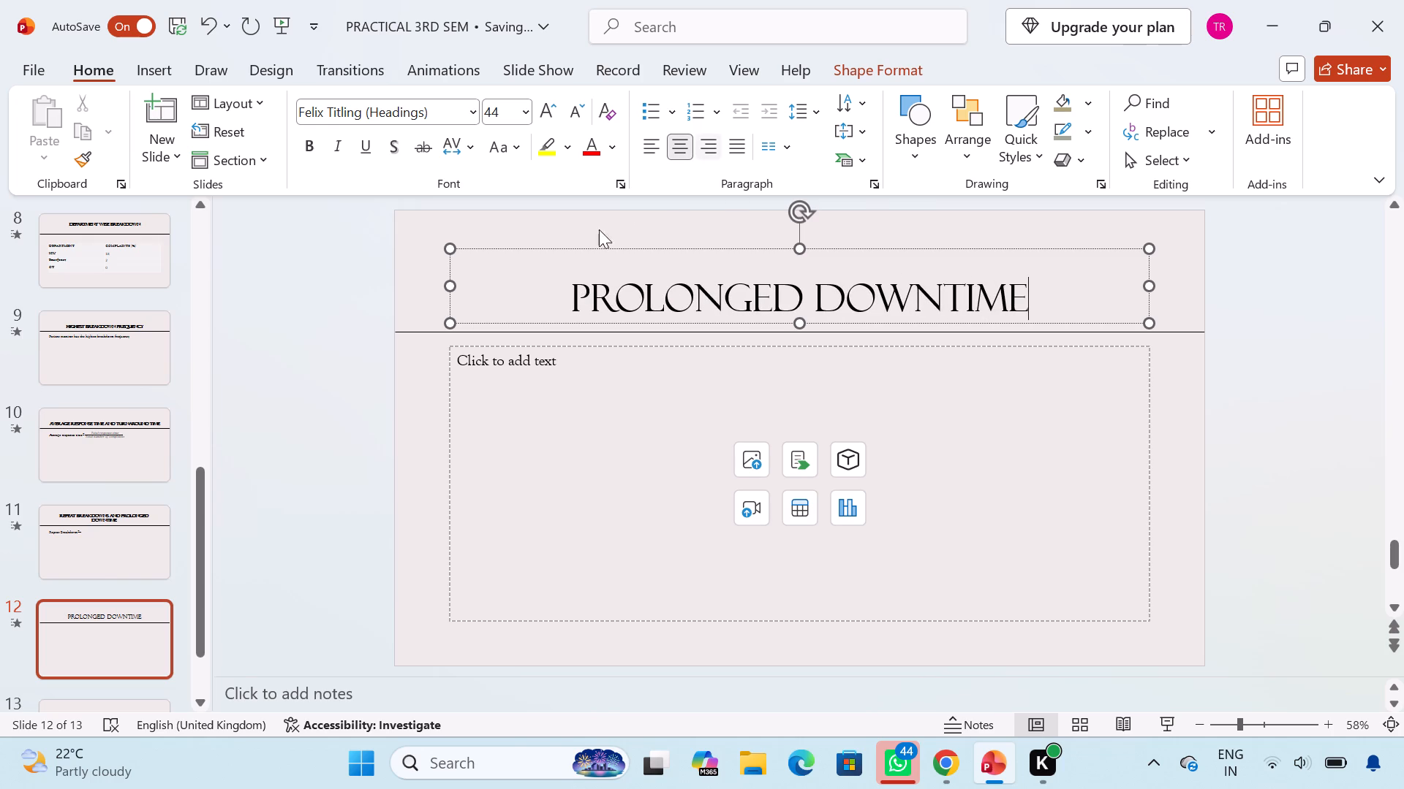
Format the "PROLONGED DOWNTIME" title as bold at font size 32.
{"action": "left_click_drag", "start_coordinate": [588, 285], "coordinate": [938, 289]}
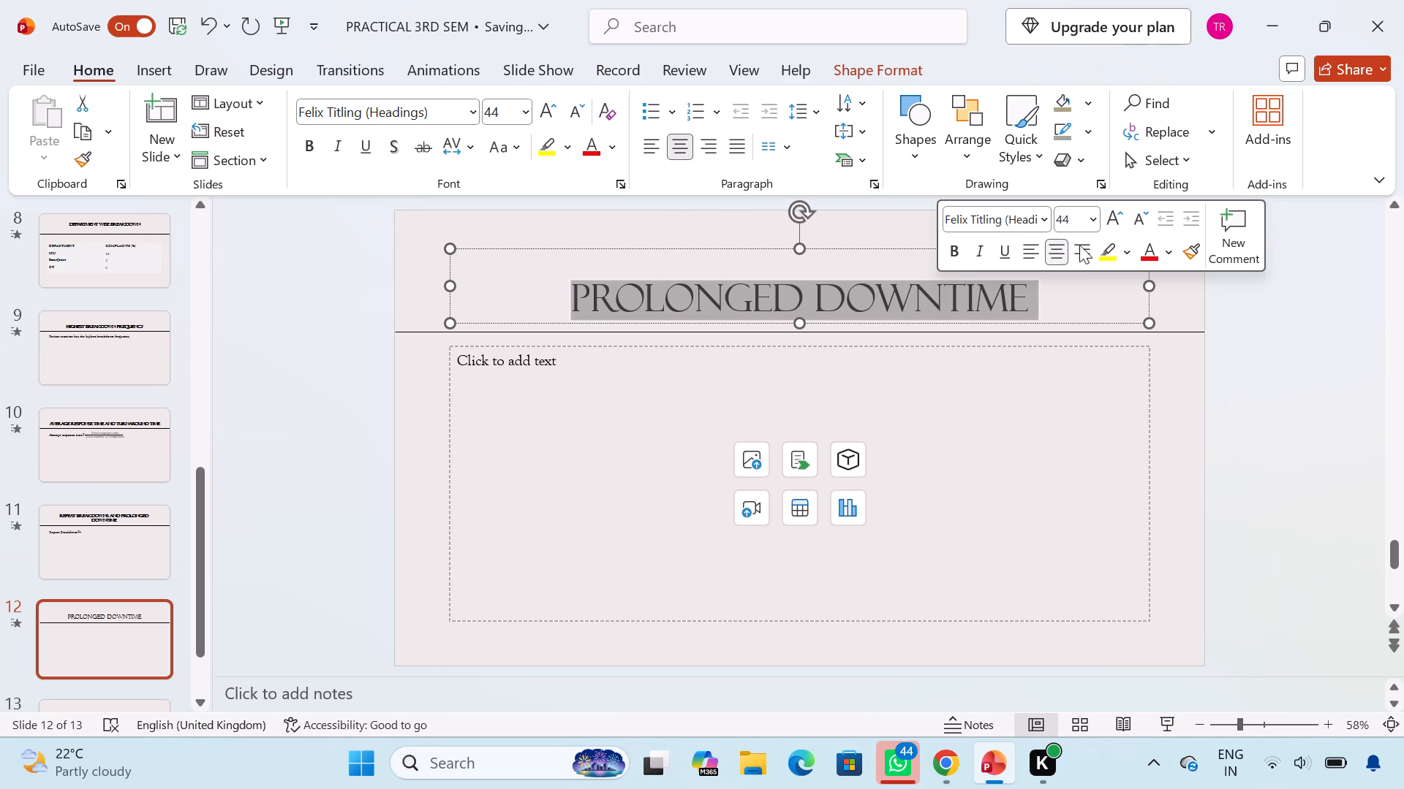
{"action": "double_click", "coordinate": [1135, 215]}
{"action": "left_click", "coordinate": [1135, 215]}
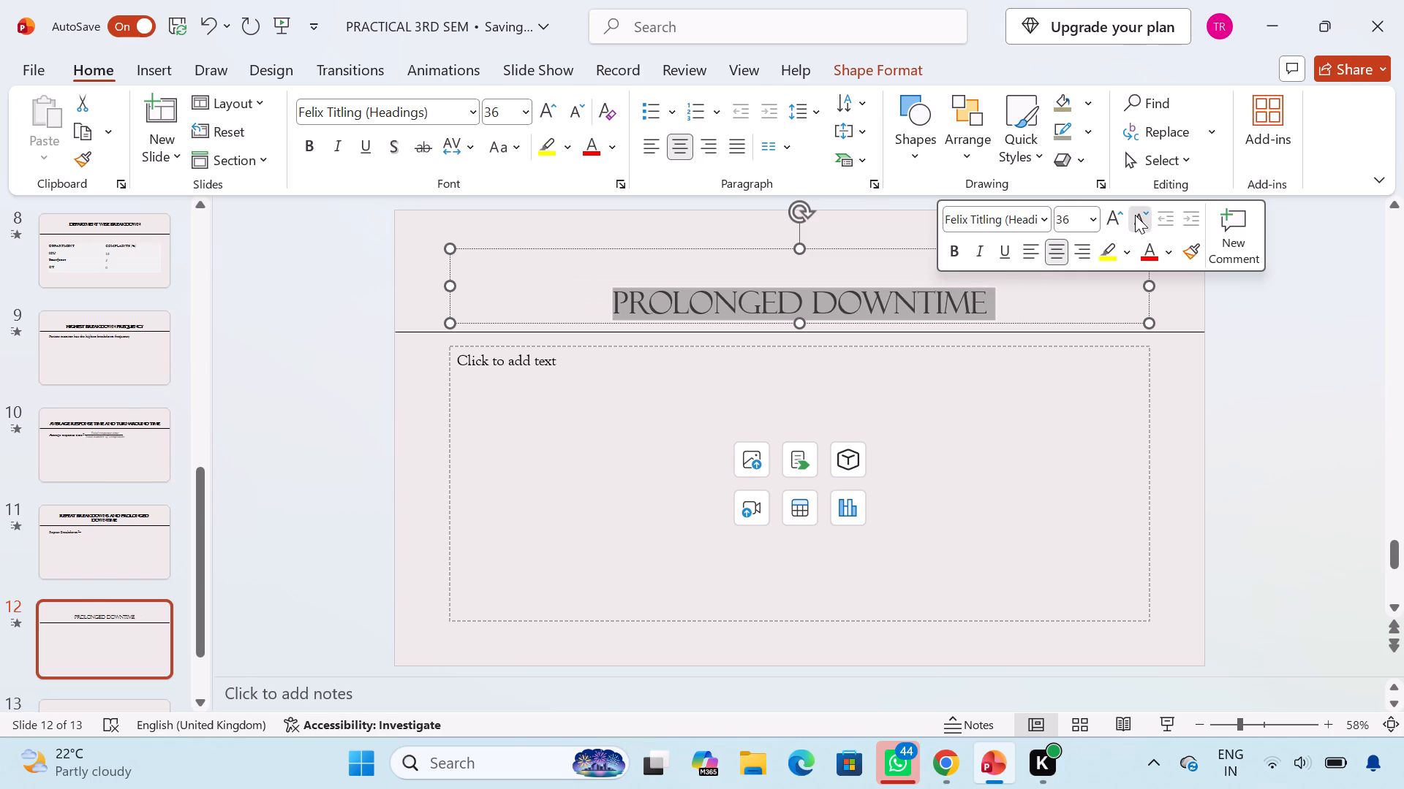
{"action": "left_click", "coordinate": [963, 256]}
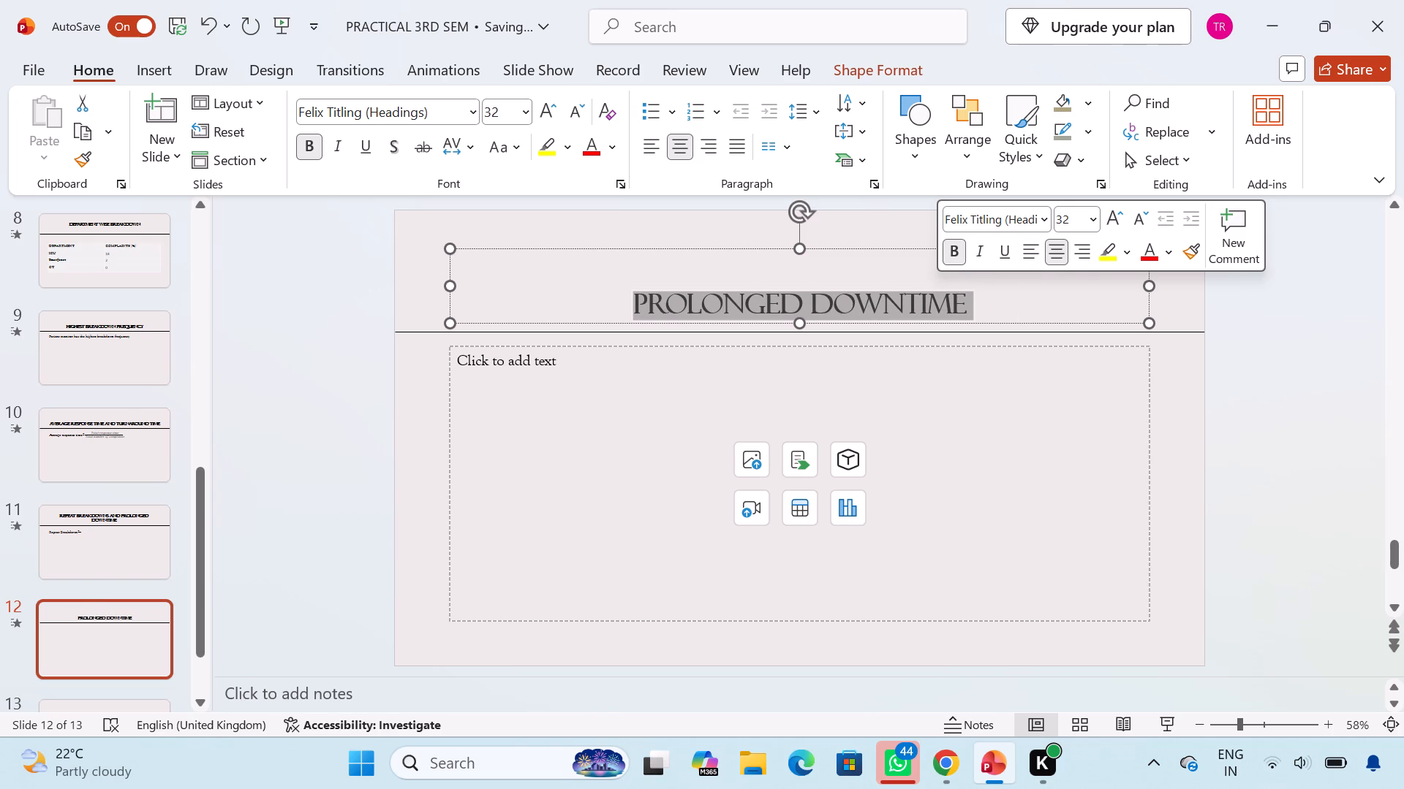
{"action": "left_click", "coordinate": [698, 407]}
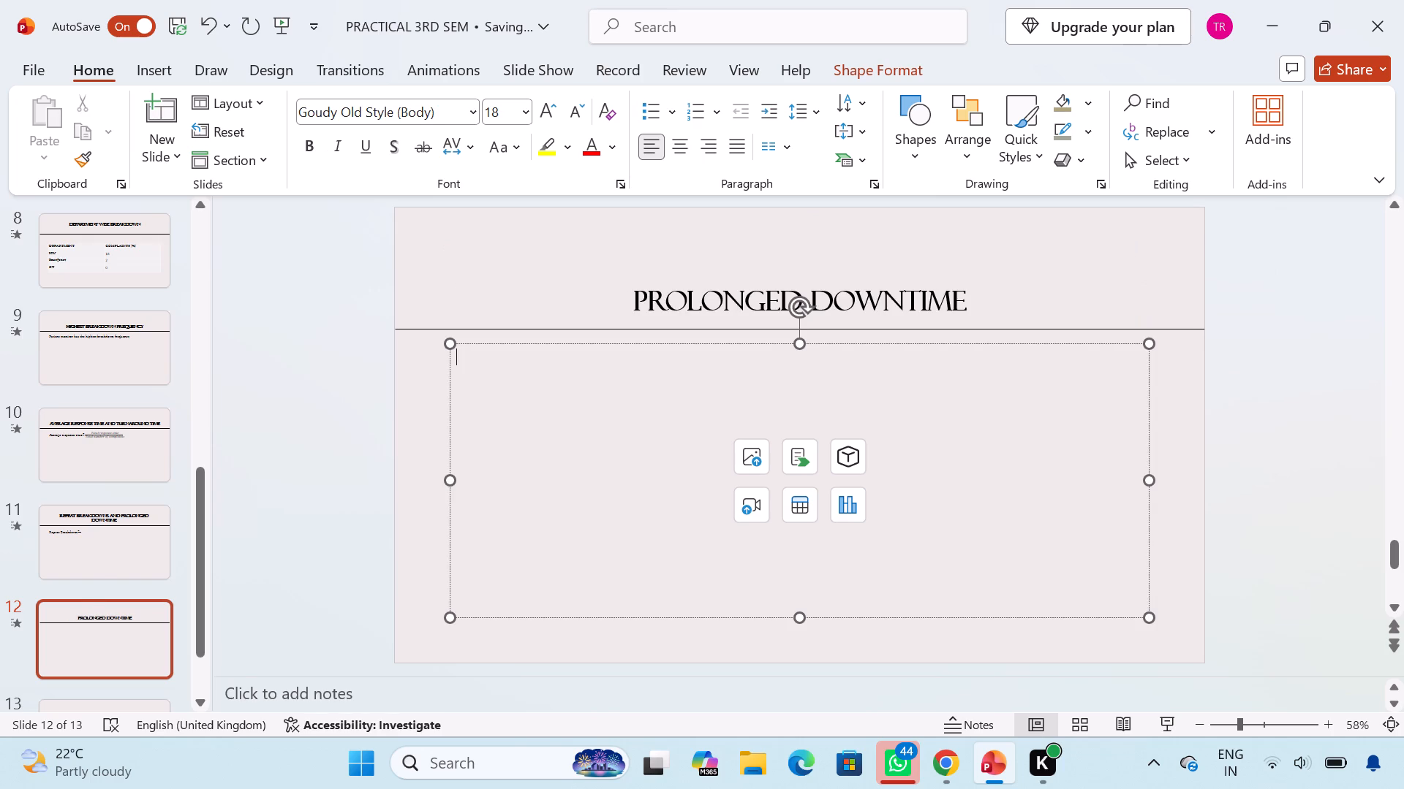
Remove "and Prolonged Downtime" from slide 11's title, leaving only "Repeat Breakdowns".
{"action": "left_click", "coordinate": [116, 535]}
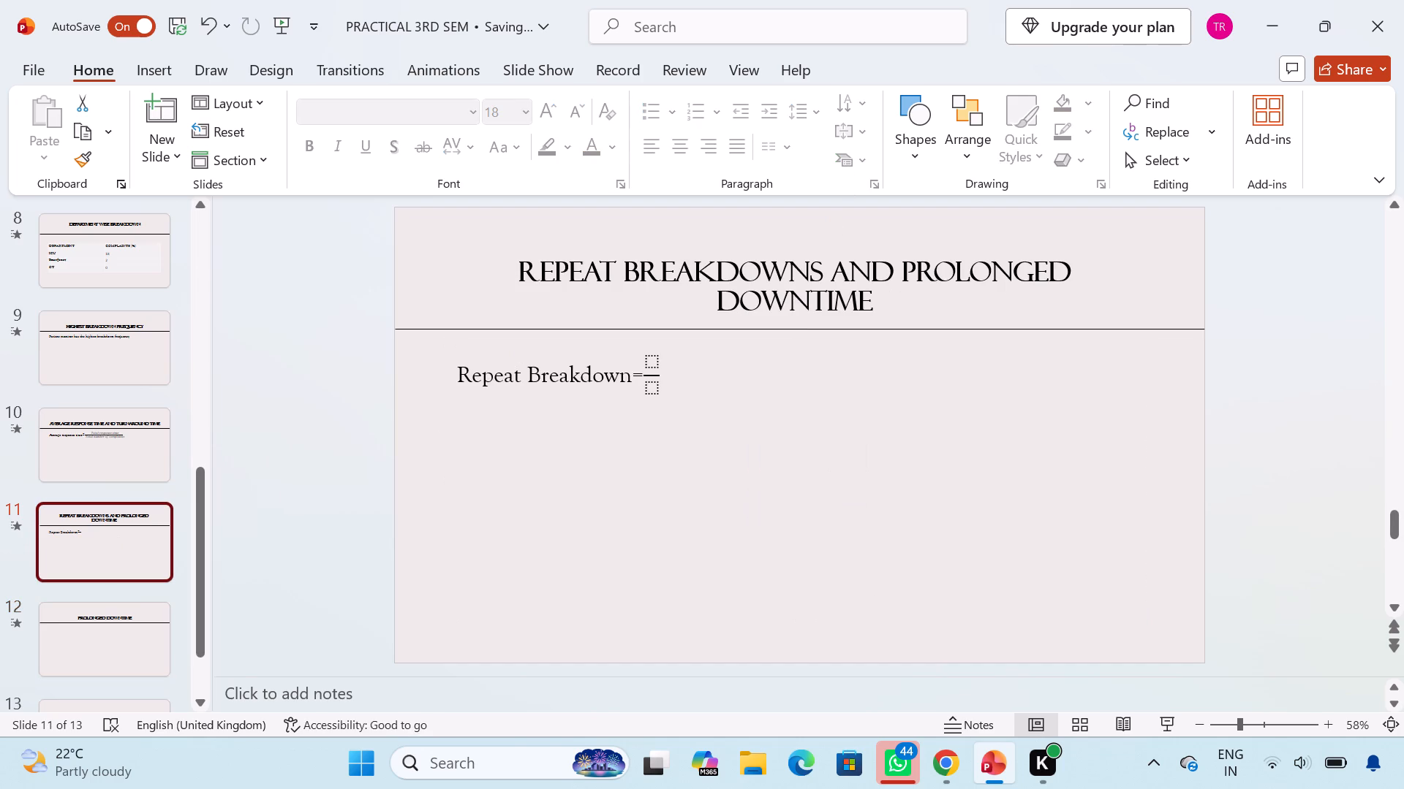
{"action": "left_click_drag", "start_coordinate": [842, 278], "coordinate": [877, 308]}
{"action": "key", "text": "BackSpace"}
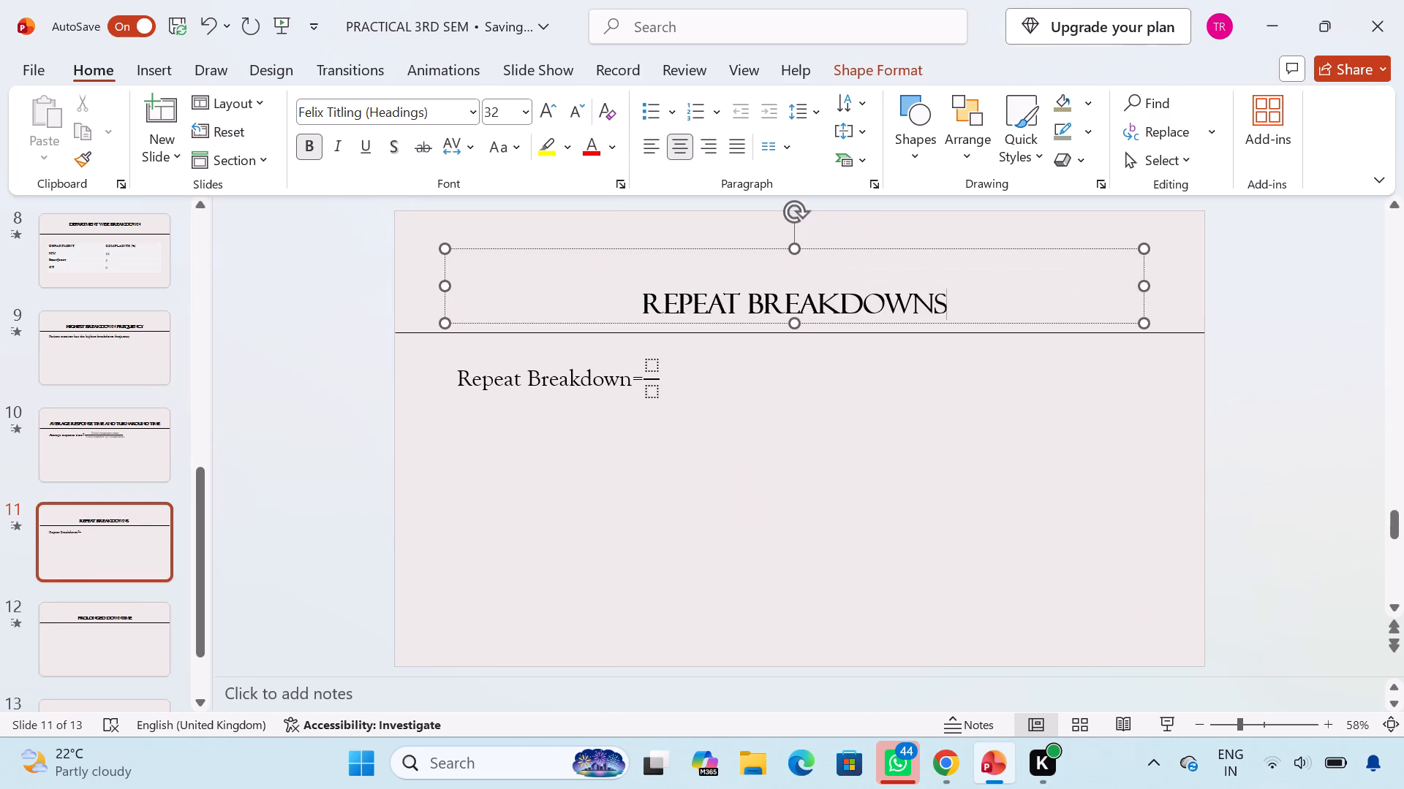
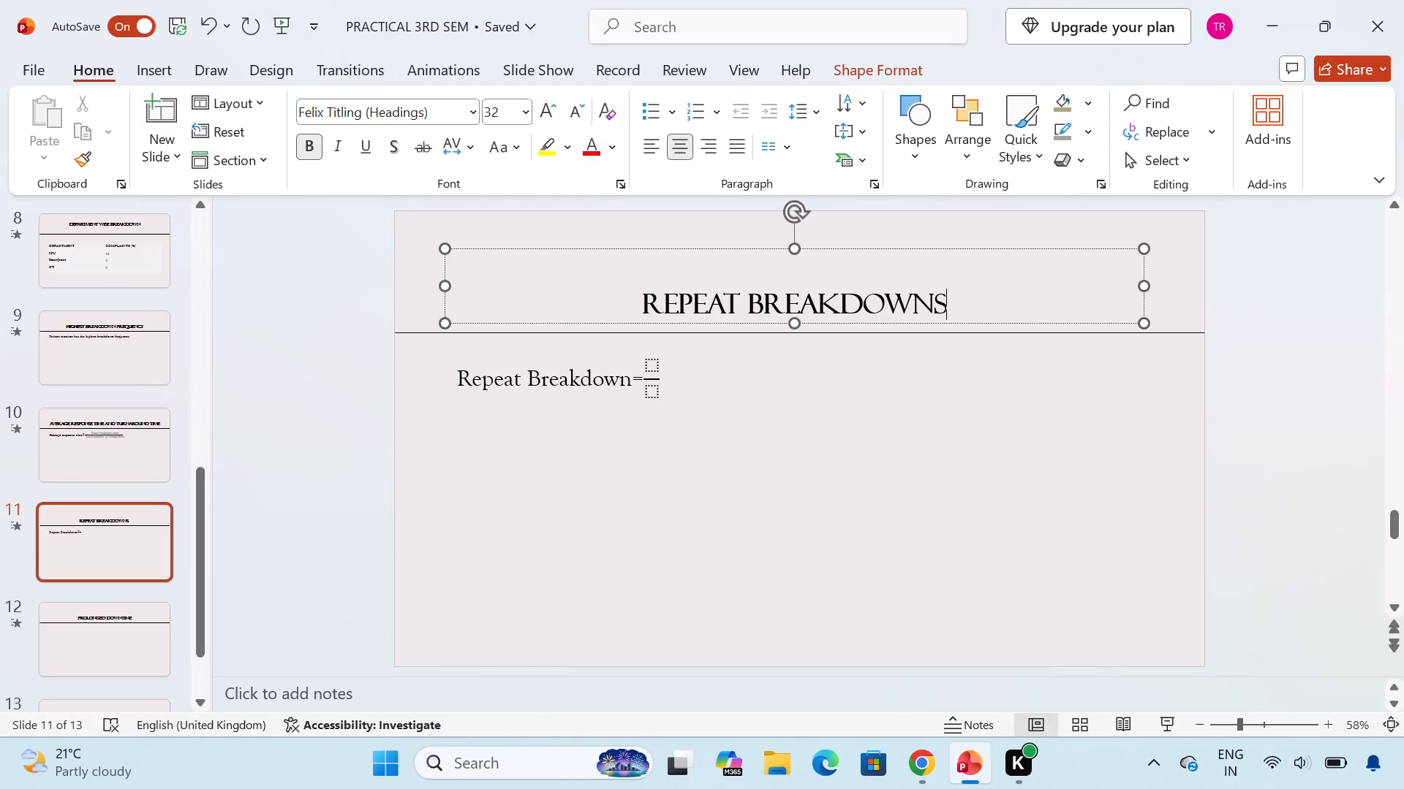
Fill the numerator of the Repeat Breakdown fraction with "Number of equipment with repeat breakdowns".
{"action": "double_click", "coordinate": [652, 359]}
{"action": "left_click", "coordinate": [652, 359]}
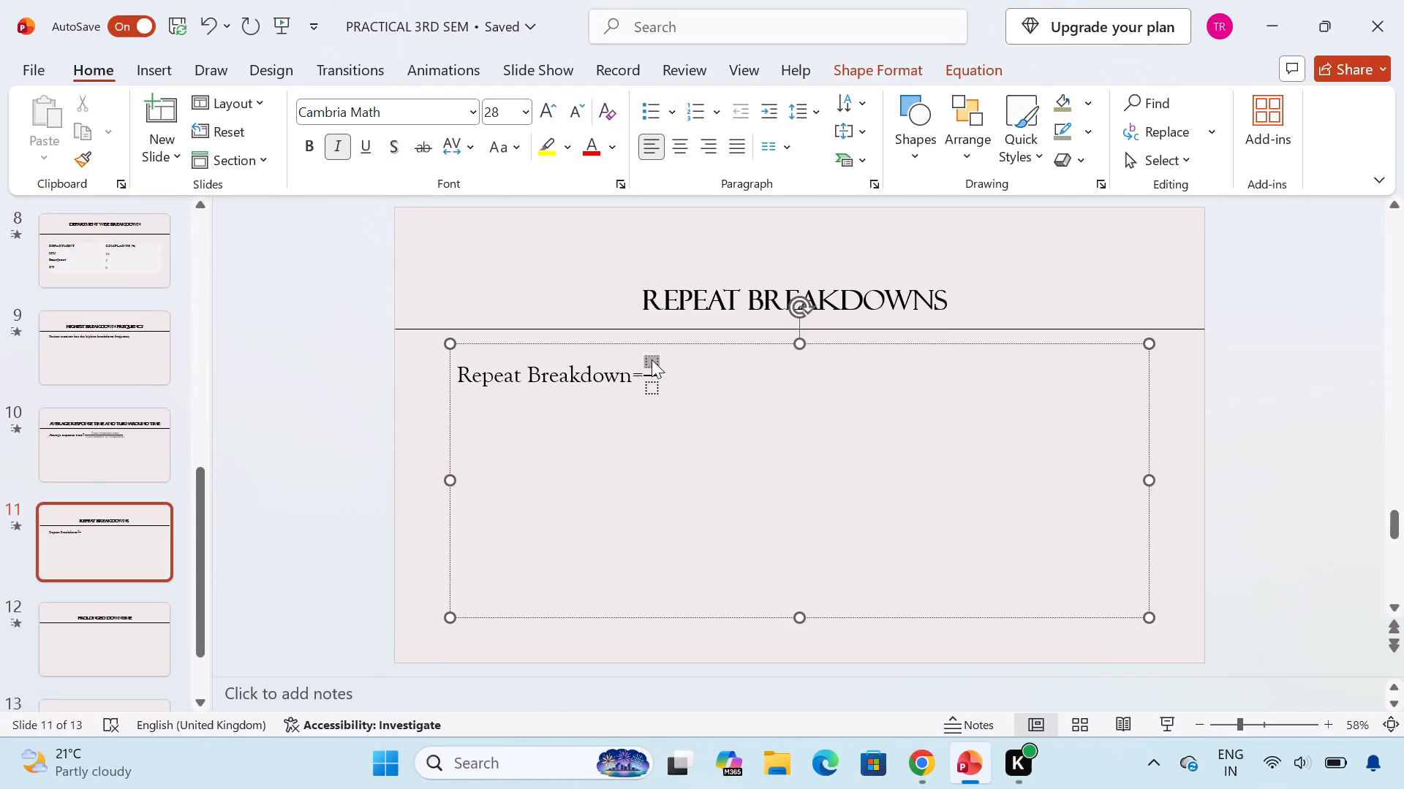
{"action": "left_click", "coordinate": [652, 359]}
{"action": "left_click", "coordinate": [652, 359]}
{"action": "key", "text": "n"}
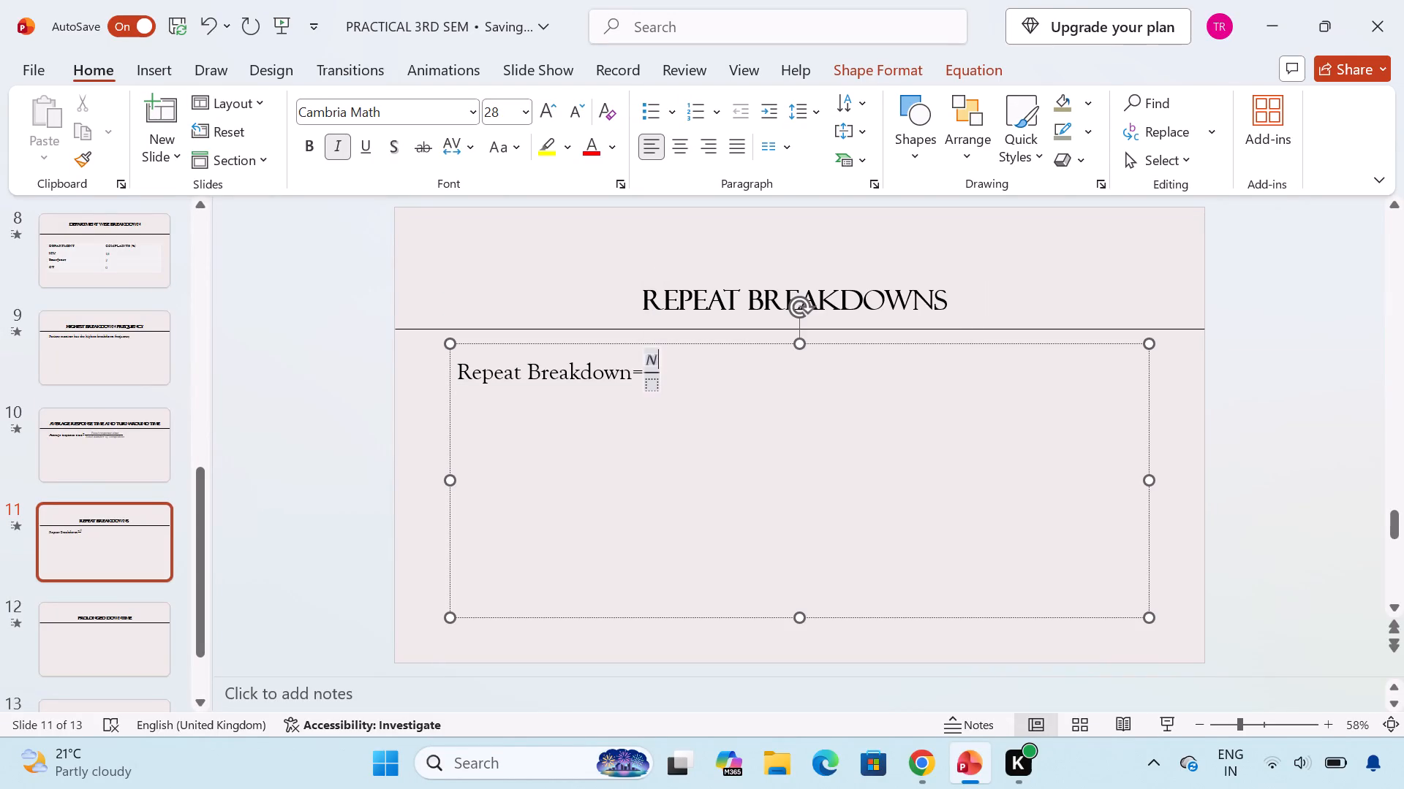
{"action": "type", "text": "umber of"}
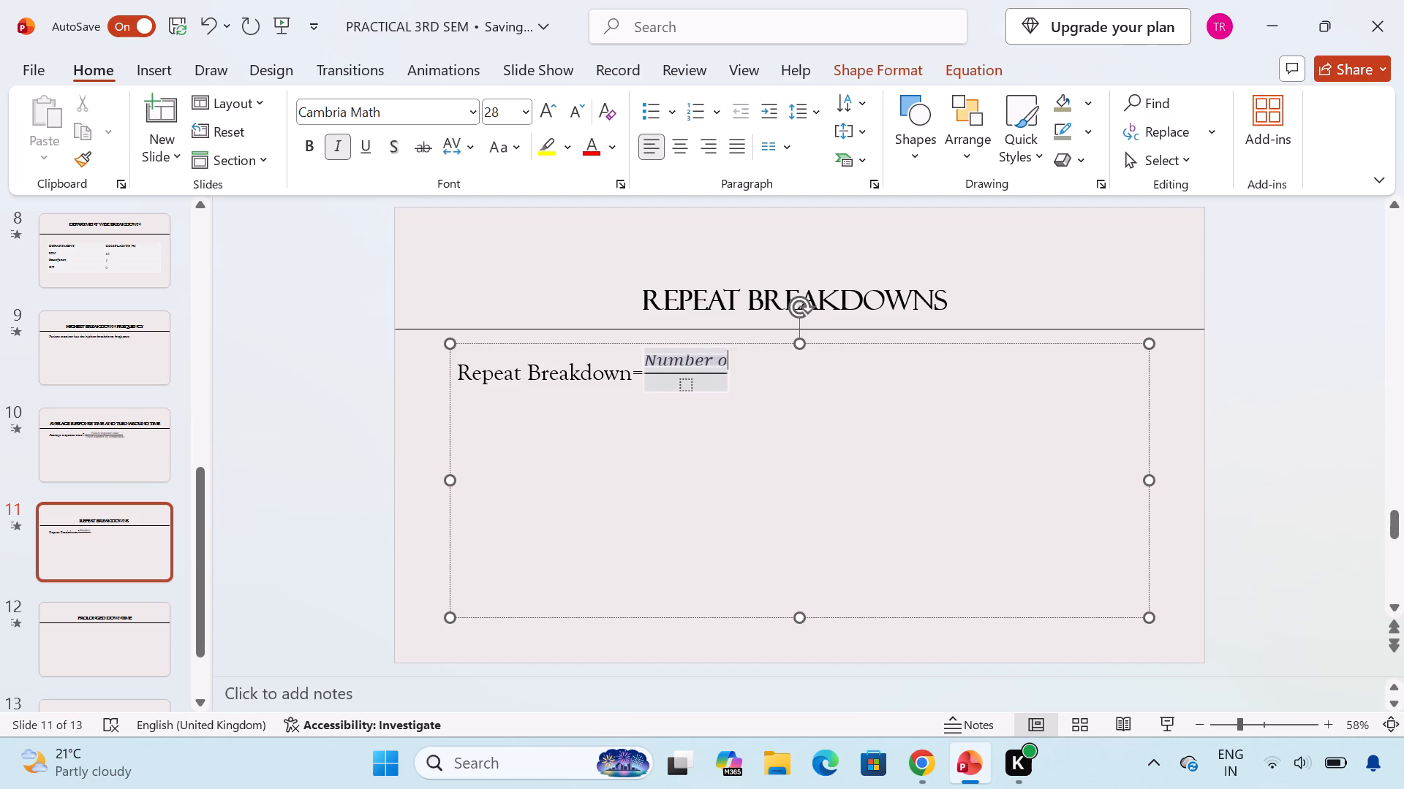
{"action": "key", "text": "space"}
{"action": "type", "text": "eq"}
{"action": "type", "text": "uipment"}
{"action": "key", "text": "space"}
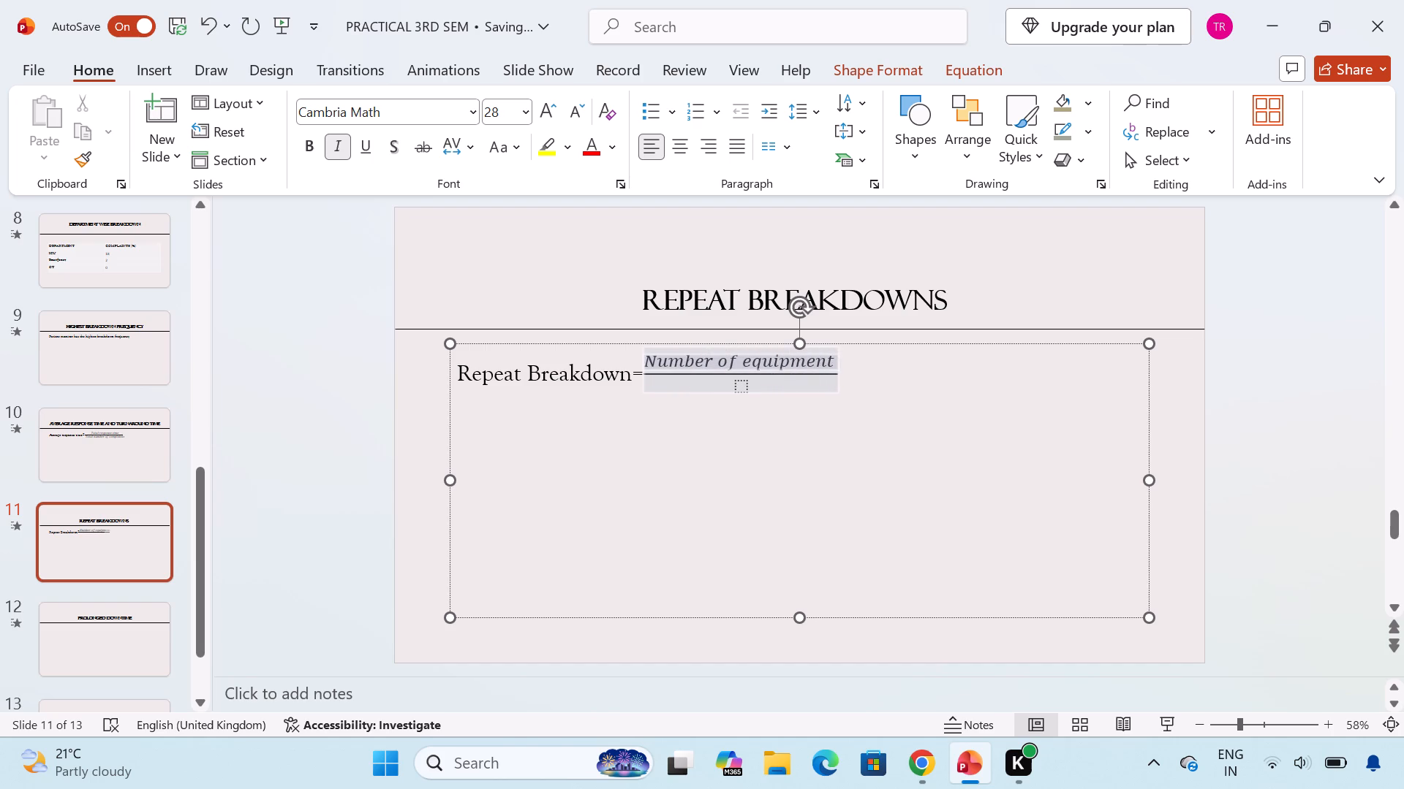
{"action": "type", "text": "wi"}
{"action": "type", "text": "th"}
{"action": "key", "text": "space"}
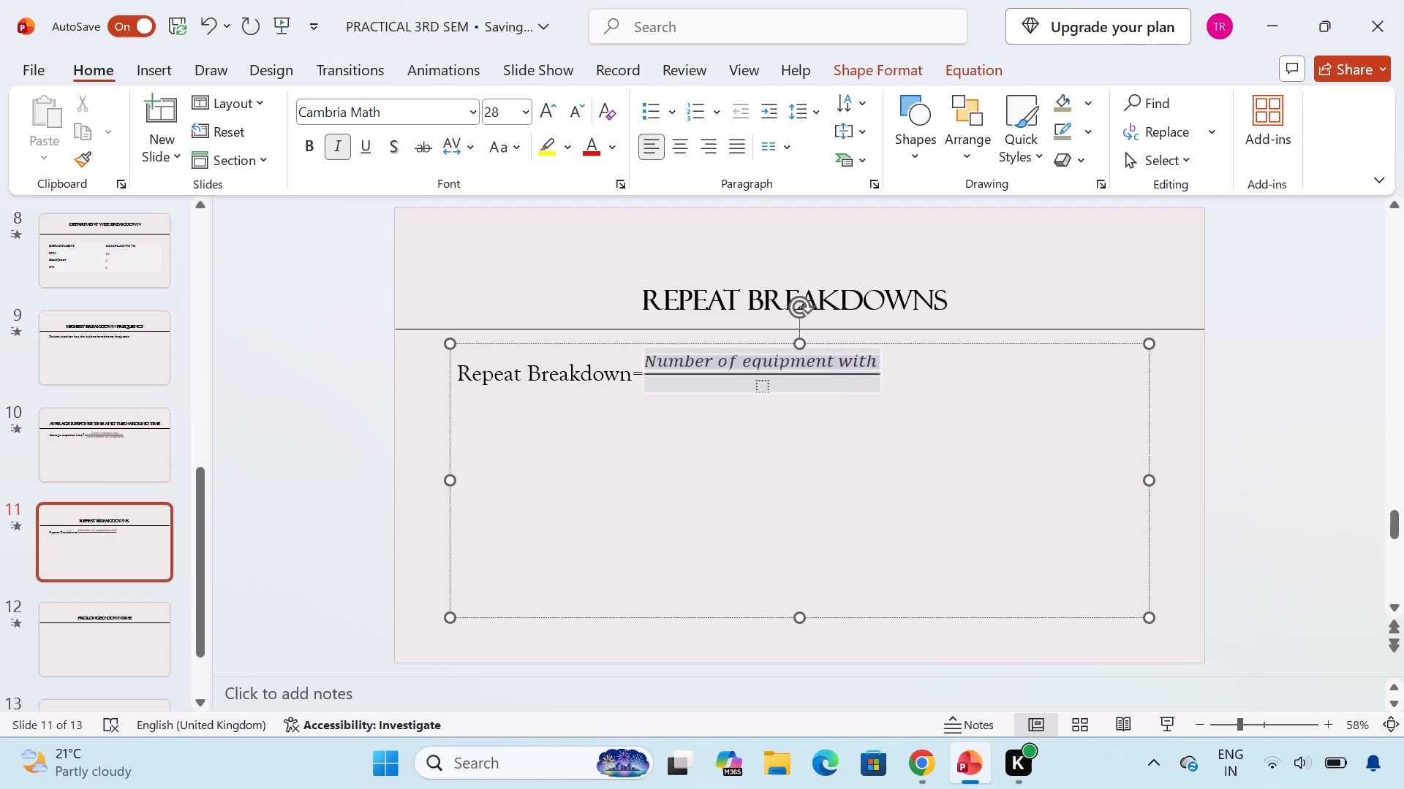
{"action": "type", "text": "repeat"}
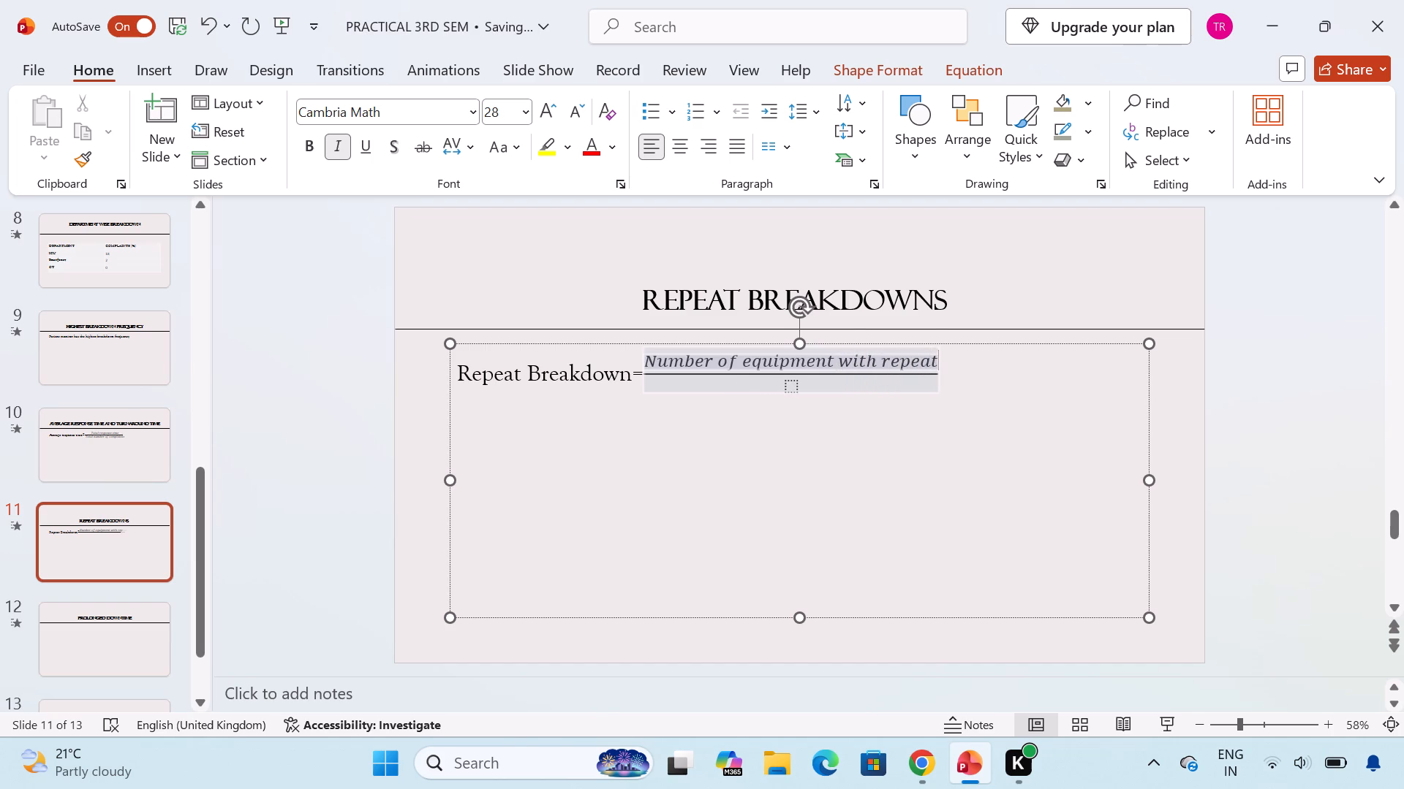
{"action": "key", "text": "space"}
{"action": "type", "text": "breakdown"}
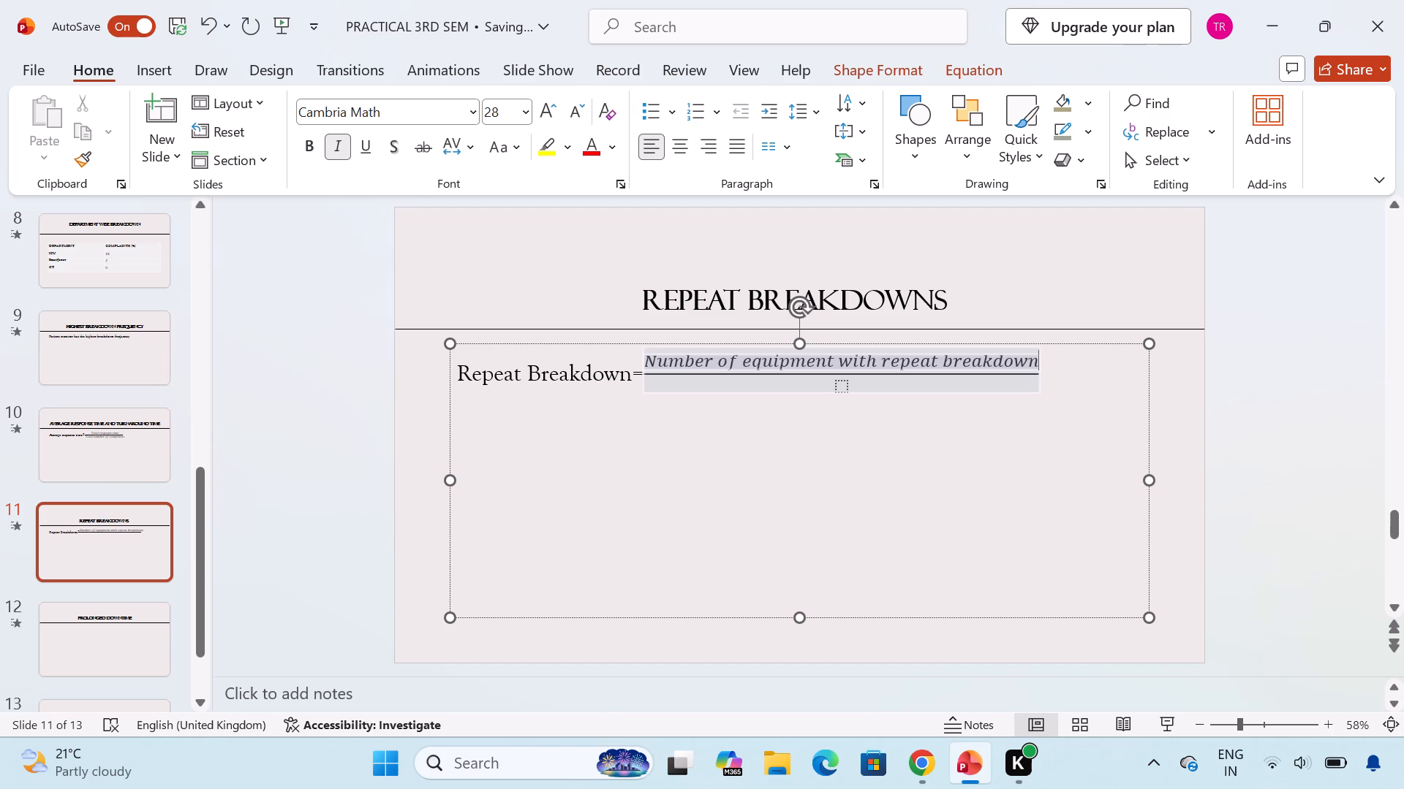
{"action": "key", "text": "s"}
{"action": "left_click", "coordinate": [1077, 386]}
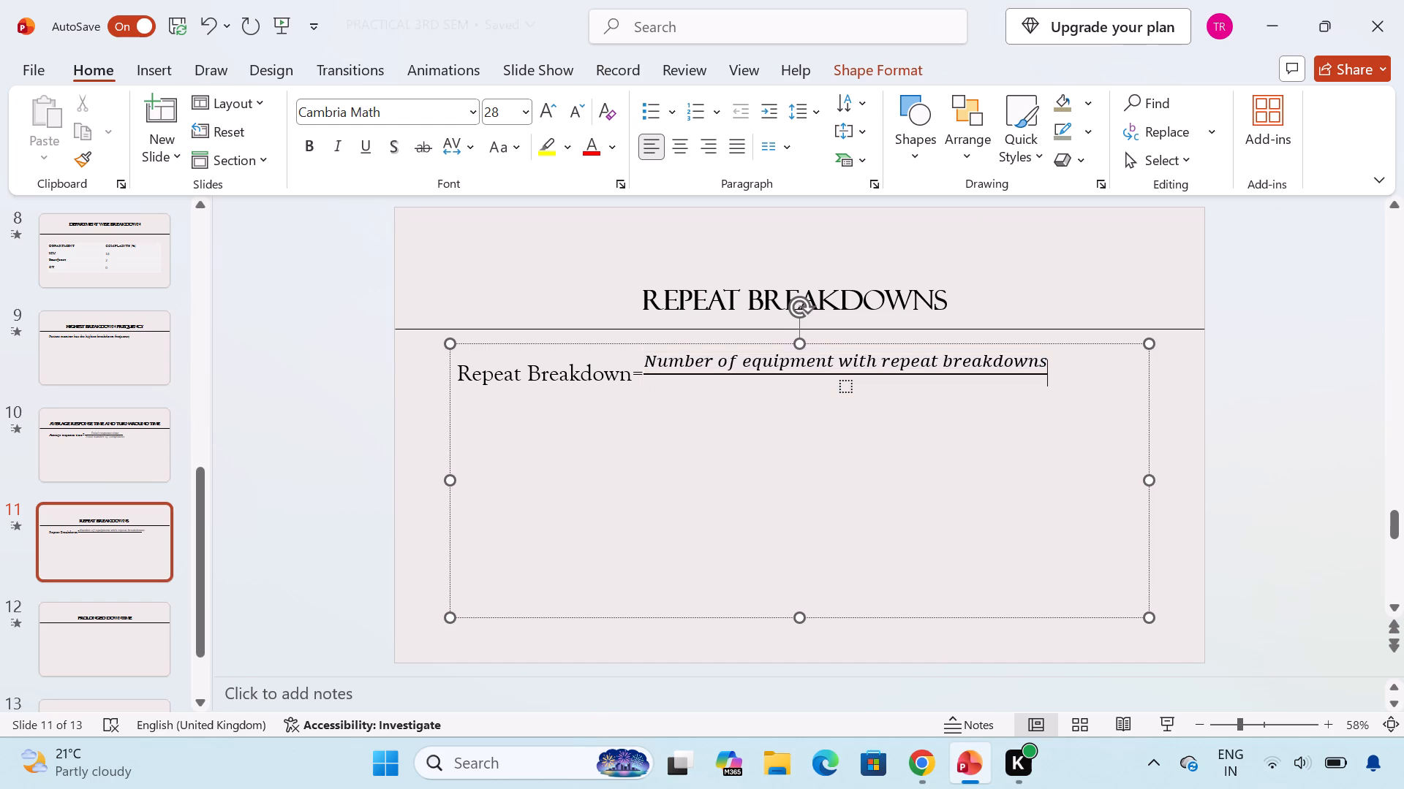
Fill the denominator of the Repeat Breakdown fraction with "Total equipment studied".
{"action": "left_click", "coordinate": [852, 386]}
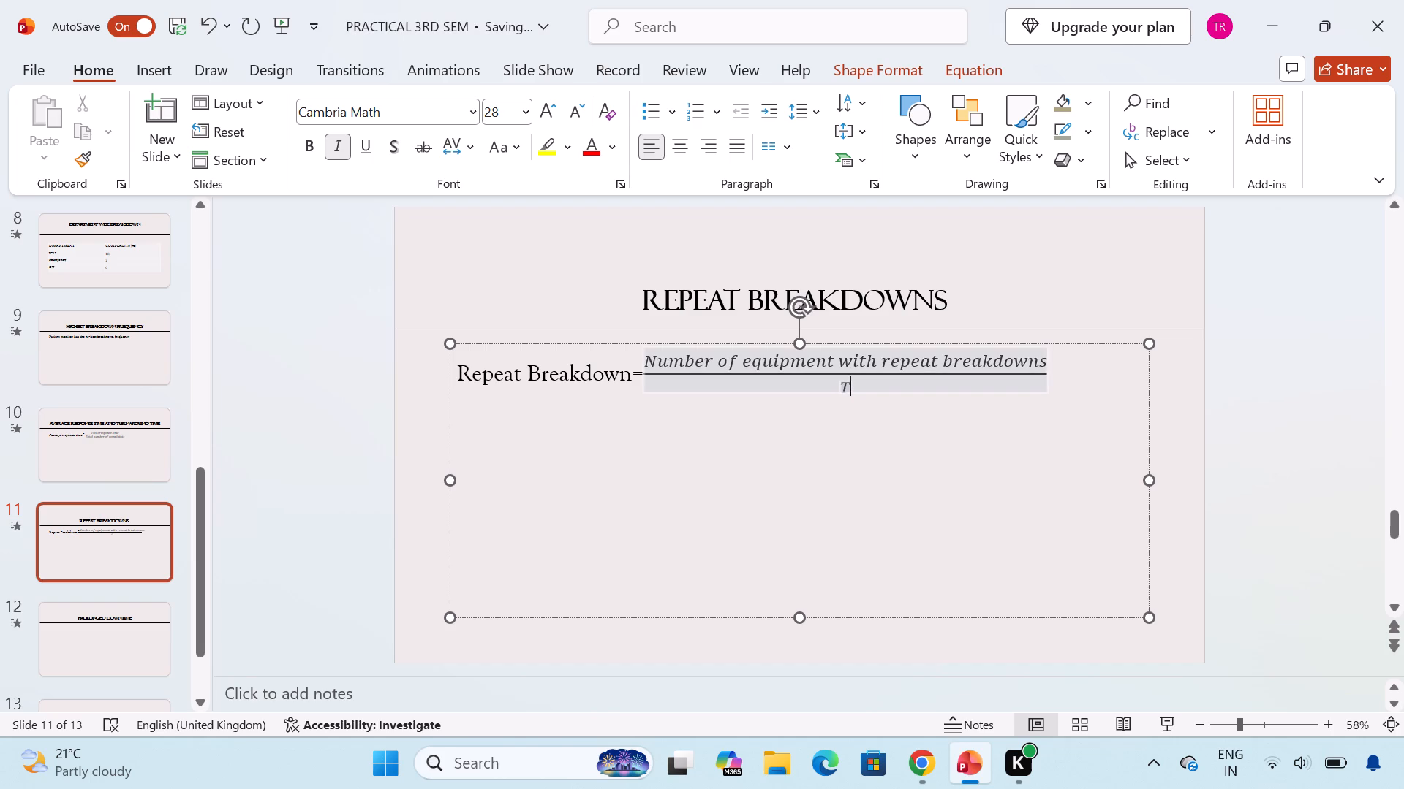
{"action": "type", "text": "otal equipment"}
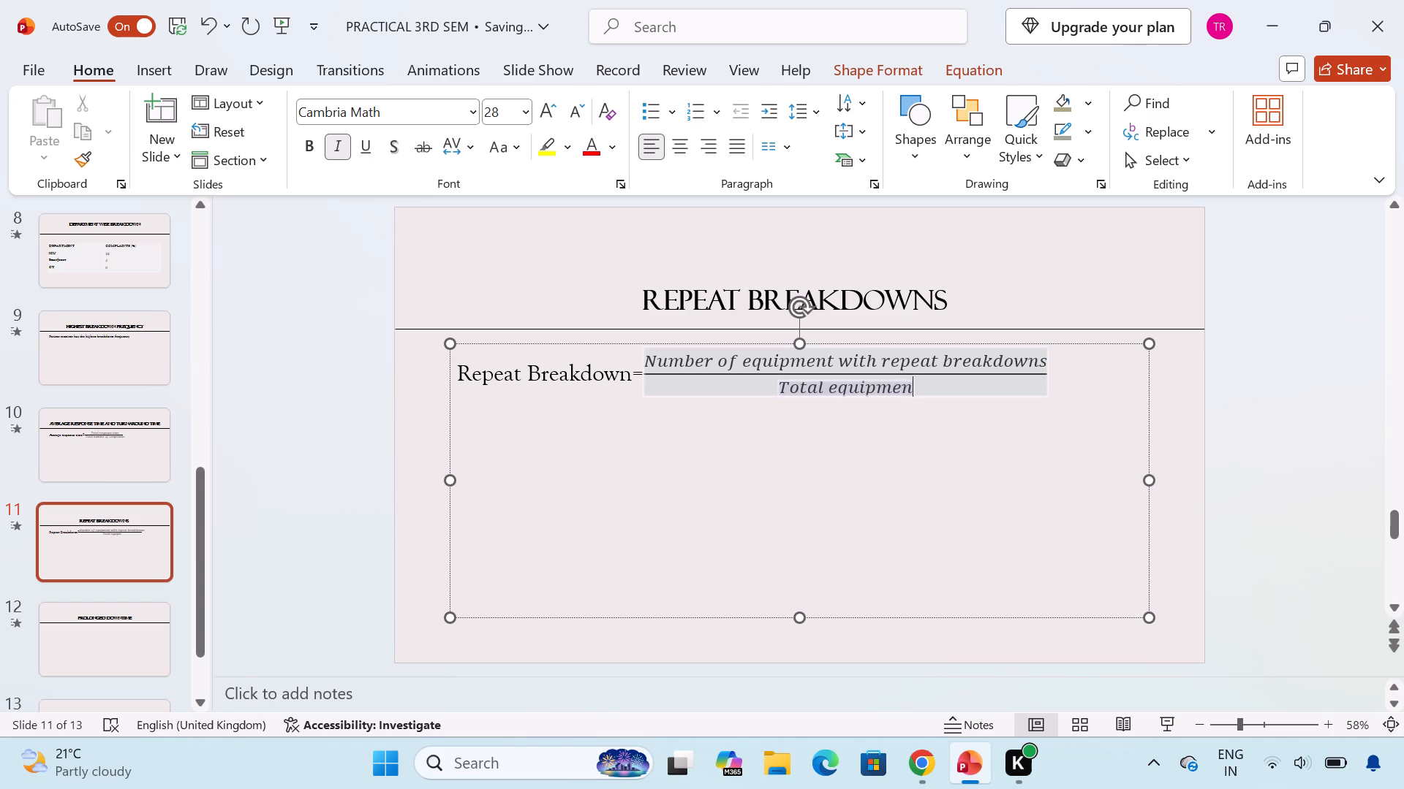
{"action": "key", "text": "space"}
{"action": "type", "text": "break"}
{"action": "key", "text": "BackSpace"}
{"action": "key", "text": "BackSpace"}
{"action": "key", "text": "BackSpace"}
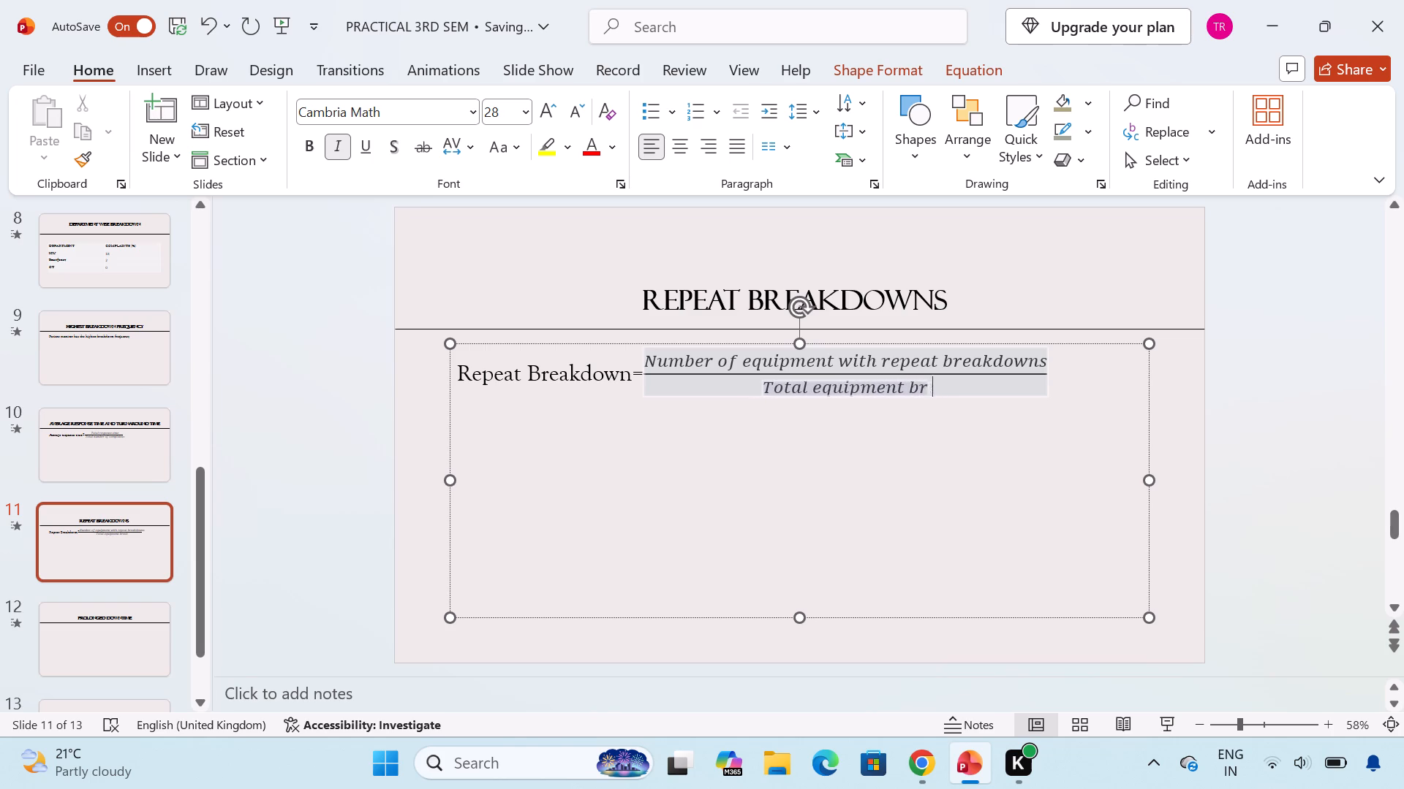
{"action": "key", "text": "BackSpace"}
{"action": "key", "text": "BackSpace"}
{"action": "type", "text": "studu"}
{"action": "key", "text": "BackSpace"}
{"action": "type", "text": "ied"}
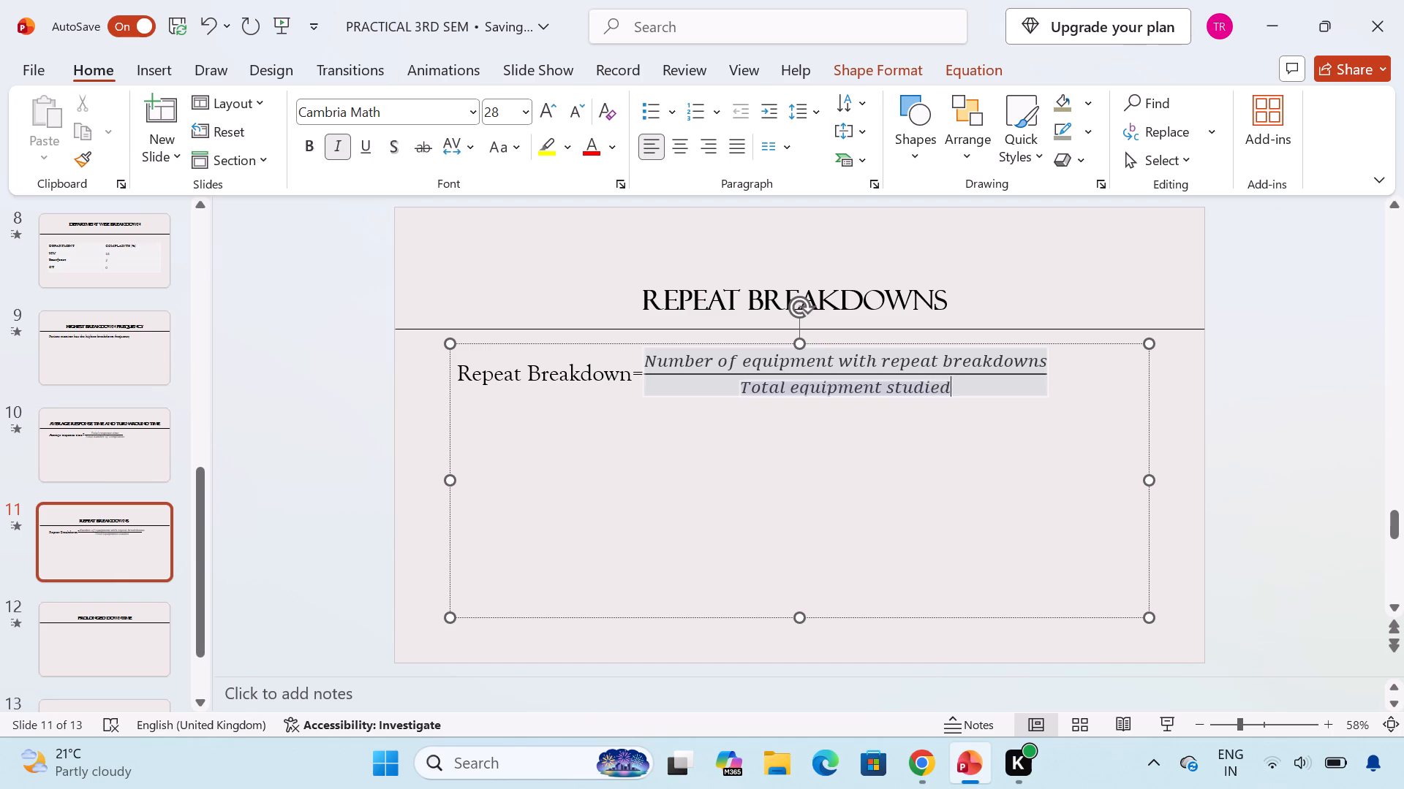
Append "* 100" after the Repeat Breakdown fraction, spaced apart from it.
{"action": "left_click", "coordinate": [1054, 373]}
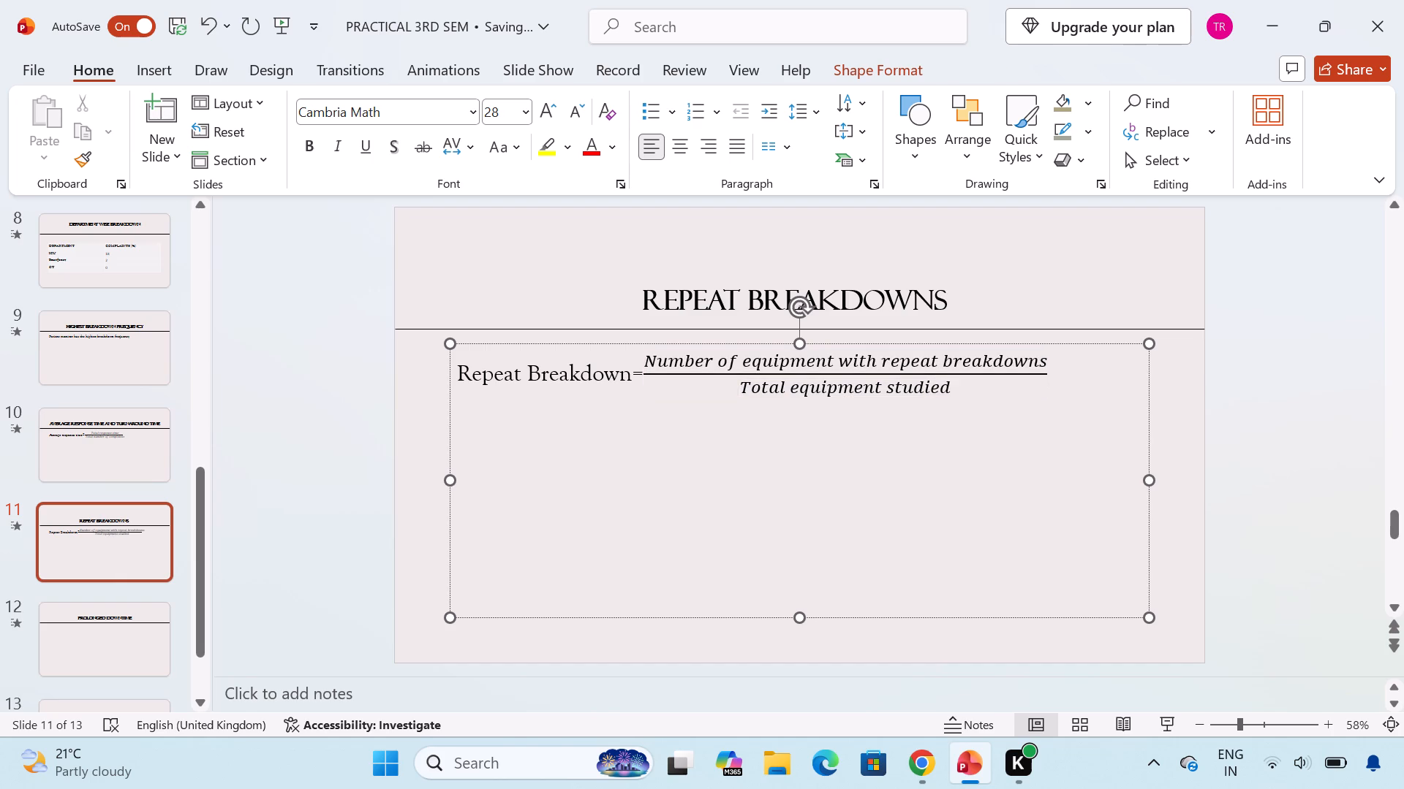
{"action": "key", "text": "shift+asterisk"}
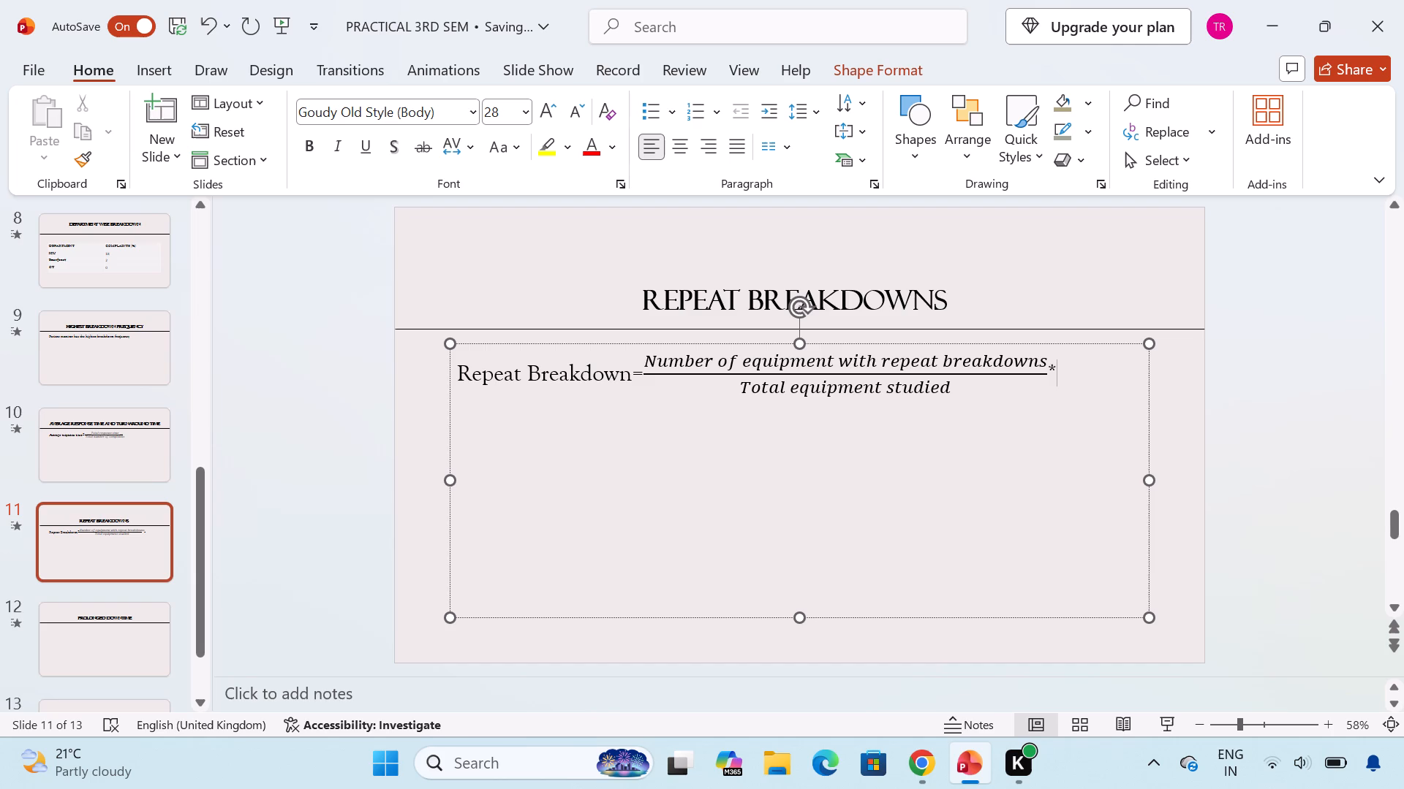
{"action": "key", "text": "BackSpace"}
{"action": "key", "text": "space"}
{"action": "key", "text": "space"}
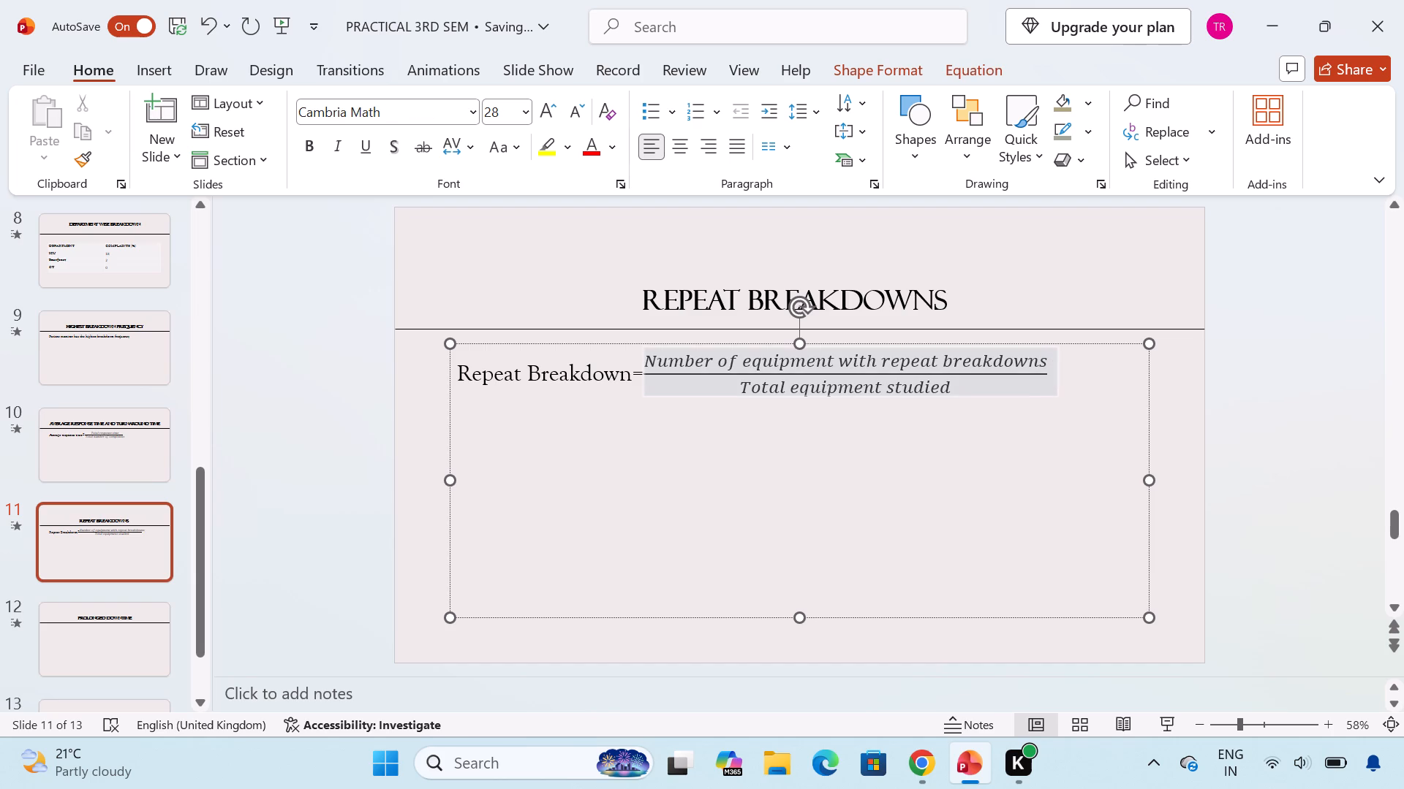
{"action": "key", "text": "shift+asterisk"}
{"action": "key", "text": "space"}
{"action": "type", "text": "100"}
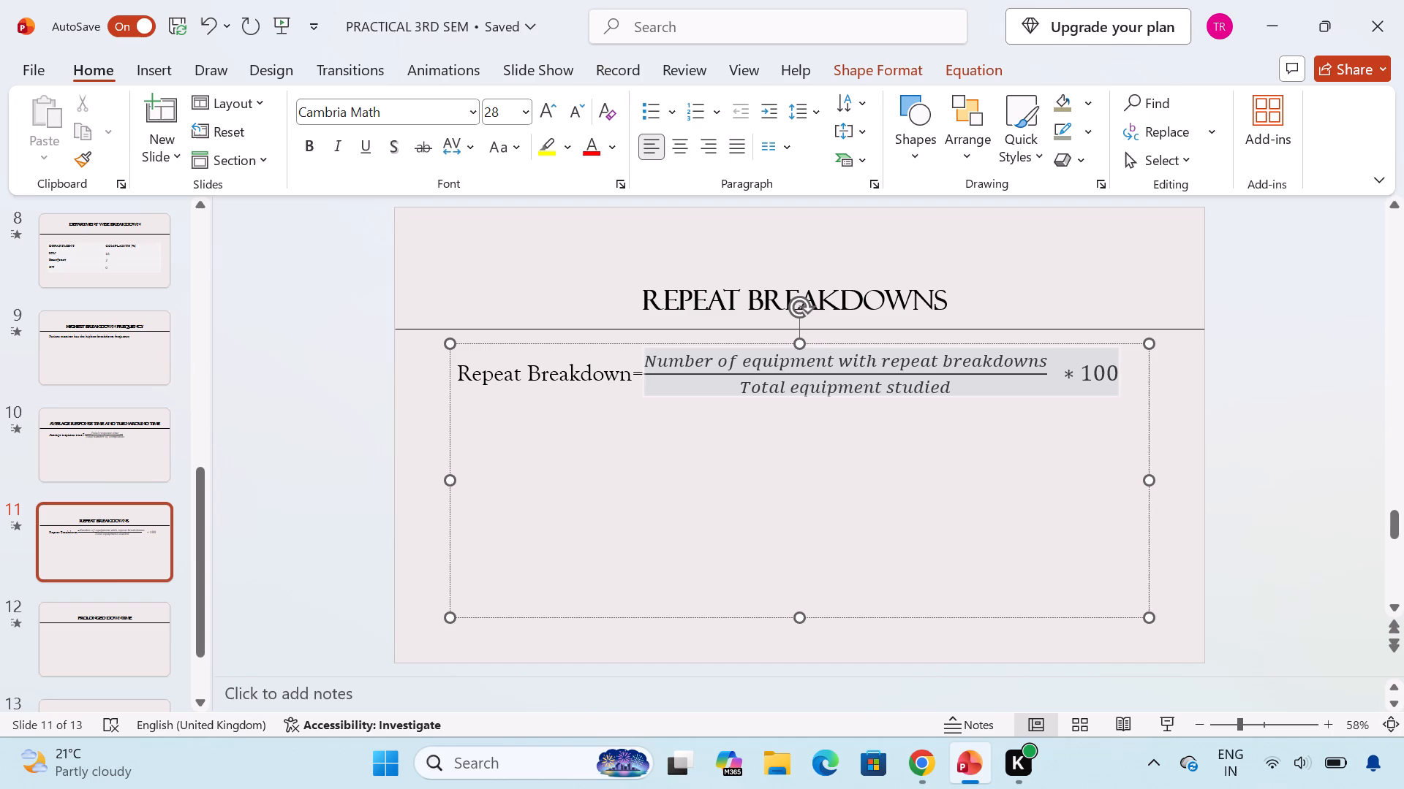
Start a new line below the formula with an equals sign indented under the formula's own equals sign.
{"action": "left_click", "coordinate": [640, 436]}
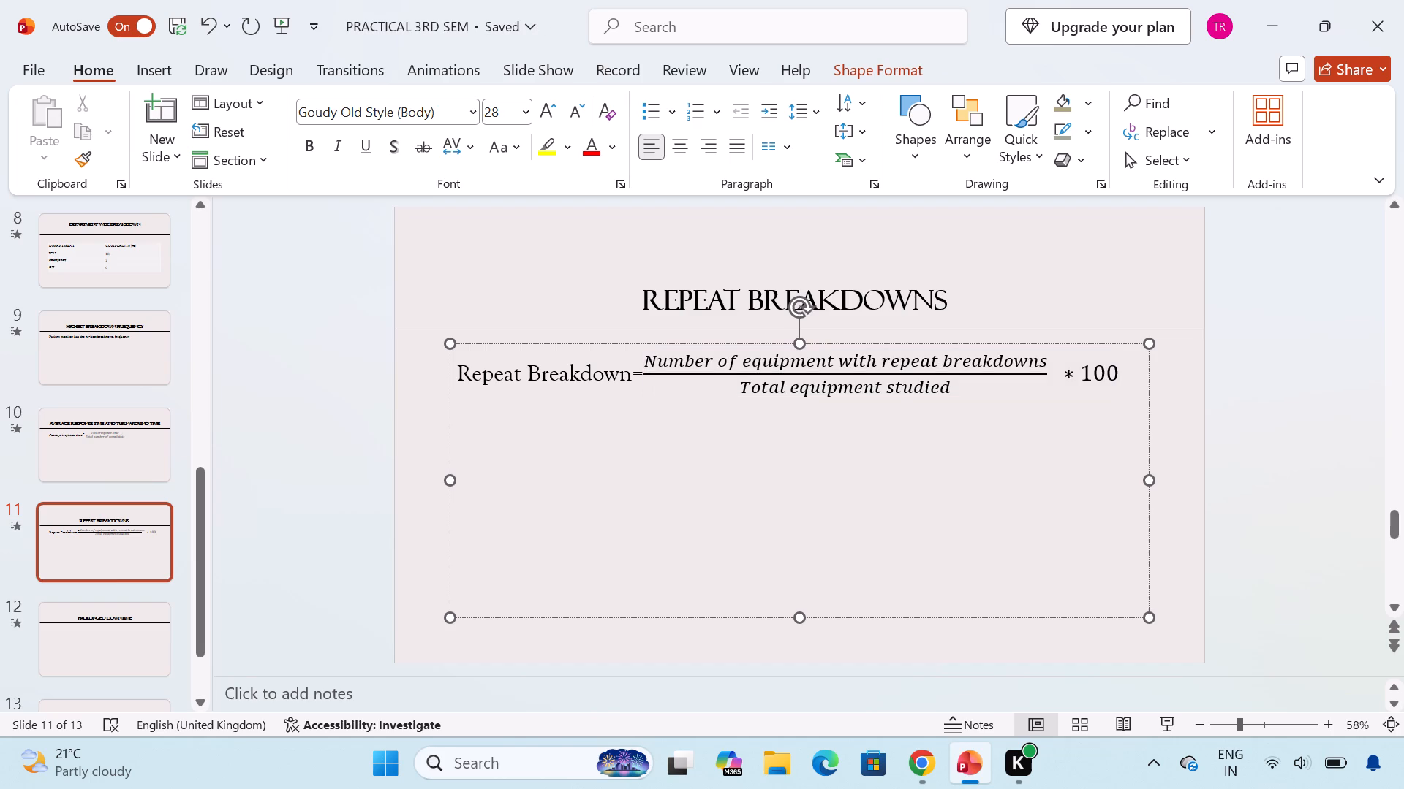
{"action": "key", "text": "Return"}
{"action": "key", "text": "BackSpace"}
{"action": "left_click", "coordinate": [1131, 376]}
{"action": "key", "text": "Return"}
{"action": "key", "text": "Tab"}
{"action": "key", "text": "Tab"}
{"action": "key", "text": "Tab"}
{"action": "key", "text": "equal"}
Make the whole Repeat Breakdown formula bold.
{"action": "left_click_drag", "start_coordinate": [463, 373], "coordinate": [853, 397]}
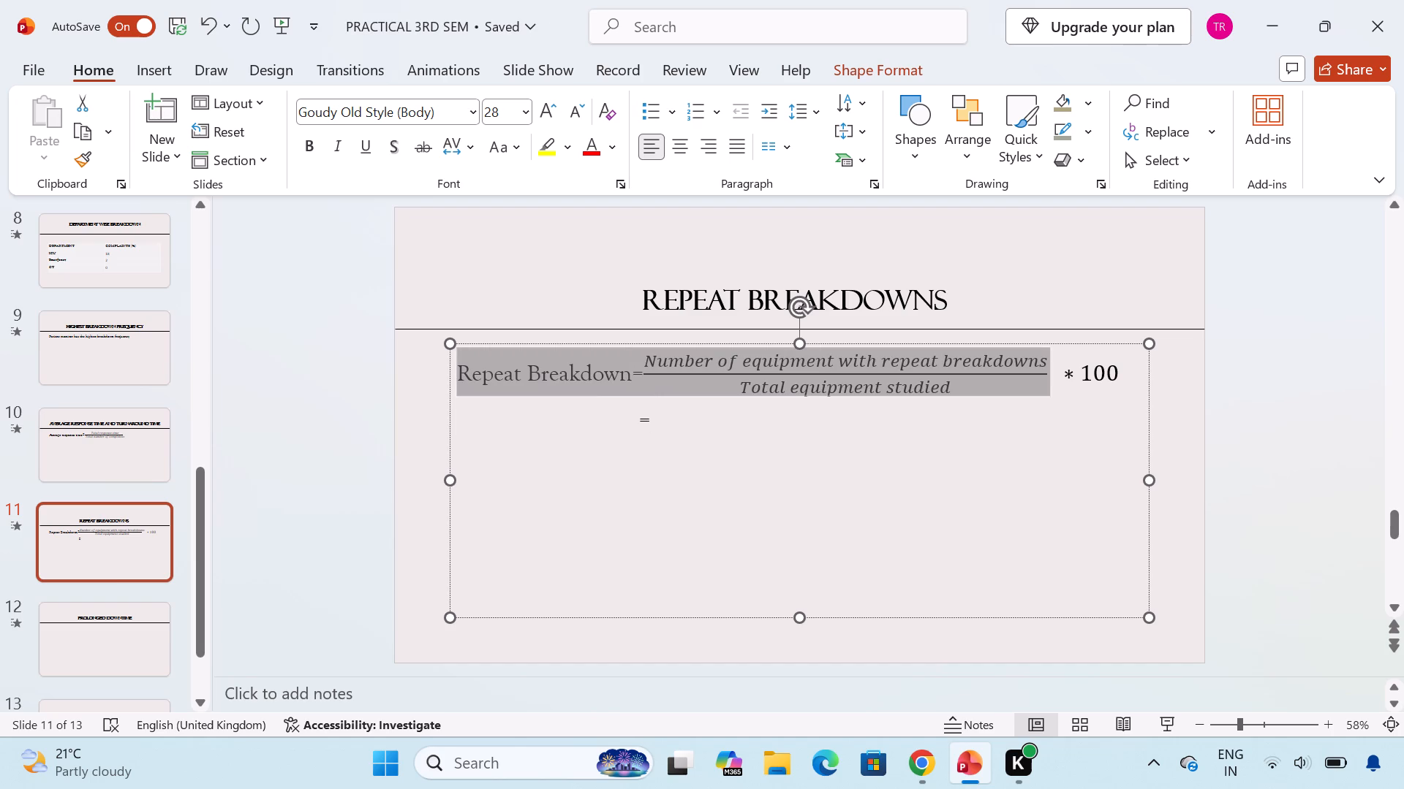
{"action": "left_click_drag", "start_coordinate": [853, 397], "coordinate": [1026, 397]}
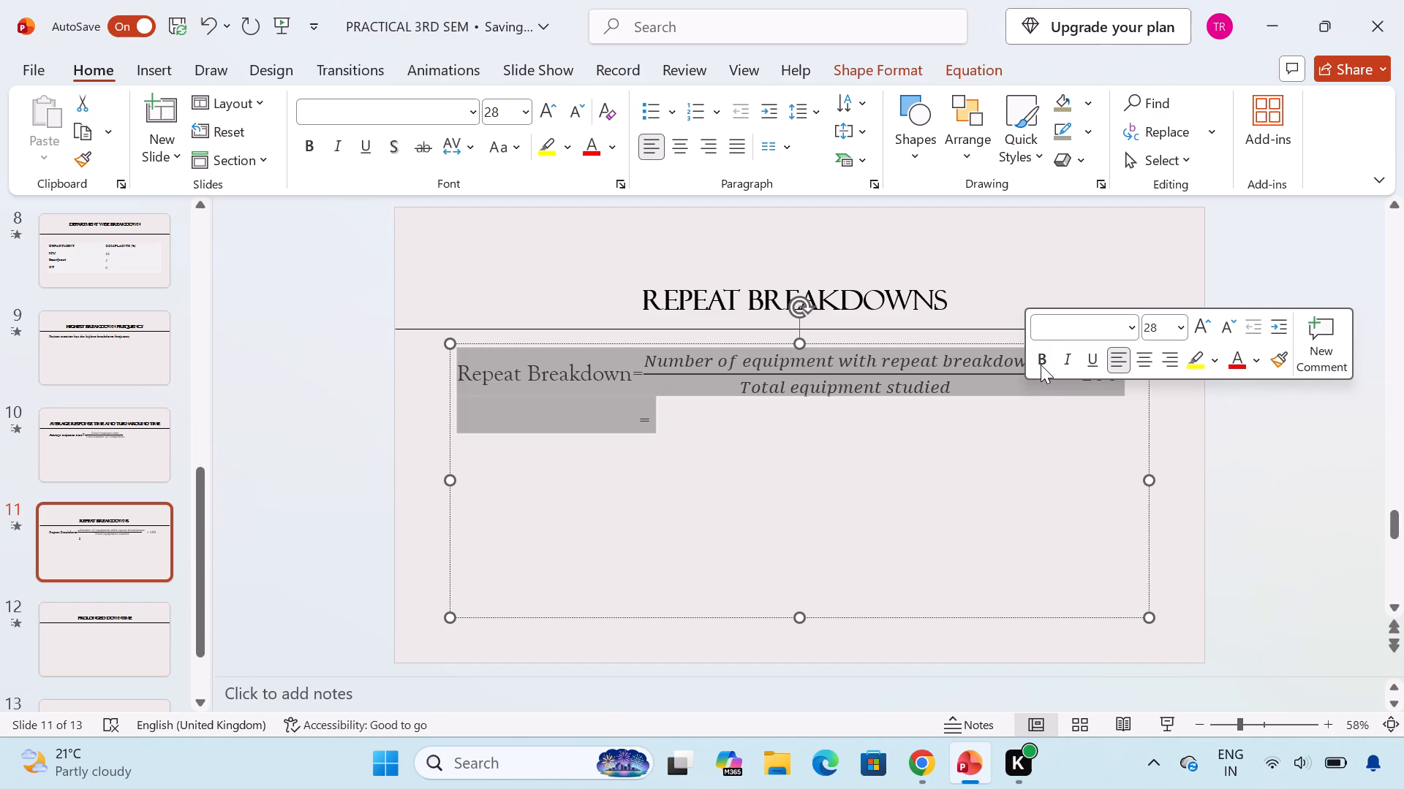
{"action": "left_click", "coordinate": [1041, 365]}
{"action": "left_click", "coordinate": [710, 441]}
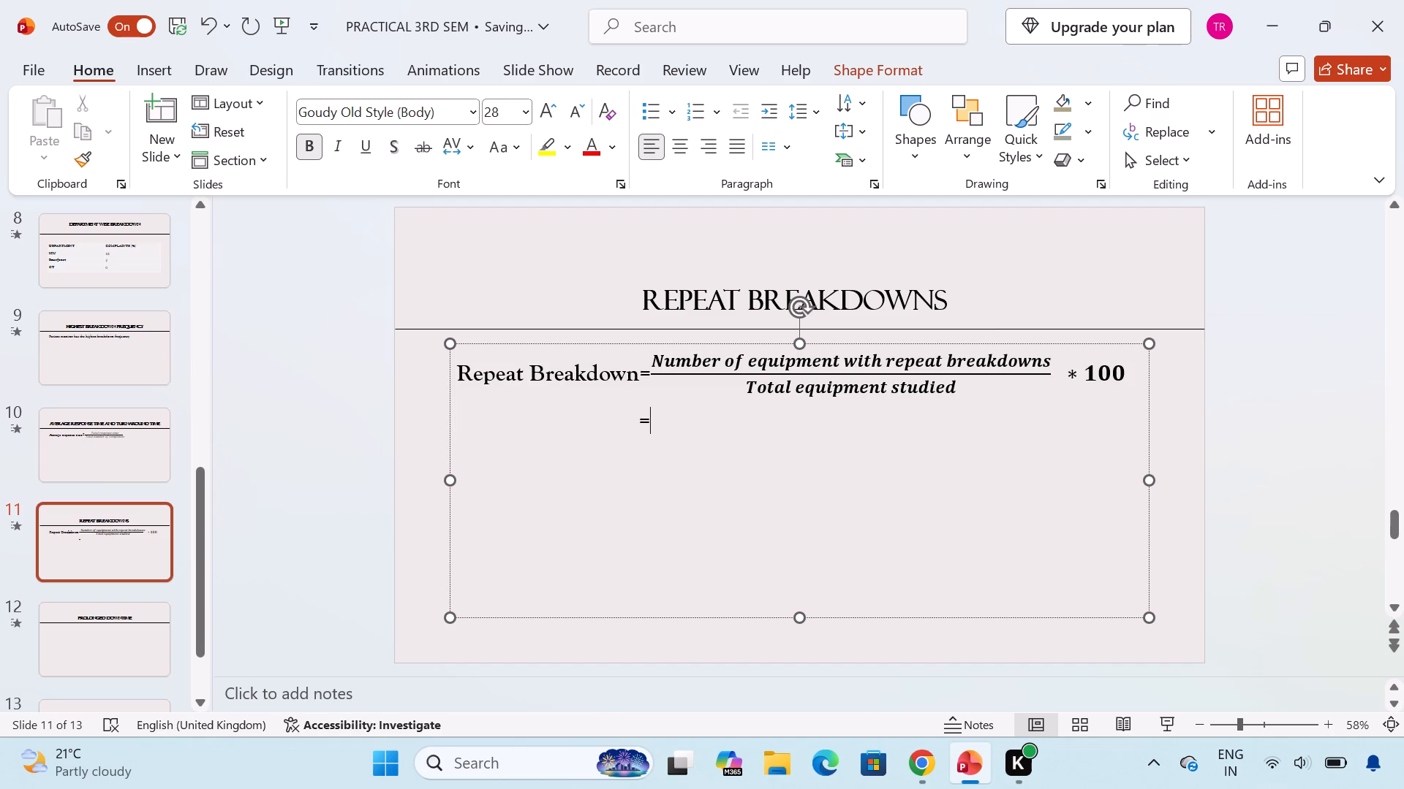
Replace the bold equals sign on the second line with one in regular weight.
{"action": "double_click", "coordinate": [648, 425]}
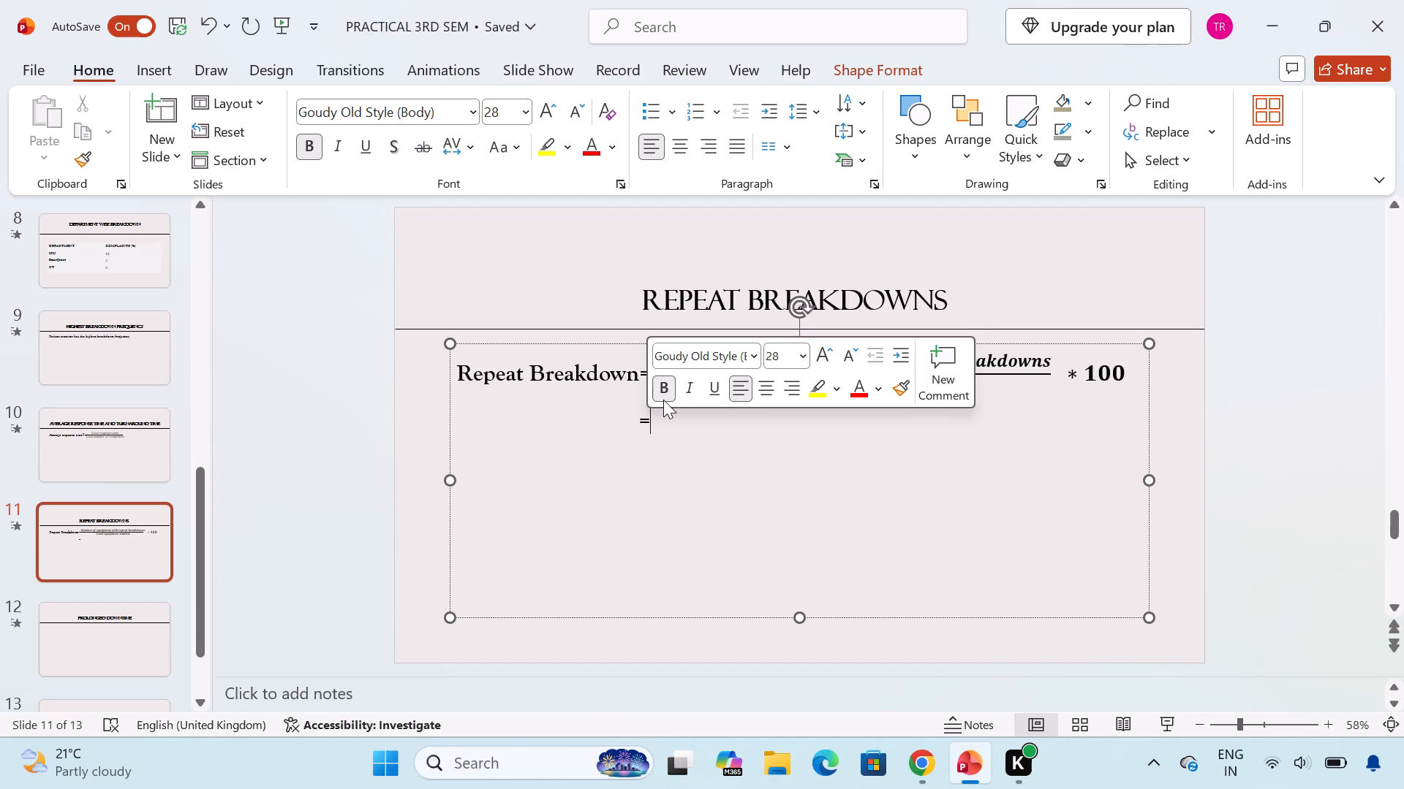
{"action": "left_click", "coordinate": [664, 397]}
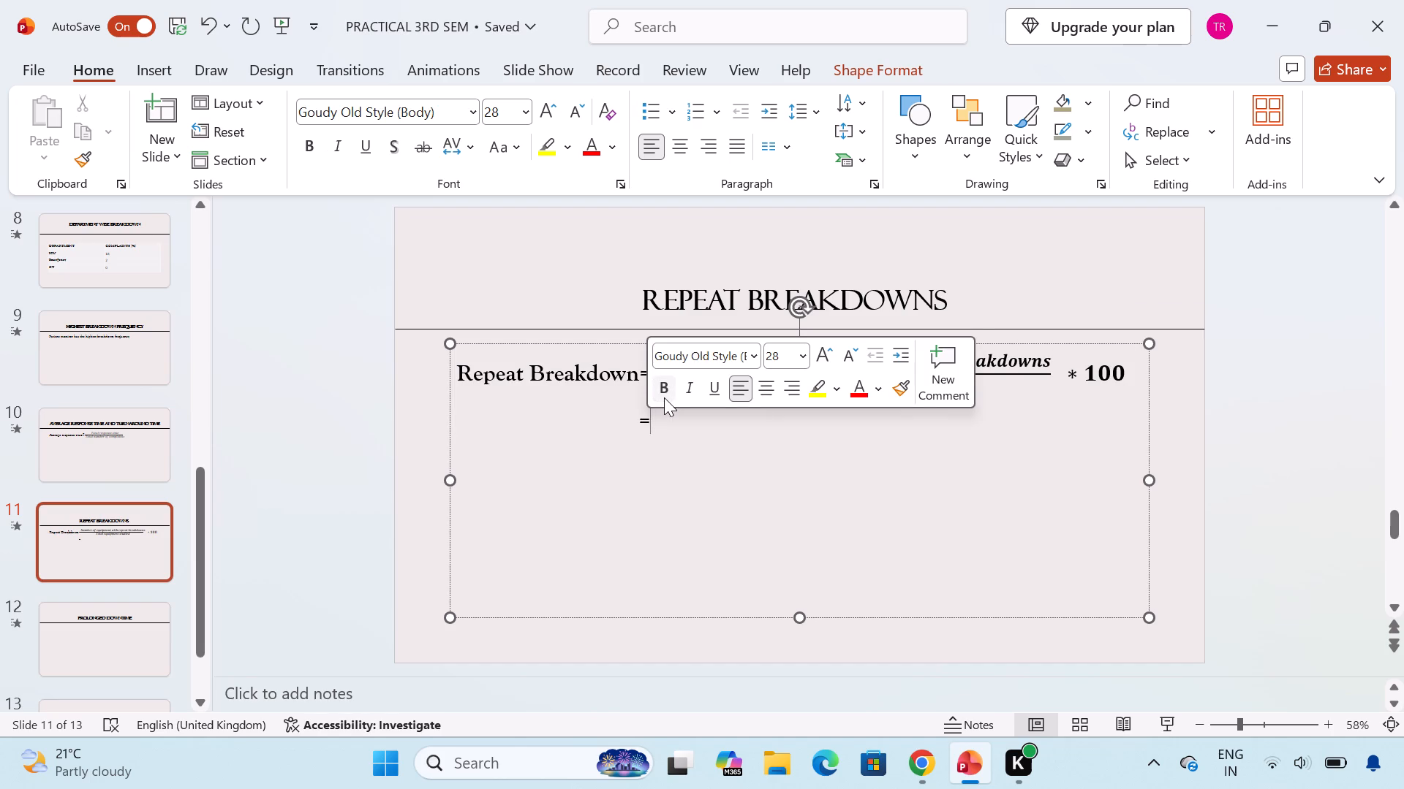
{"action": "left_click", "coordinate": [664, 397]}
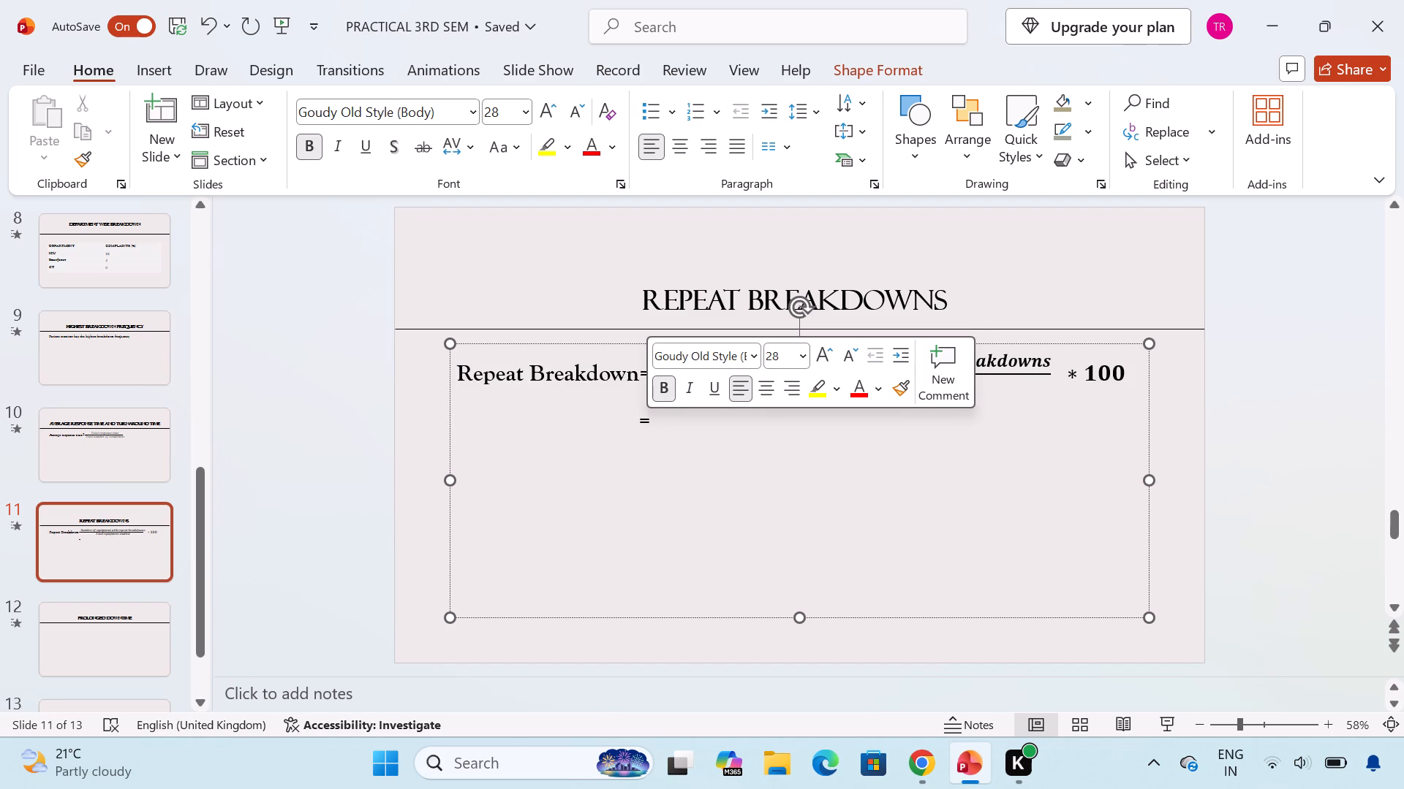
{"action": "double_click", "coordinate": [645, 422]}
{"action": "double_click", "coordinate": [645, 422]}
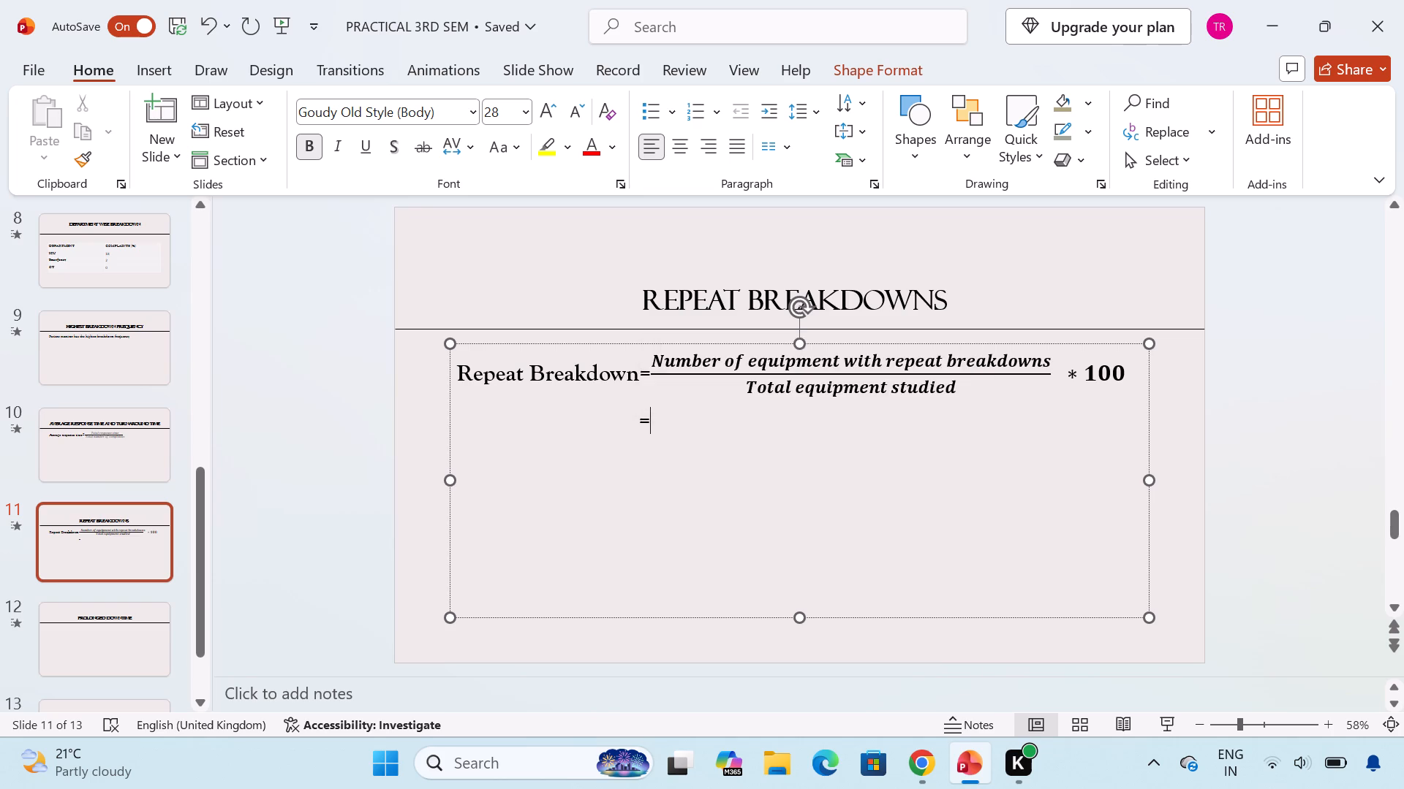
{"action": "key", "text": "BackSpace"}
{"action": "left_click", "coordinate": [308, 145]}
{"action": "key", "text": "equal"}
Add a space after the equals sign on the second line of the Repeat Breakdown calculation.
{"action": "key", "text": "space"}
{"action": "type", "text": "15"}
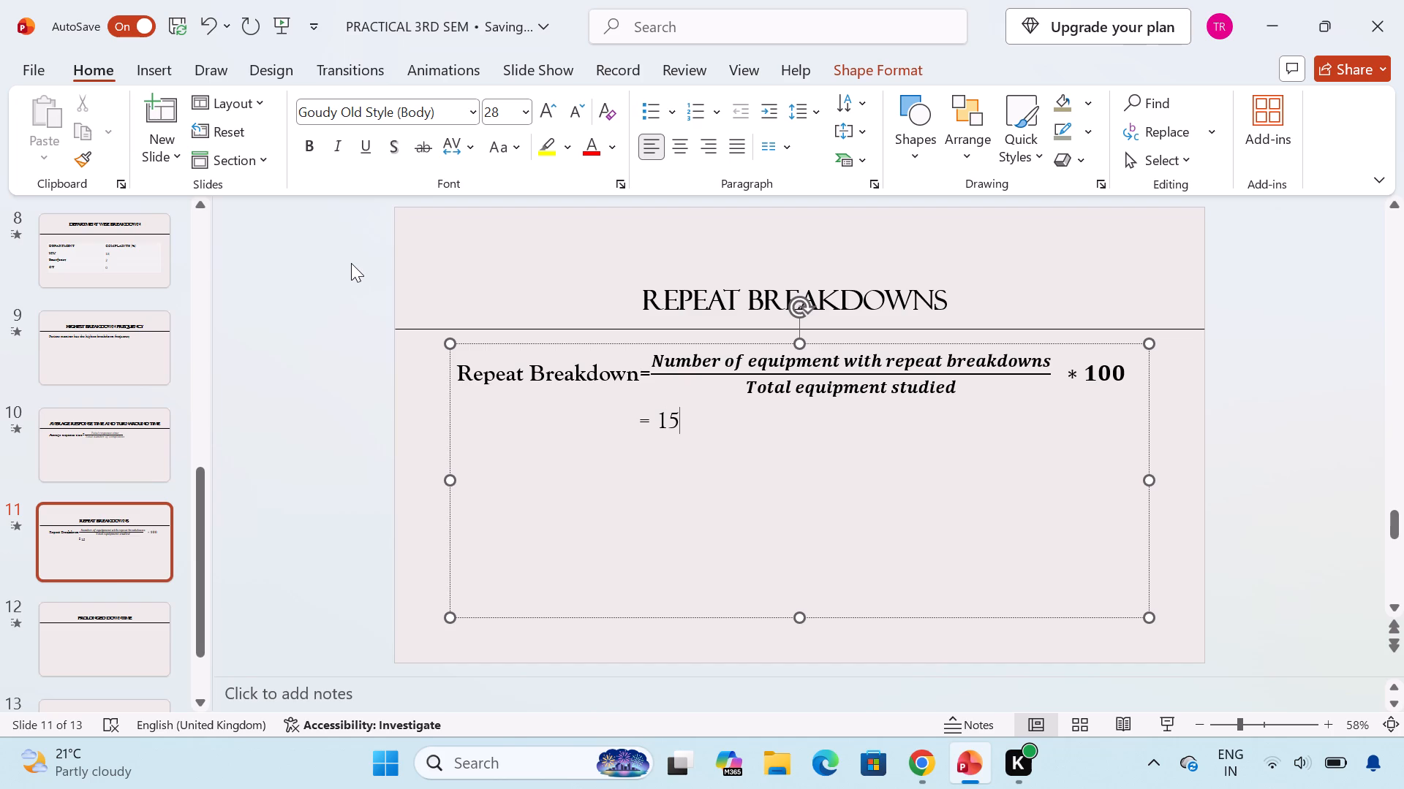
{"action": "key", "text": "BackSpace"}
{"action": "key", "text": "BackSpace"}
Insert a new equation with an empty stacked fraction after the equals sign on the second line.
{"action": "left_click", "coordinate": [142, 67]}
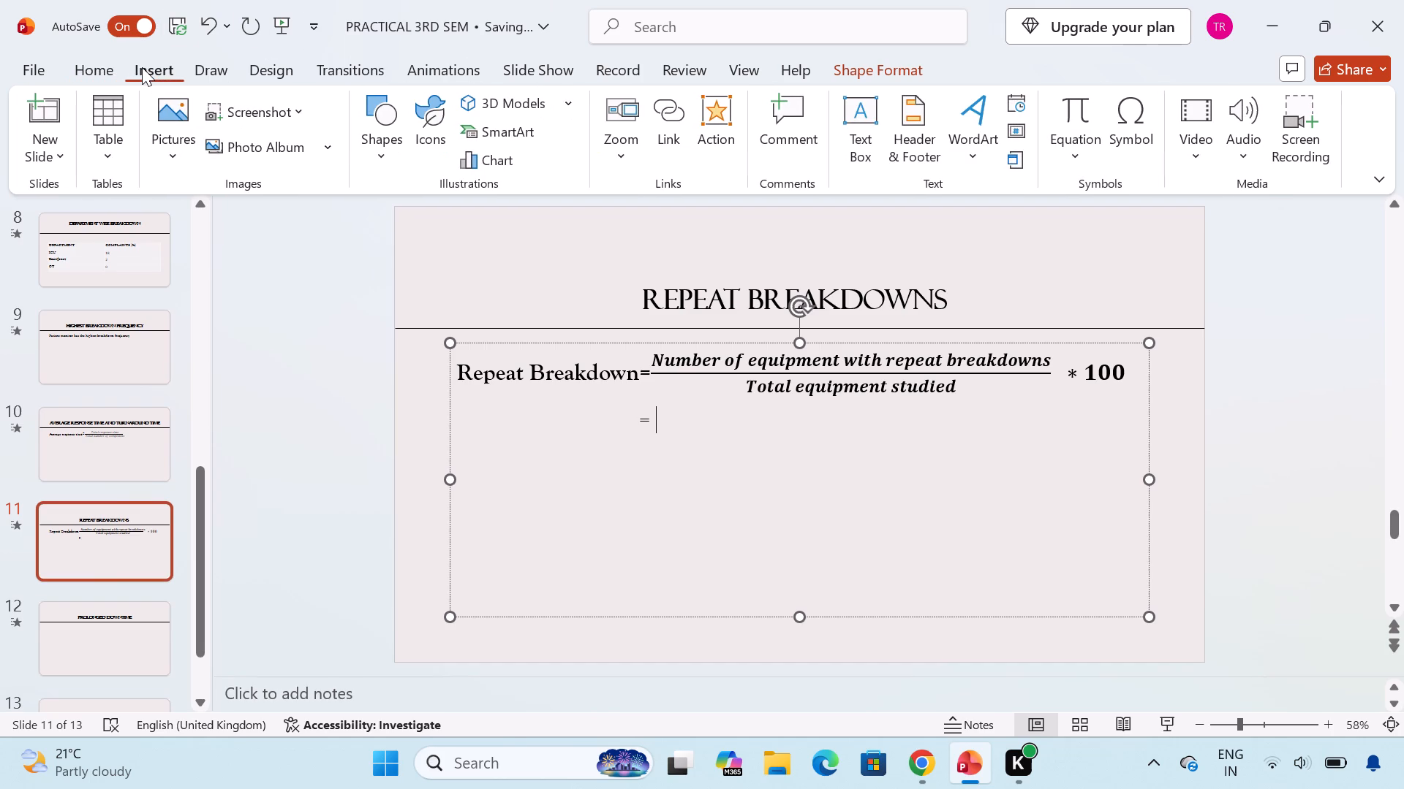
{"action": "left_click", "coordinate": [1081, 137]}
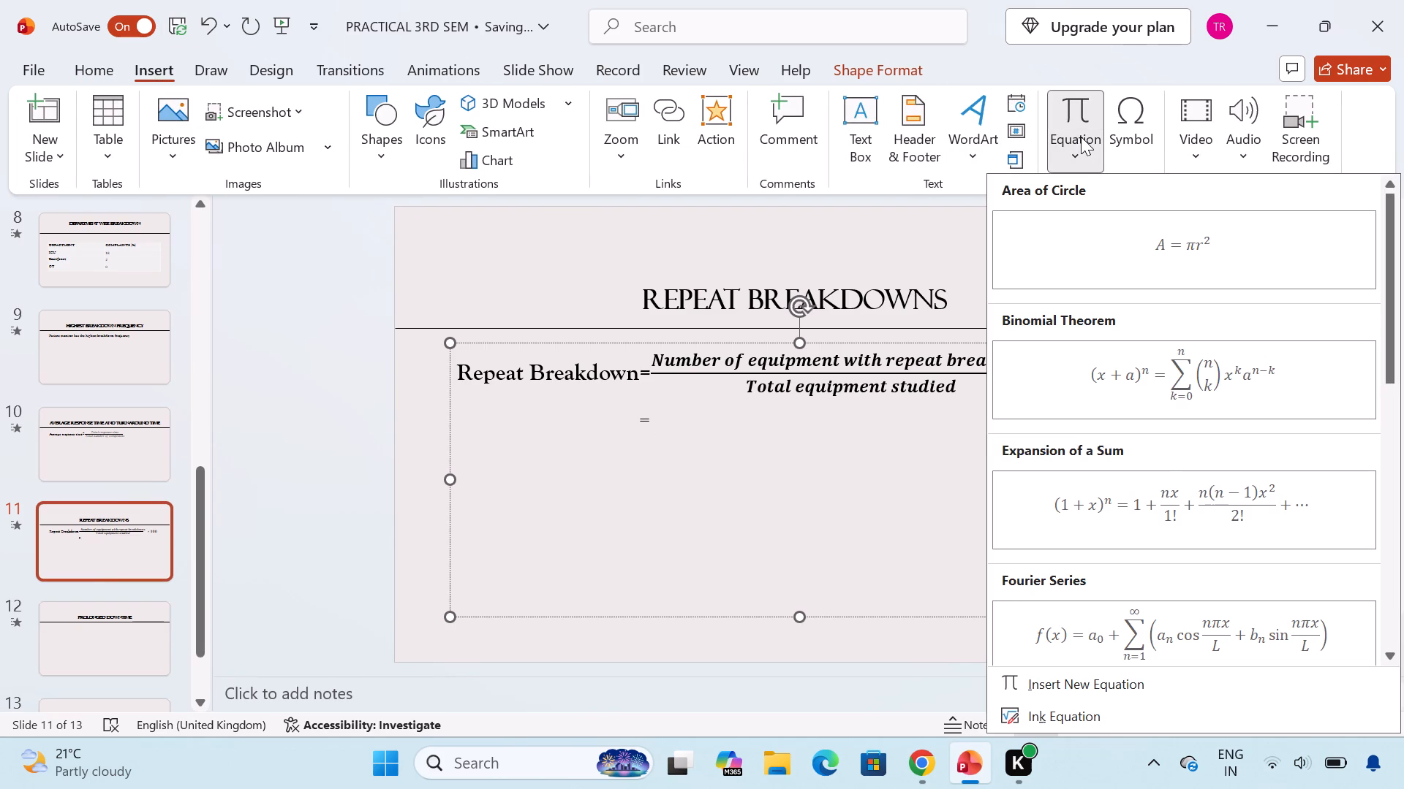
{"action": "left_click", "coordinate": [1178, 676]}
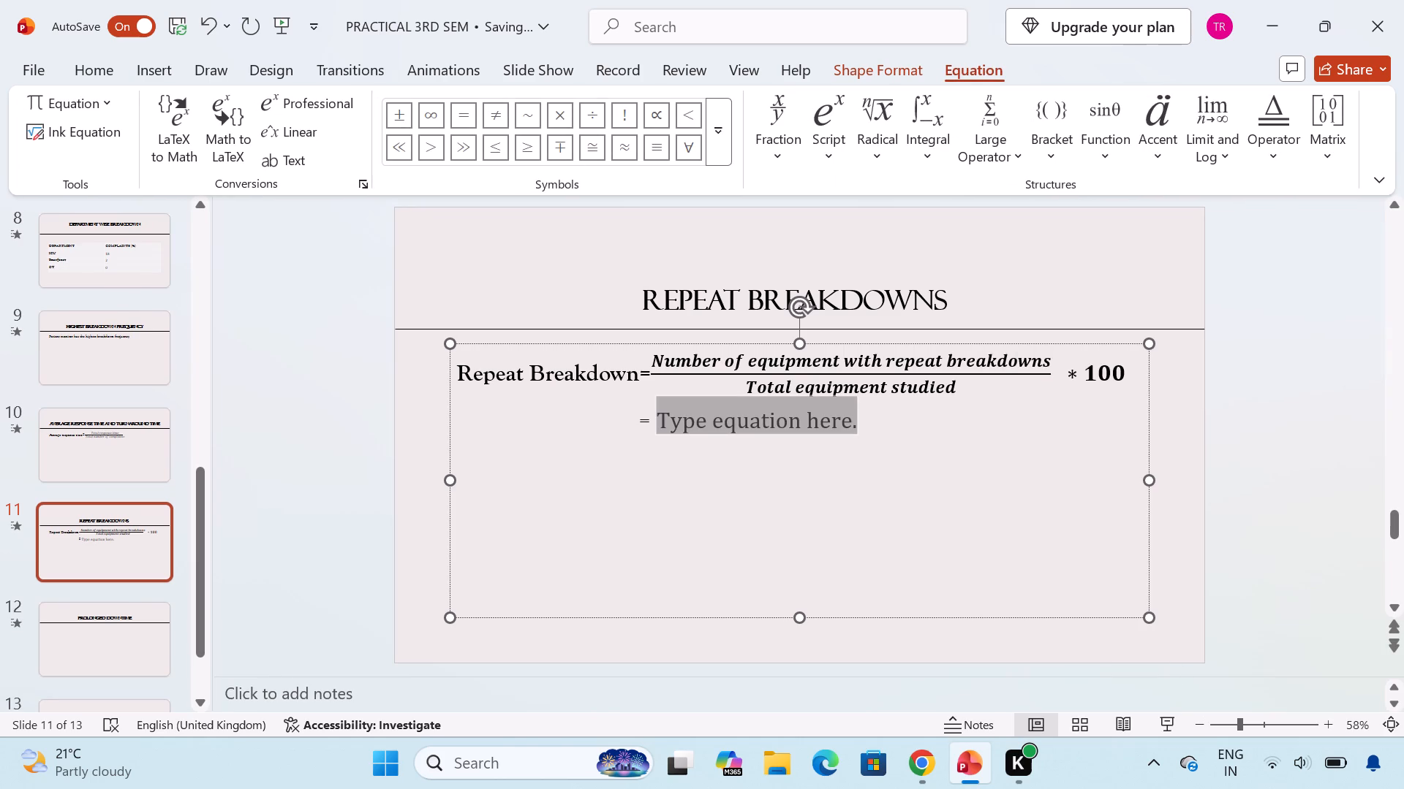
{"action": "left_click", "coordinate": [778, 140]}
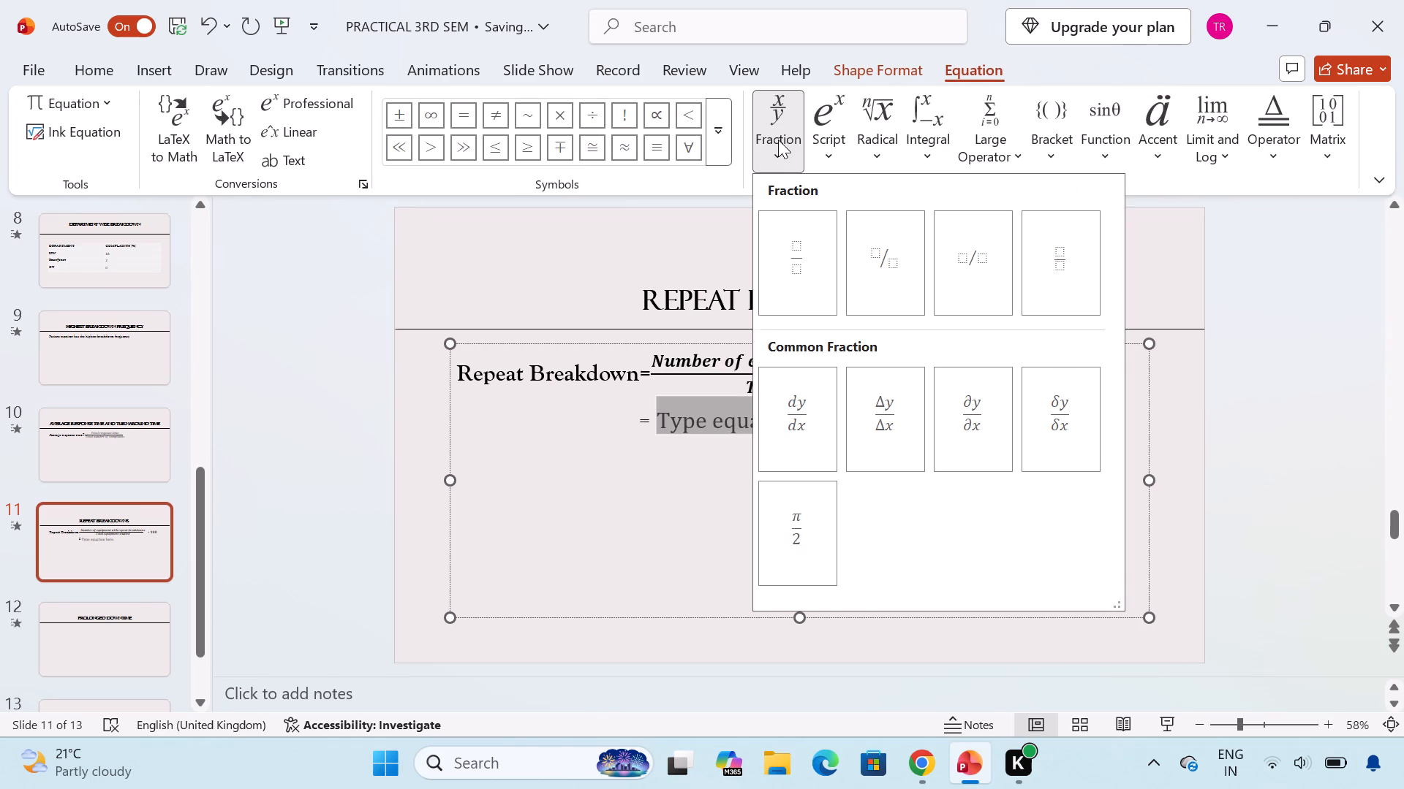
{"action": "left_click", "coordinate": [813, 262]}
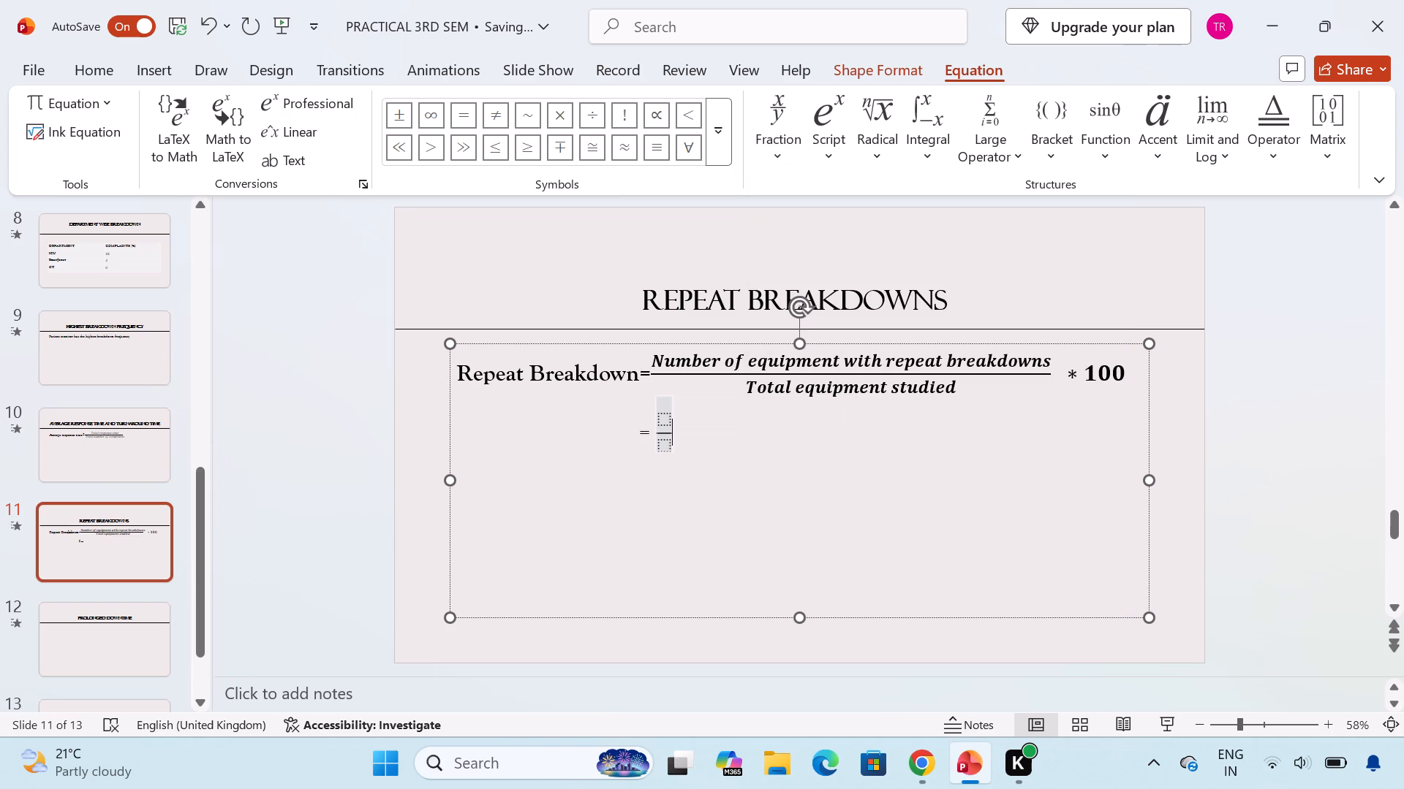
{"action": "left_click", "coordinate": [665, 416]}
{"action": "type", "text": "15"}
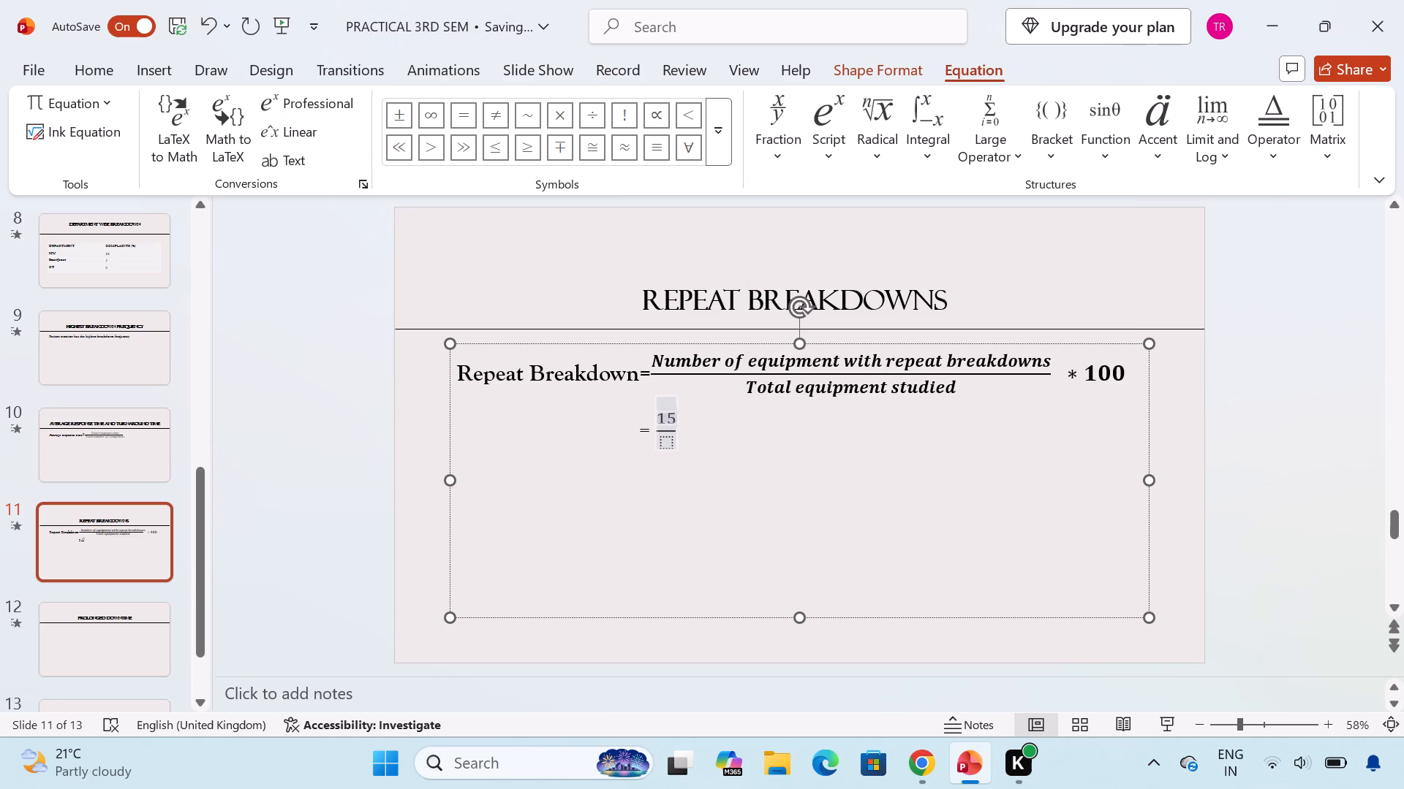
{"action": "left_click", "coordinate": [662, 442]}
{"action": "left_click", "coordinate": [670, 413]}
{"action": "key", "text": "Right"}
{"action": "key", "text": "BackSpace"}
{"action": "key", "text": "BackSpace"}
Fill in the second line's fraction with 3 as the numerator and 15 as the denominator.
{"action": "key", "text": "3"}
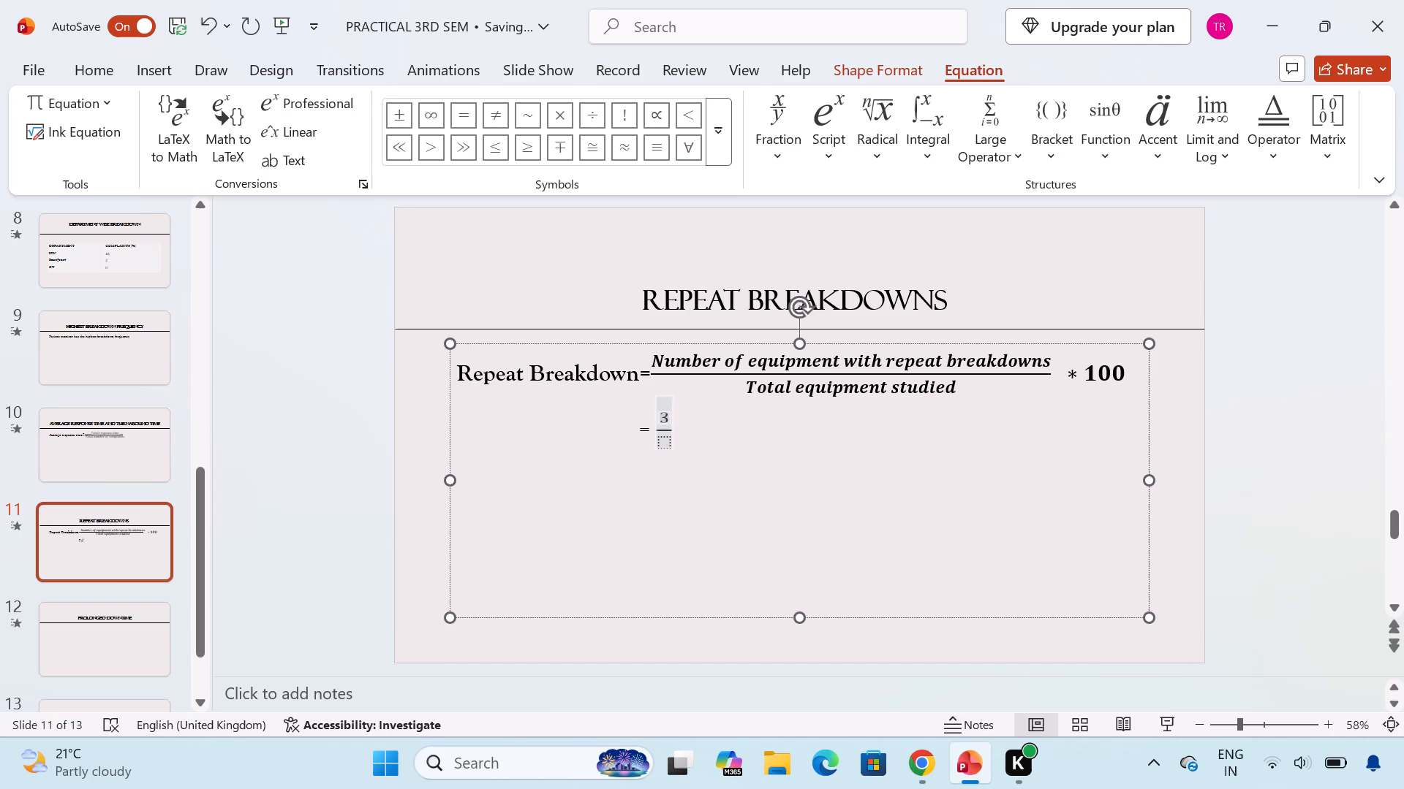
{"action": "left_click", "coordinate": [660, 449]}
{"action": "type", "text": "15"}
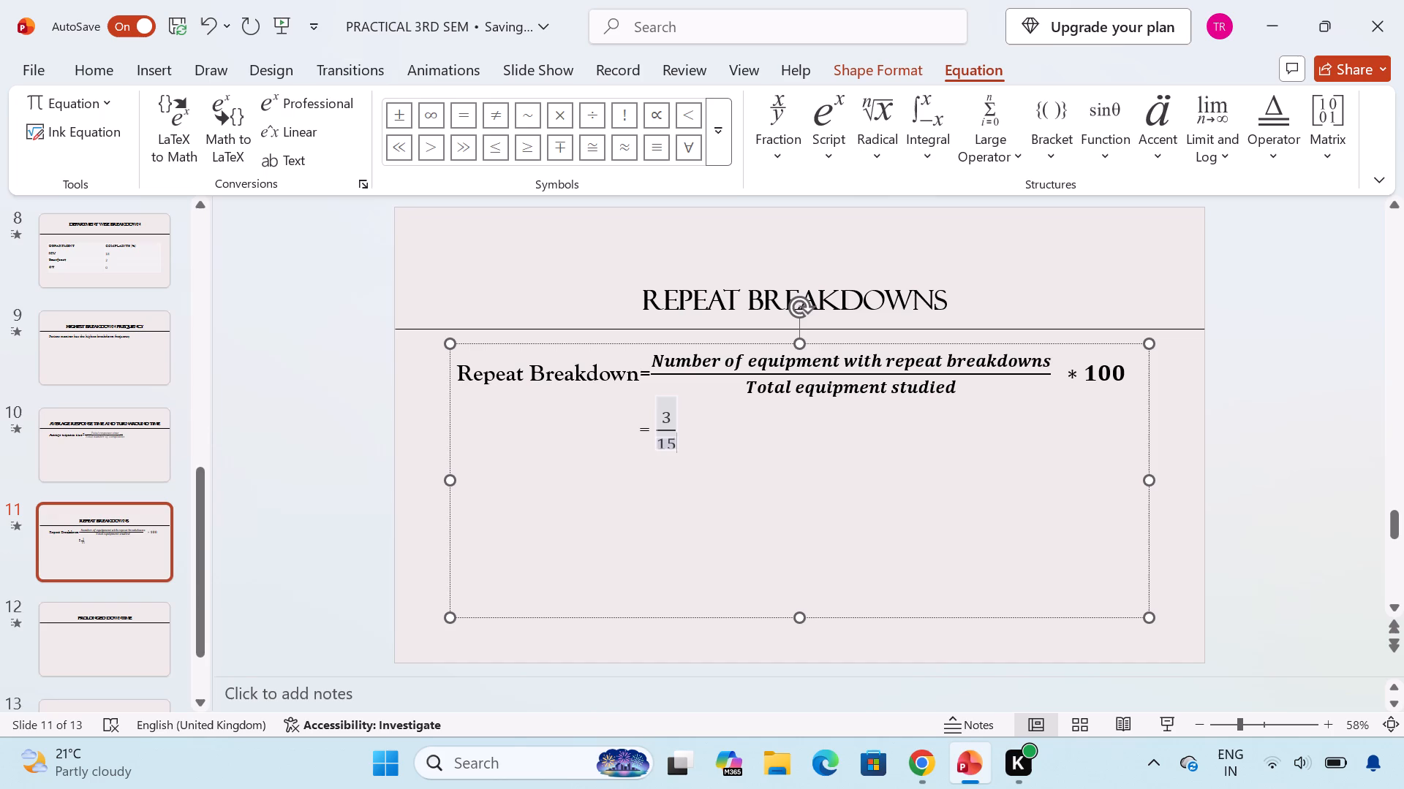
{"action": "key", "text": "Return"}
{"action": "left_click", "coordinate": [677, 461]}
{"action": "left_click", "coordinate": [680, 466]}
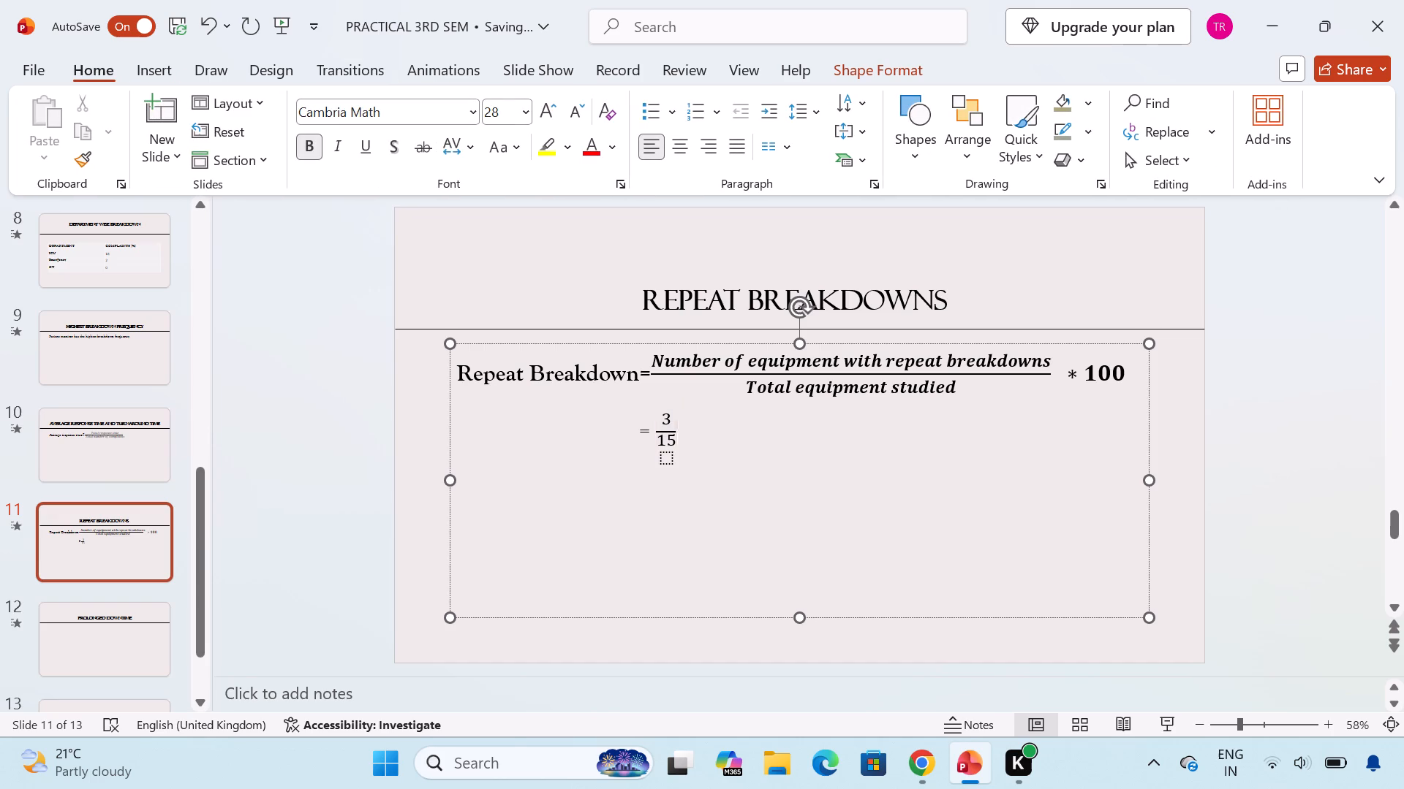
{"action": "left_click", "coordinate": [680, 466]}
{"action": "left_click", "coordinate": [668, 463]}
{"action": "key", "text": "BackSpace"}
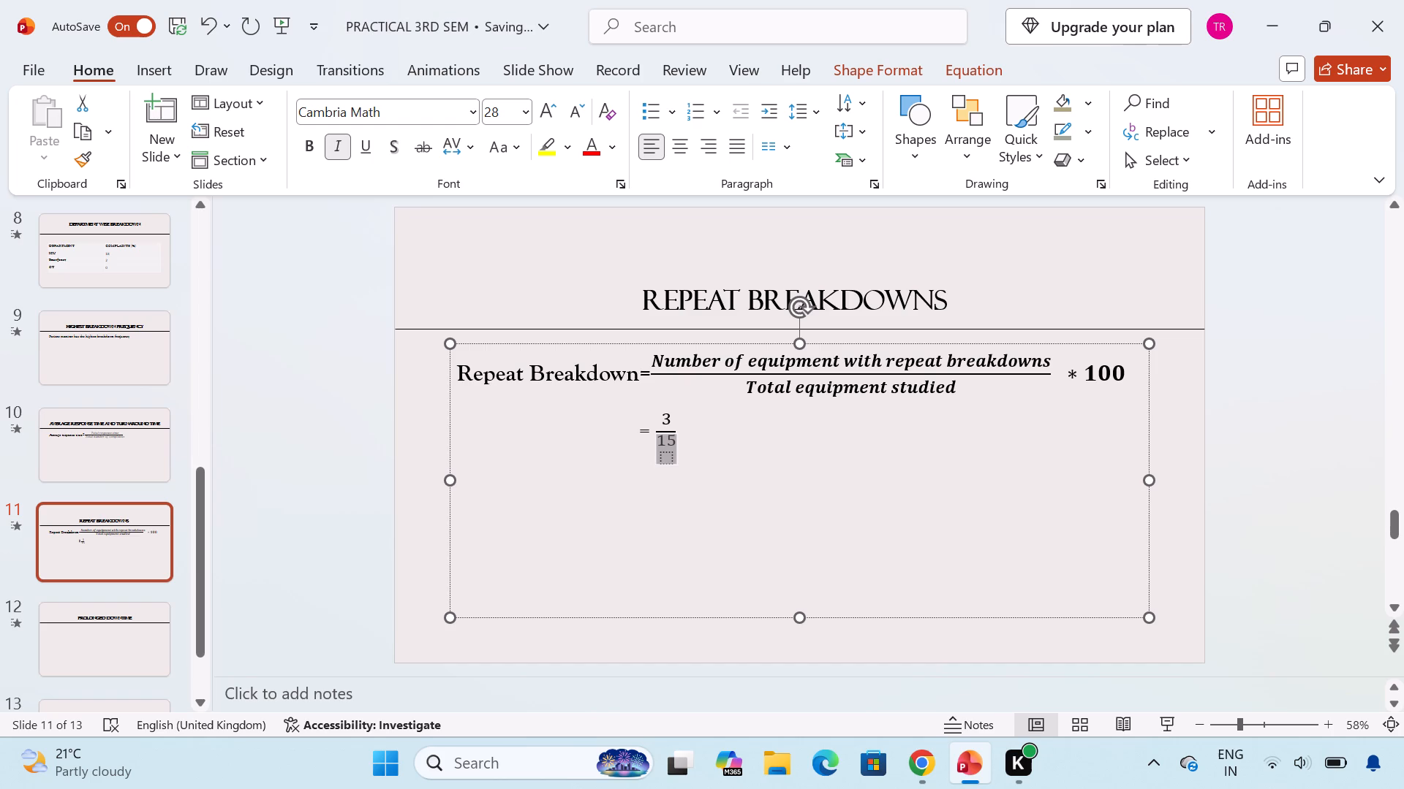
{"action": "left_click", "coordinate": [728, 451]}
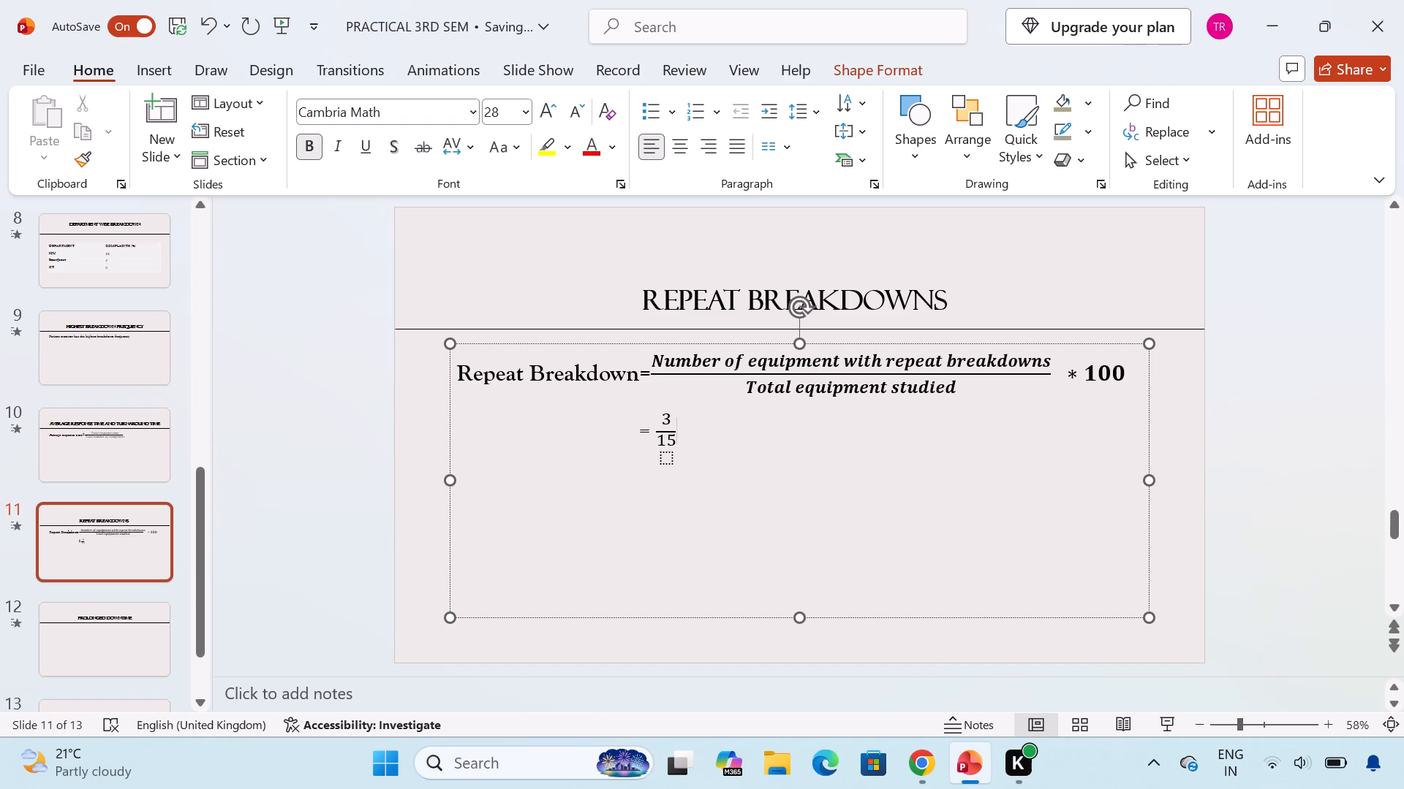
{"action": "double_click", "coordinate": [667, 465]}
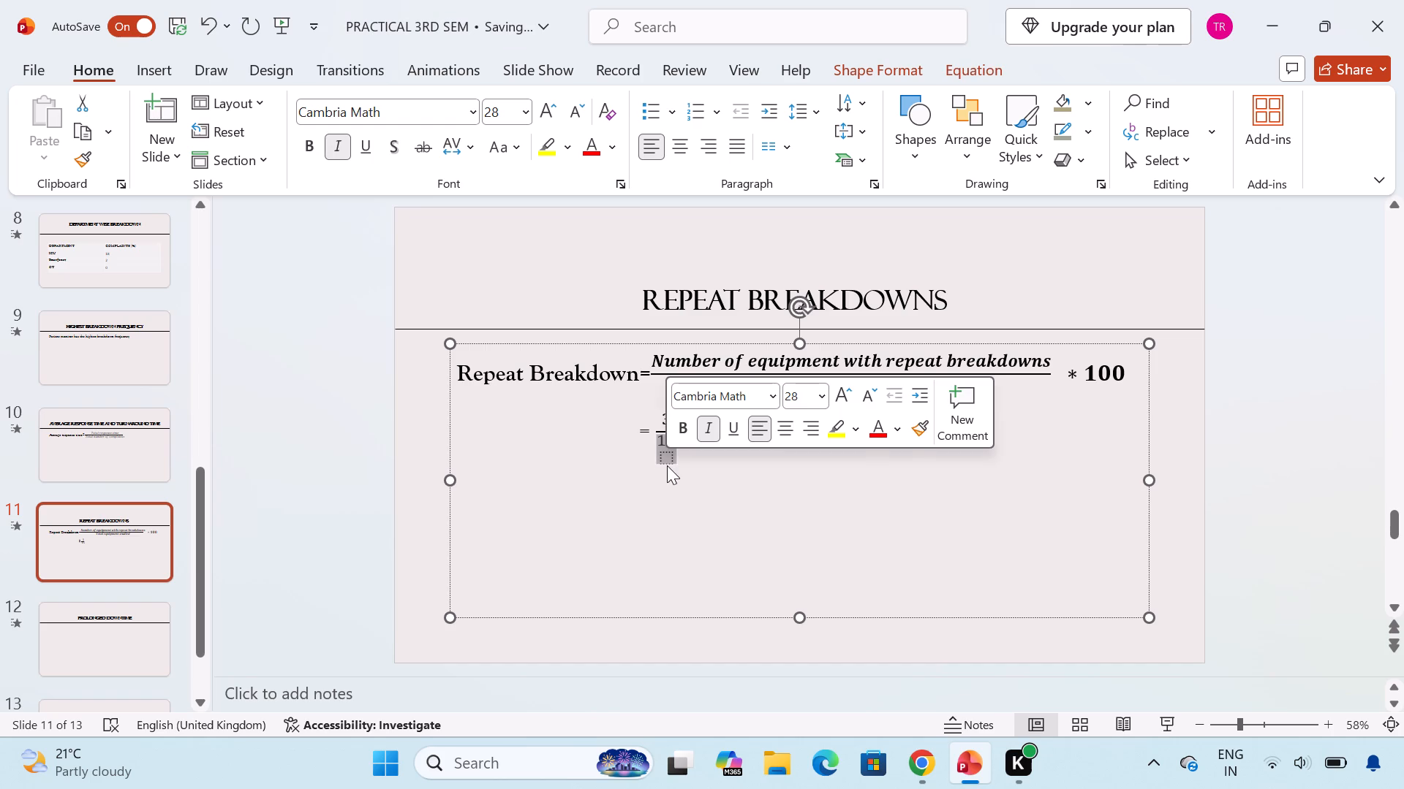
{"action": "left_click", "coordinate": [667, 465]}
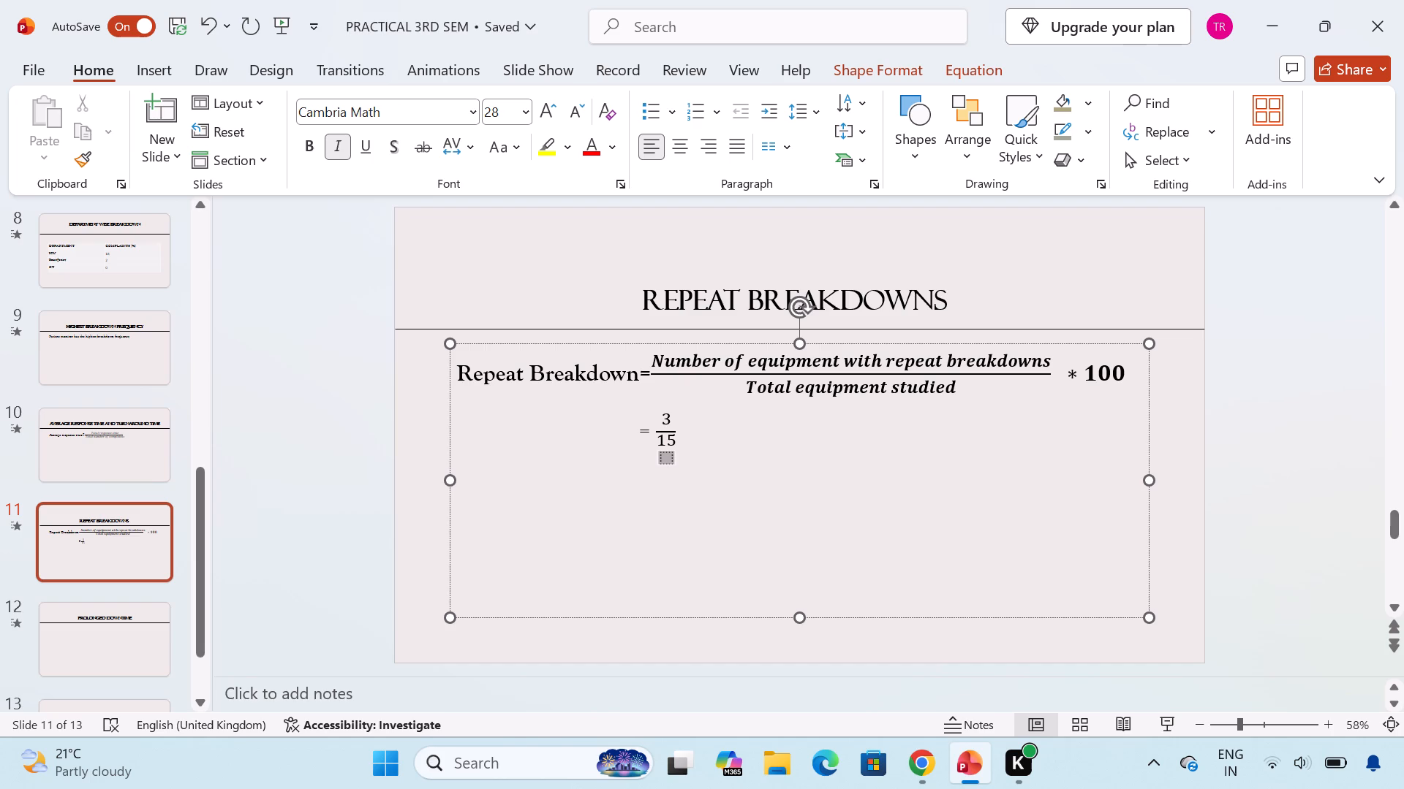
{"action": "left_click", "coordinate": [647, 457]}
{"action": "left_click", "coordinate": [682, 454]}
Start a new line of text below the line with the numeric fraction.
{"action": "key", "text": "Return"}
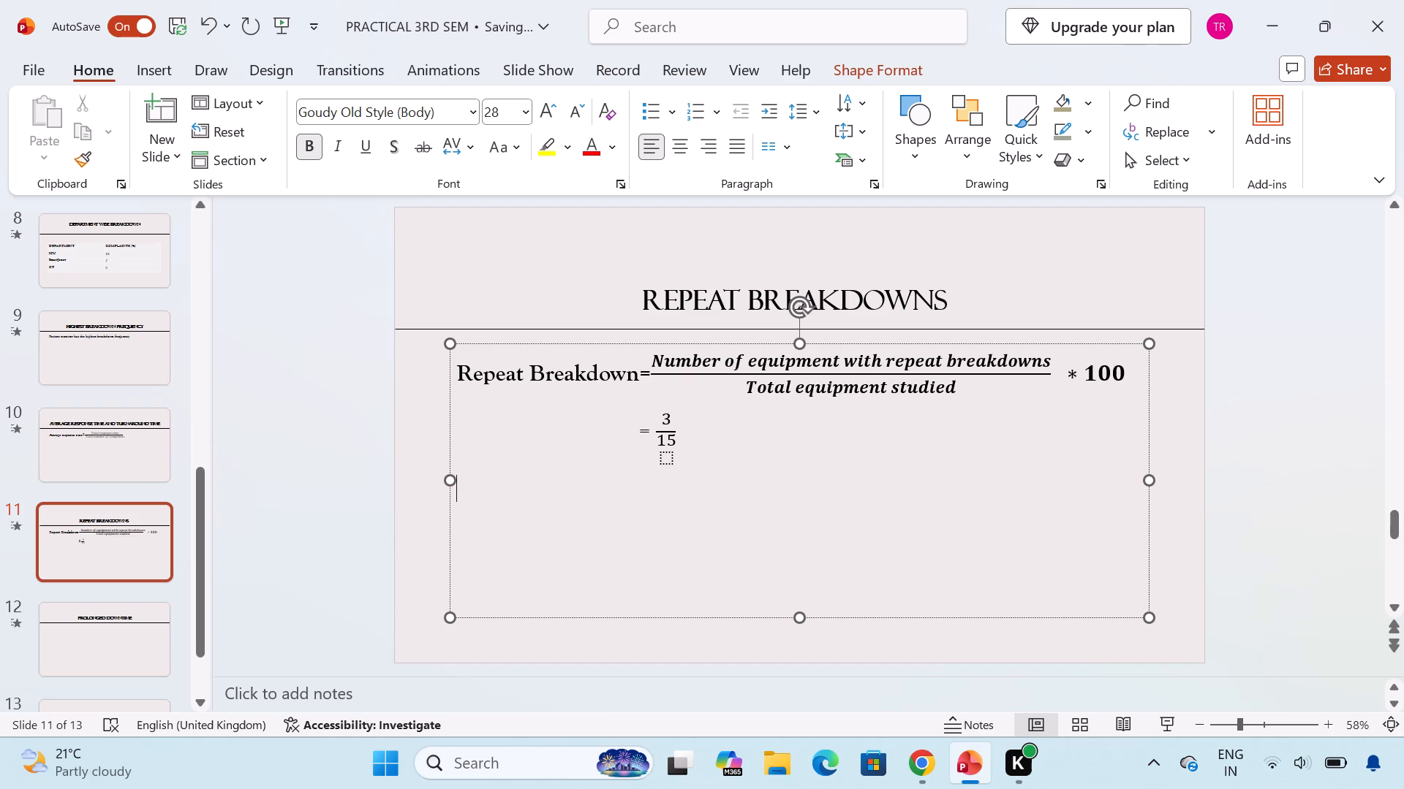
Clear the denominator together with the stray empty placeholder beneath it and re-enter 15.
{"action": "double_click", "coordinate": [665, 462]}
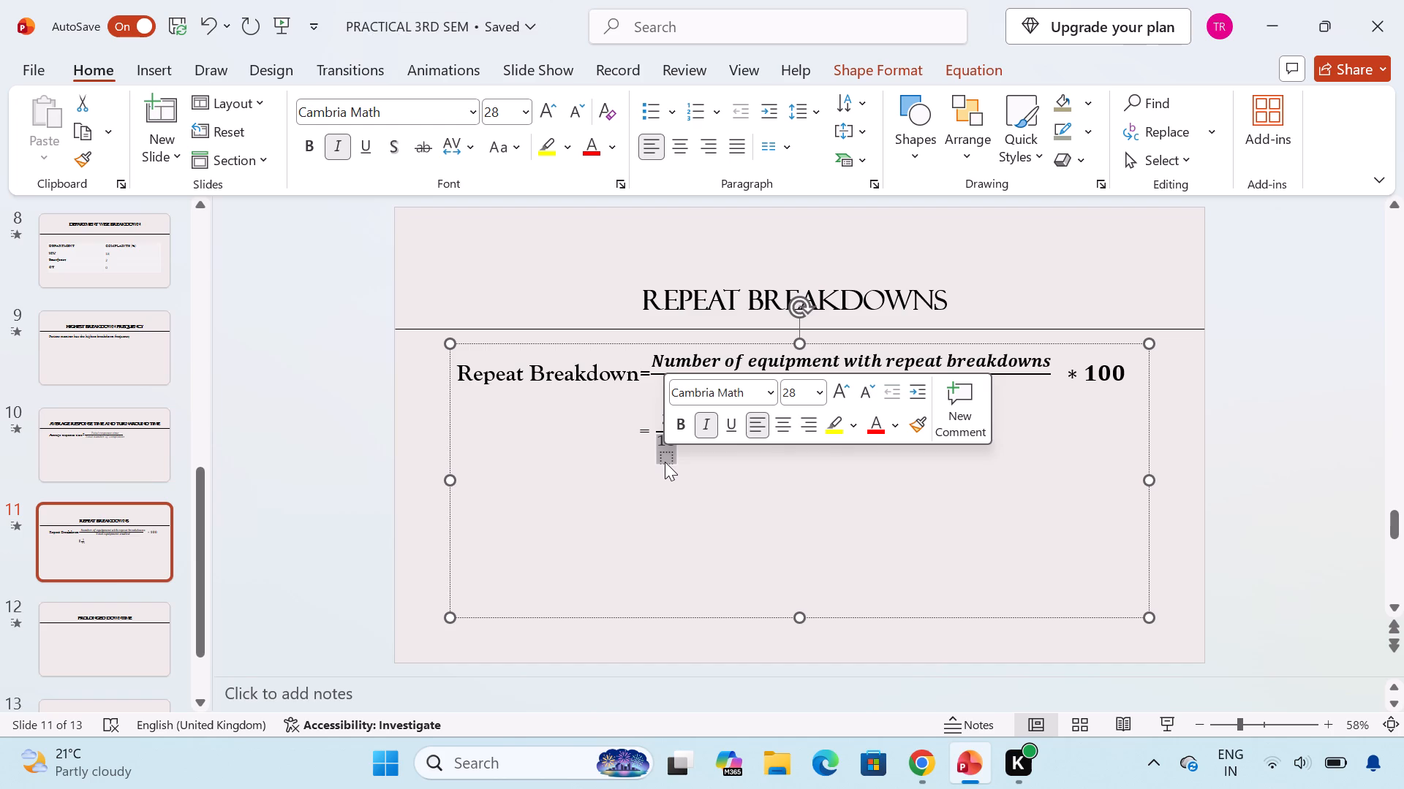
{"action": "key", "text": "BackSpace"}
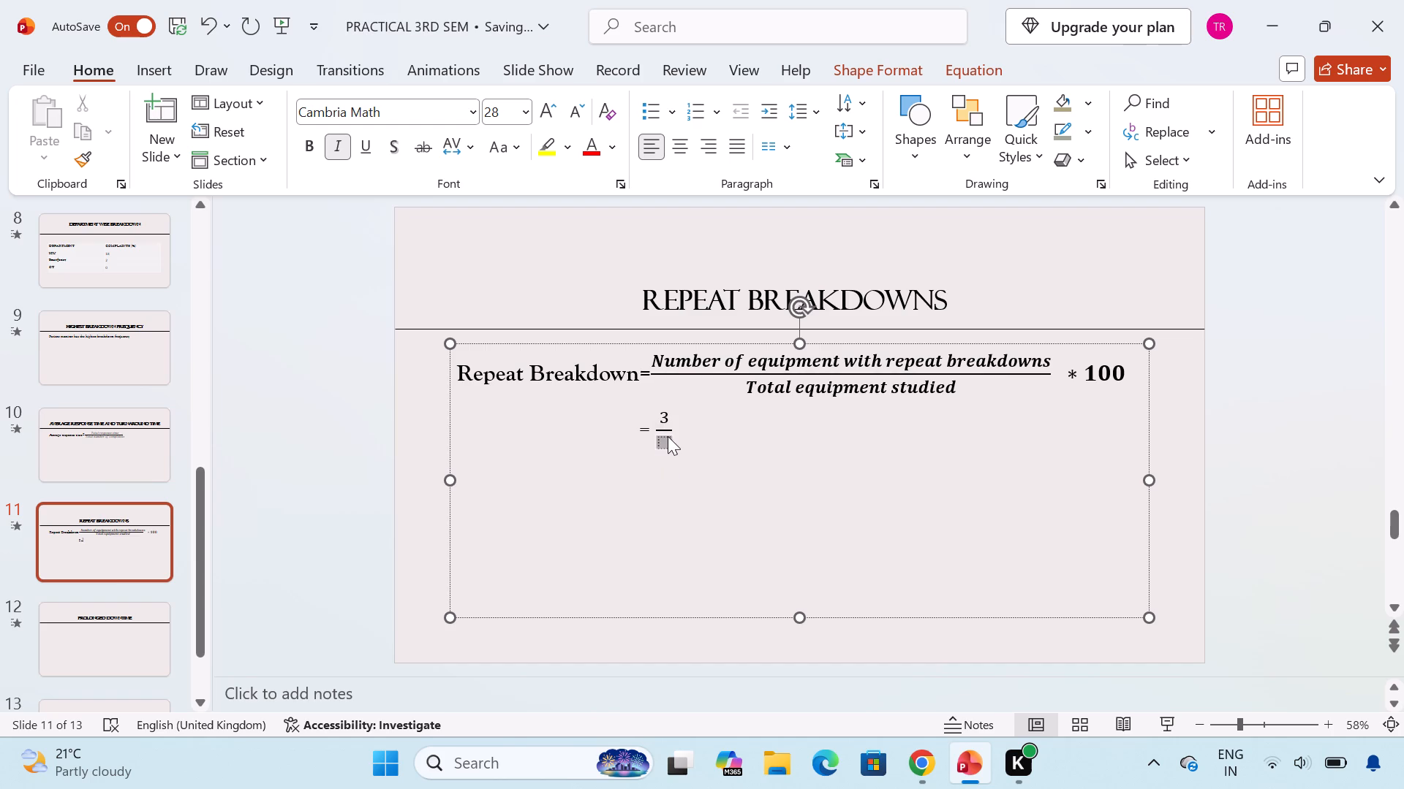
{"action": "left_click", "coordinate": [667, 437]}
{"action": "key", "text": "1"}
{"action": "key", "text": "5"}
Add a regular-weight equals sign on the third line, indented under the equals sign of the line above.
{"action": "left_click", "coordinate": [647, 467]}
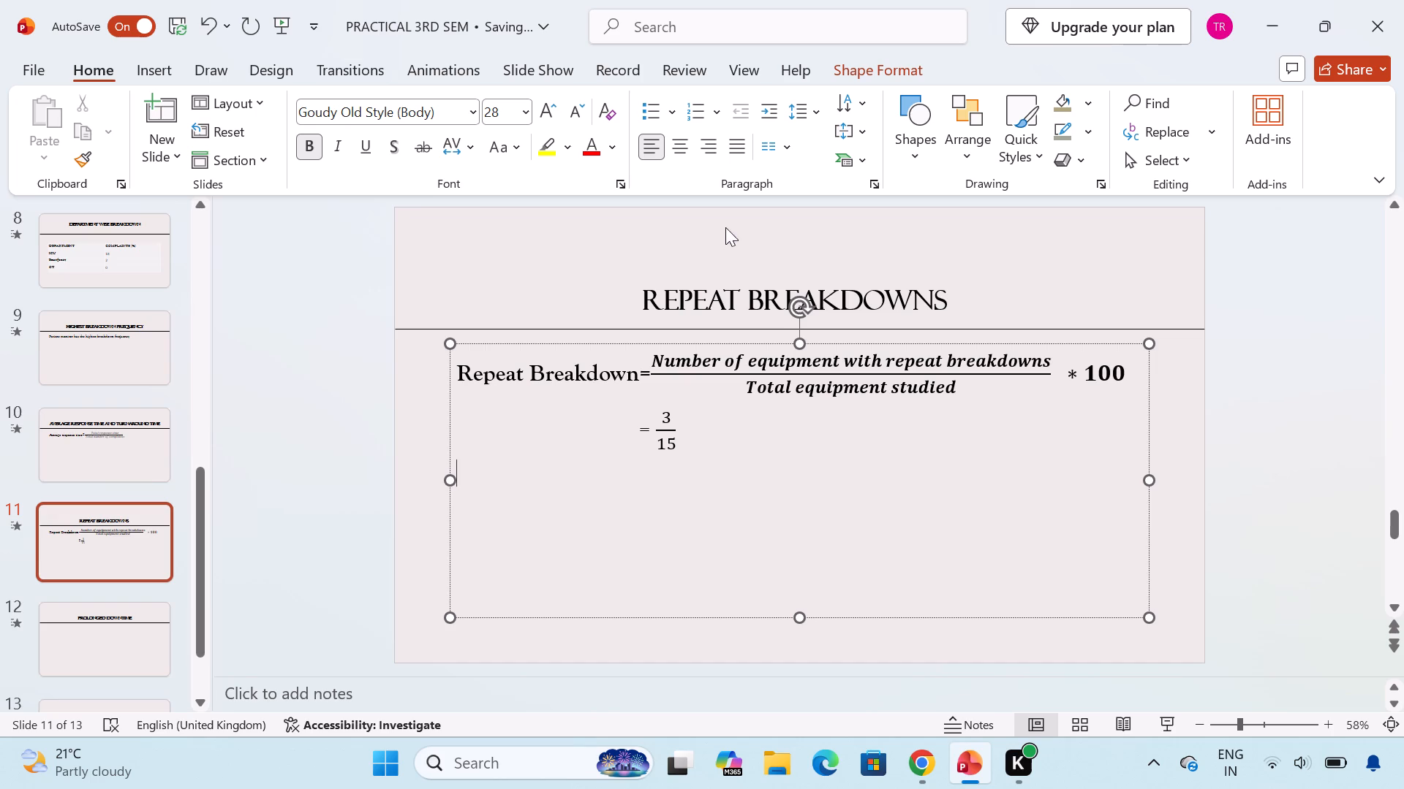
{"action": "key", "text": "equal"}
{"action": "key", "text": "BackSpace"}
{"action": "key", "text": "Tab"}
{"action": "key", "text": "Tab"}
{"action": "key", "text": "Tab"}
{"action": "left_click", "coordinate": [317, 142]}
{"action": "key", "text": "equal"}
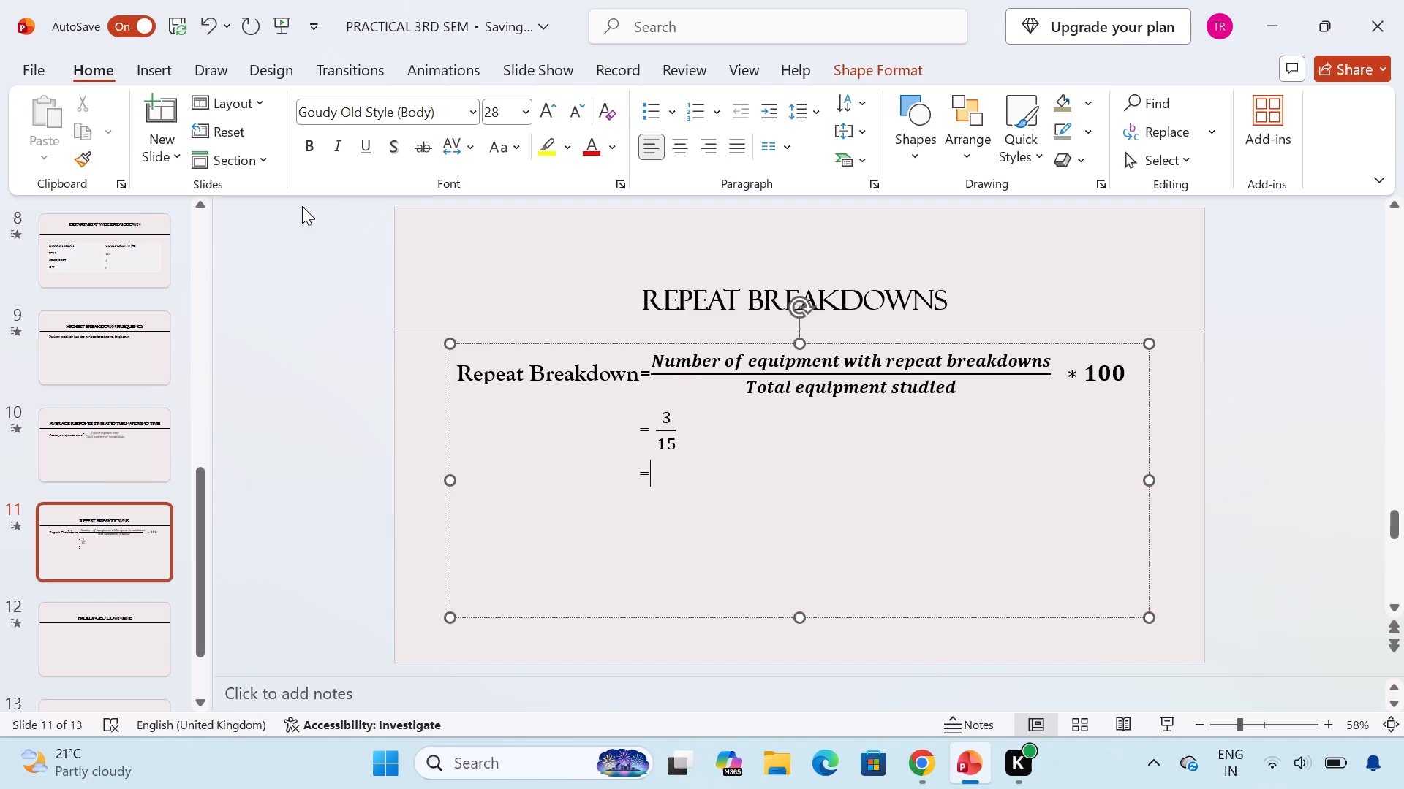
Append "* 100" after the 3 over 15 fraction, with spaces around the asterisk.
{"action": "left_click", "coordinate": [709, 435]}
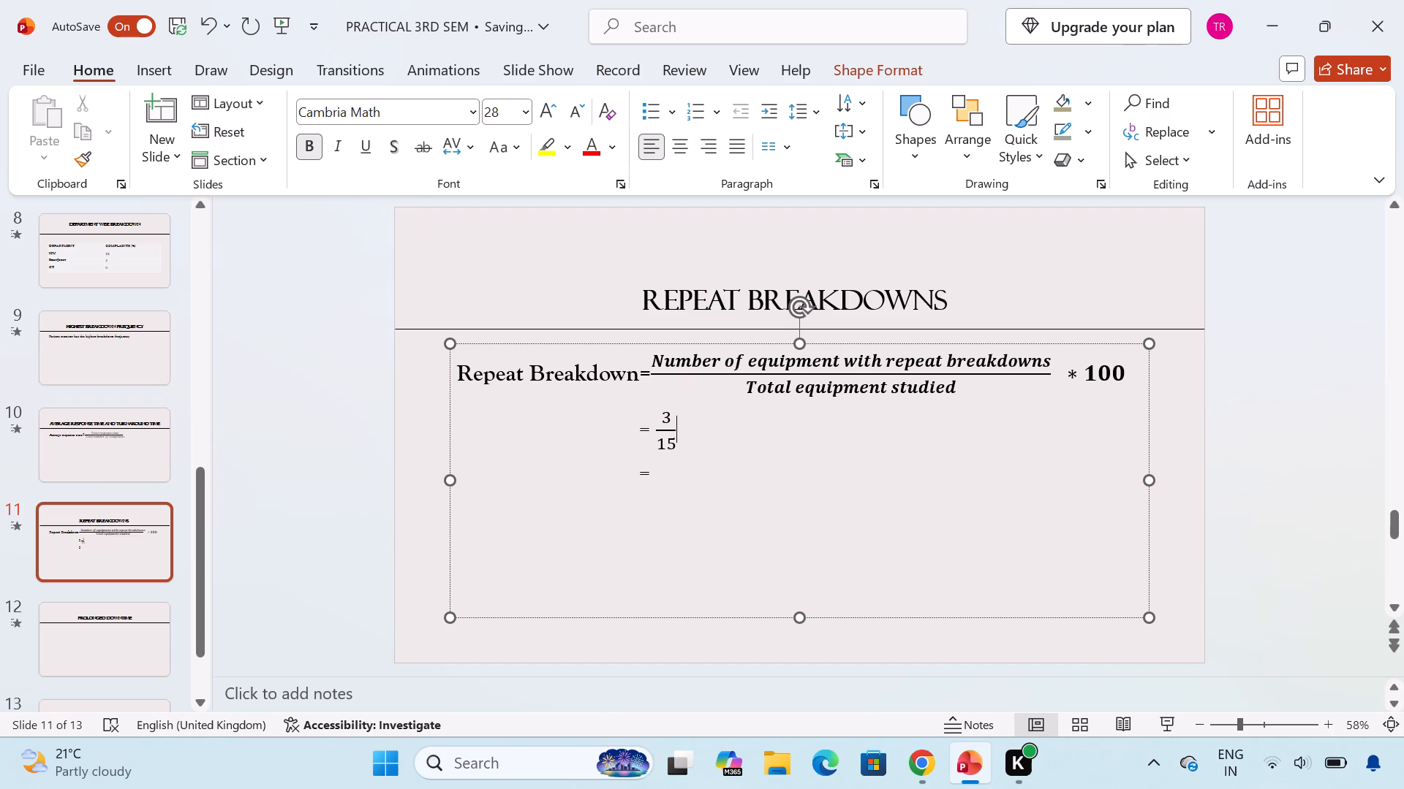
{"action": "key", "text": "space"}
{"action": "key", "text": "shift+asterisk"}
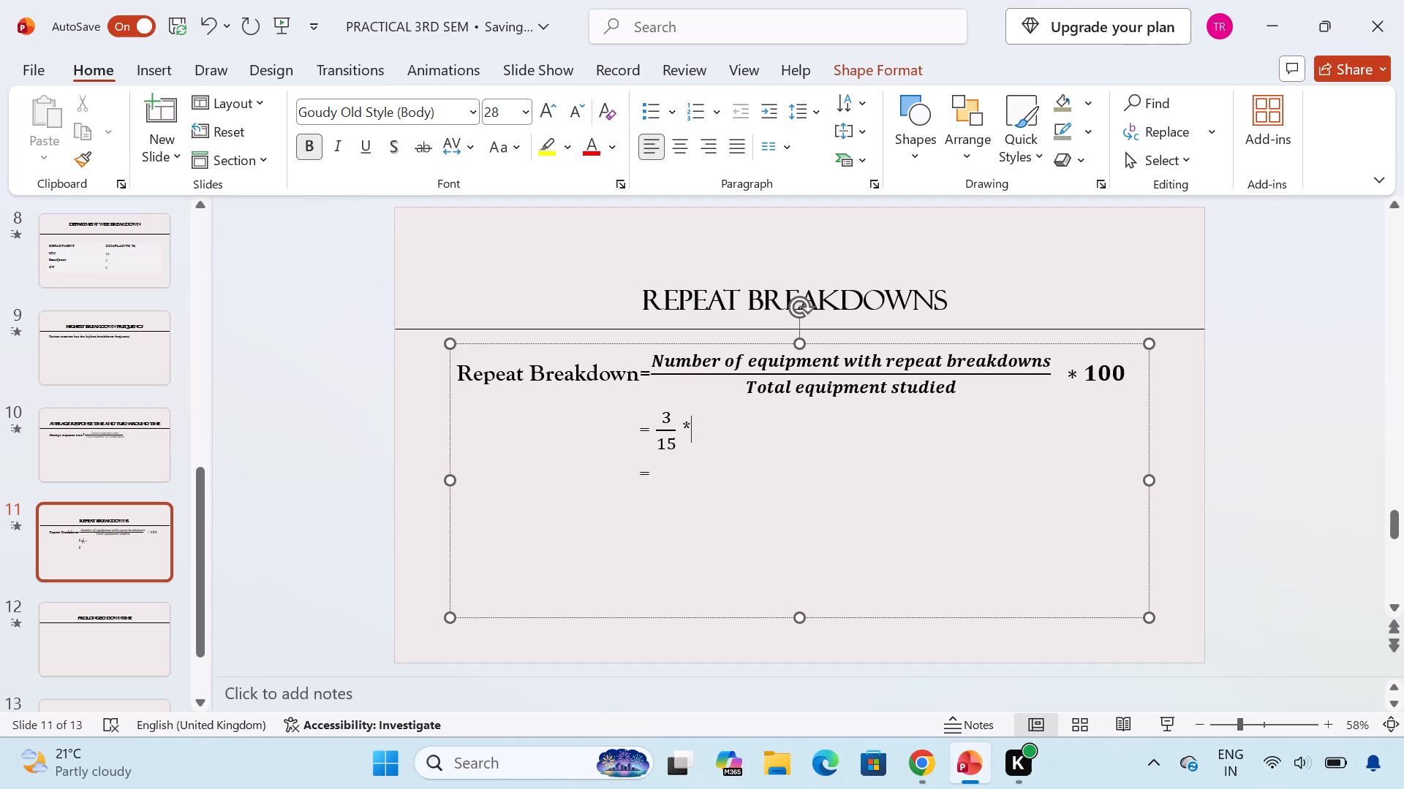
{"action": "key", "text": "space"}
{"action": "type", "text": "100"}
Enter 20 as the result after the equals sign on the third line.
{"action": "left_click", "coordinate": [675, 474]}
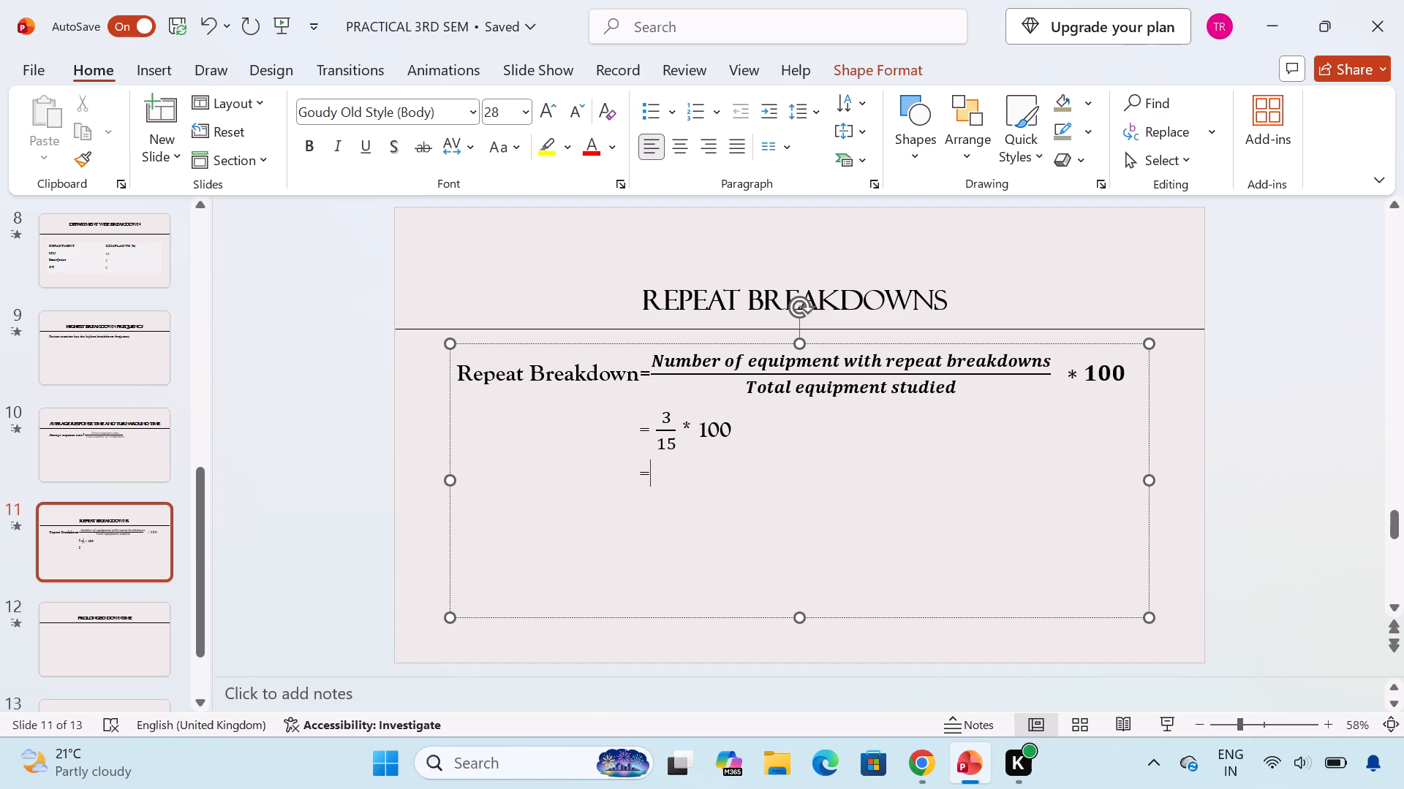
{"action": "type", "text": "20"}
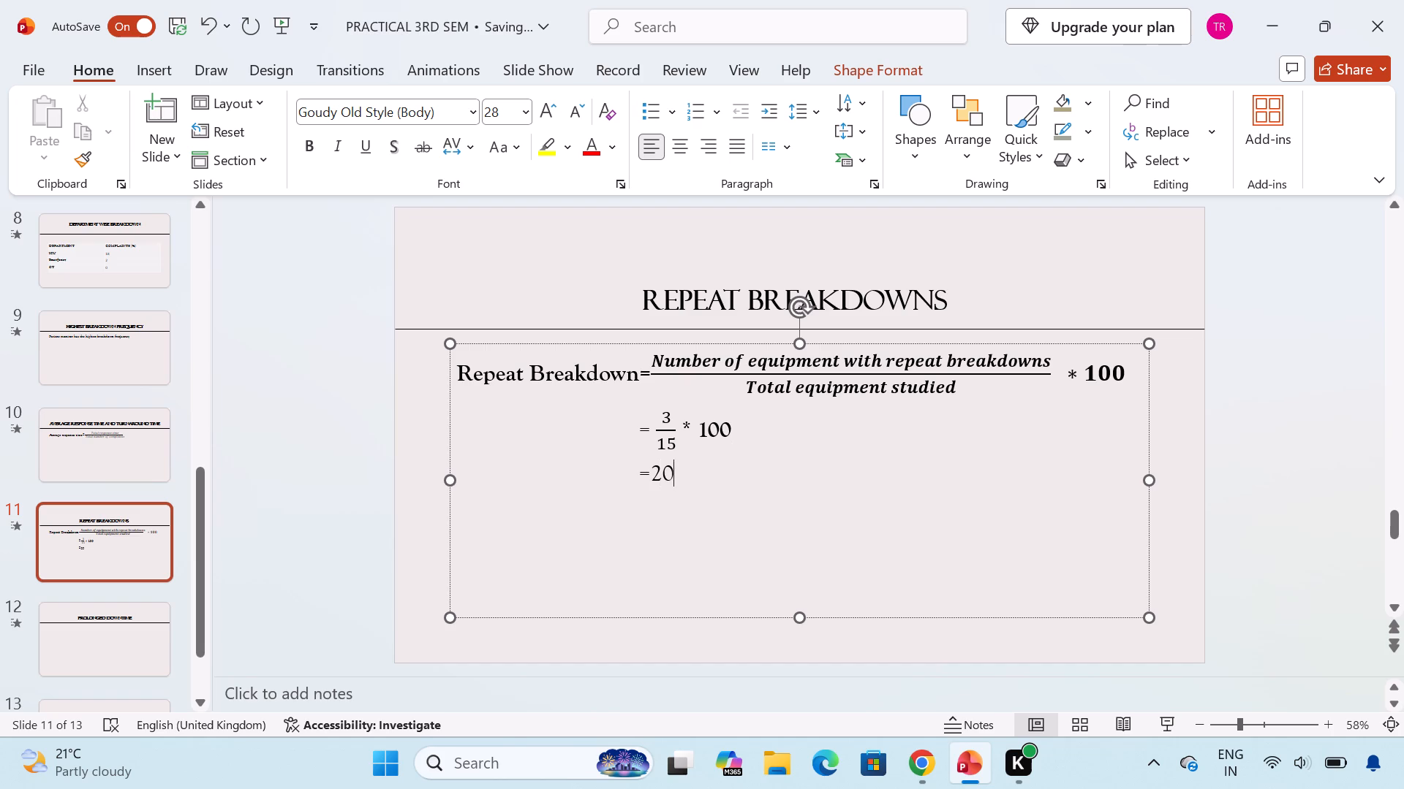
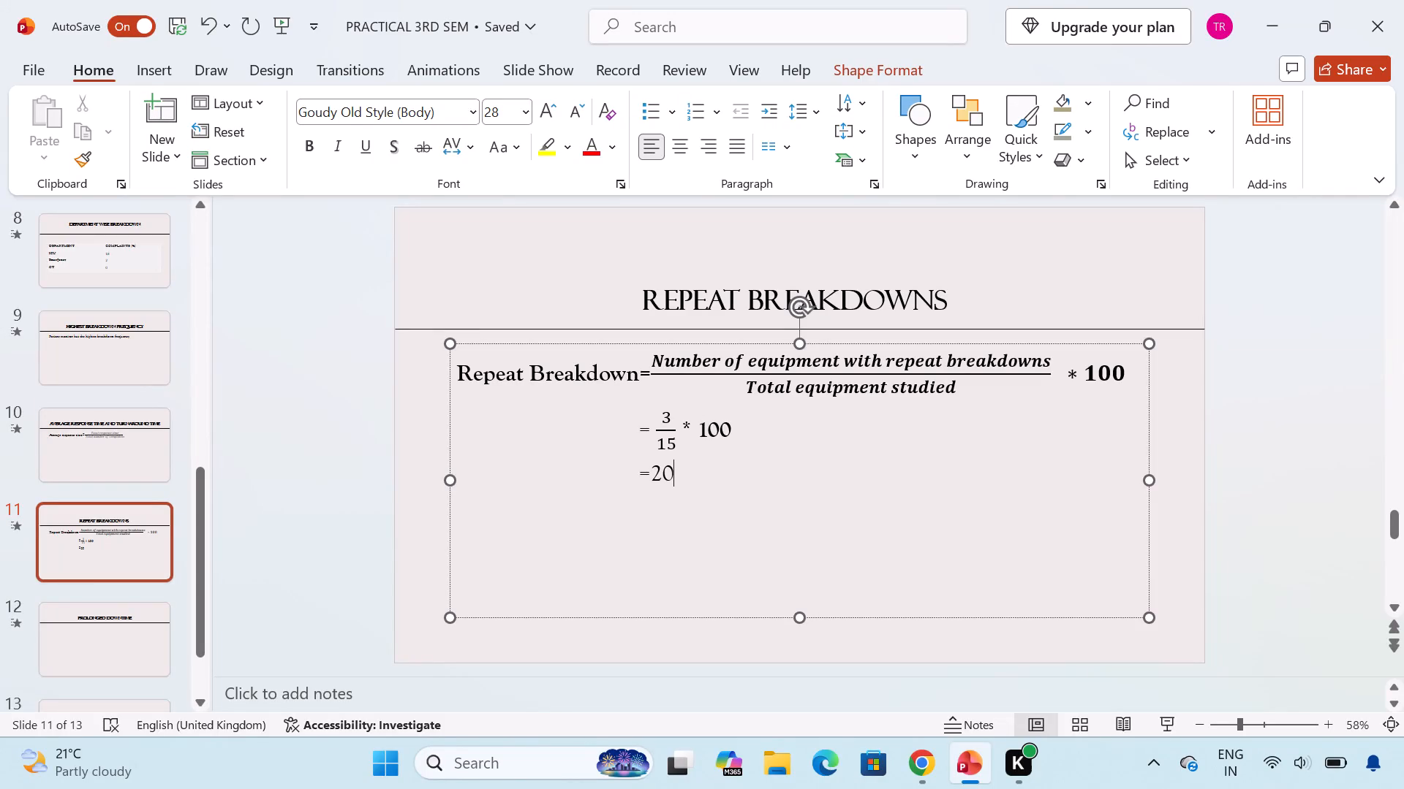
Add a percent sign after the 20 on the third line of the repeat breakdown calculation.
{"action": "key", "text": "shift+percent"}
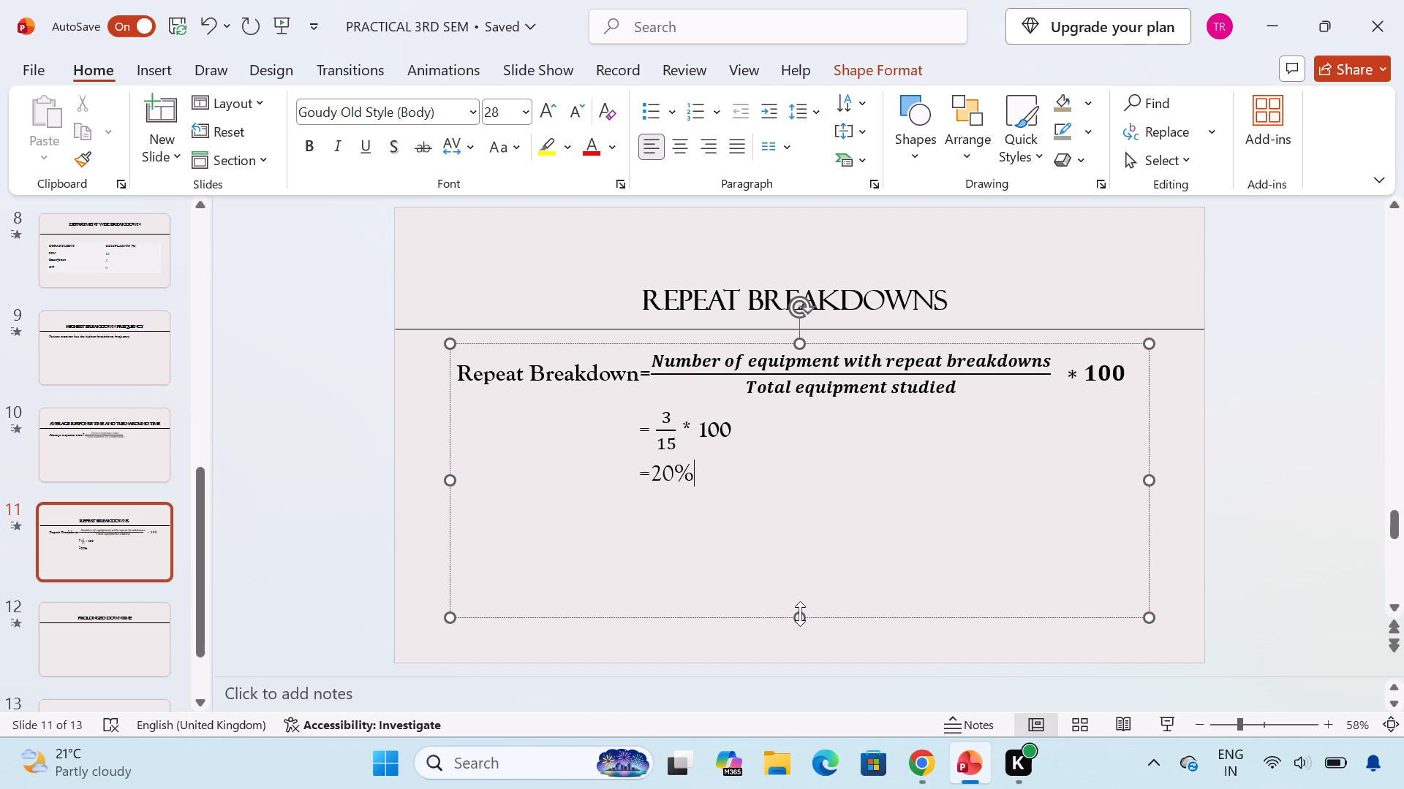
Extend the body text box downward to just past the slide's bottom edge and deselect it.
{"action": "left_click_drag", "start_coordinate": [800, 614], "coordinate": [812, 669]}
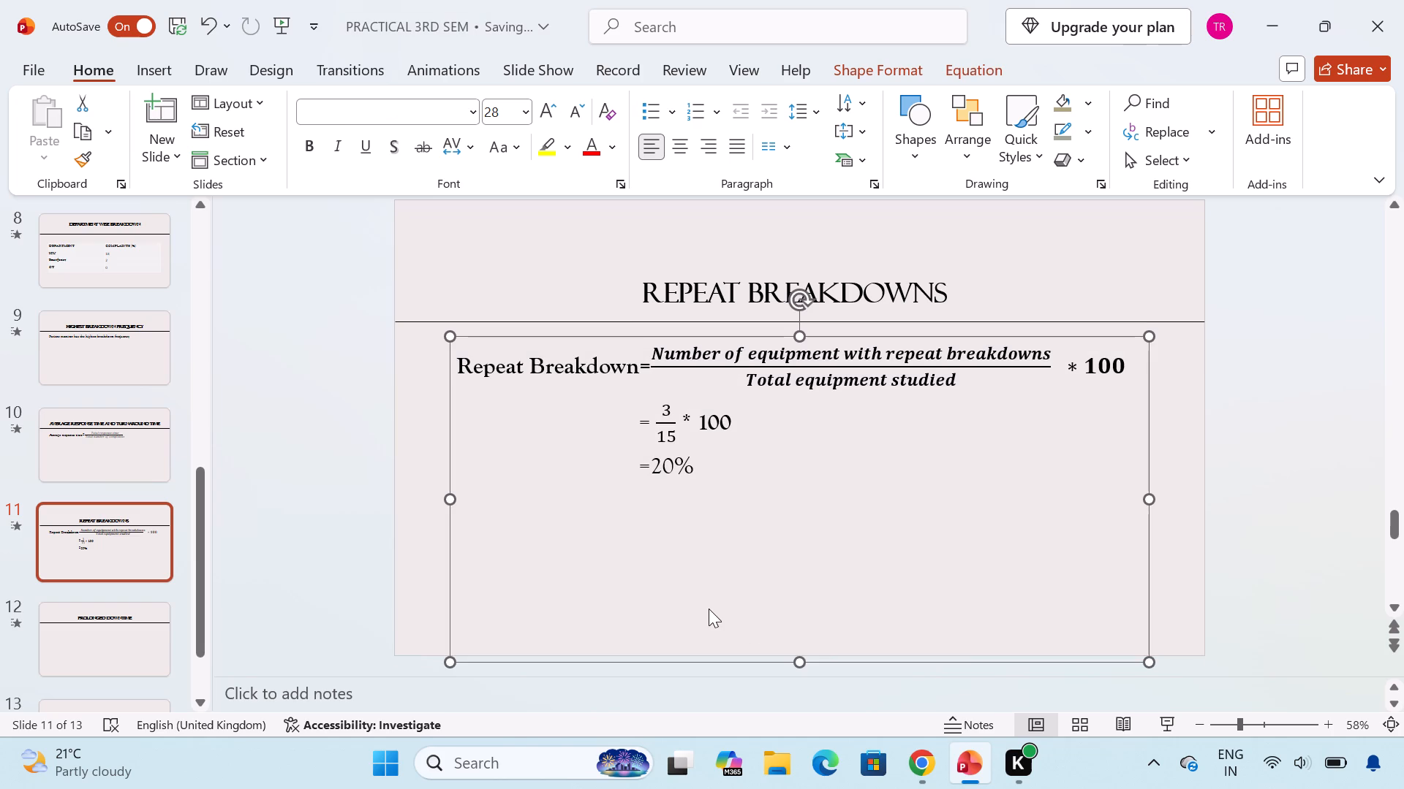
{"action": "left_click", "coordinate": [709, 609]}
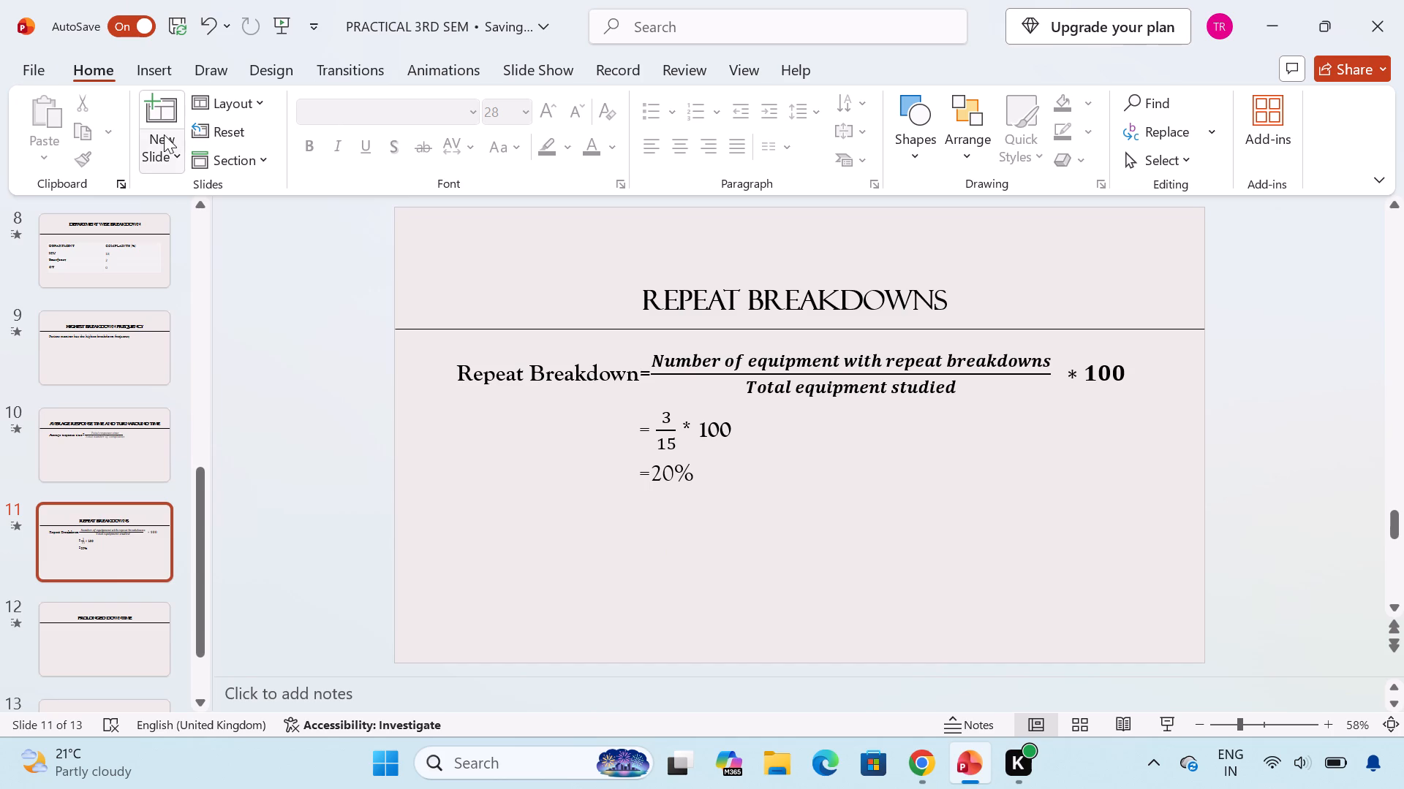
Insert a table with two columns and six rows on the Repeat Breakdowns slide.
{"action": "left_click", "coordinate": [169, 71]}
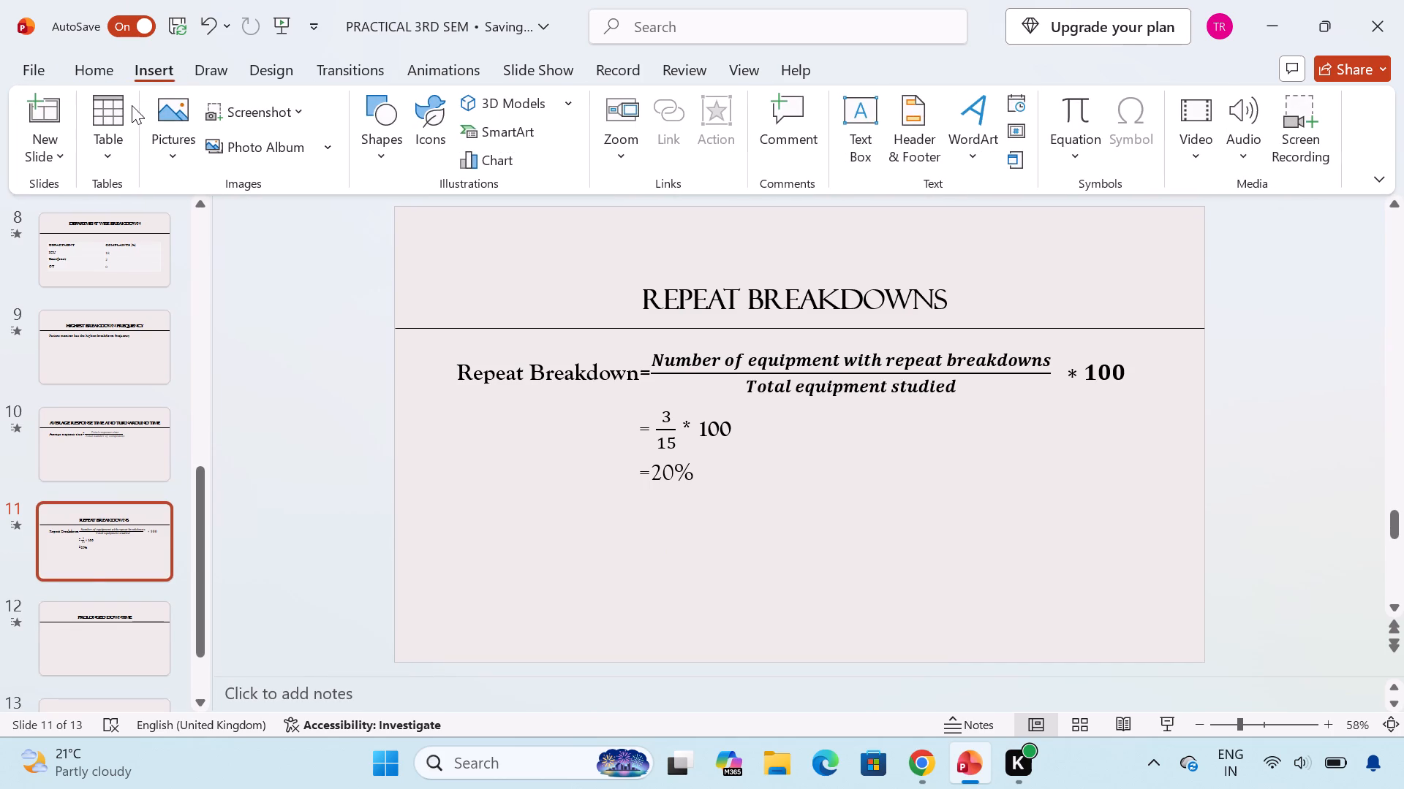
{"action": "left_click", "coordinate": [113, 136]}
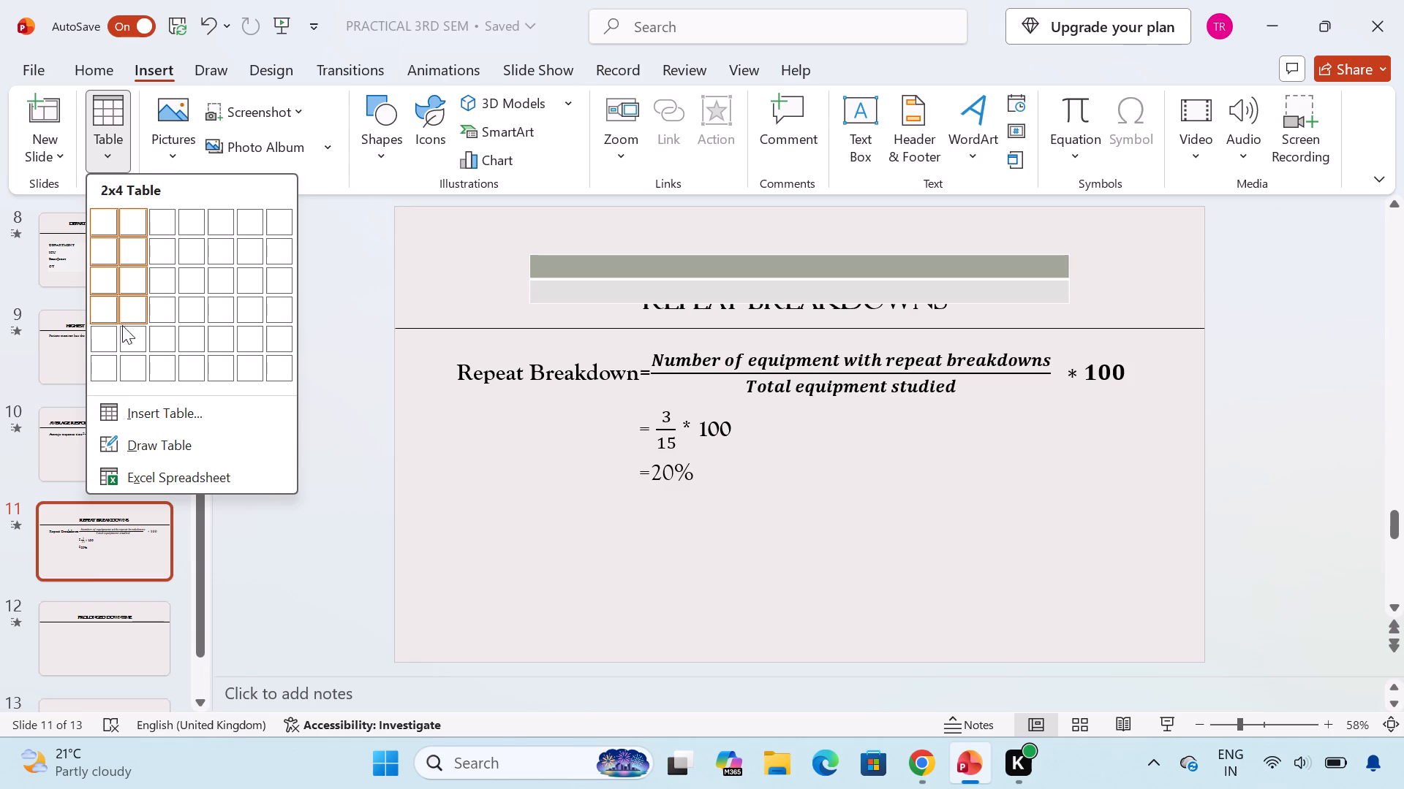
{"action": "left_click", "coordinate": [132, 366]}
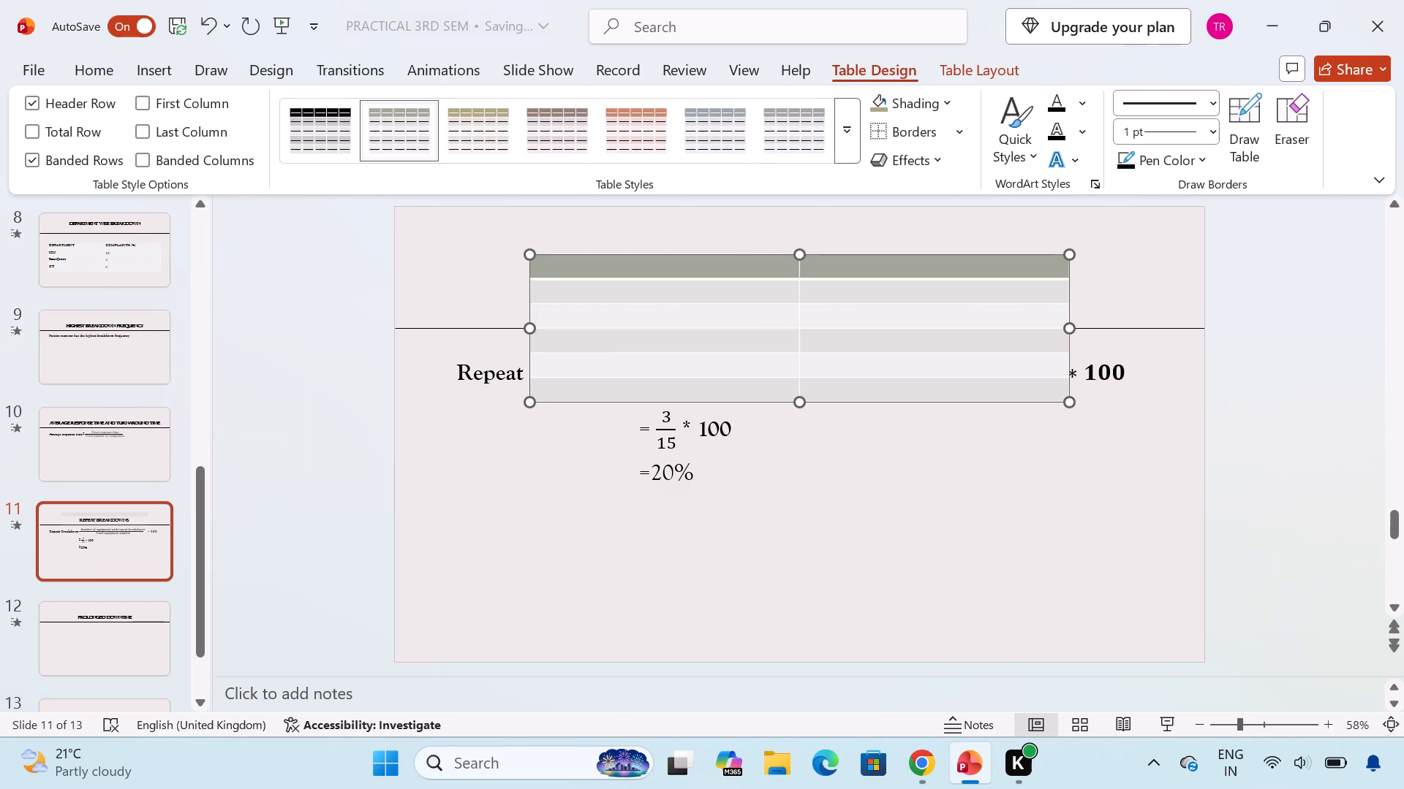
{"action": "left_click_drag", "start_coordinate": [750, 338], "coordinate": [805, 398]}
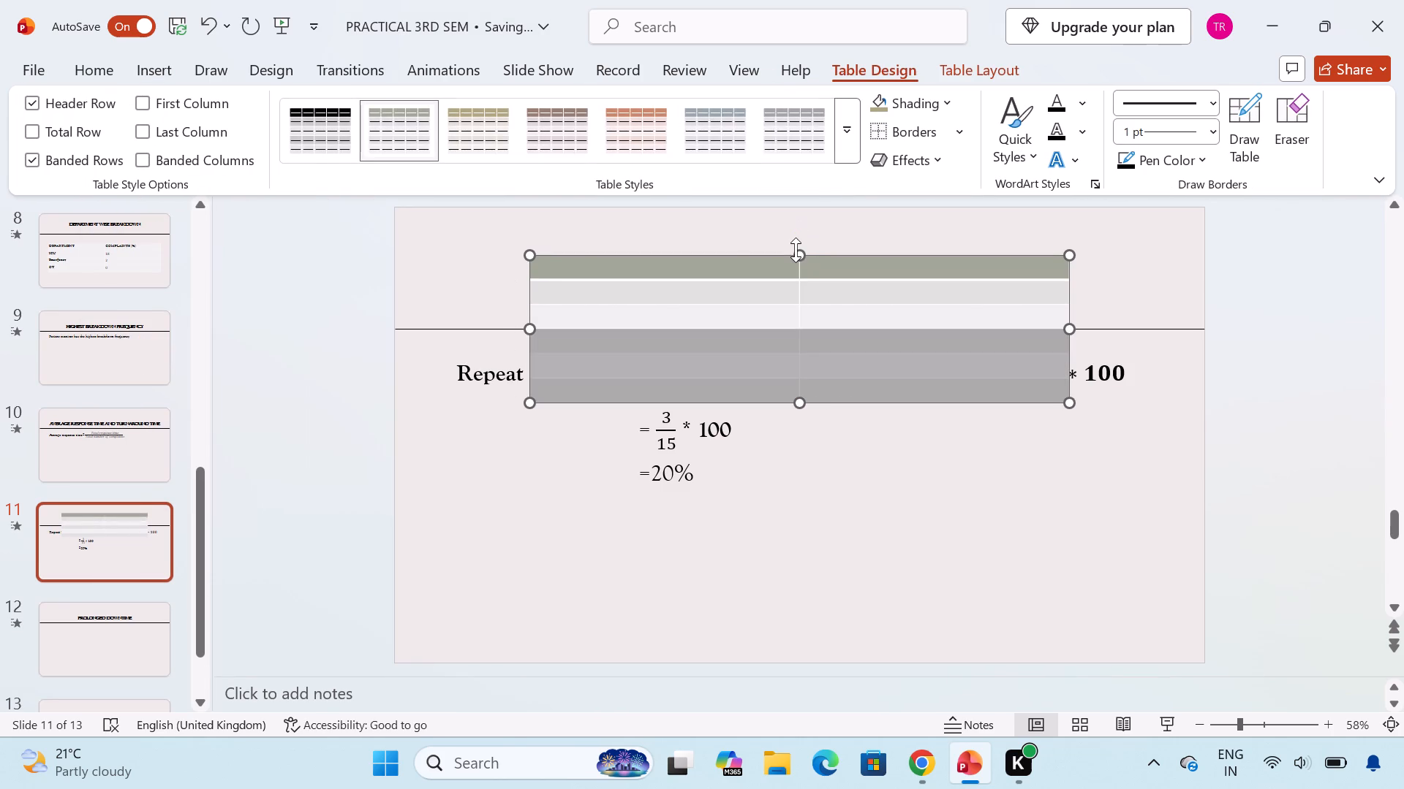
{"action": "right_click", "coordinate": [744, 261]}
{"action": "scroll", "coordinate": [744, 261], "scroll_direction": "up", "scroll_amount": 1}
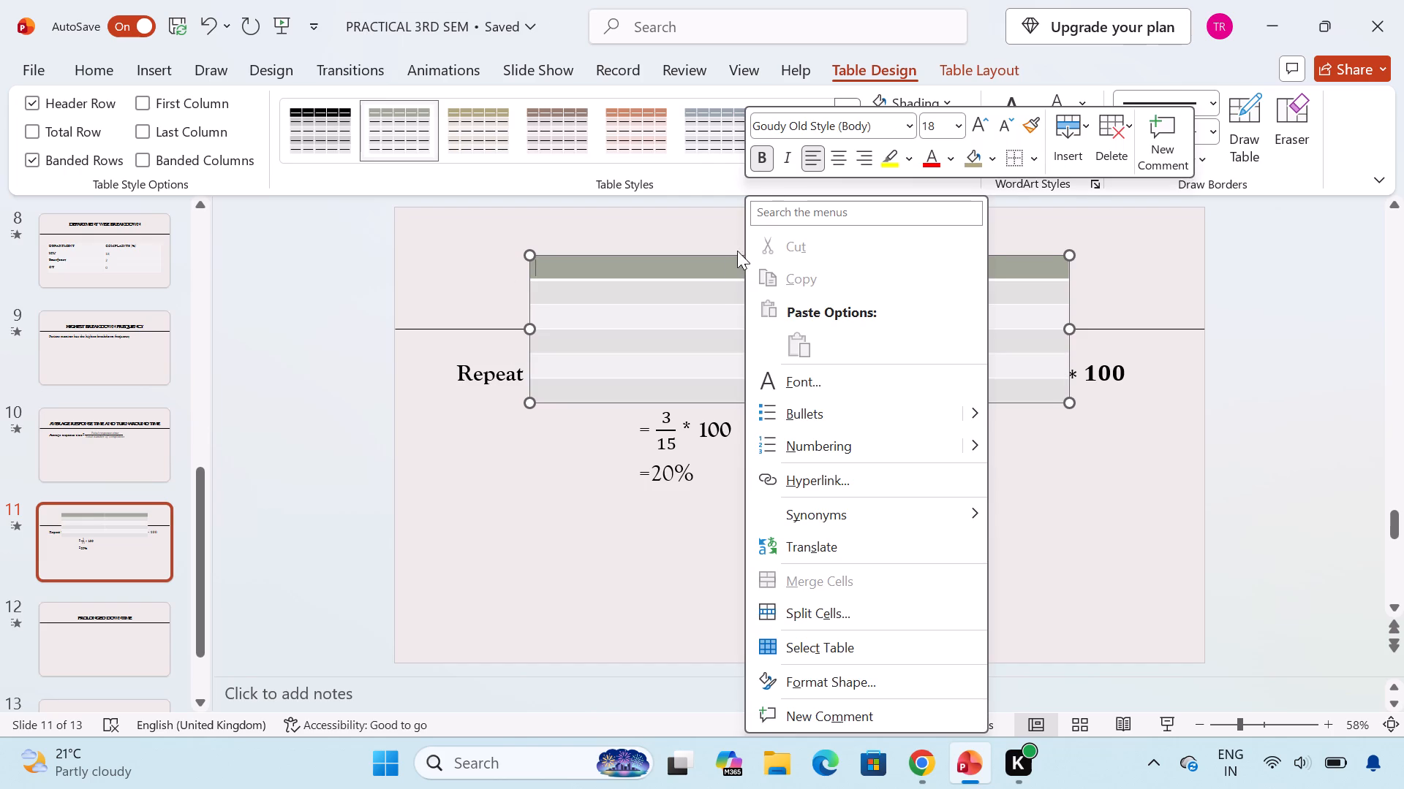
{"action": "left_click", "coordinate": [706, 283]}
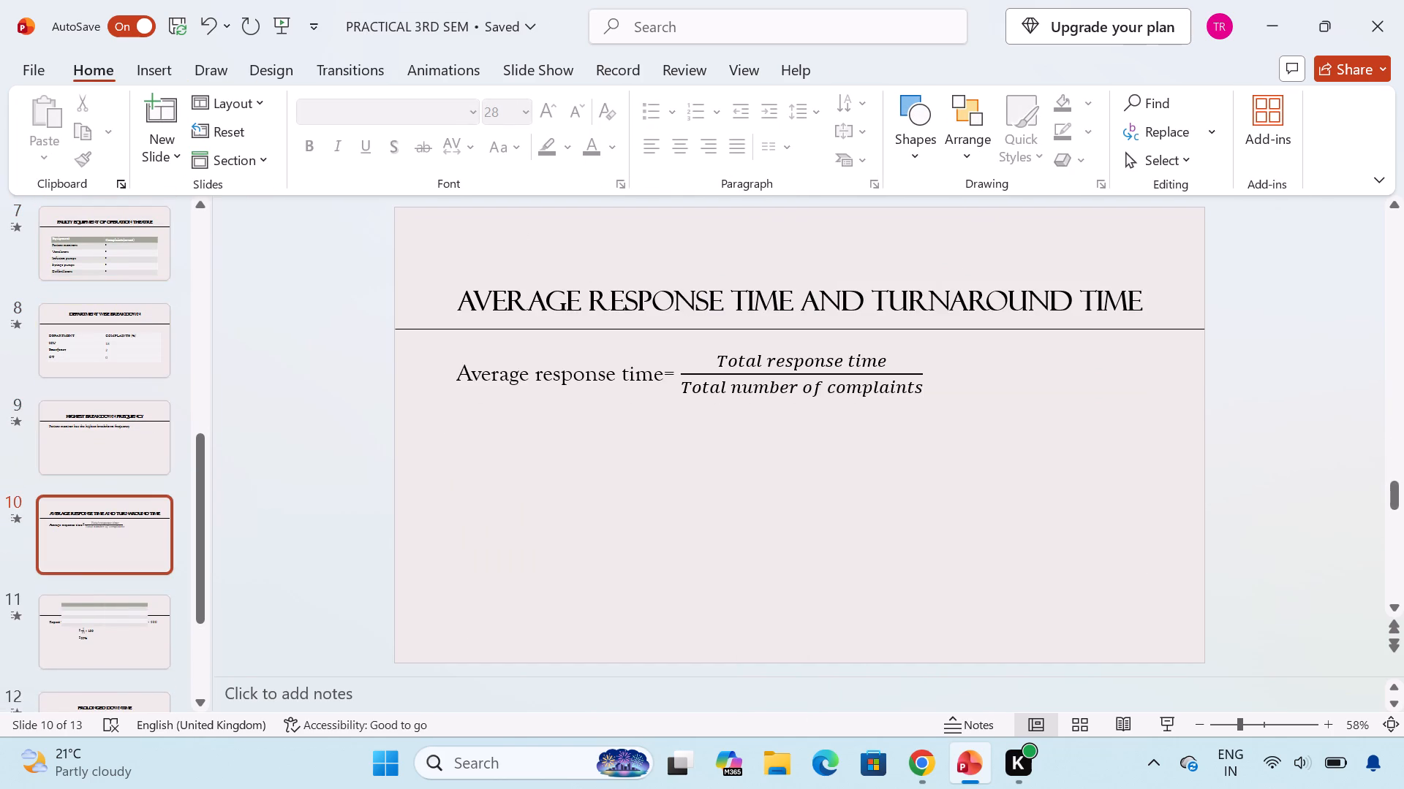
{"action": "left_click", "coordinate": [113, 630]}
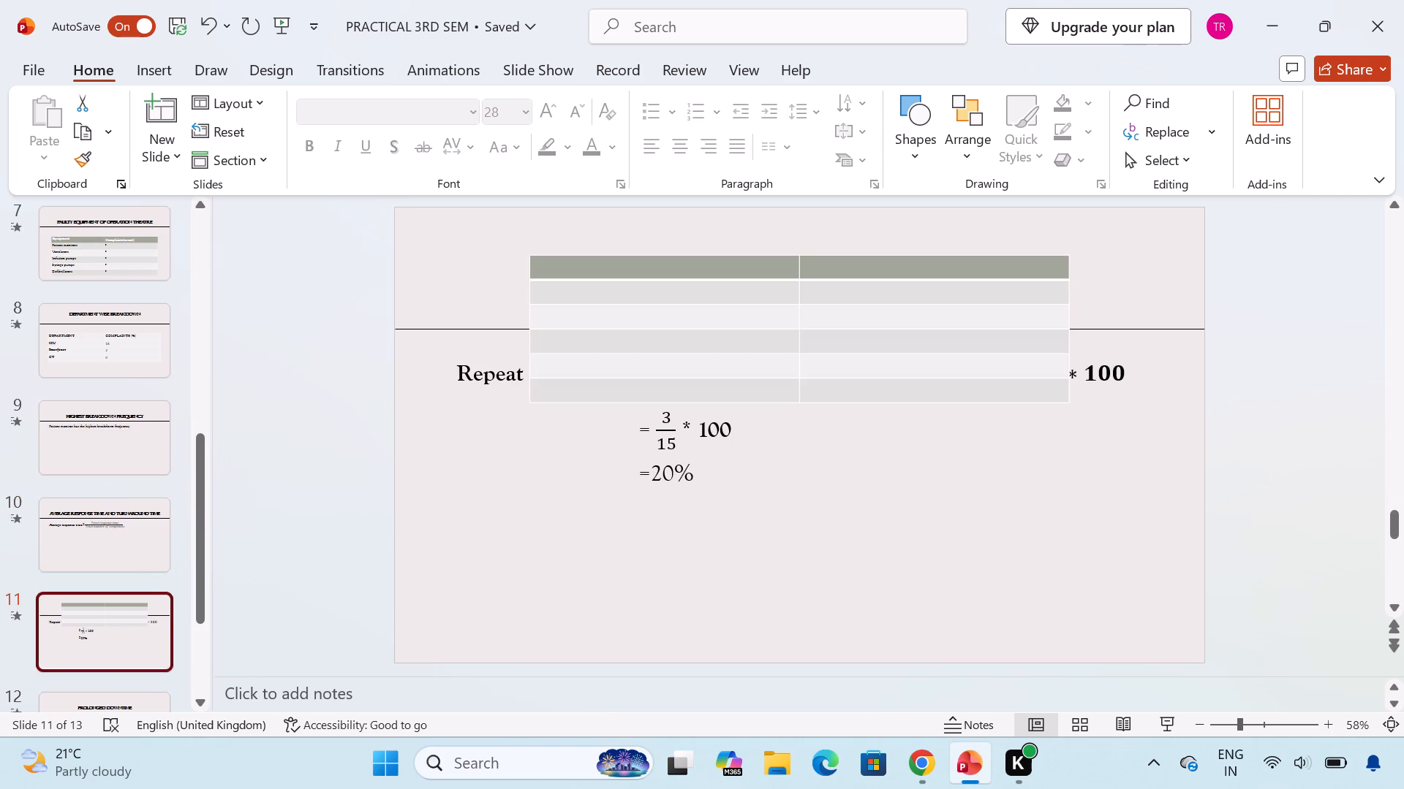
Resize the table to fit the space beneath the 20% line and widen it on both sides to roughly the body text's width.
{"action": "left_click", "coordinate": [787, 403]}
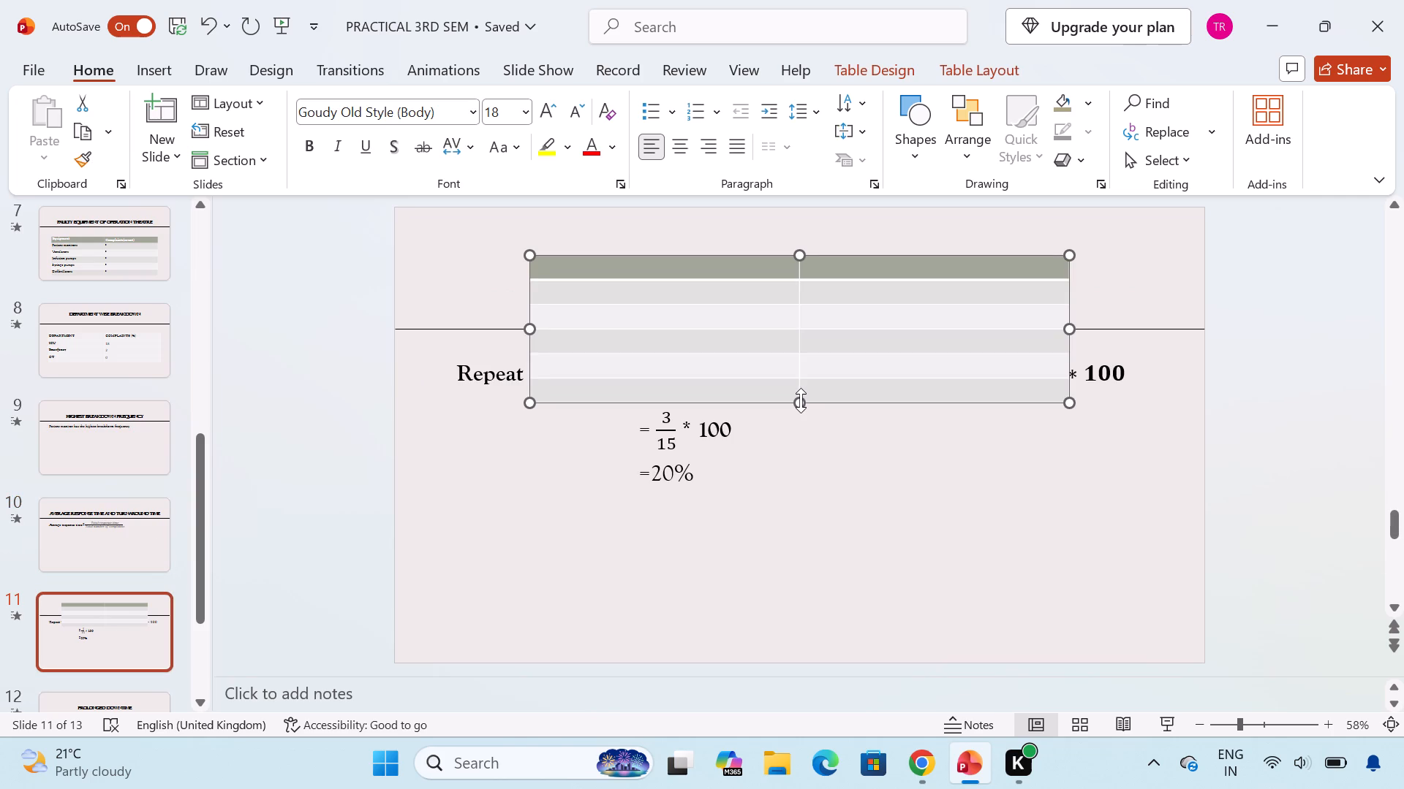
{"action": "left_click_drag", "start_coordinate": [803, 398], "coordinate": [801, 417]}
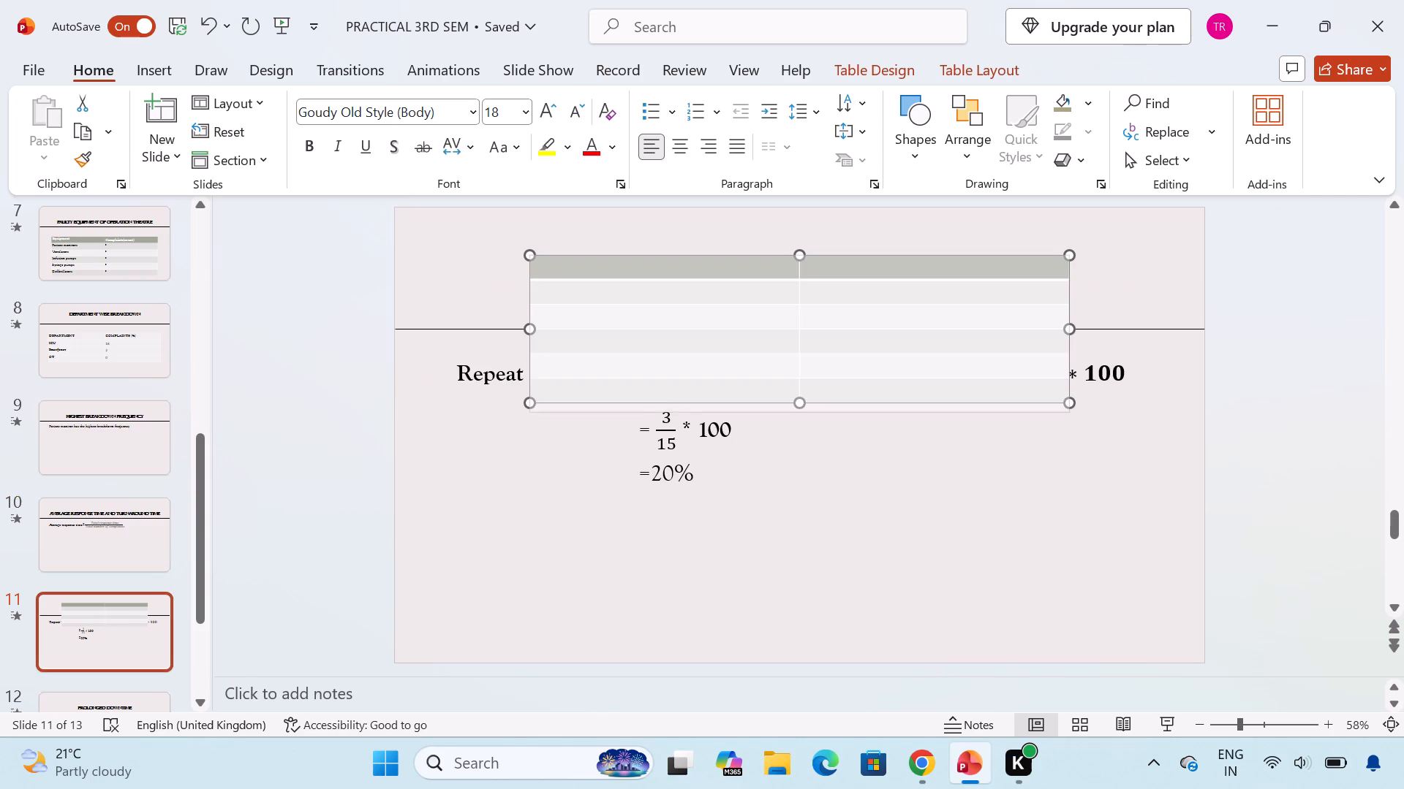
{"action": "left_click_drag", "start_coordinate": [801, 417], "coordinate": [801, 624]}
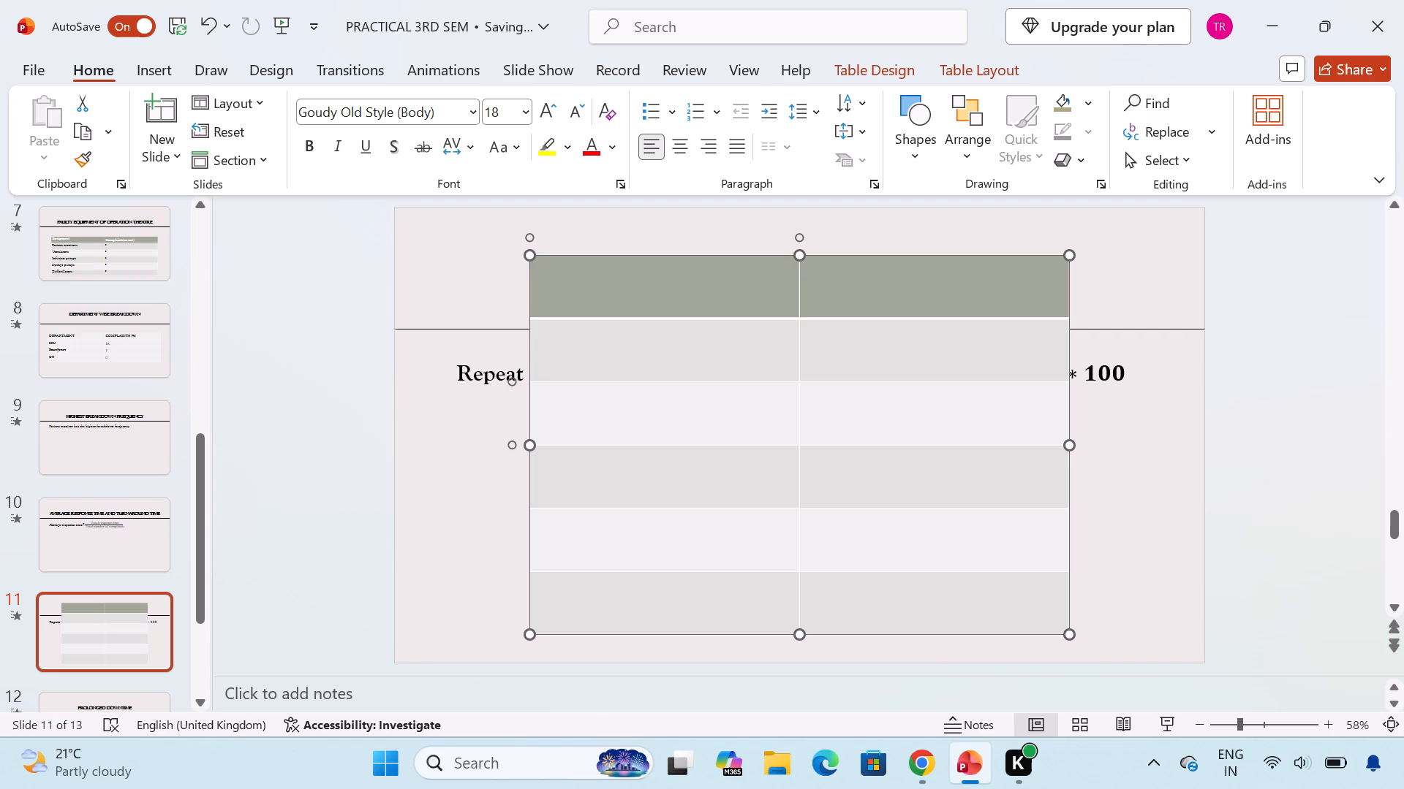
{"action": "left_click_drag", "start_coordinate": [799, 258], "coordinate": [807, 442]}
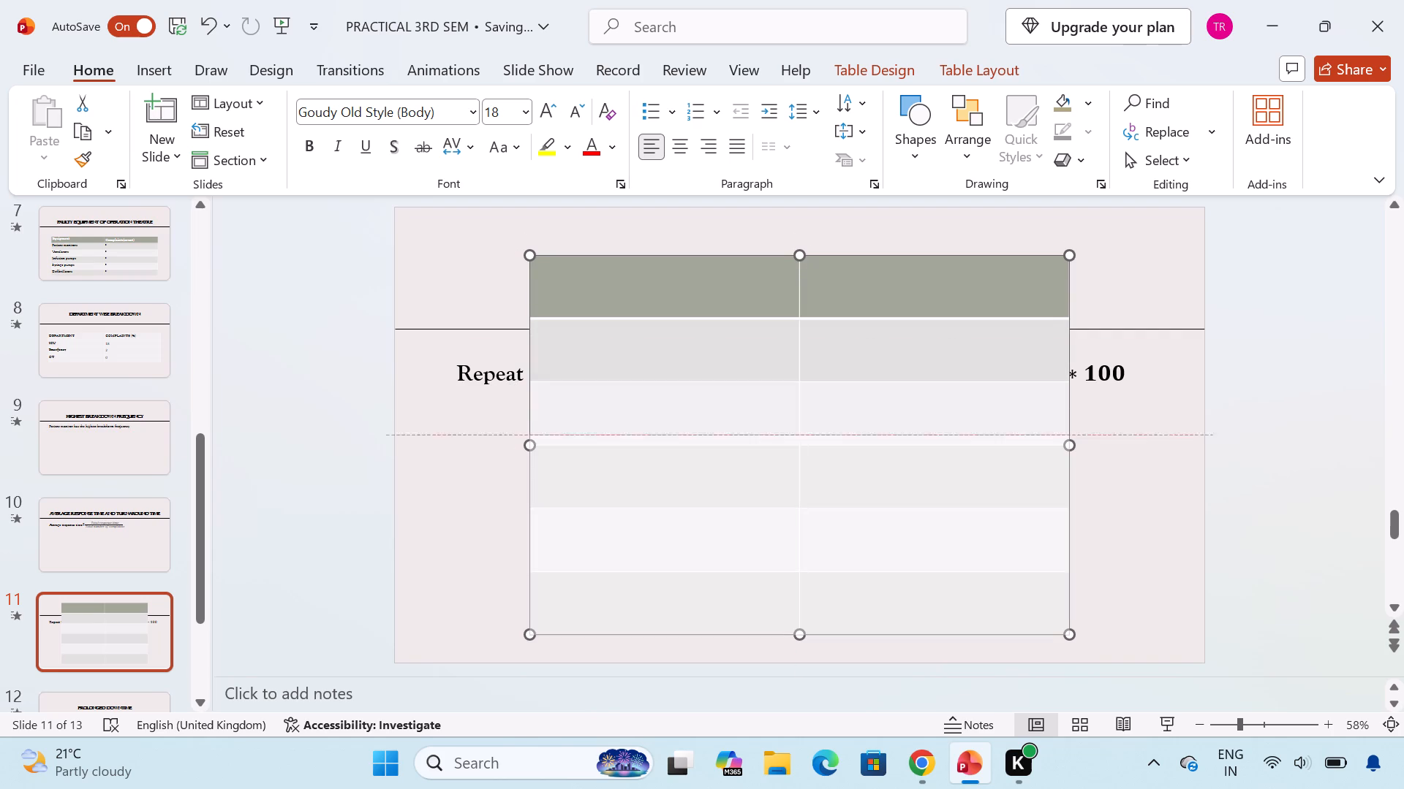
{"action": "left_click_drag", "start_coordinate": [807, 442], "coordinate": [807, 457]}
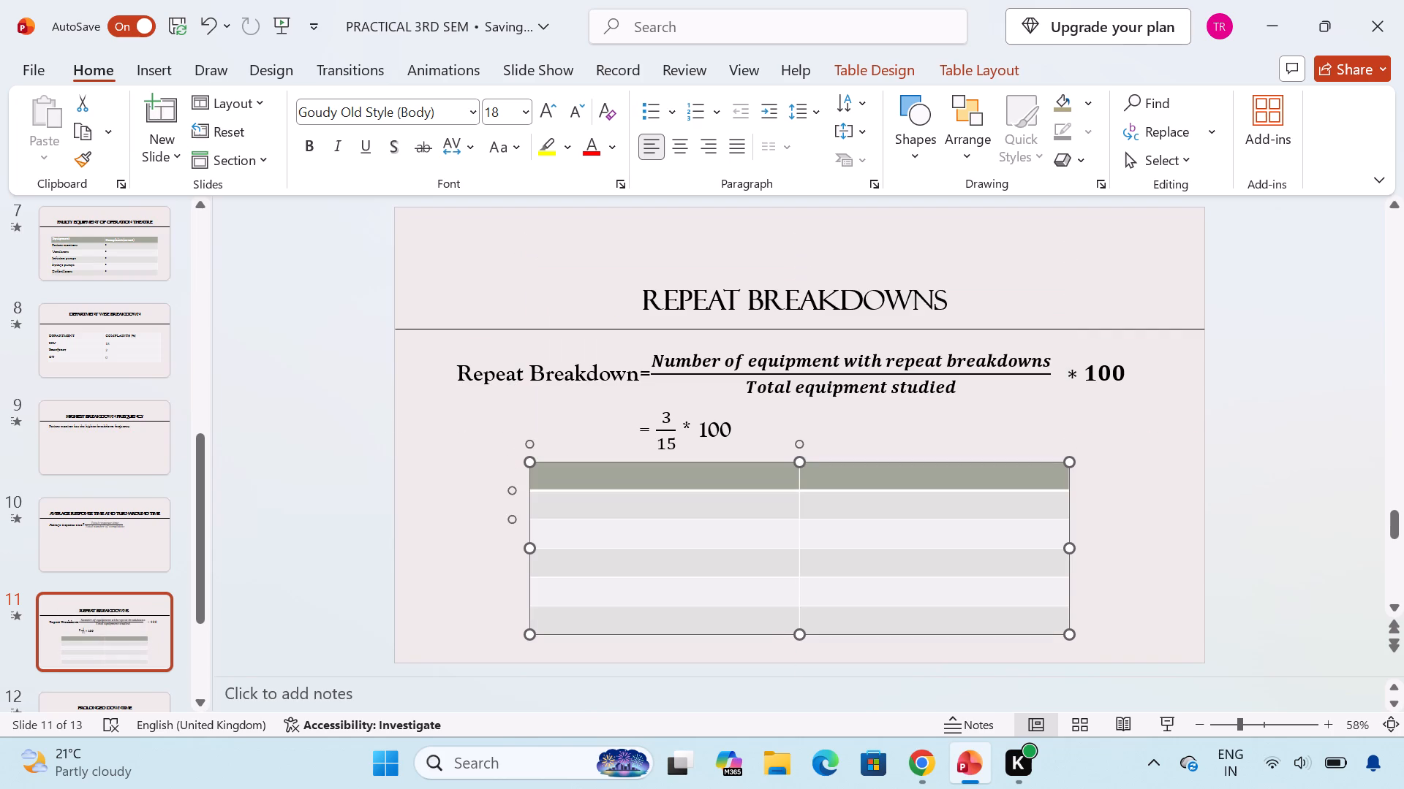
{"action": "left_click_drag", "start_coordinate": [800, 460], "coordinate": [803, 499]}
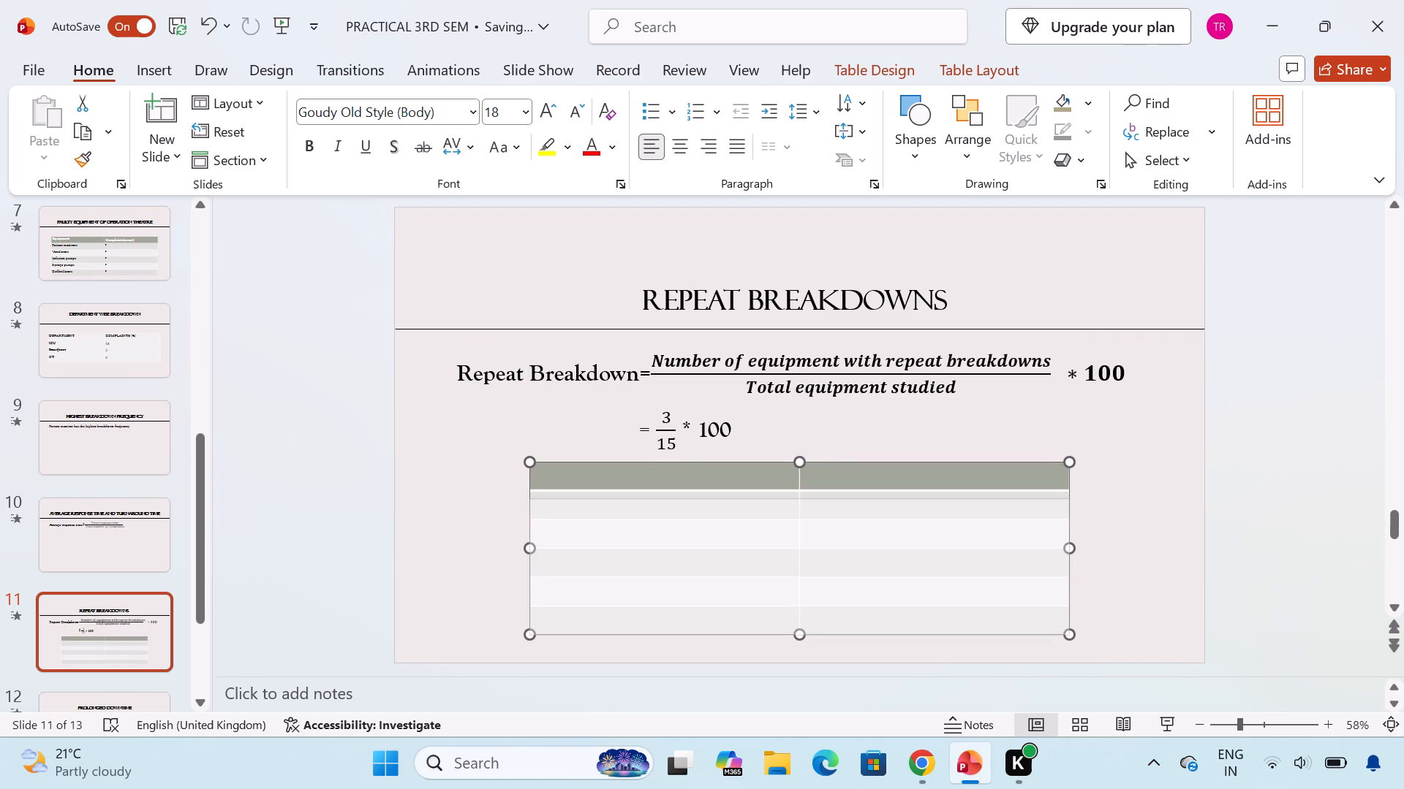
{"action": "left_click_drag", "start_coordinate": [803, 499], "coordinate": [804, 495]}
{"action": "left_click_drag", "start_coordinate": [529, 561], "coordinate": [480, 558]}
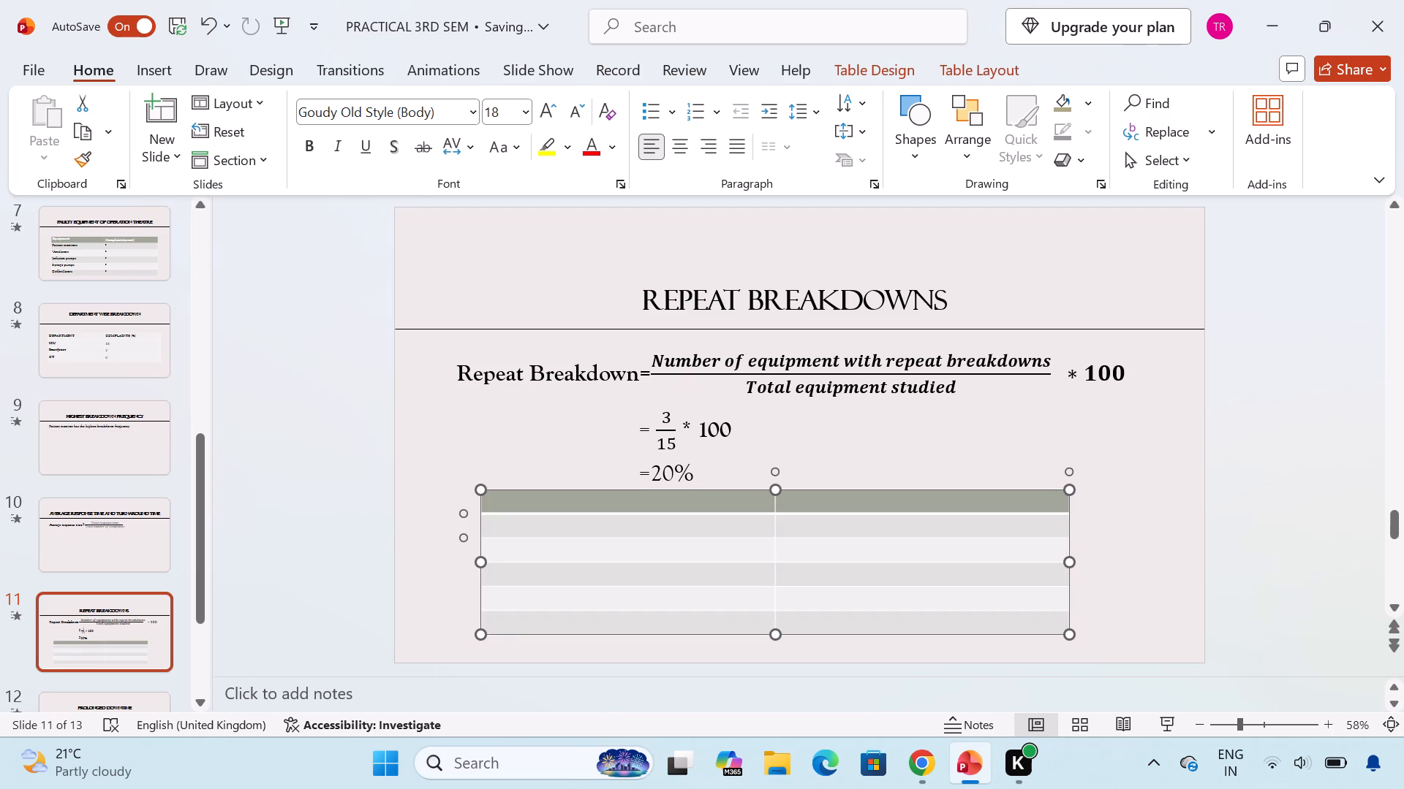
{"action": "left_click_drag", "start_coordinate": [1073, 563], "coordinate": [1158, 559]}
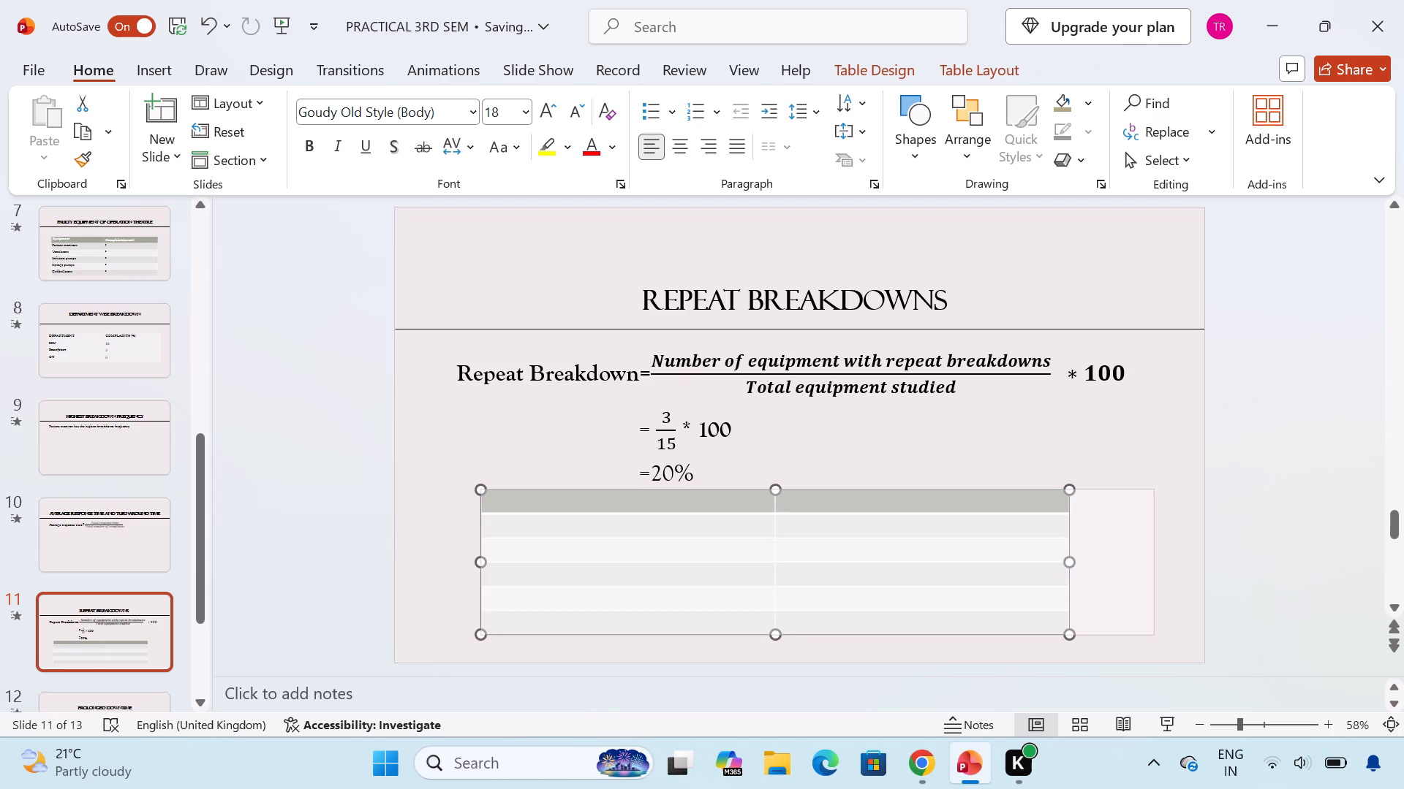
{"action": "left_click_drag", "start_coordinate": [1158, 559], "coordinate": [1158, 560]}
Place the text cursor in the first header cell of the table.
{"action": "left_click", "coordinate": [729, 509]}
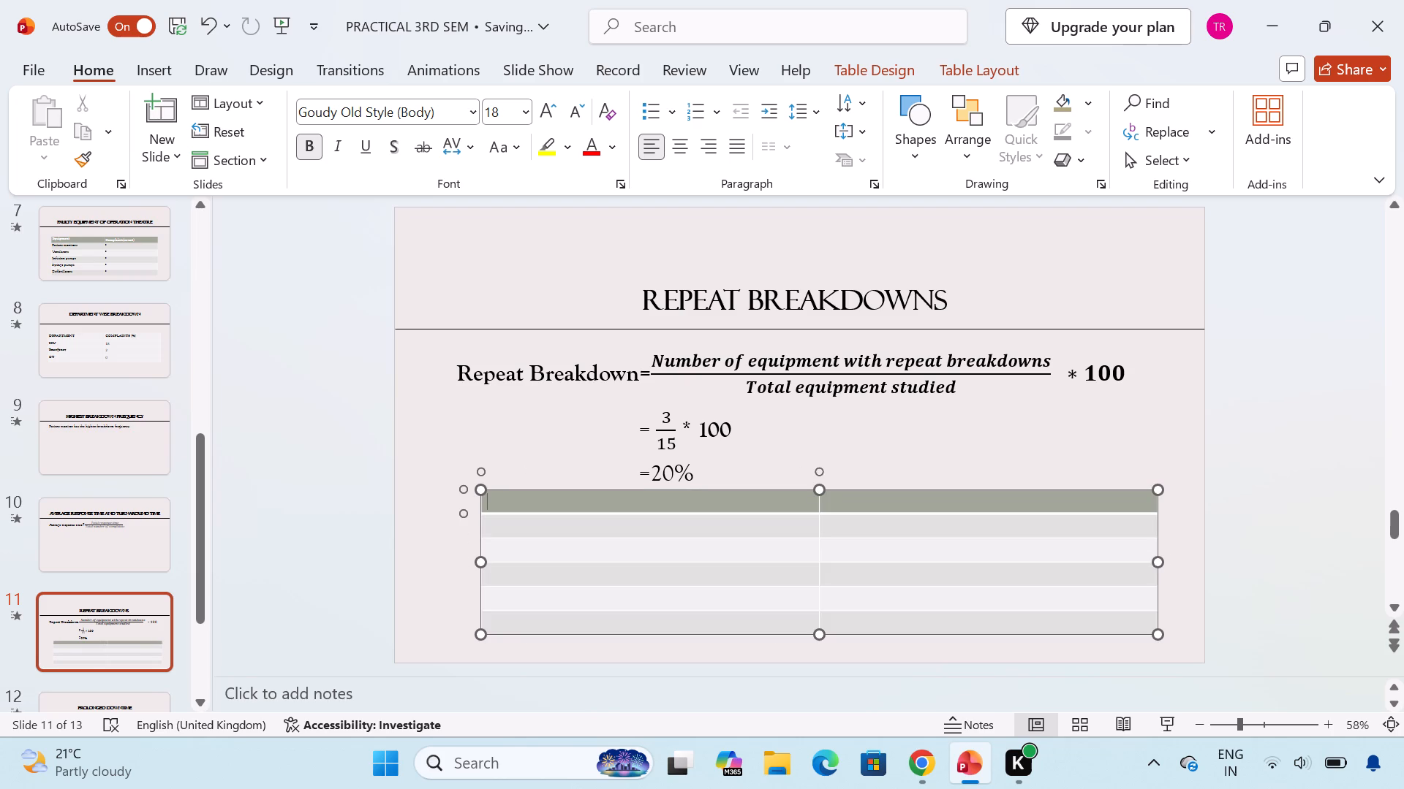
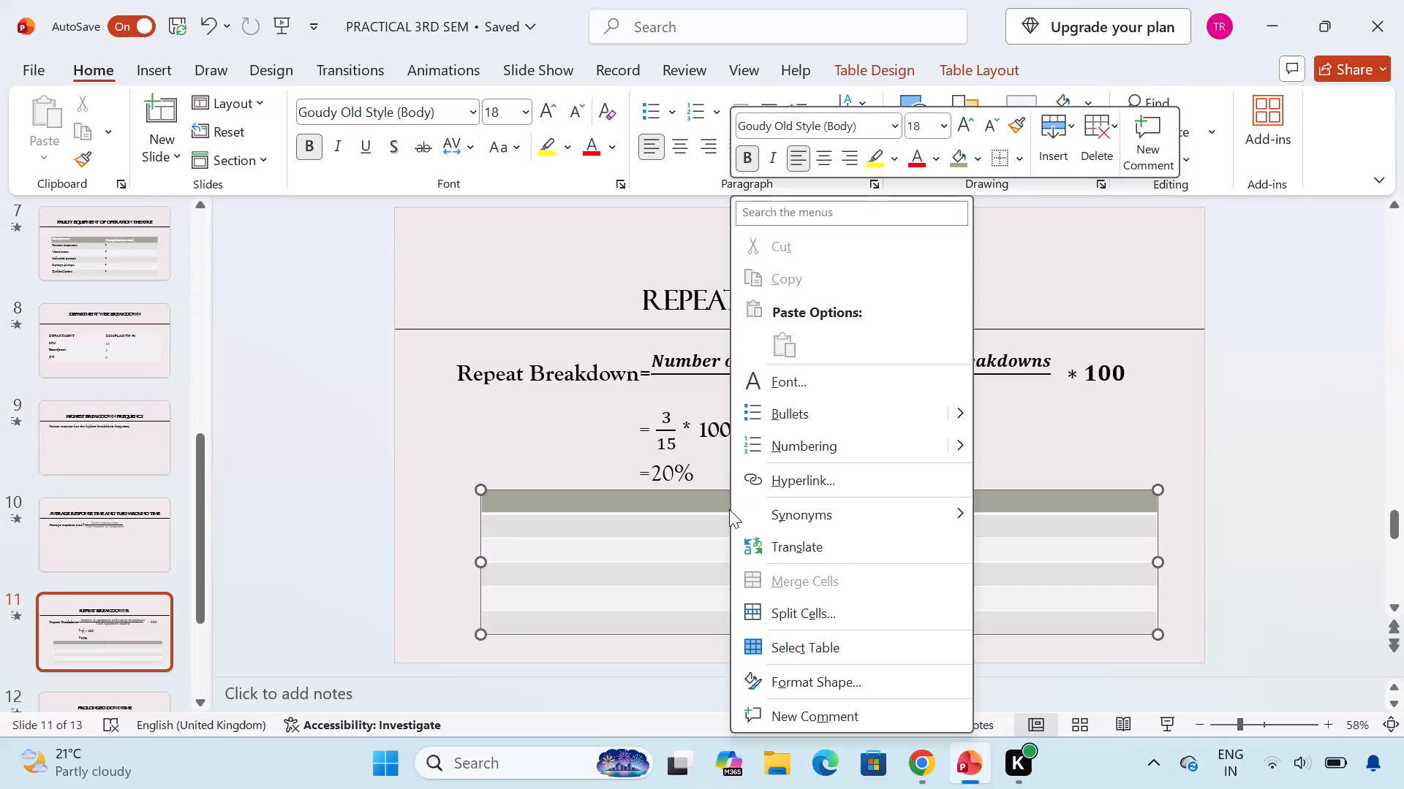
Cut the empty table from the Repeat Breakdowns slide.
{"action": "right_click", "coordinate": [678, 573]}
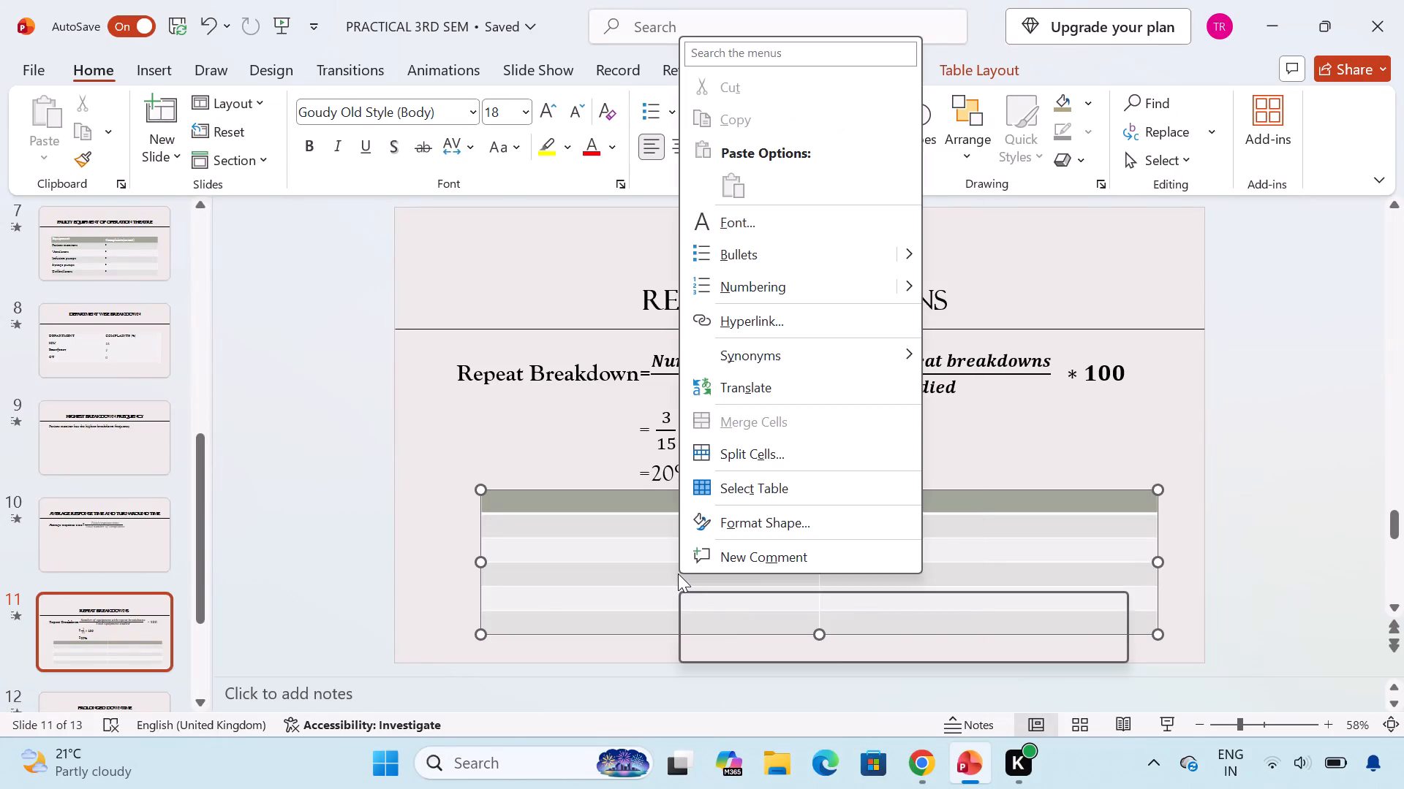
{"action": "right_click", "coordinate": [678, 573]}
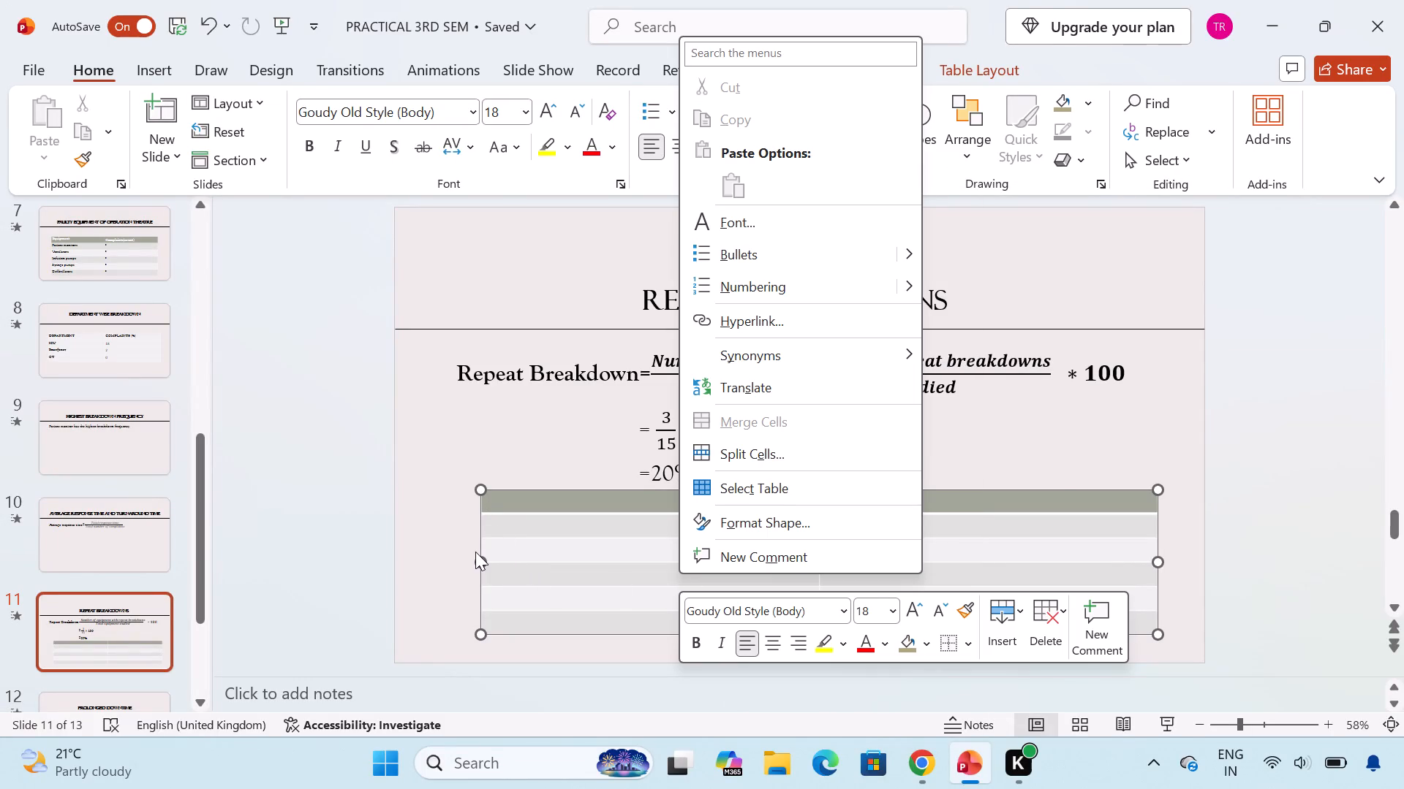
{"action": "left_click", "coordinate": [475, 552]}
{"action": "right_click", "coordinate": [482, 557]}
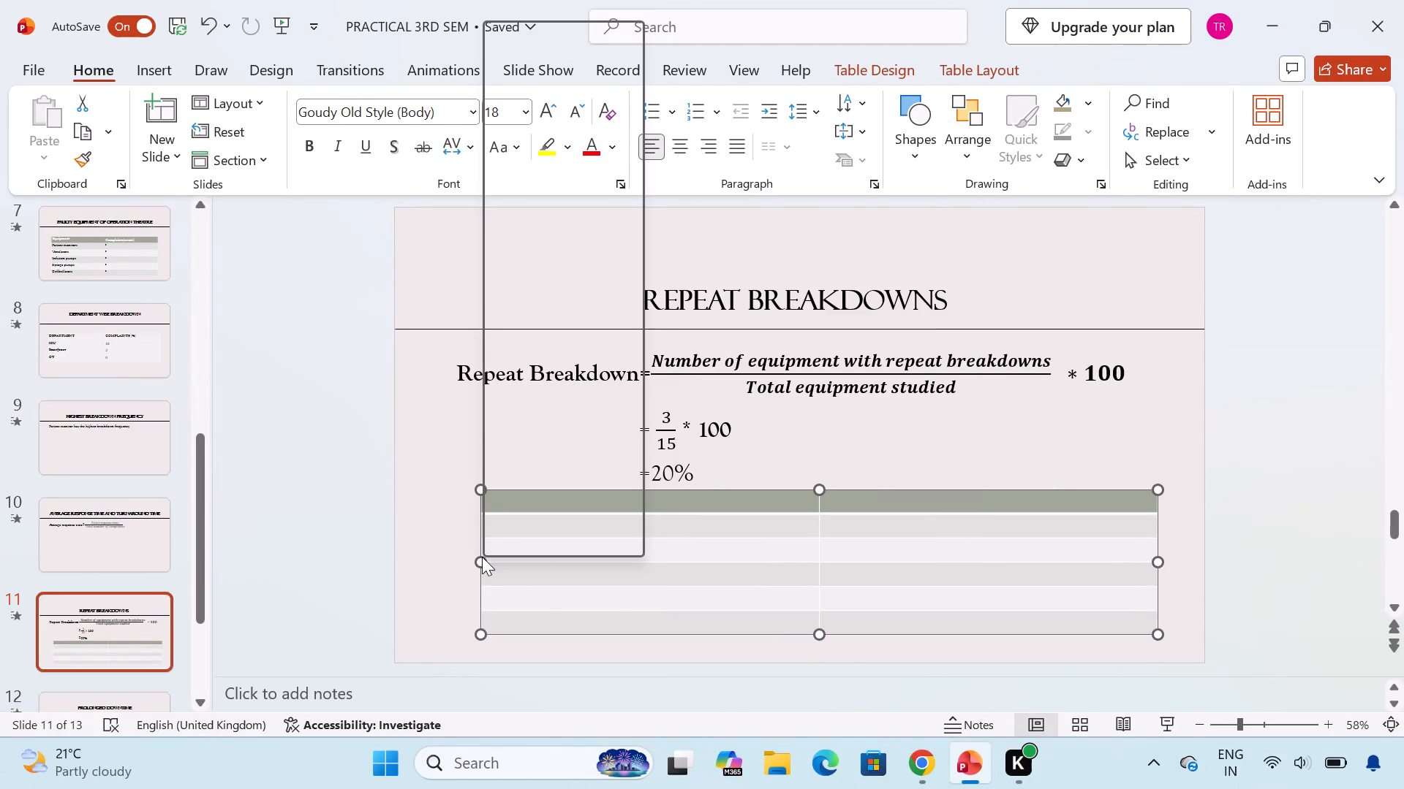
{"action": "left_click", "coordinate": [593, 38]}
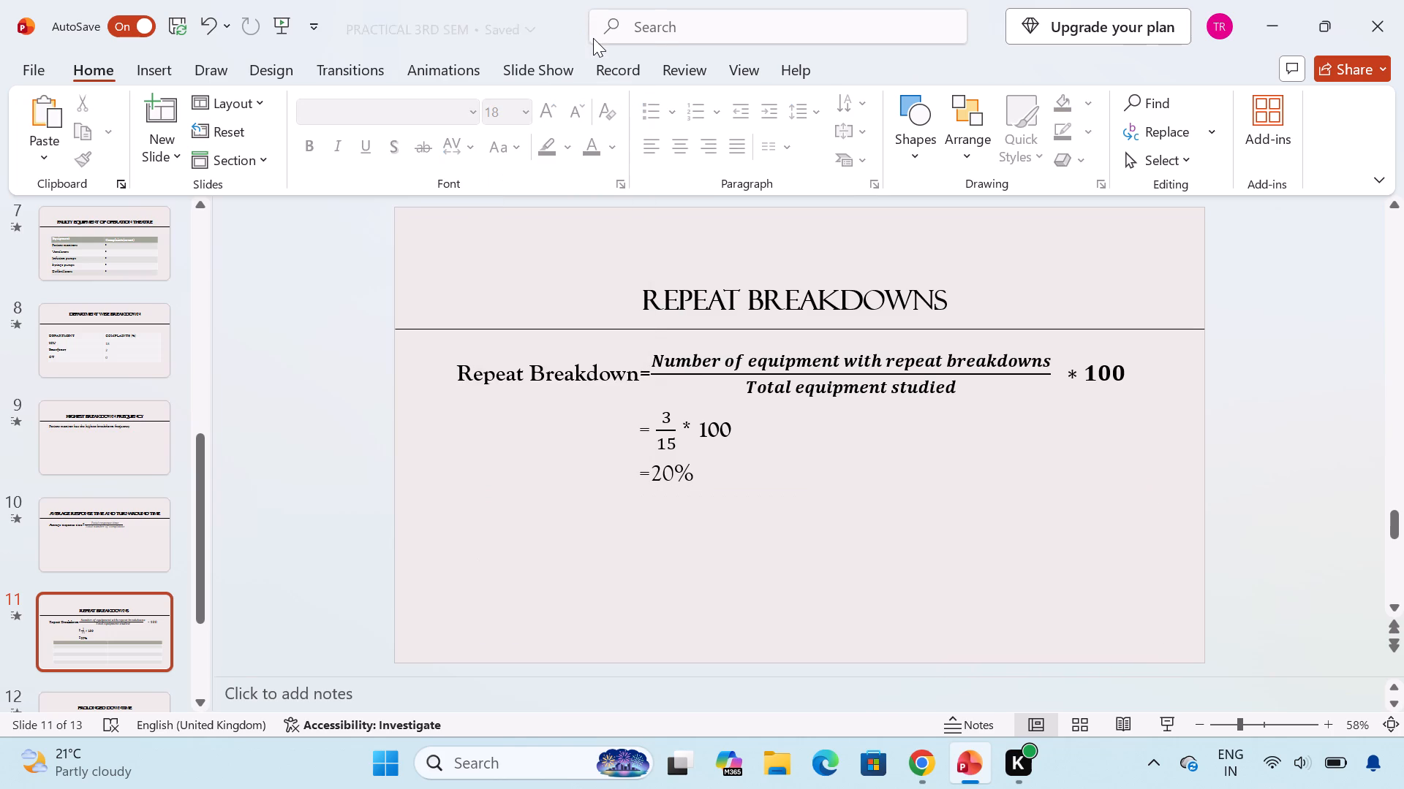
Add the line "For patient monitor in ICUs" above the repeat breakdown formula, leaving a blank line between them.
{"action": "left_click", "coordinate": [457, 376]}
{"action": "key", "text": "Return"}
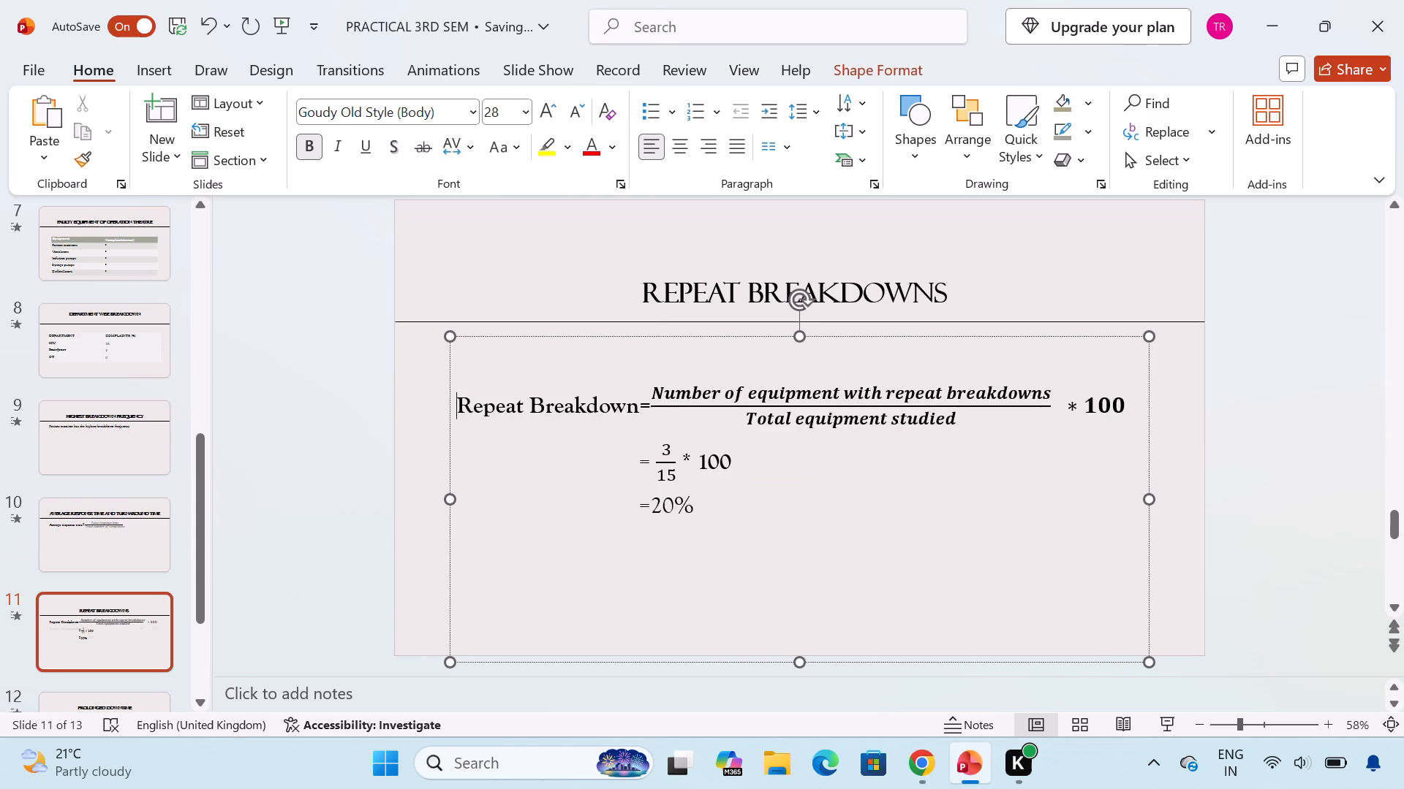
{"action": "key", "text": "Return"}
{"action": "left_click", "coordinate": [488, 365]}
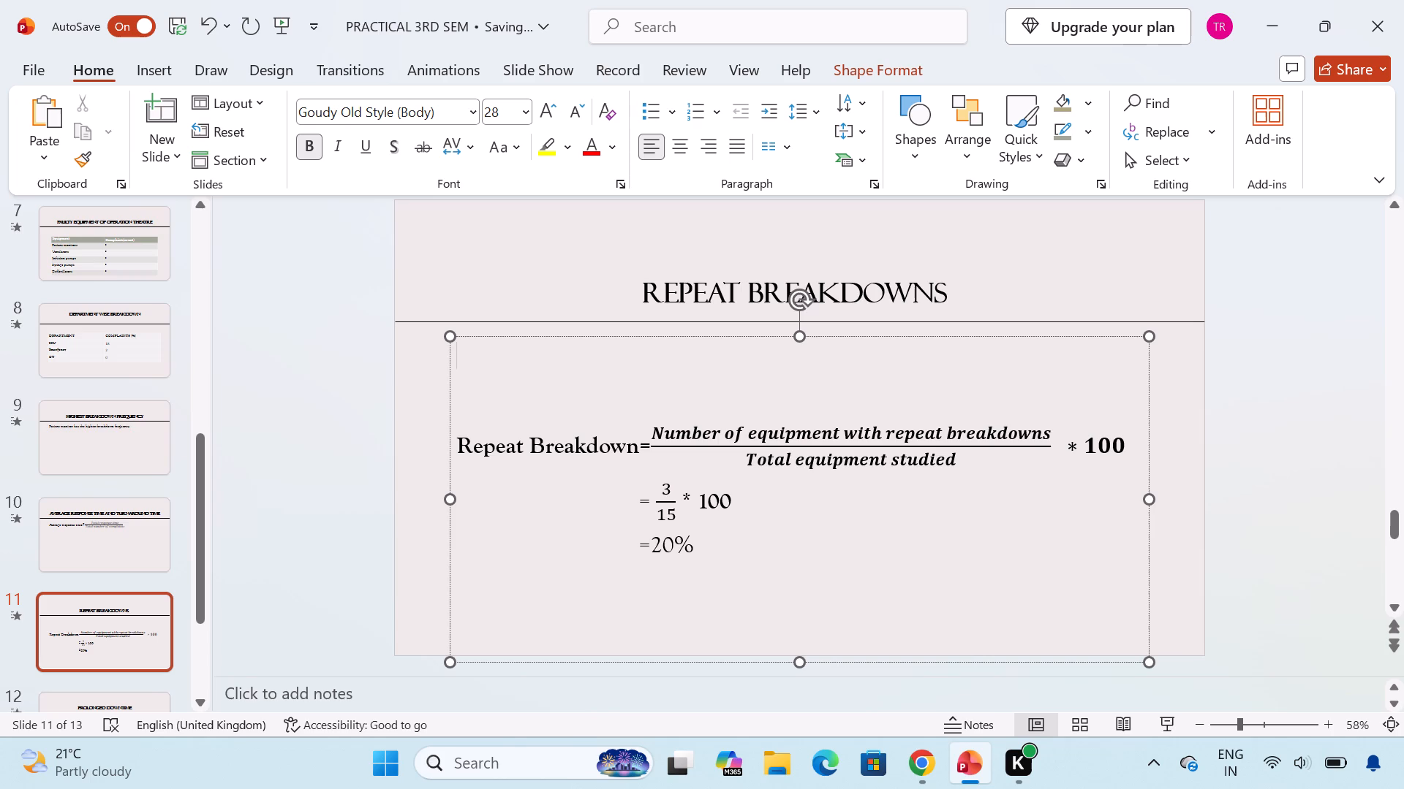
{"action": "type", "text": "for"}
{"action": "key", "text": "space"}
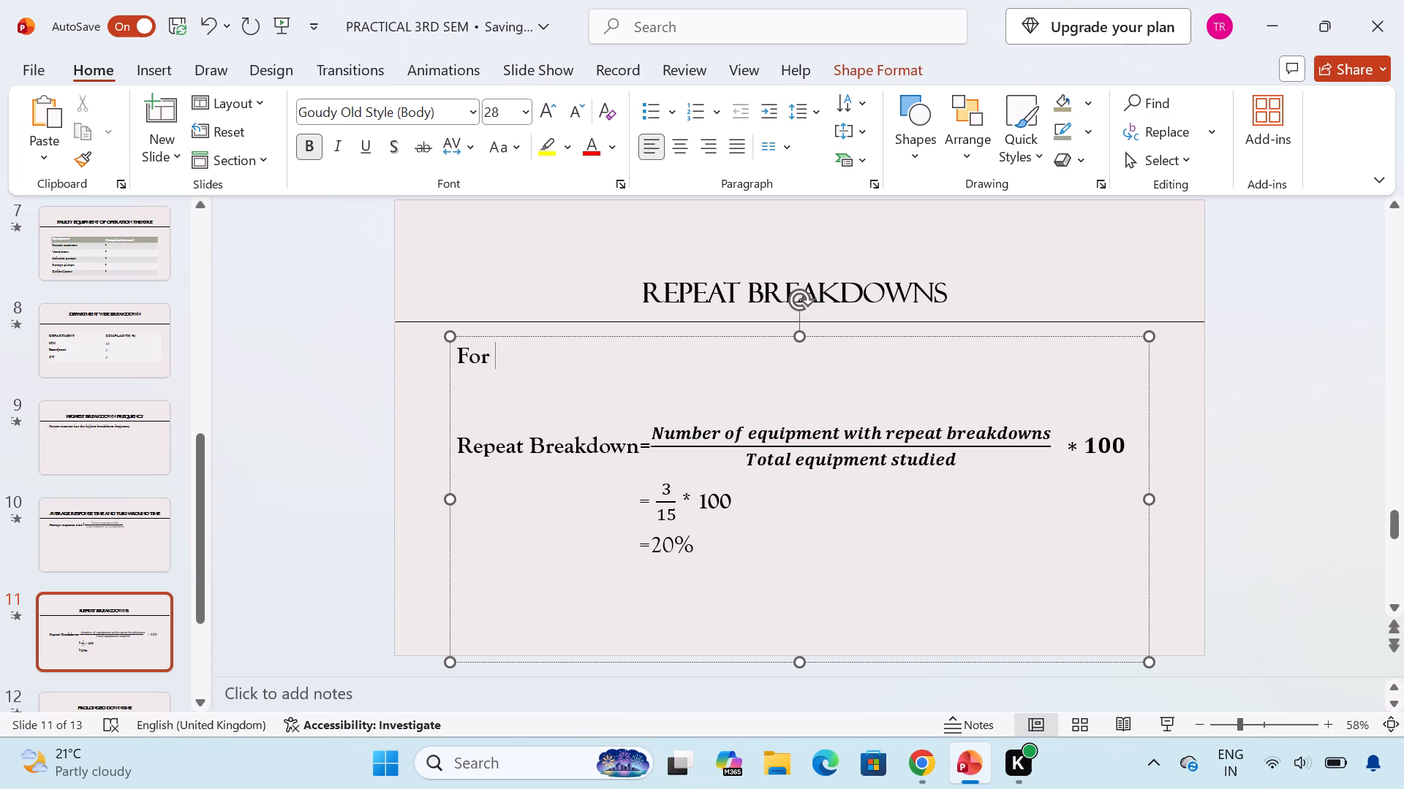
{"action": "type", "text": "patient"}
{"action": "key", "text": "space"}
{"action": "type", "text": "montor in"}
{"action": "key", "text": "space"}
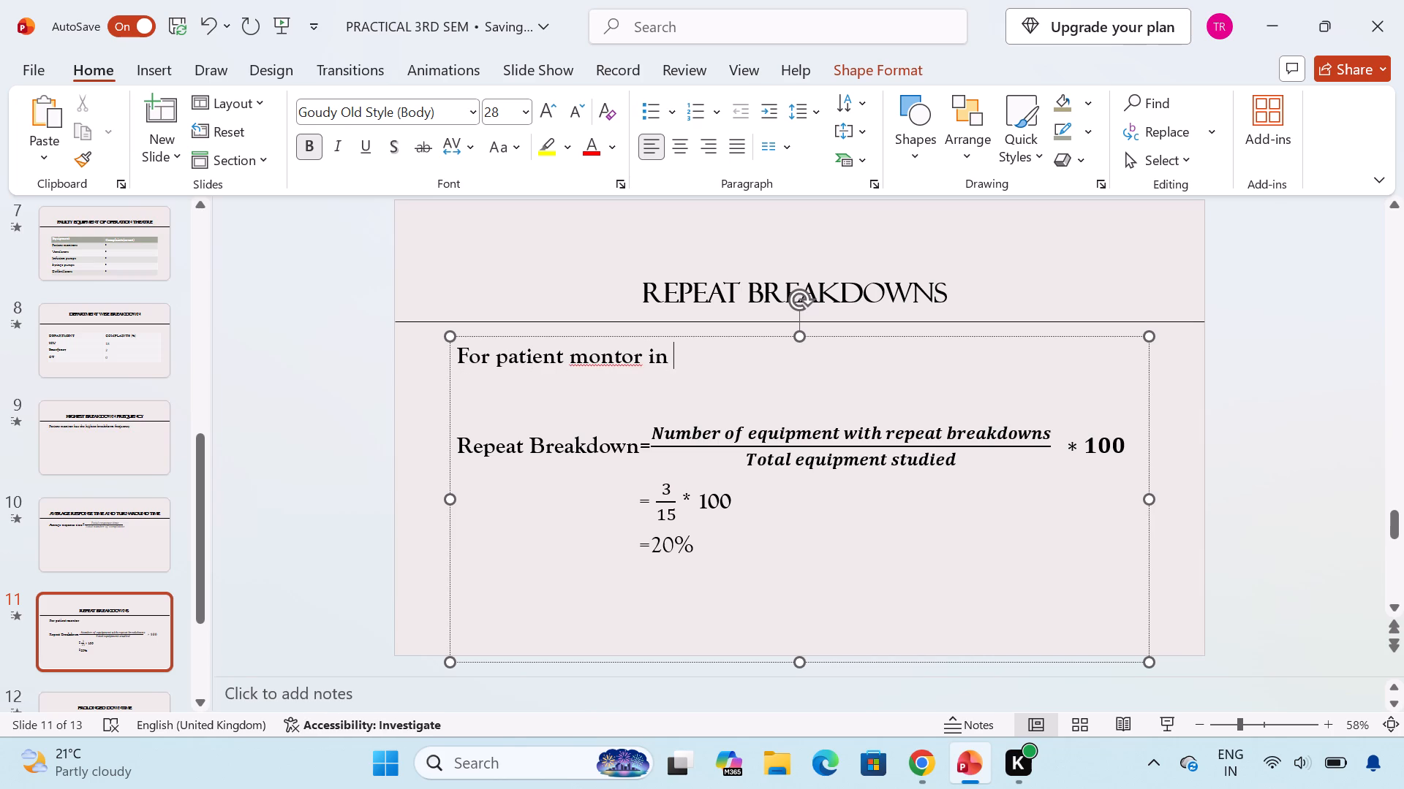
{"action": "type", "text": "ICU"}
{"action": "key", "text": "s"}
{"action": "left_click", "coordinate": [610, 362]}
{"action": "key", "text": "i"}
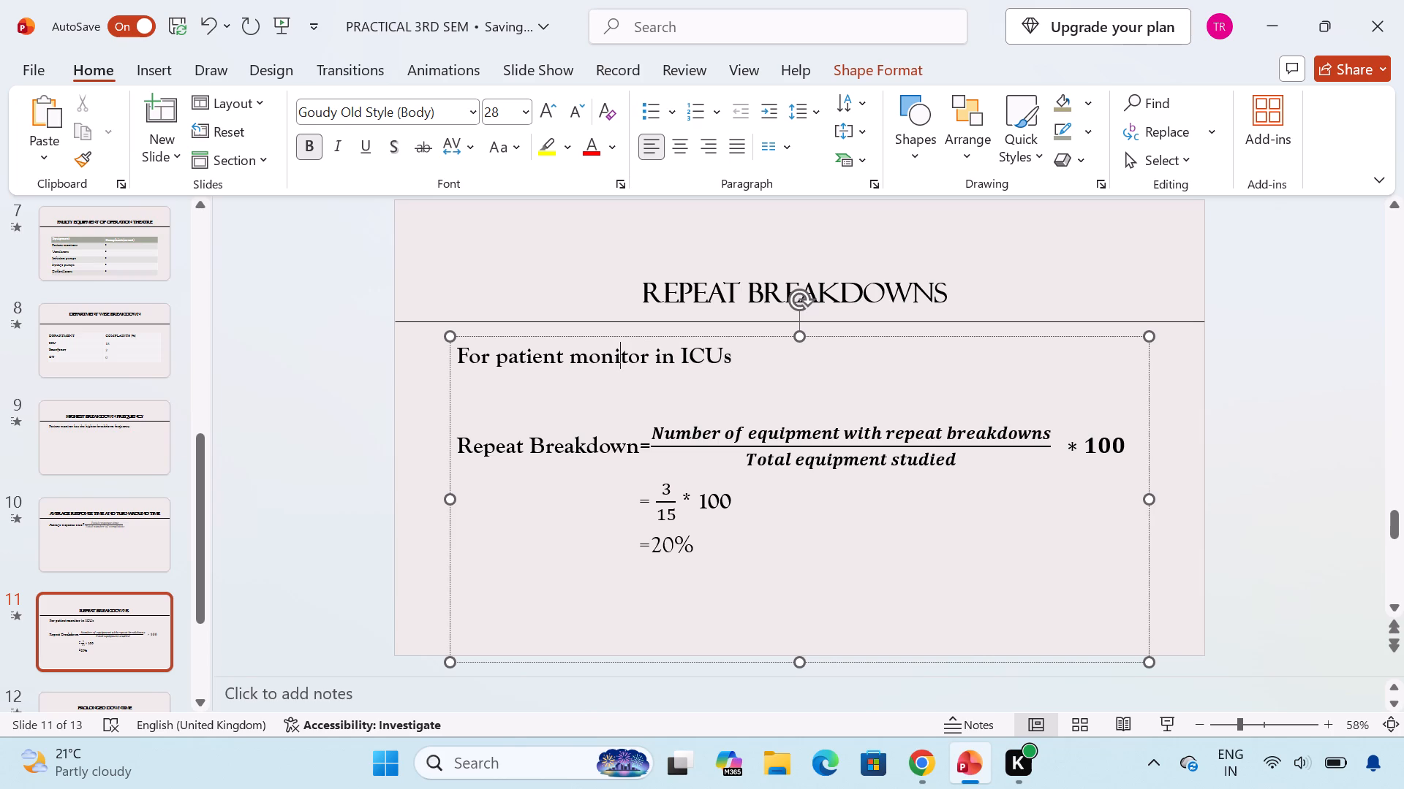
Remove bold formatting from the "For patient monitor in ICUs" line.
{"action": "left_click_drag", "start_coordinate": [461, 363], "coordinate": [734, 367]}
{"action": "left_click", "coordinate": [739, 333]}
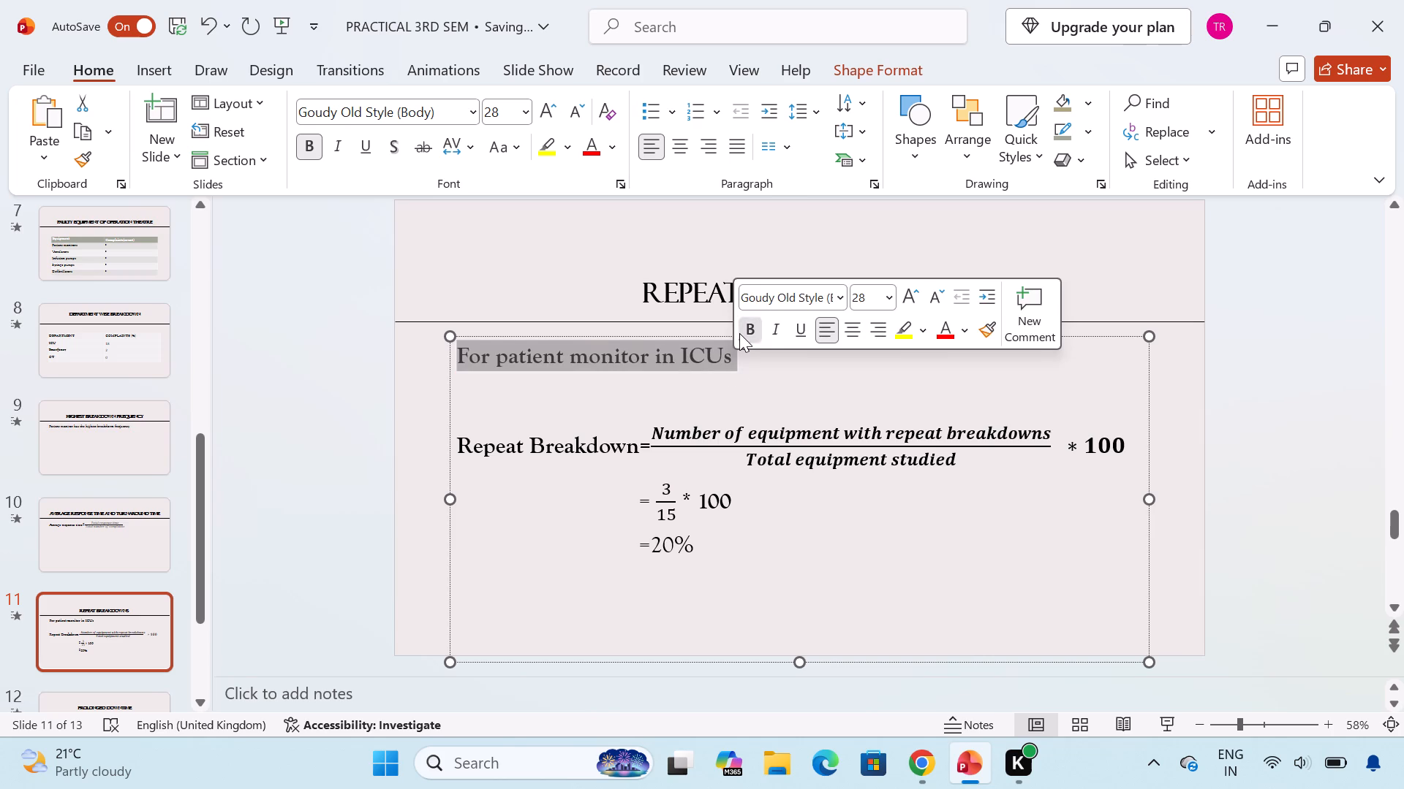
Add a colon at the end of the "For patient monitor in ICUs" line.
{"action": "left_click", "coordinate": [746, 361]}
{"action": "type", "text": ":-"}
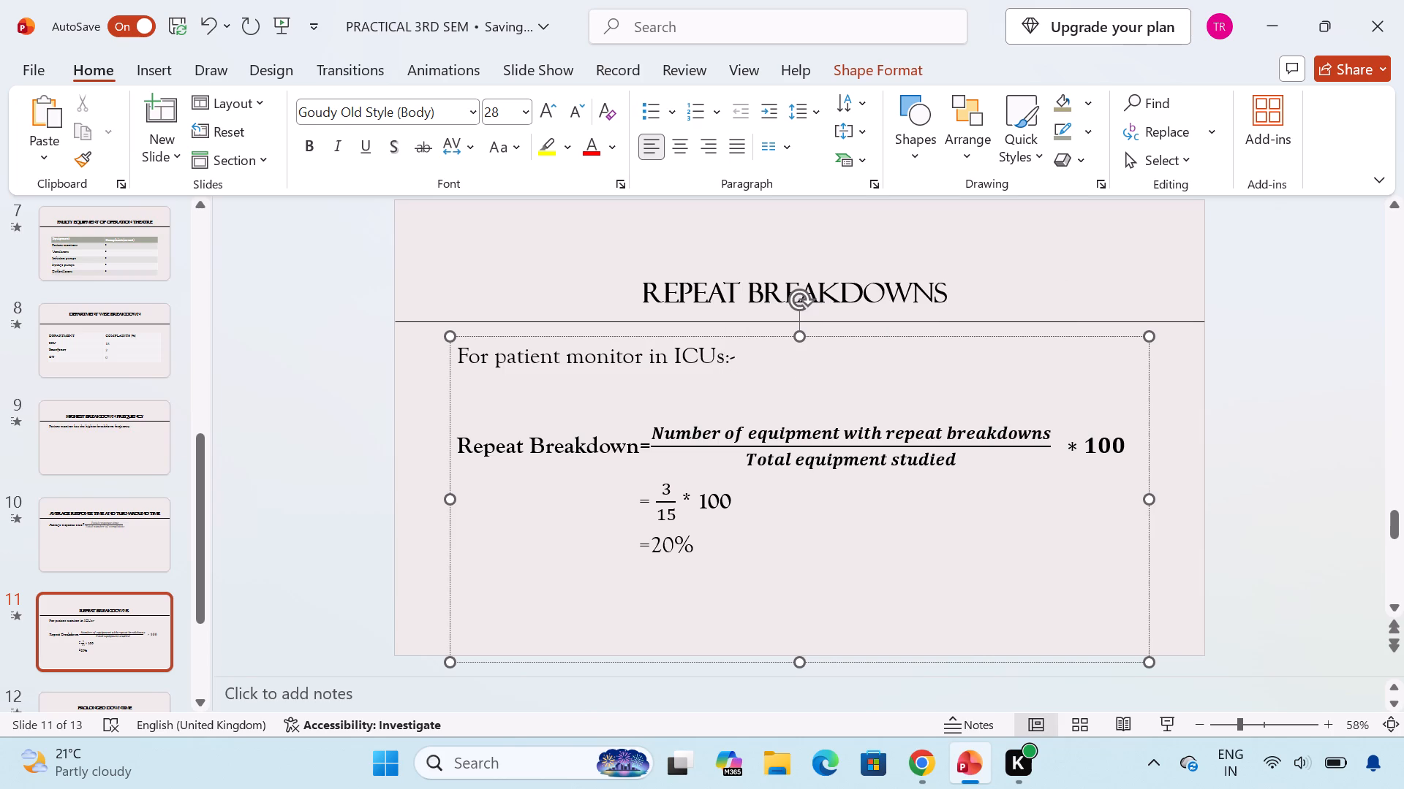
{"action": "key", "text": "BackSpace"}
Go to the Prolonged Downtime slide and place the text cursor in its empty body placeholder.
{"action": "left_click", "coordinate": [108, 553]}
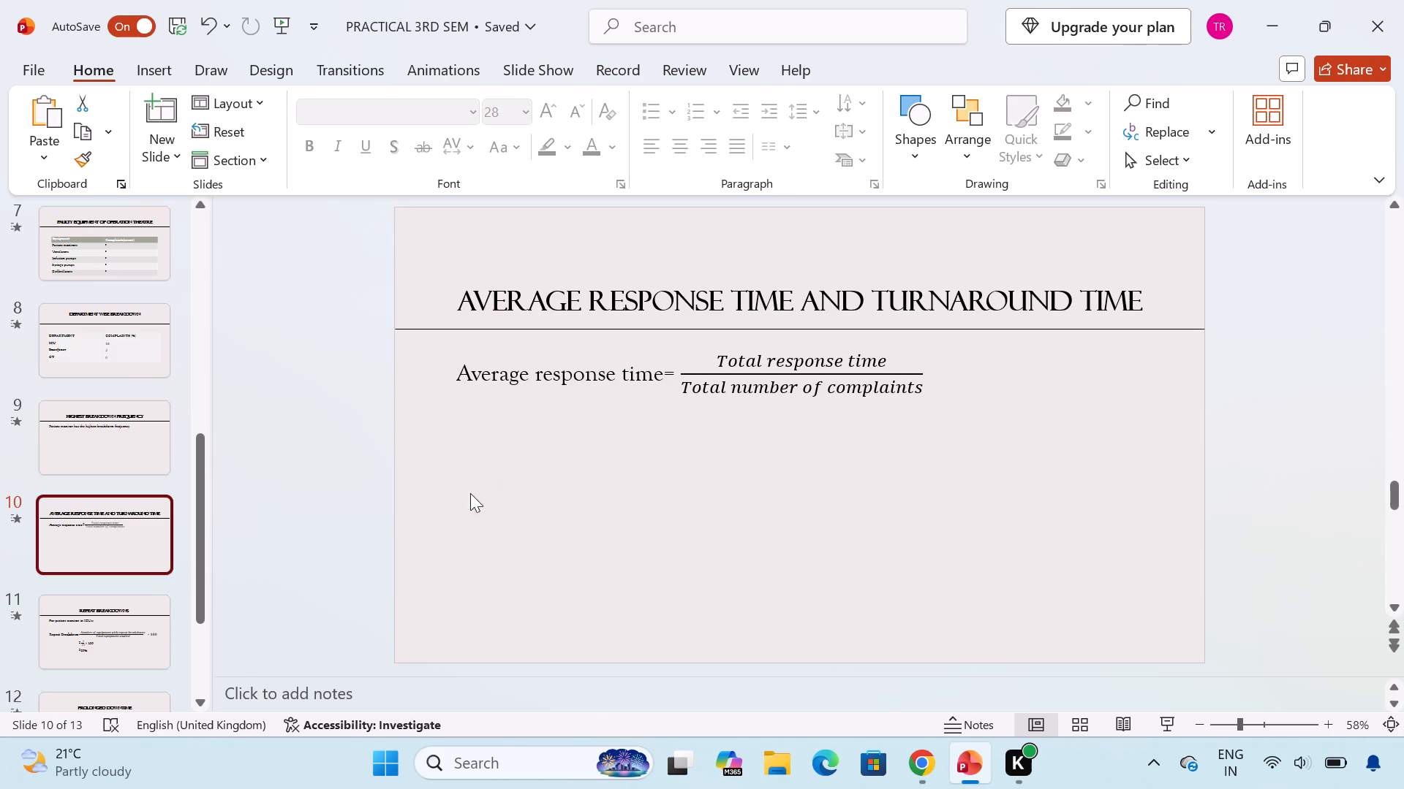
{"action": "left_click", "coordinate": [78, 657]}
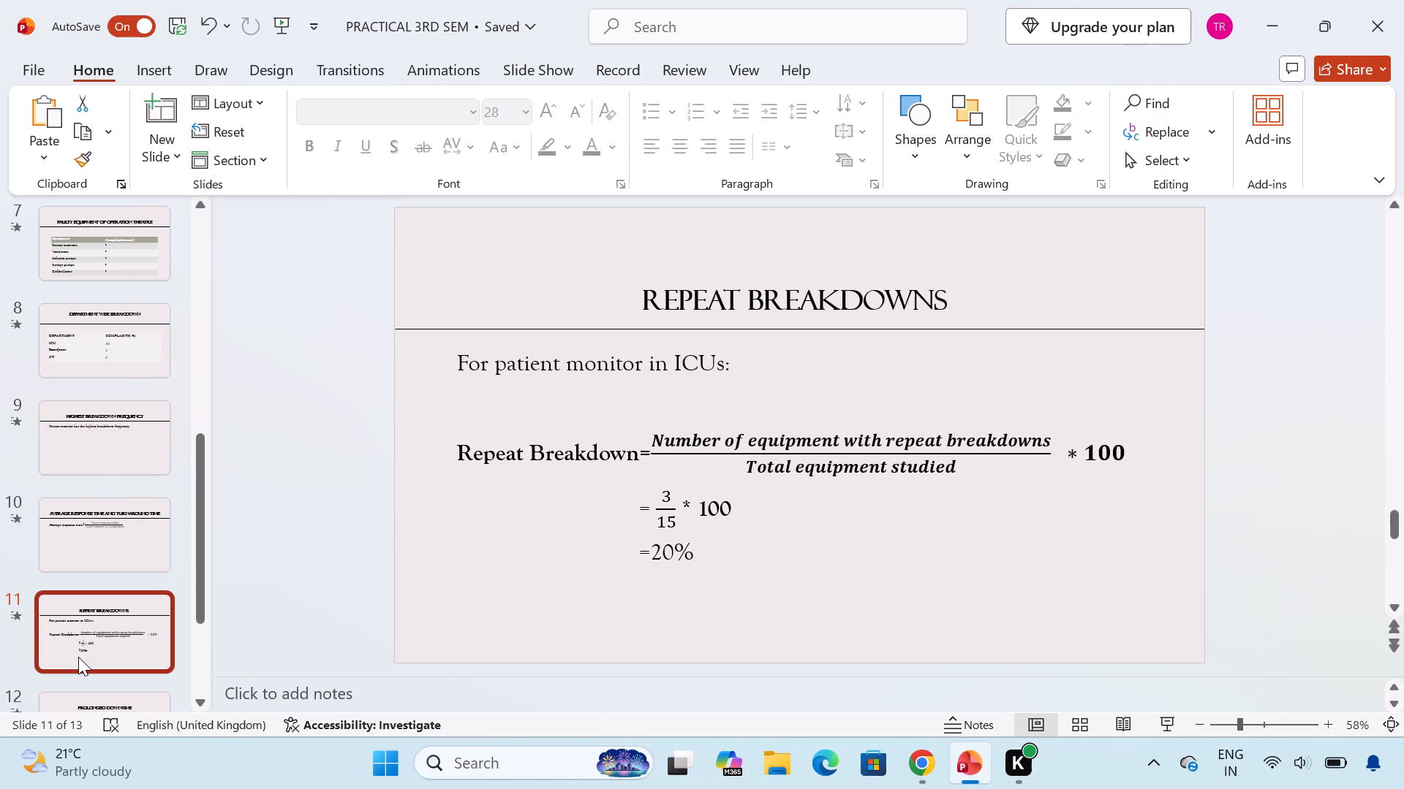
{"action": "key", "text": "Down"}
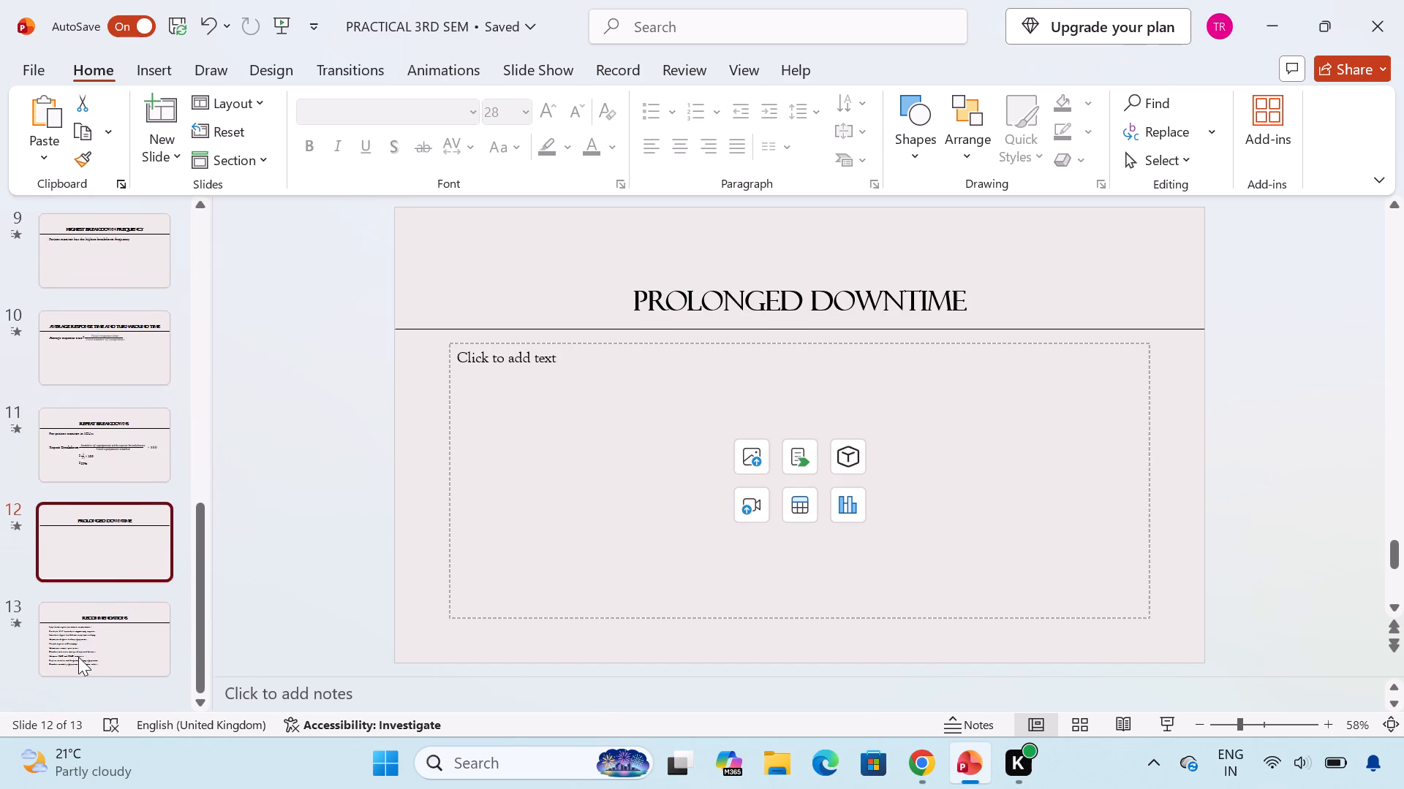
{"action": "left_click", "coordinate": [135, 547]}
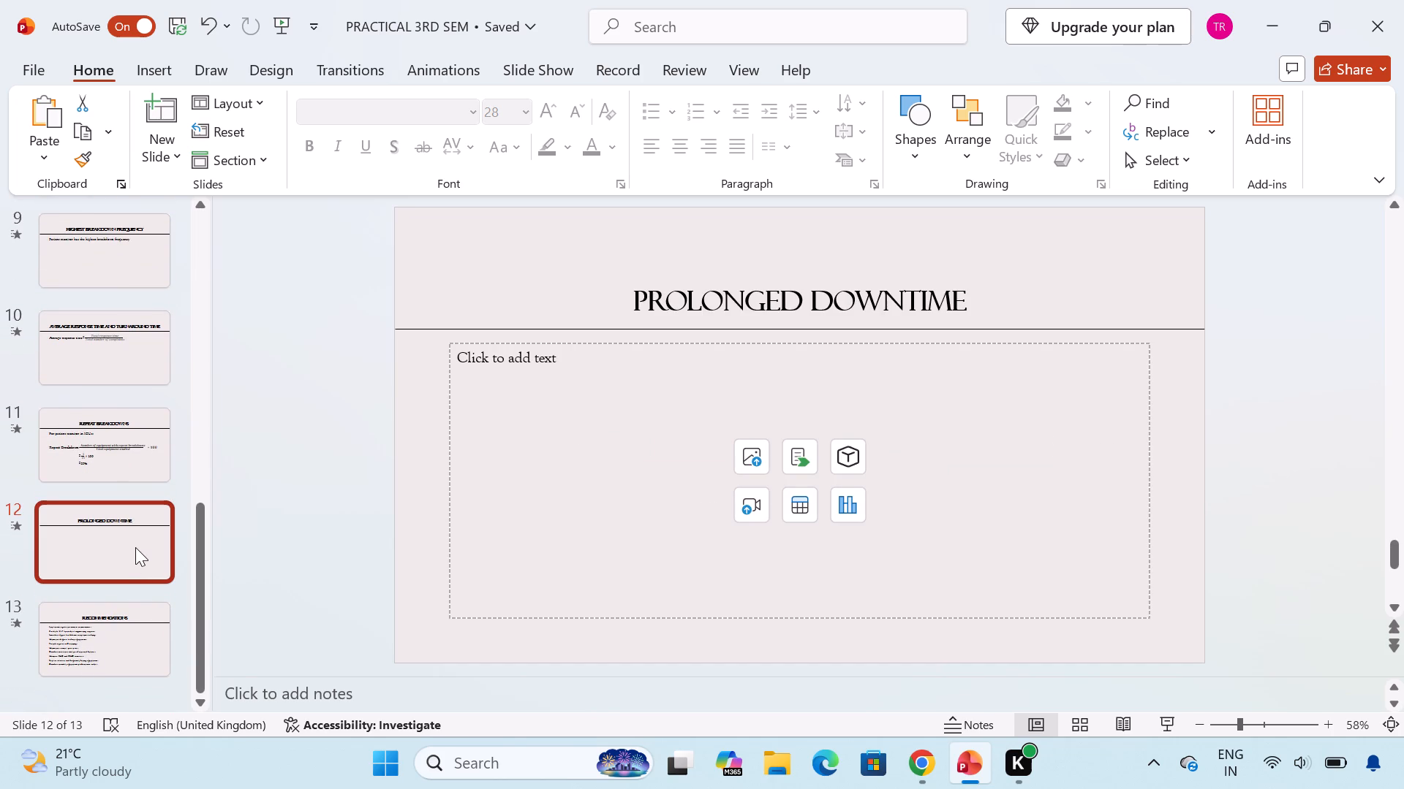
{"action": "left_click", "coordinate": [632, 413]}
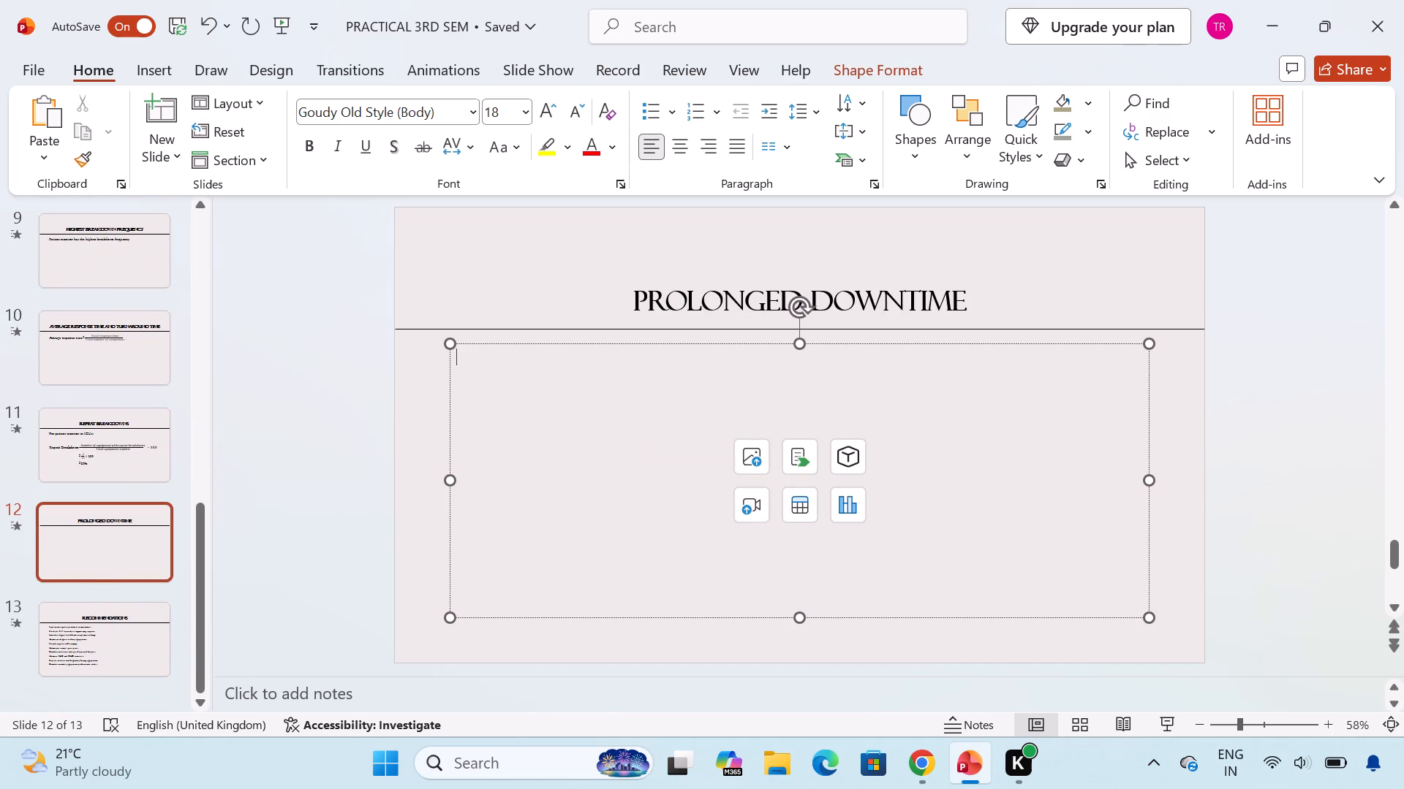
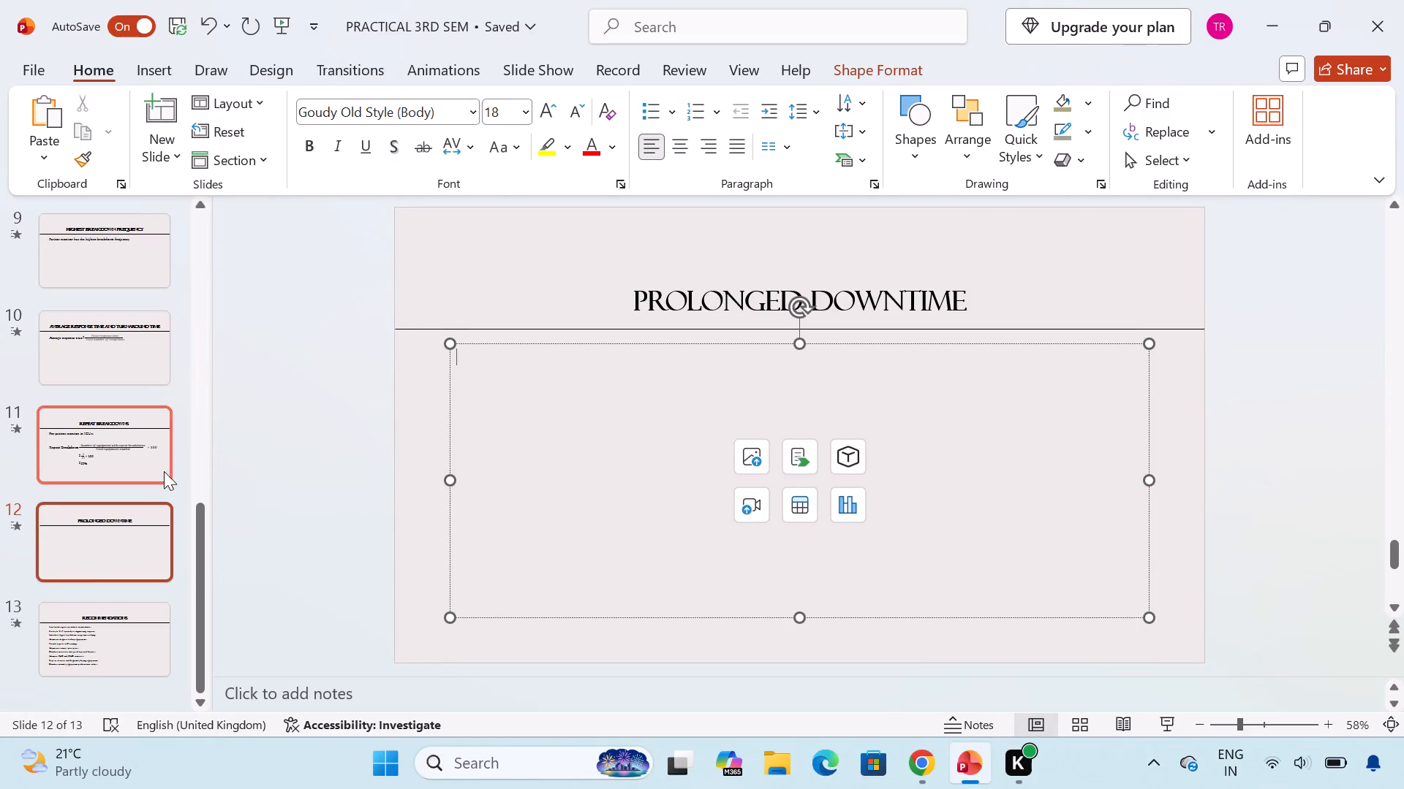
Increase the font size in the empty body placeholder of the Prolonged Downtime slide to 28.
{"action": "left_click", "coordinate": [600, 389]}
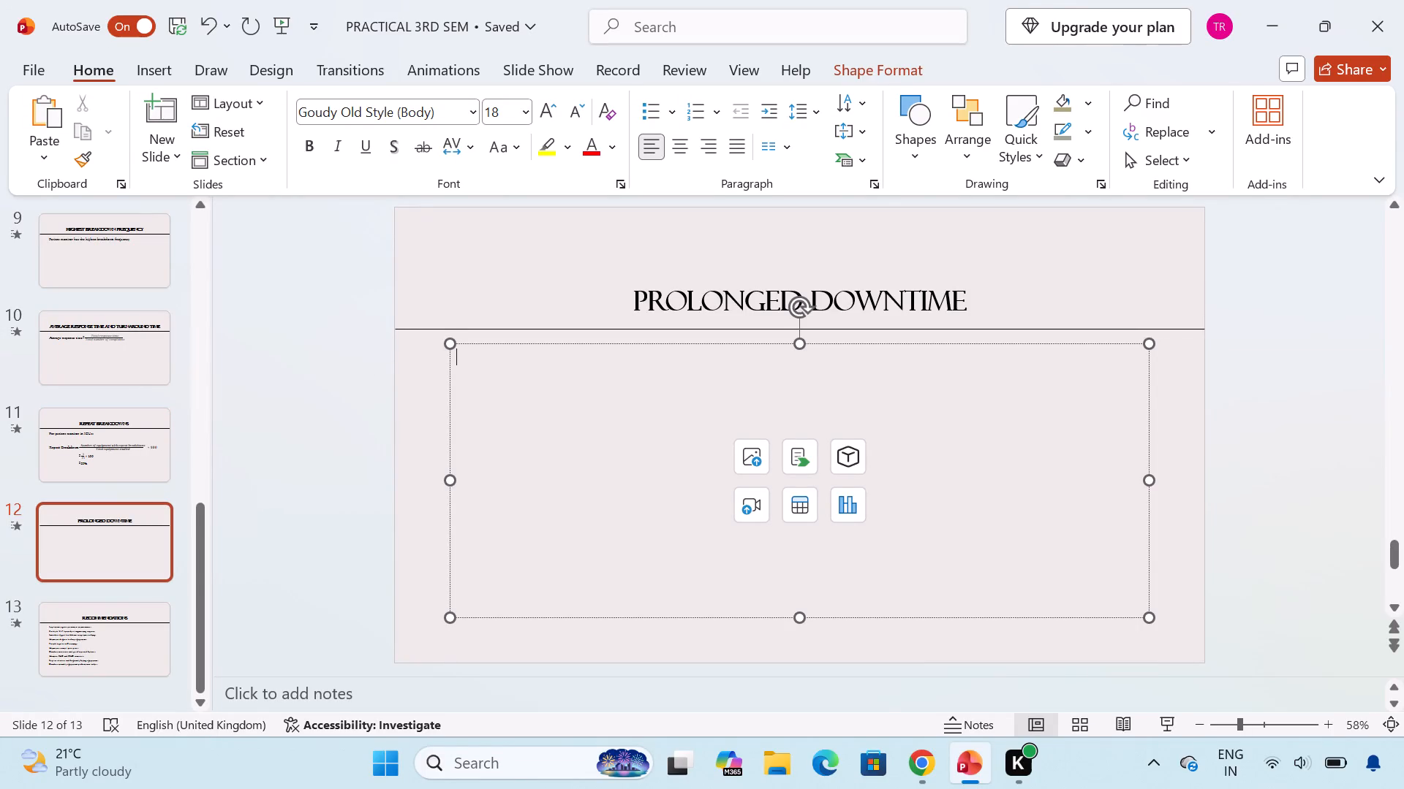
{"action": "double_click", "coordinate": [542, 111]}
{"action": "left_click", "coordinate": [542, 111]}
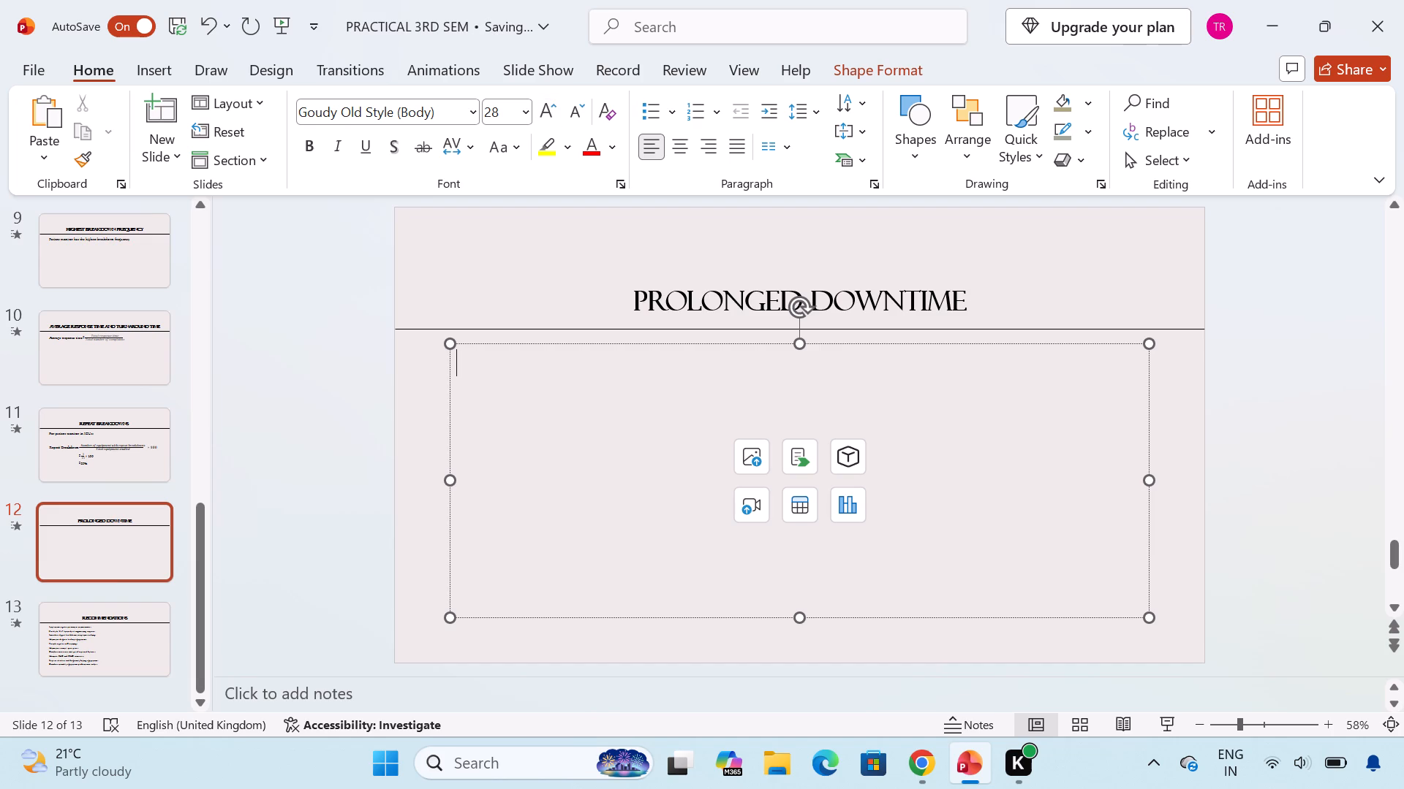
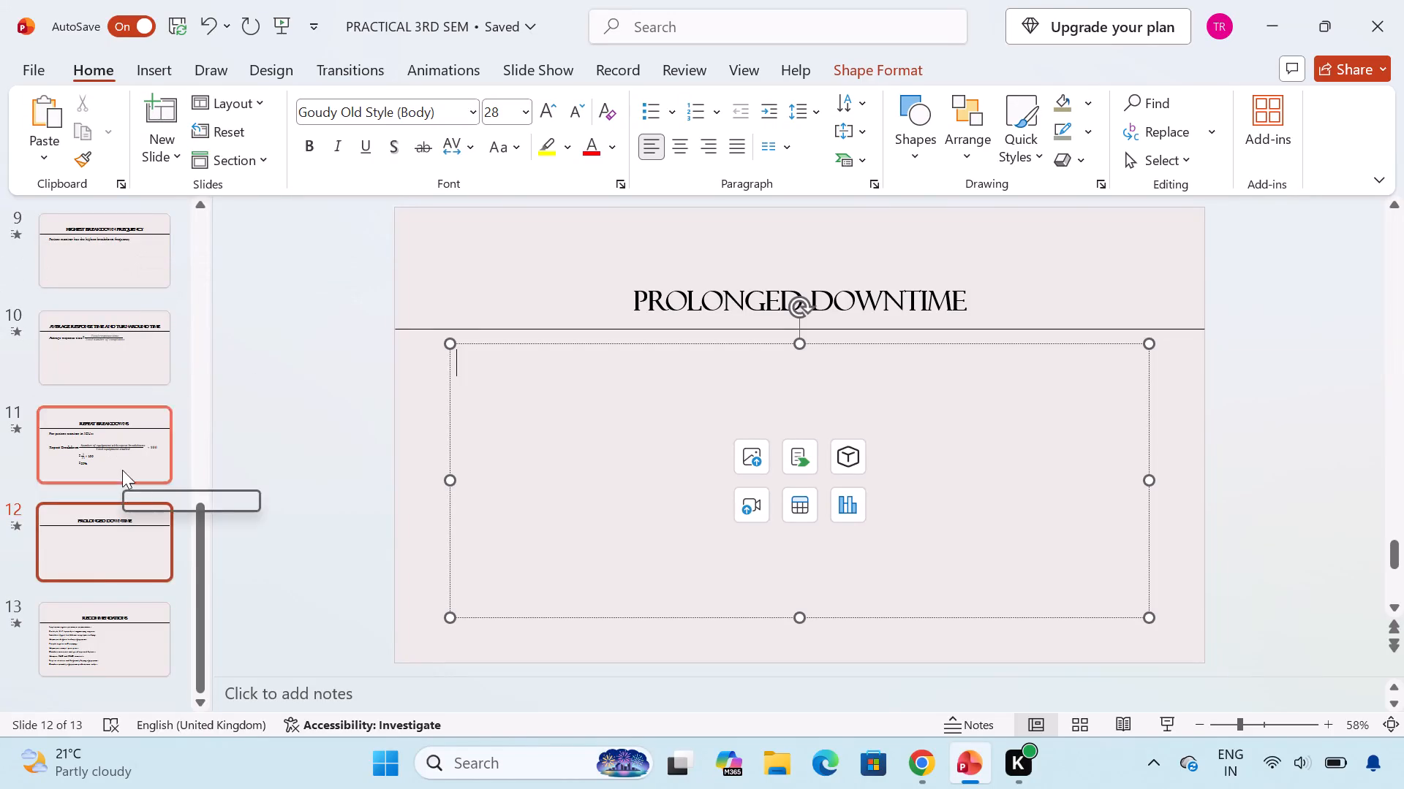
Insert a new slide directly after the Prolonged Downtime slide, then return to the Prolonged Downtime slide.
{"action": "left_click", "coordinate": [87, 519]}
{"action": "left_click", "coordinate": [172, 99]}
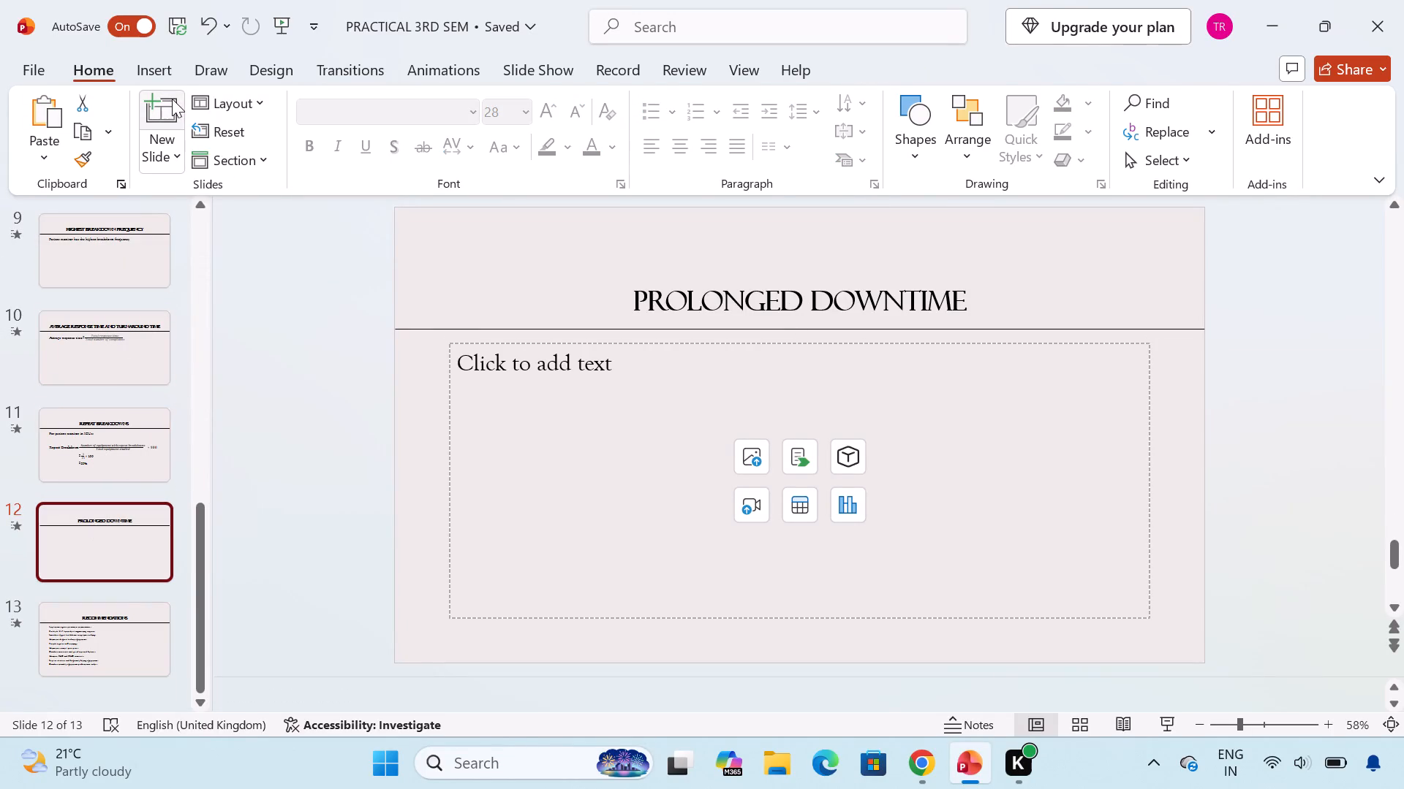
{"action": "left_click", "coordinate": [112, 524]}
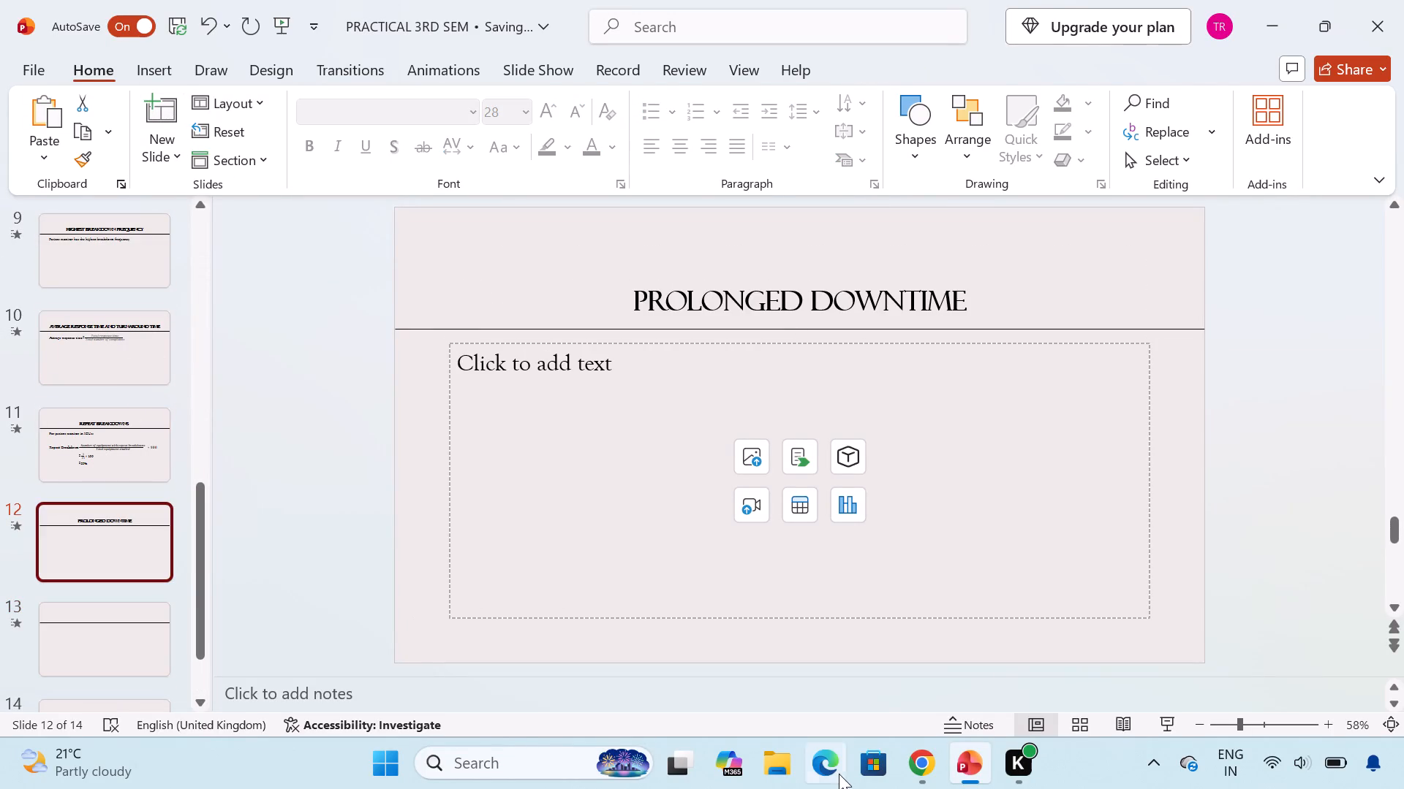
Open WhatsApp from the recent apps in Windows Search.
{"action": "left_click", "coordinate": [564, 761]}
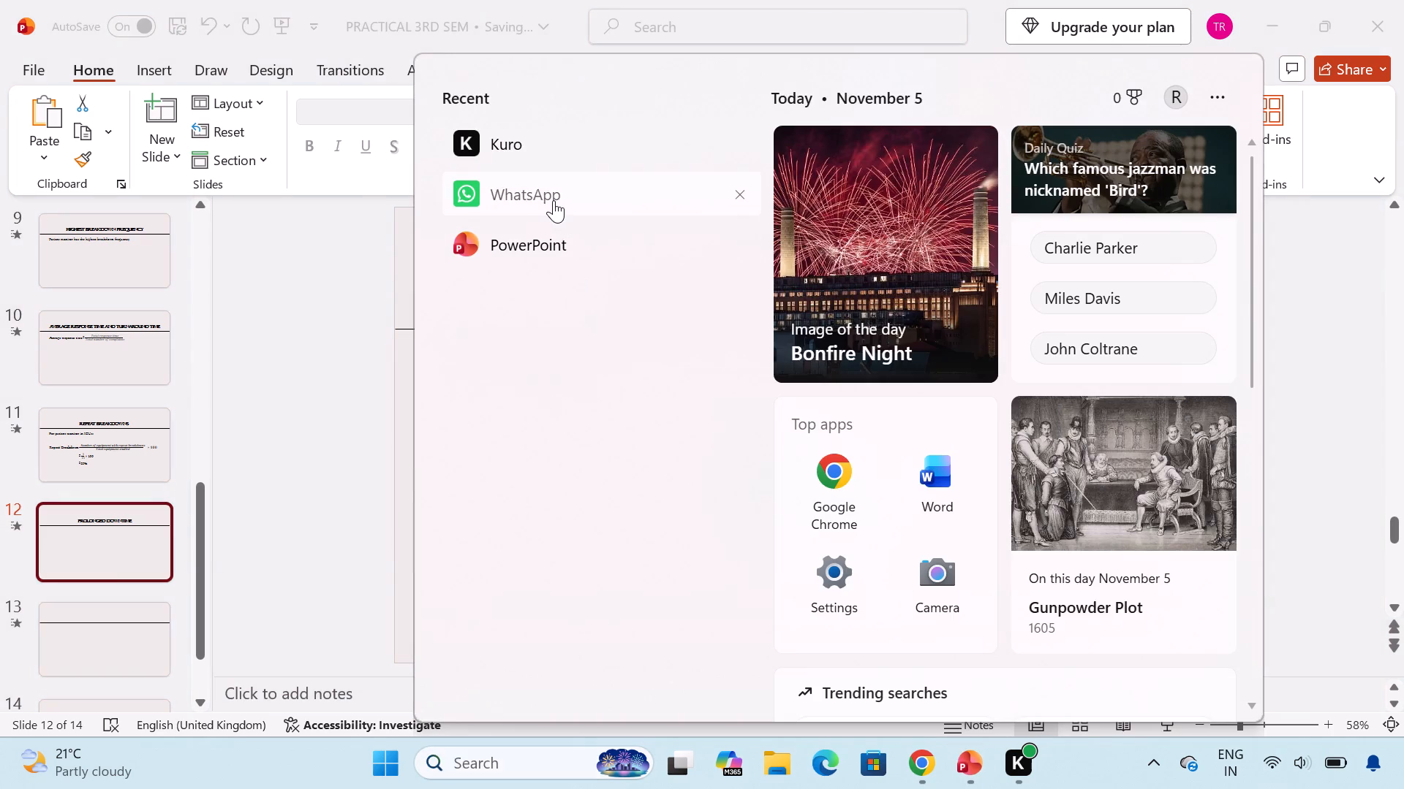
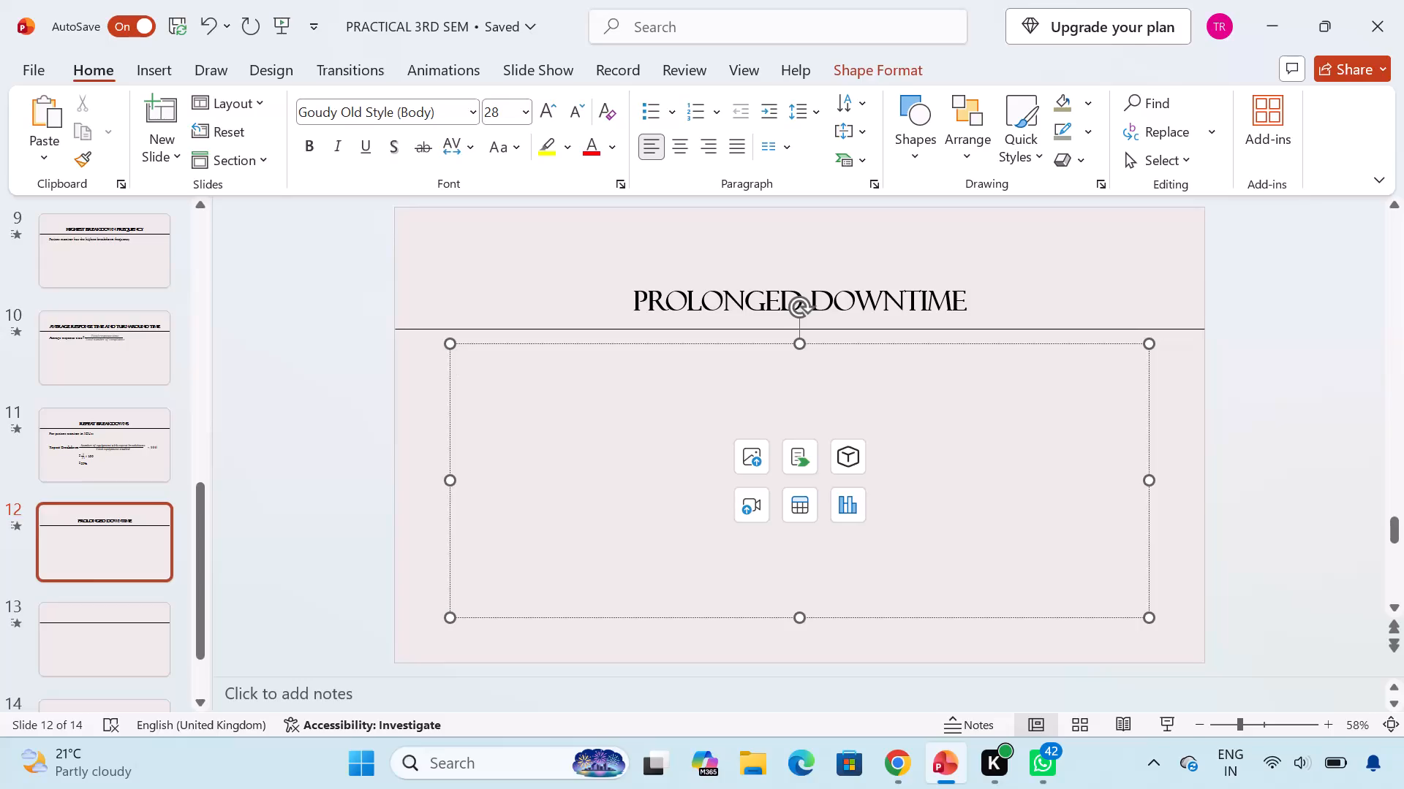
Paste the copied equipment downtime statement into the Prolonged Downtime slide's body and shorten its ending to "complete records.".
{"action": "key", "text": "ctrl+v"}
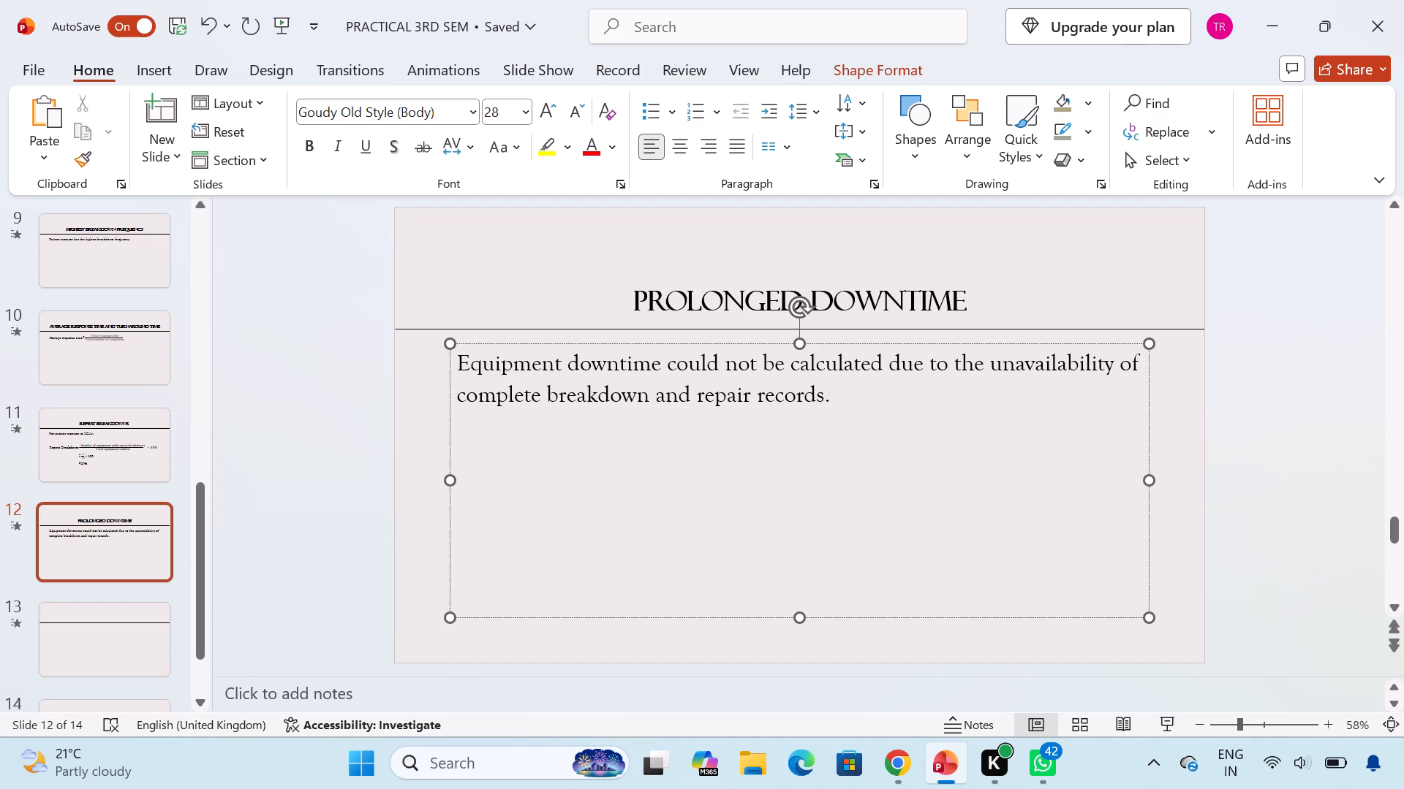
{"action": "left_click_drag", "start_coordinate": [552, 396], "coordinate": [744, 408]}
{"action": "key", "text": "BackSpace"}
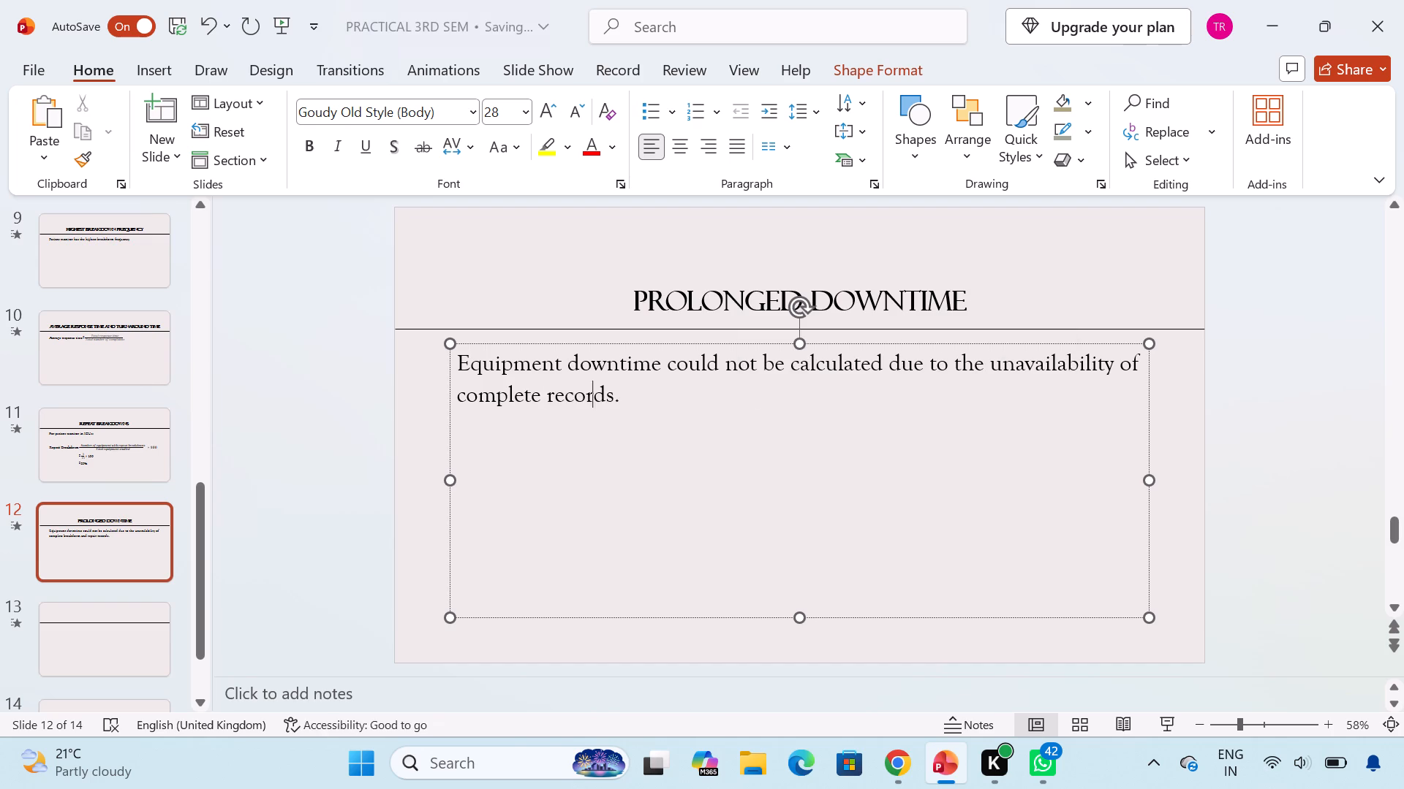
On the Average Response Time and Turnaround Time slide, replace the formula's denominator with "Total breakdowns".
{"action": "left_click", "coordinate": [139, 333]}
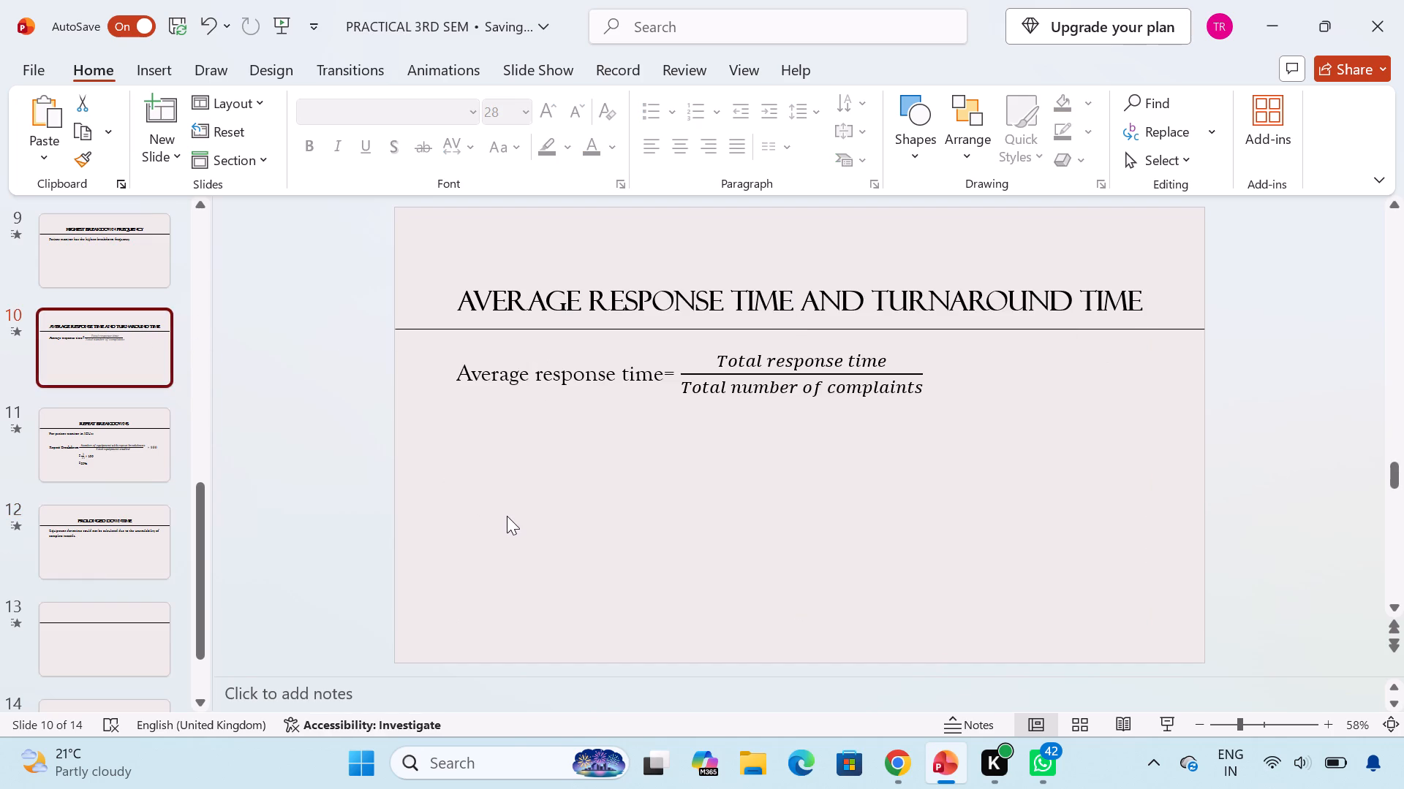
{"action": "left_click", "coordinate": [507, 516]}
{"action": "left_click", "coordinate": [679, 408]}
{"action": "left_click", "coordinate": [709, 386]}
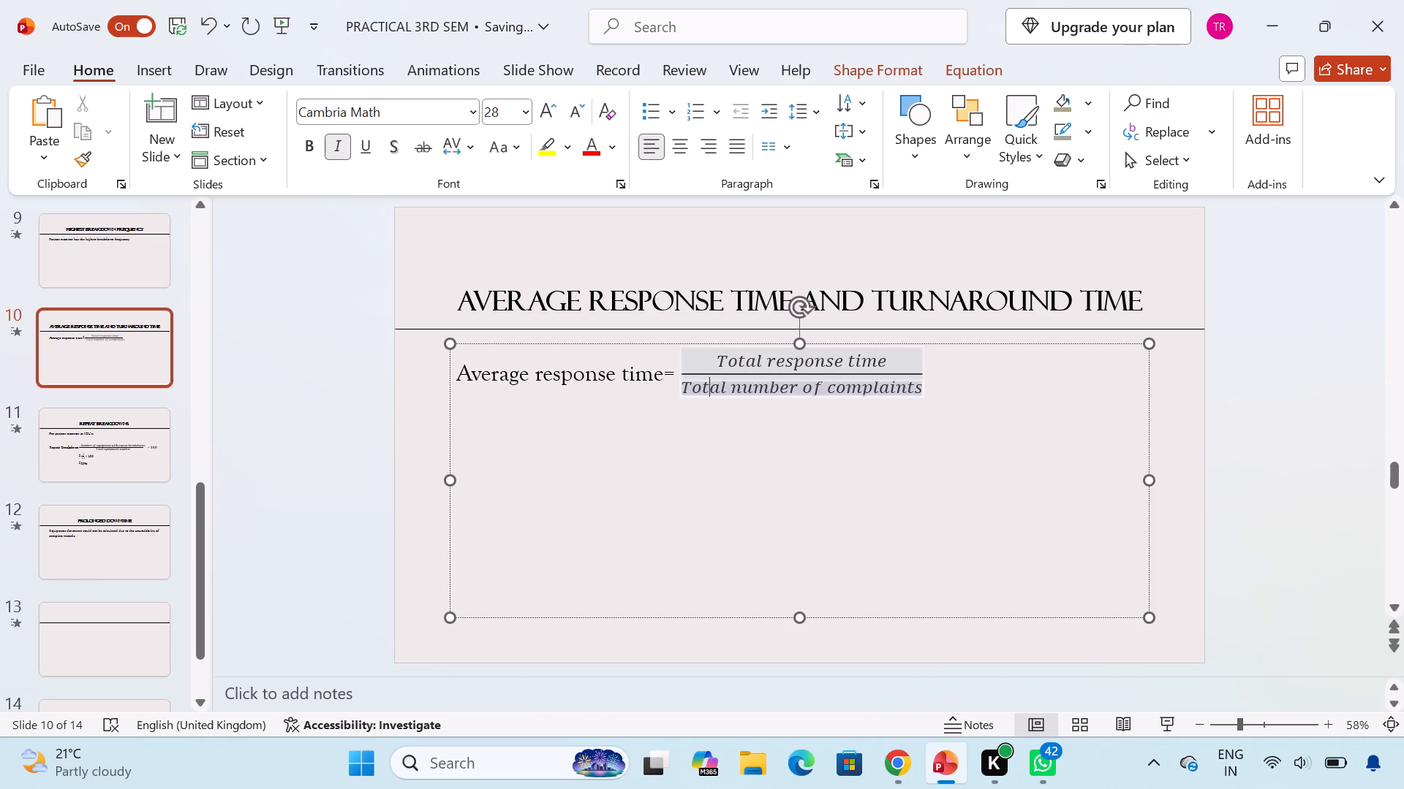
{"action": "left_click", "coordinate": [869, 428]}
{"action": "left_click", "coordinate": [813, 489]}
{"action": "key", "text": "Return"}
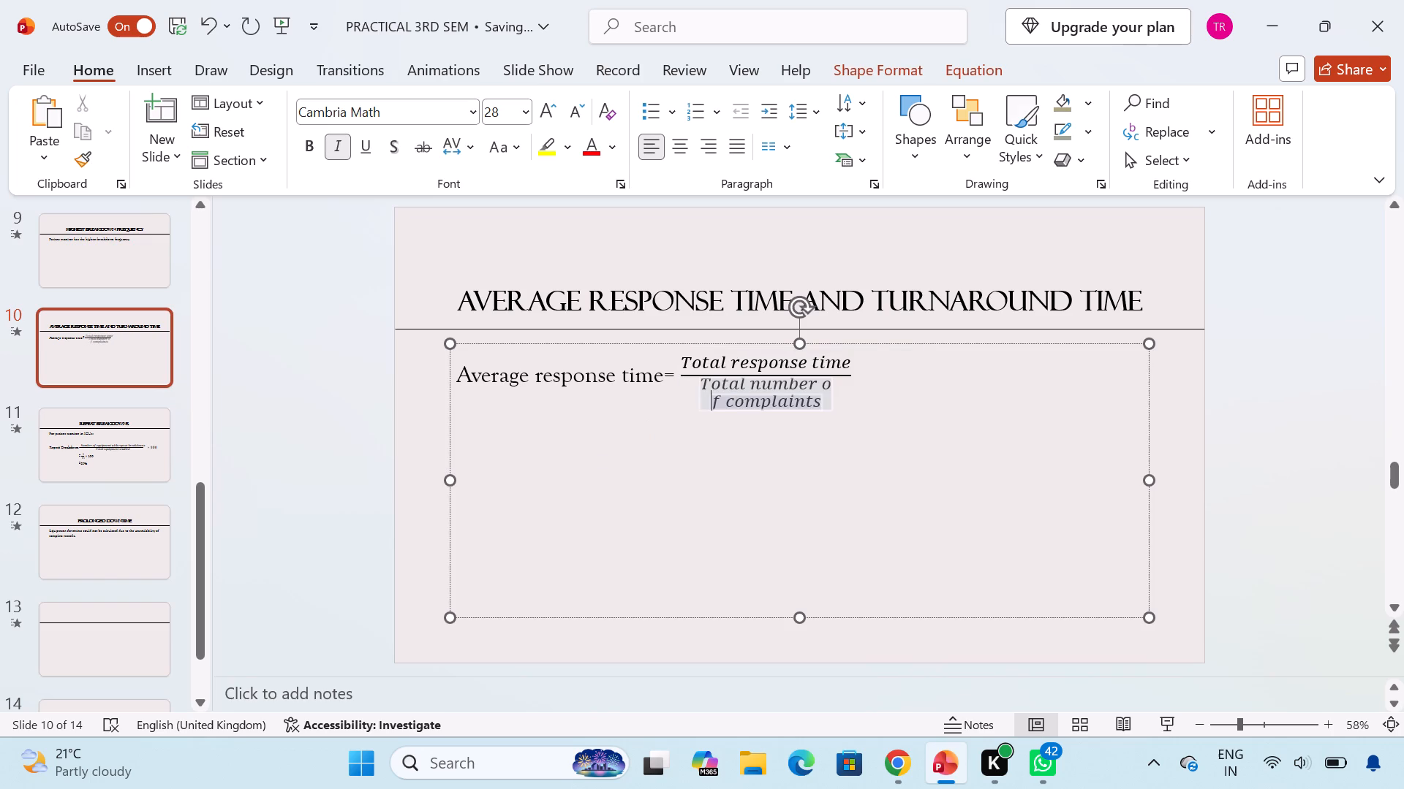
{"action": "key", "text": "BackSpace"}
{"action": "key", "text": "BackSpace"}
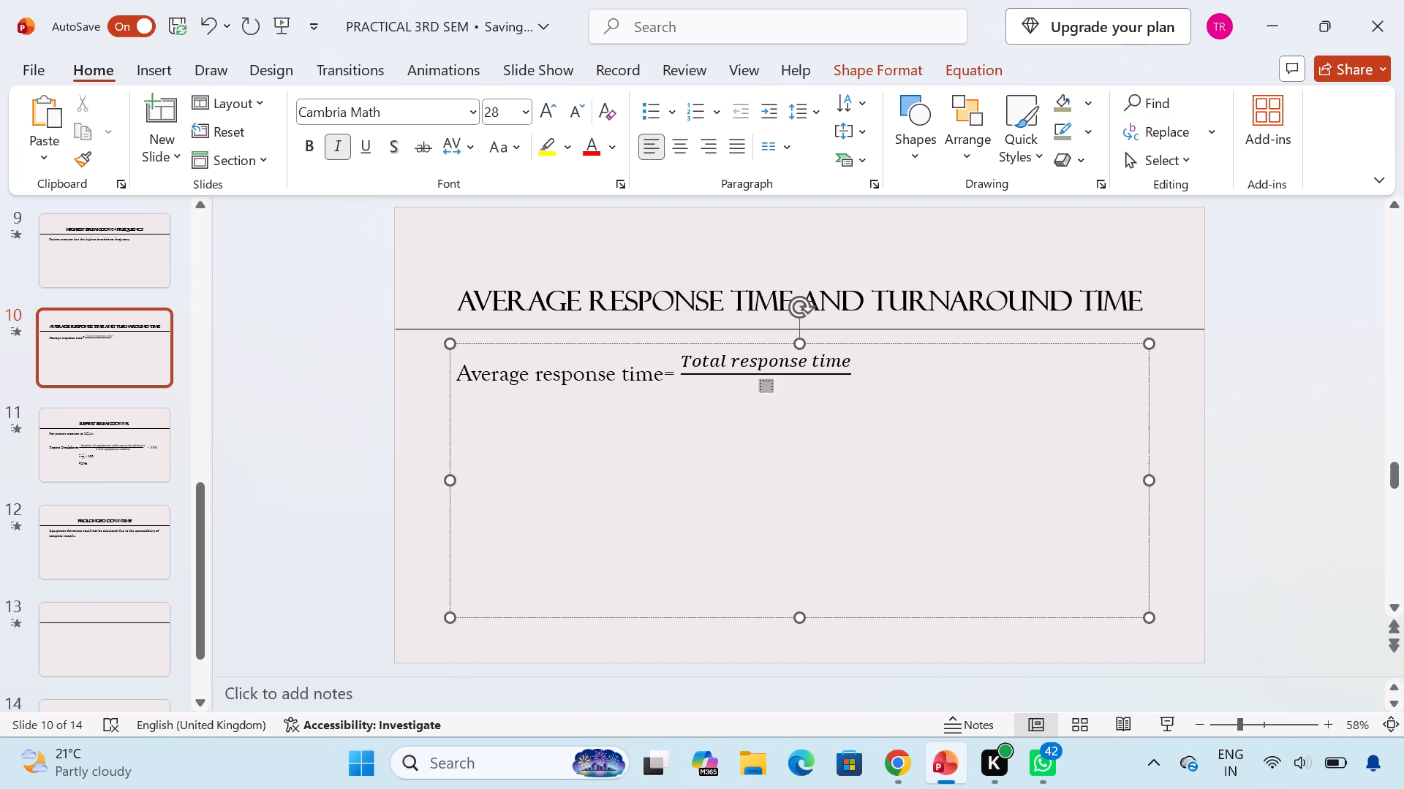
{"action": "left_click", "coordinate": [770, 384]}
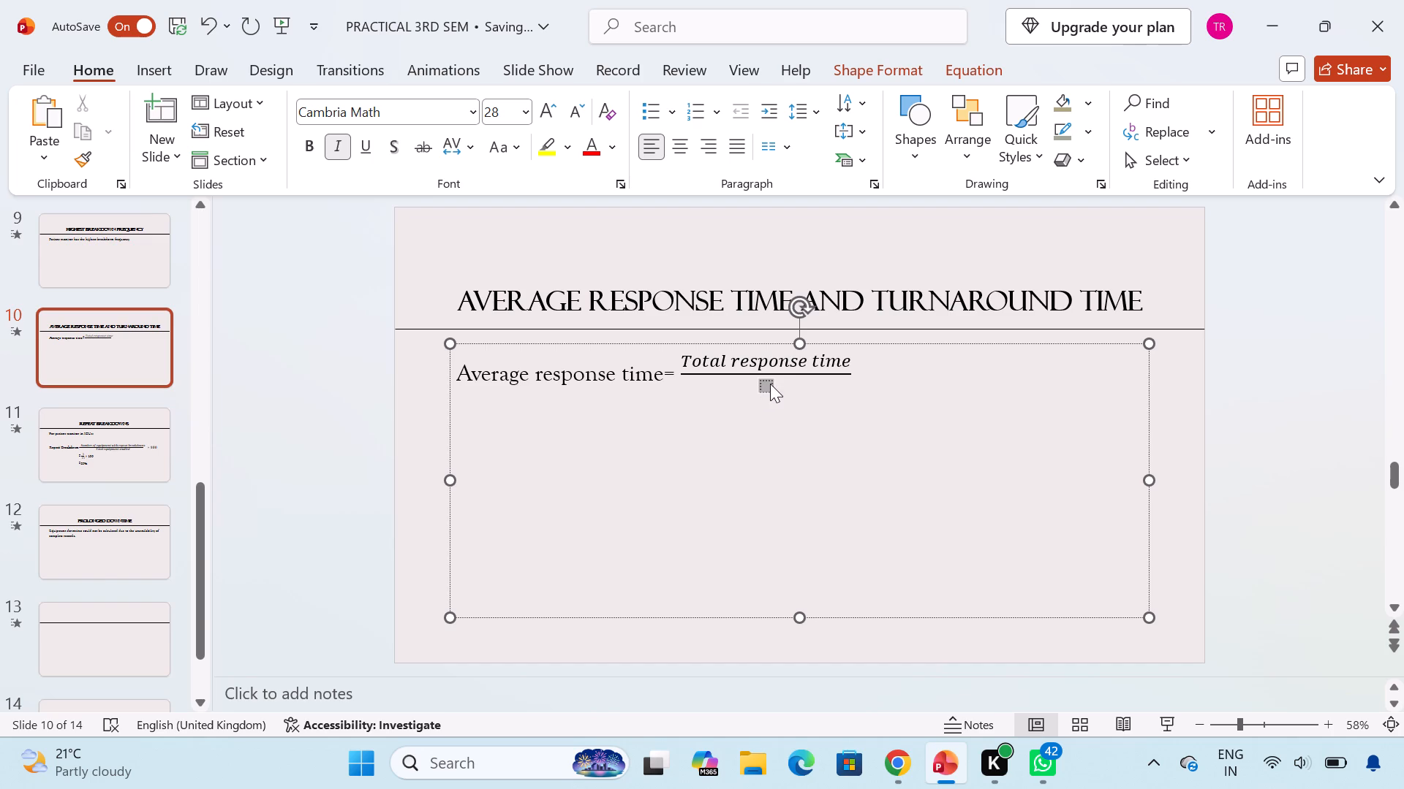
{"action": "left_click", "coordinate": [770, 384]}
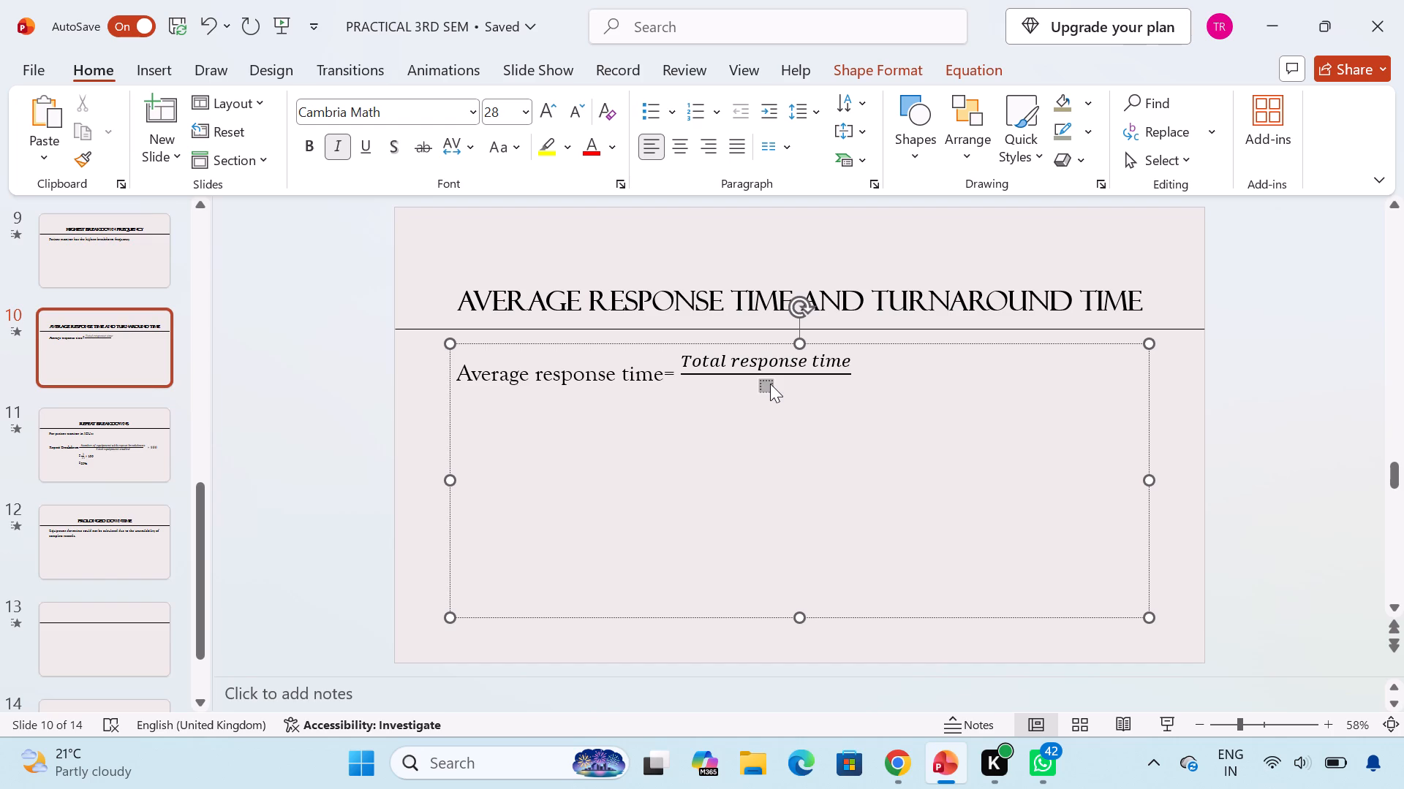
{"action": "left_click", "coordinate": [770, 384]}
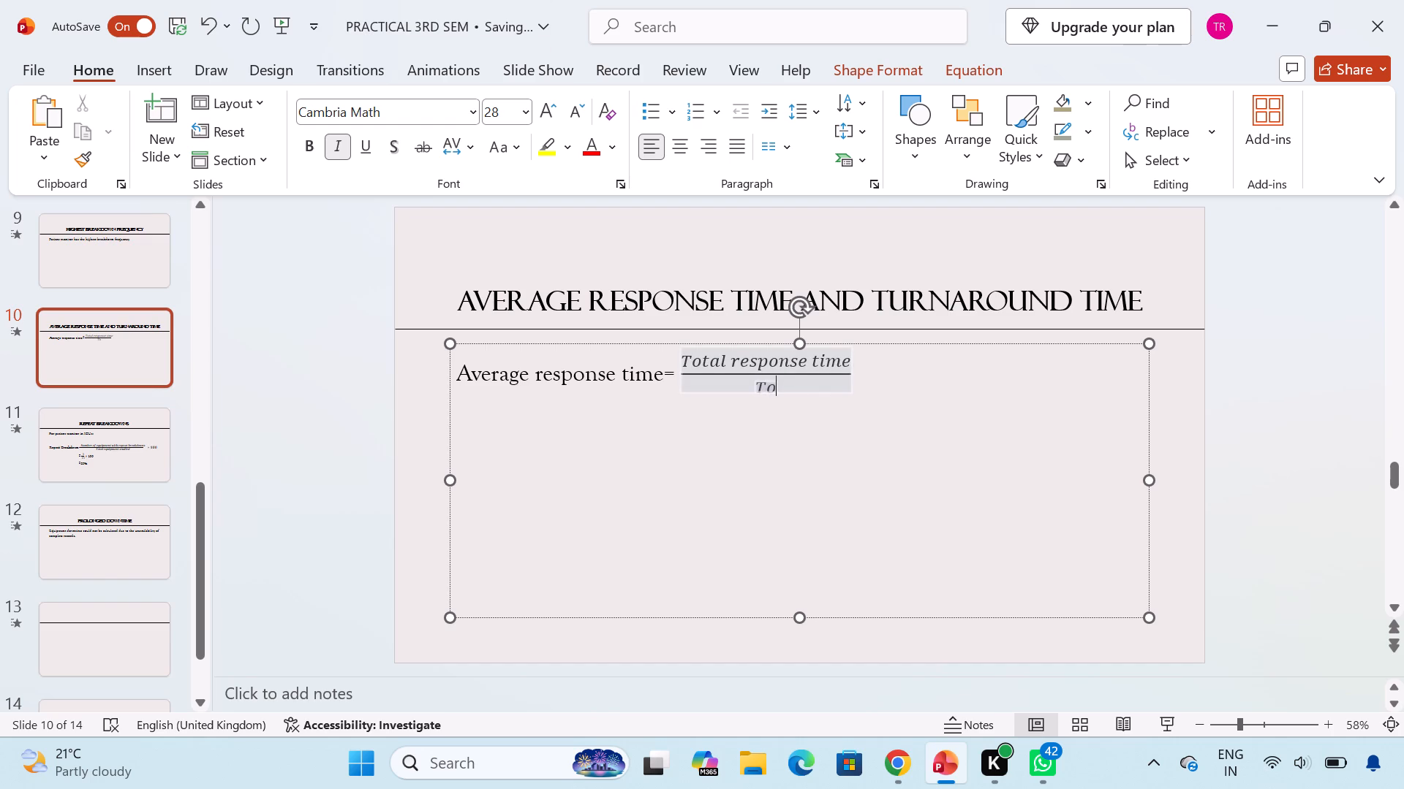
{"action": "type", "text": "tak"}
{"action": "key", "text": "BackSpace"}
{"action": "type", "text": "l breakdown"}
{"action": "key", "text": "s"}
Add a new paragraph below the average response time formula, leaving one blank line, with its font size set to 28.
{"action": "left_click", "coordinate": [906, 377]}
{"action": "key", "text": "Return"}
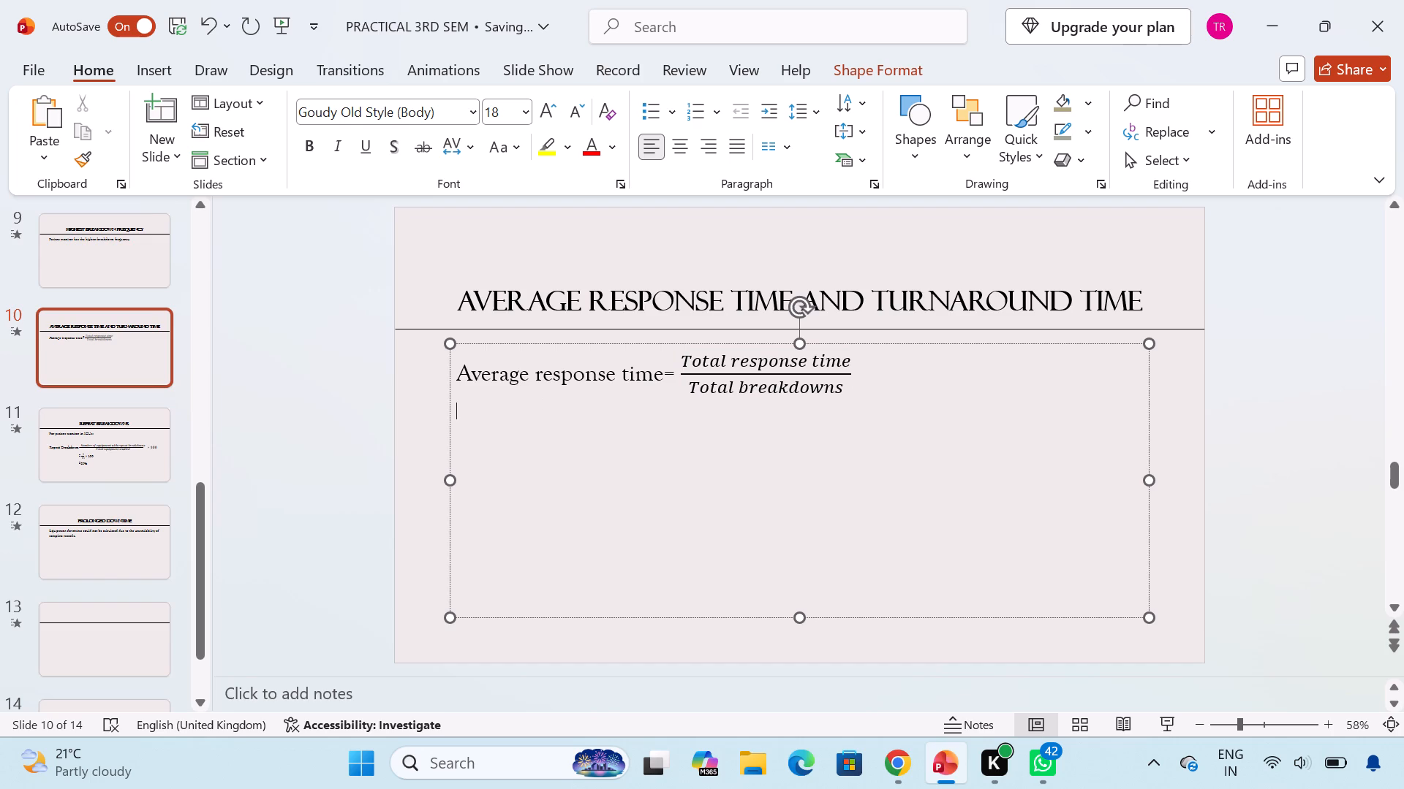
{"action": "left_click", "coordinate": [704, 446]}
{"action": "key", "text": "Return"}
{"action": "left_click", "coordinate": [469, 369]}
{"action": "left_click", "coordinate": [488, 455]}
{"action": "double_click", "coordinate": [543, 114]}
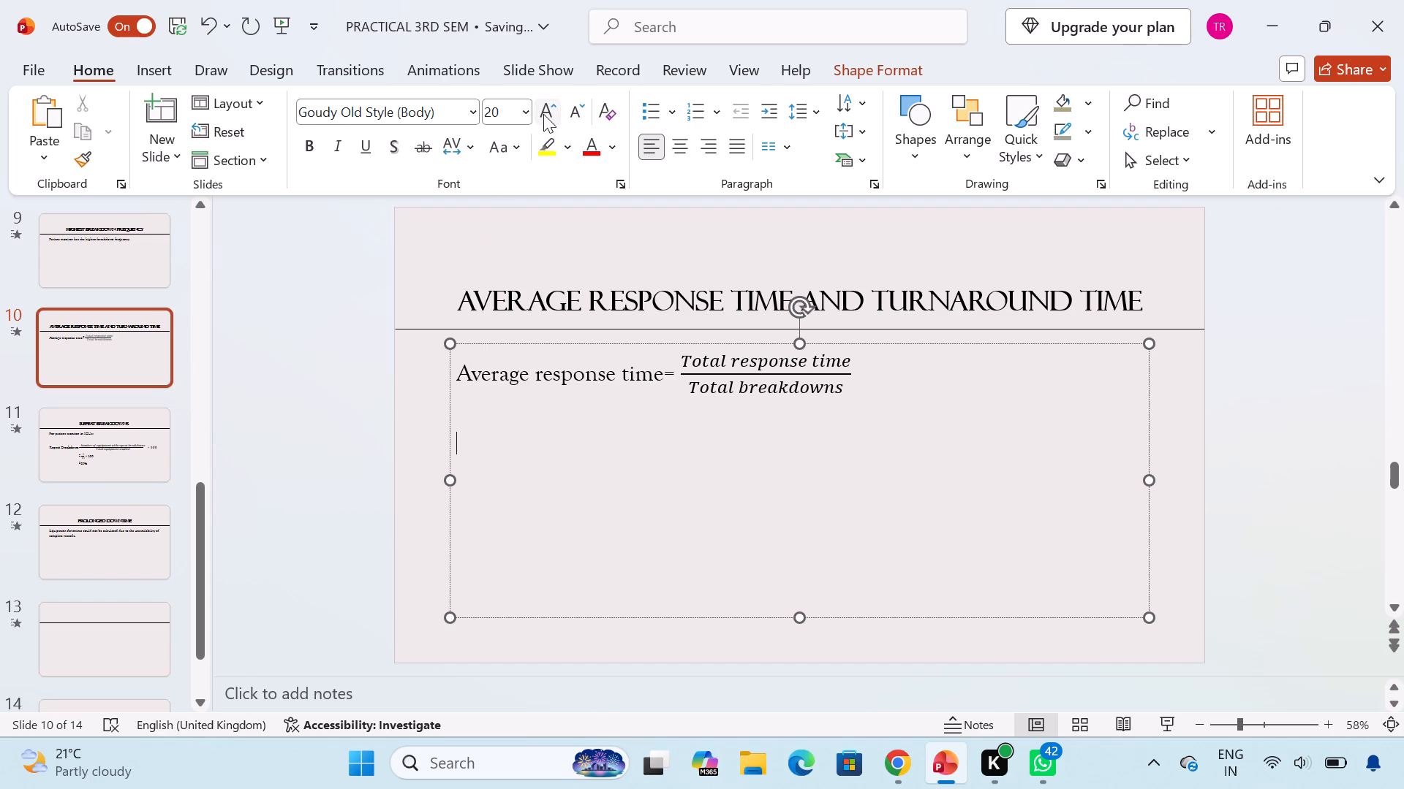
{"action": "left_click", "coordinate": [543, 114]}
Write "The response time and TAT could not be calculated due to the unavailability of data." below the formula.
{"action": "type", "text": "response tiem"}
{"action": "key", "text": "space"}
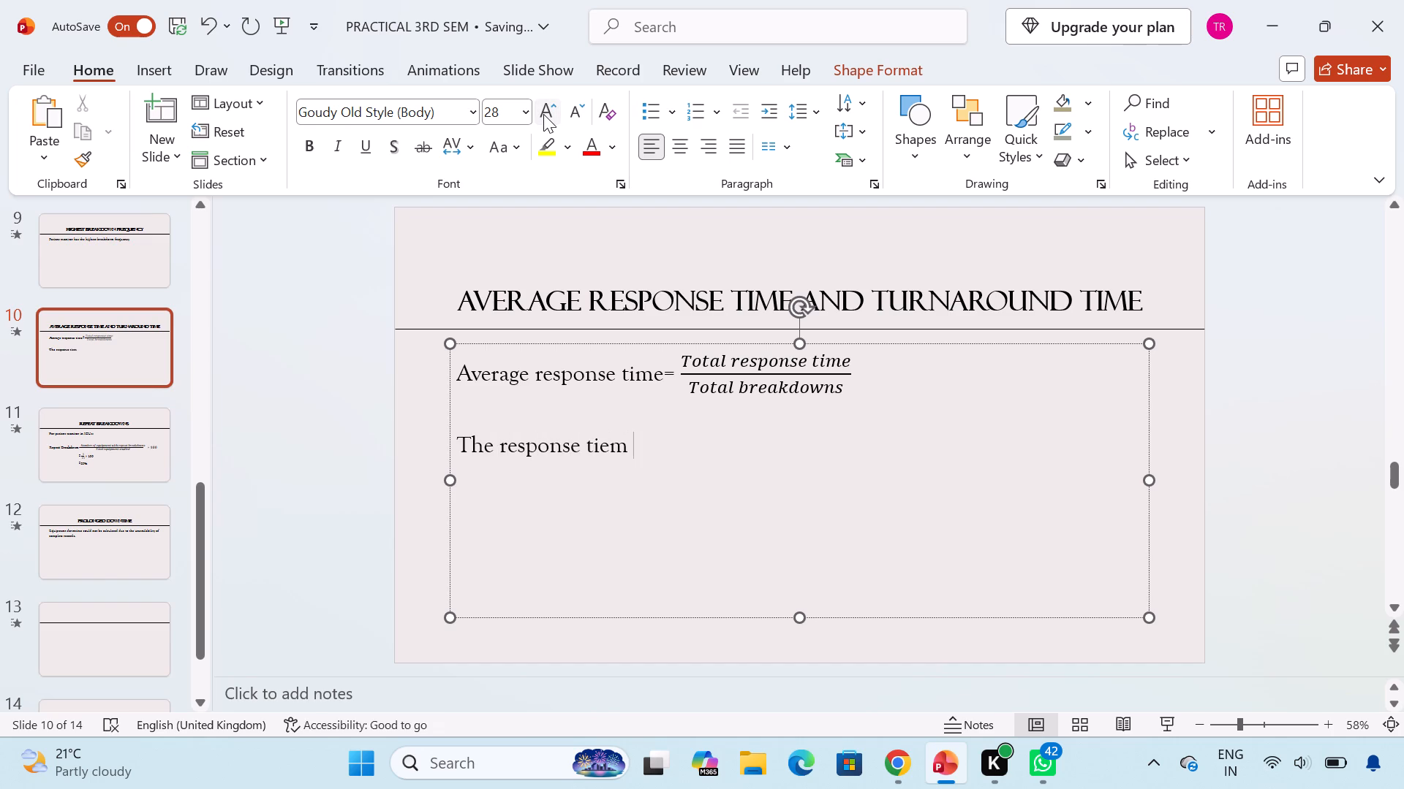
{"action": "key", "text": "BackSpace"}
{"action": "key", "text": "BackSpace"}
{"action": "key", "text": "BackSpace"}
{"action": "key", "text": "n"}
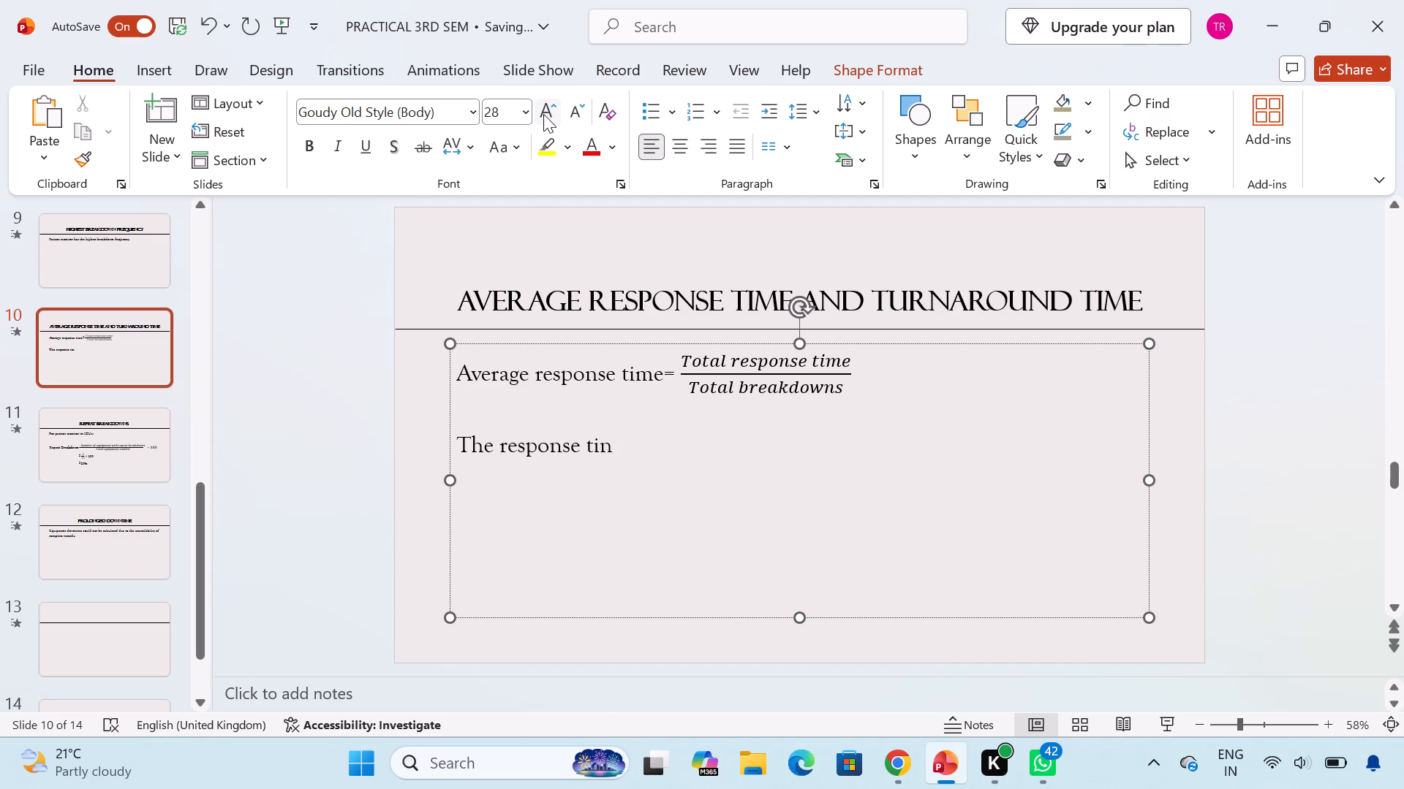
{"action": "key", "text": "BackSpace"}
{"action": "type", "text": "me and"}
{"action": "key", "text": "space"}
{"action": "type", "text": "tat"}
{"action": "key", "text": "BackSpace"}
{"action": "key", "text": "BackSpace"}
{"action": "key", "text": "BackSpace"}
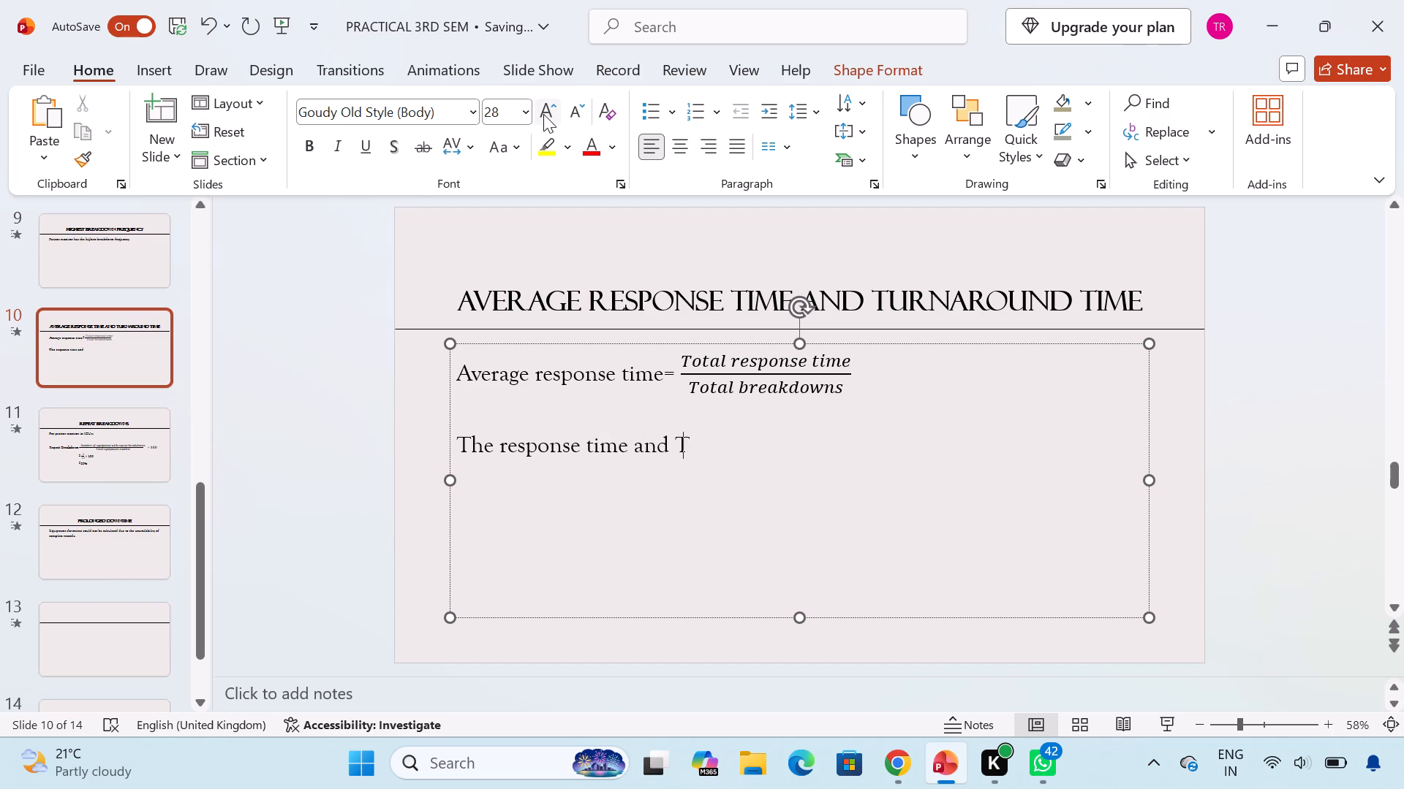
{"action": "key", "text": "space"}
{"action": "type", "text": "coul"}
{"action": "type", "text": "d"}
{"action": "key", "text": "space"}
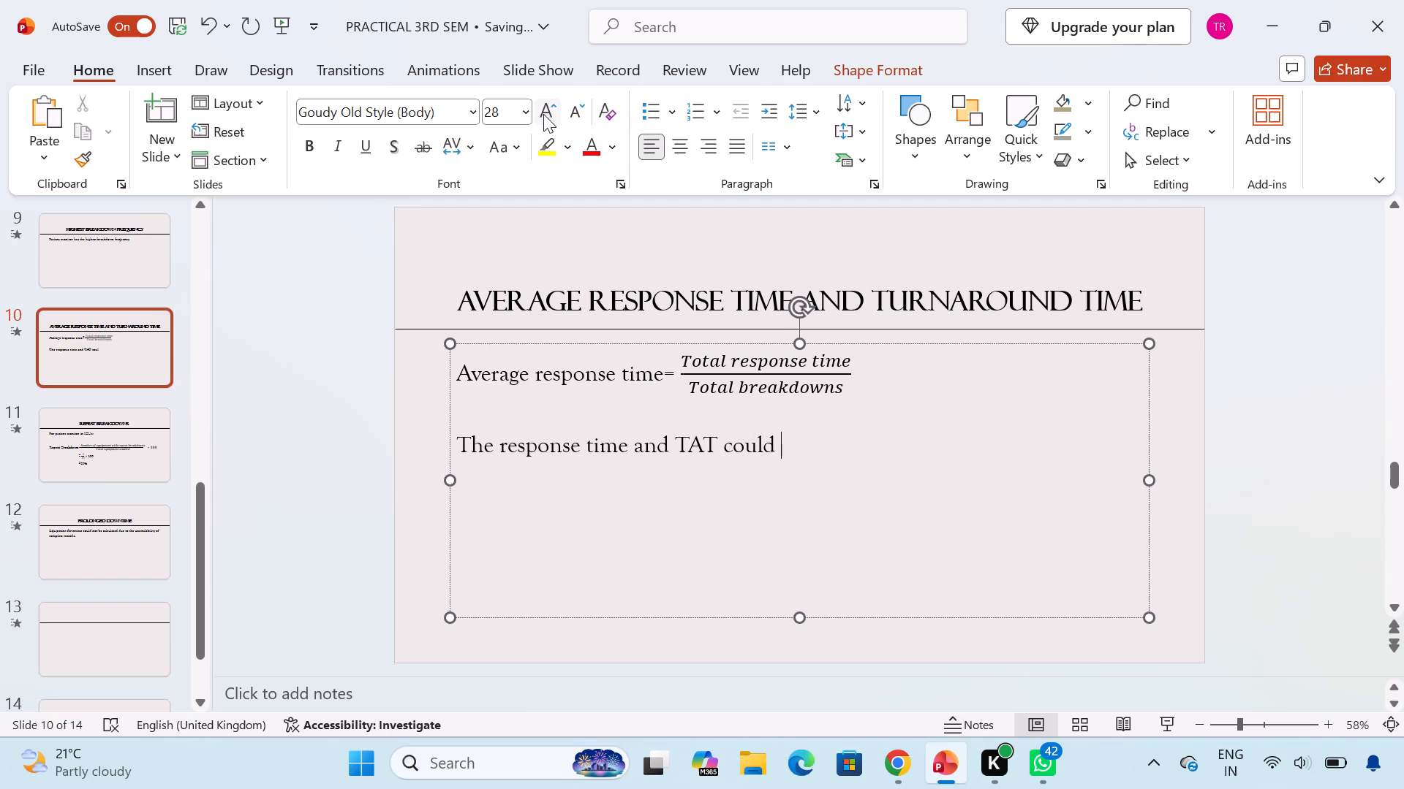
{"action": "type", "text": "nor"}
{"action": "key", "text": "BackSpace"}
{"action": "type", "text": "t be a"}
{"action": "key", "text": "BackSpace"}
{"action": "type", "text": "ca"}
{"action": "type", "text": "lculated"}
{"action": "key", "text": "space"}
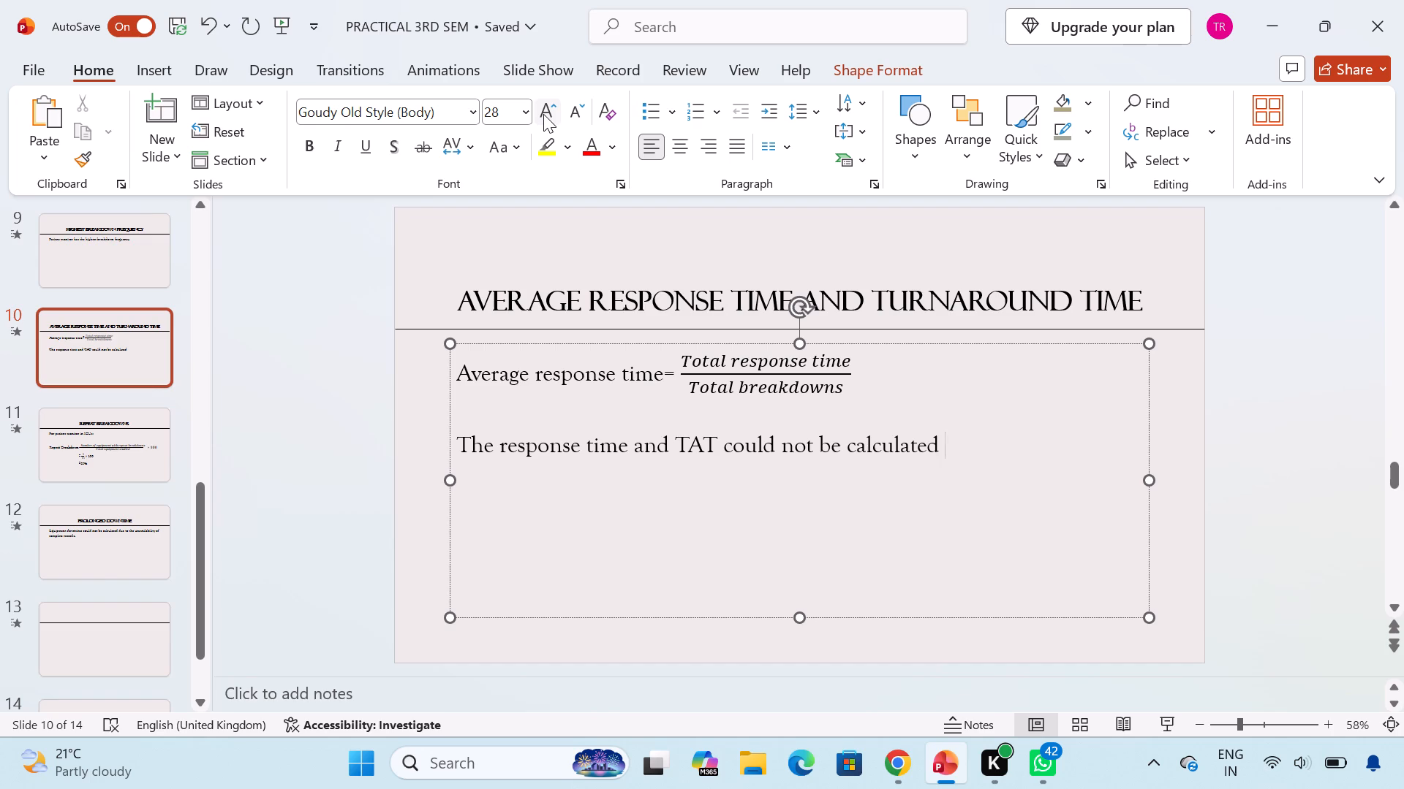
{"action": "type", "text": "due"}
{"action": "key", "text": "space"}
{"action": "type", "text": "to the unavaila"}
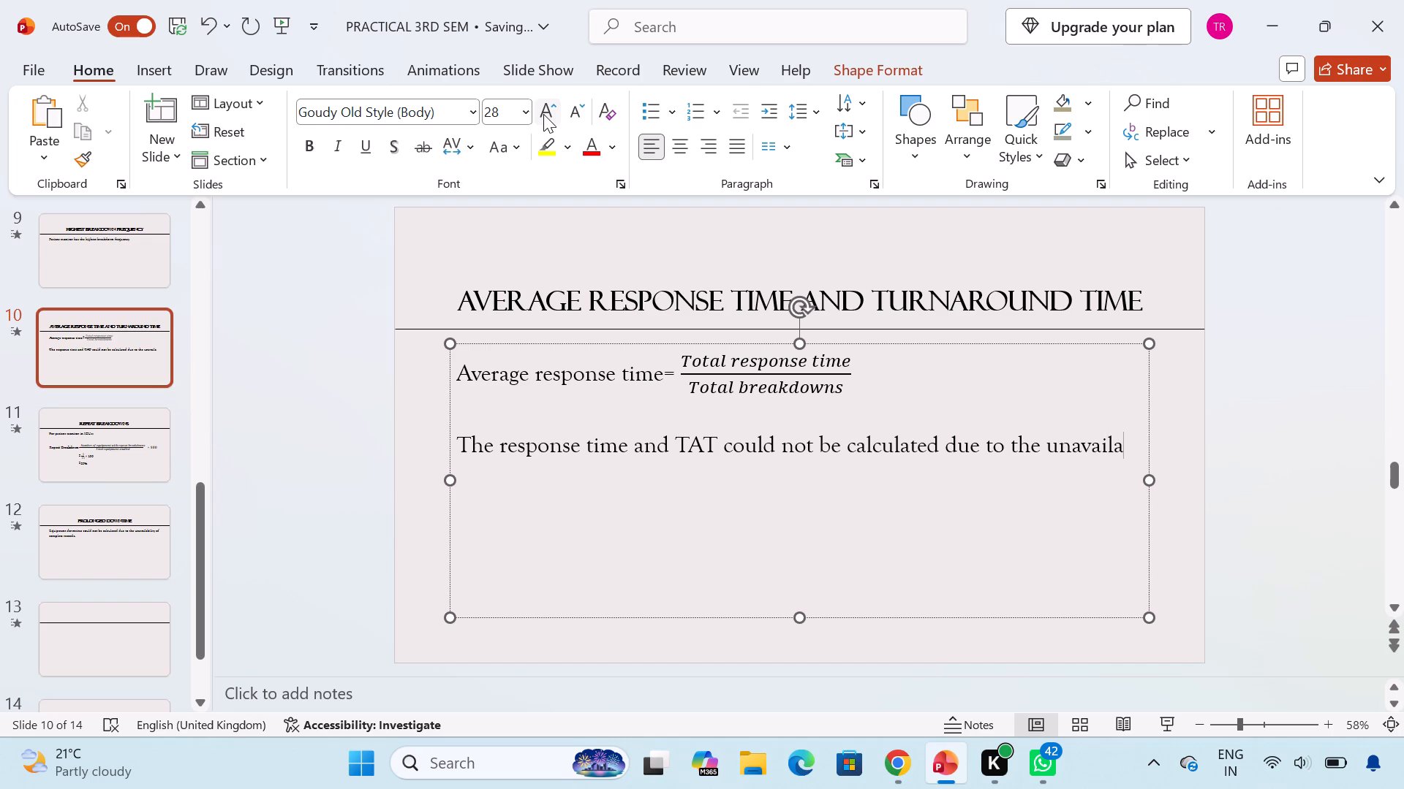
{"action": "type", "text": "bility"}
{"action": "key", "text": "space"}
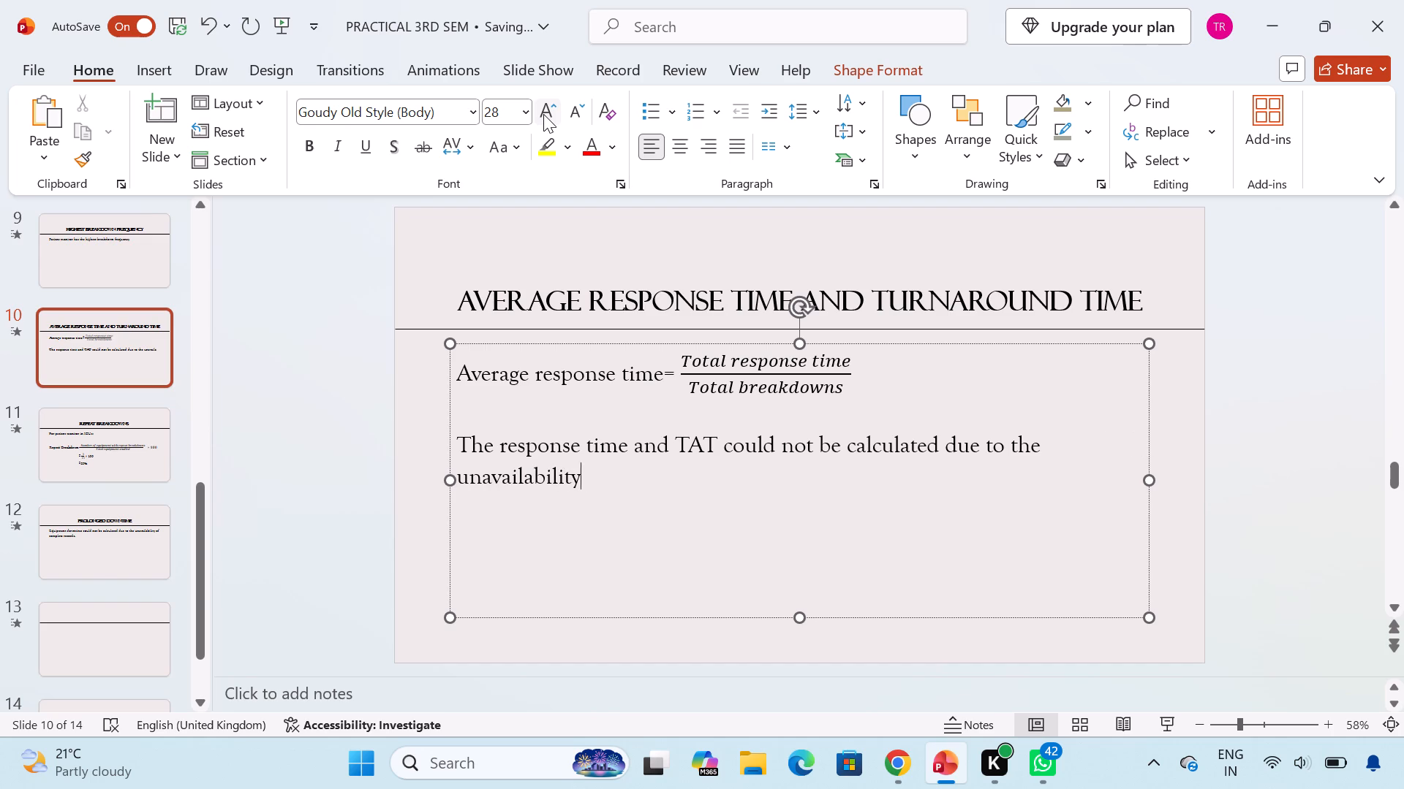
{"action": "type", "text": "of data"}
{"action": "key", "text": "period"}
Insert the word "complete" before "data" in the sentence below the formula.
{"action": "left_click", "coordinate": [616, 484]}
{"action": "type", "text": "complete"}
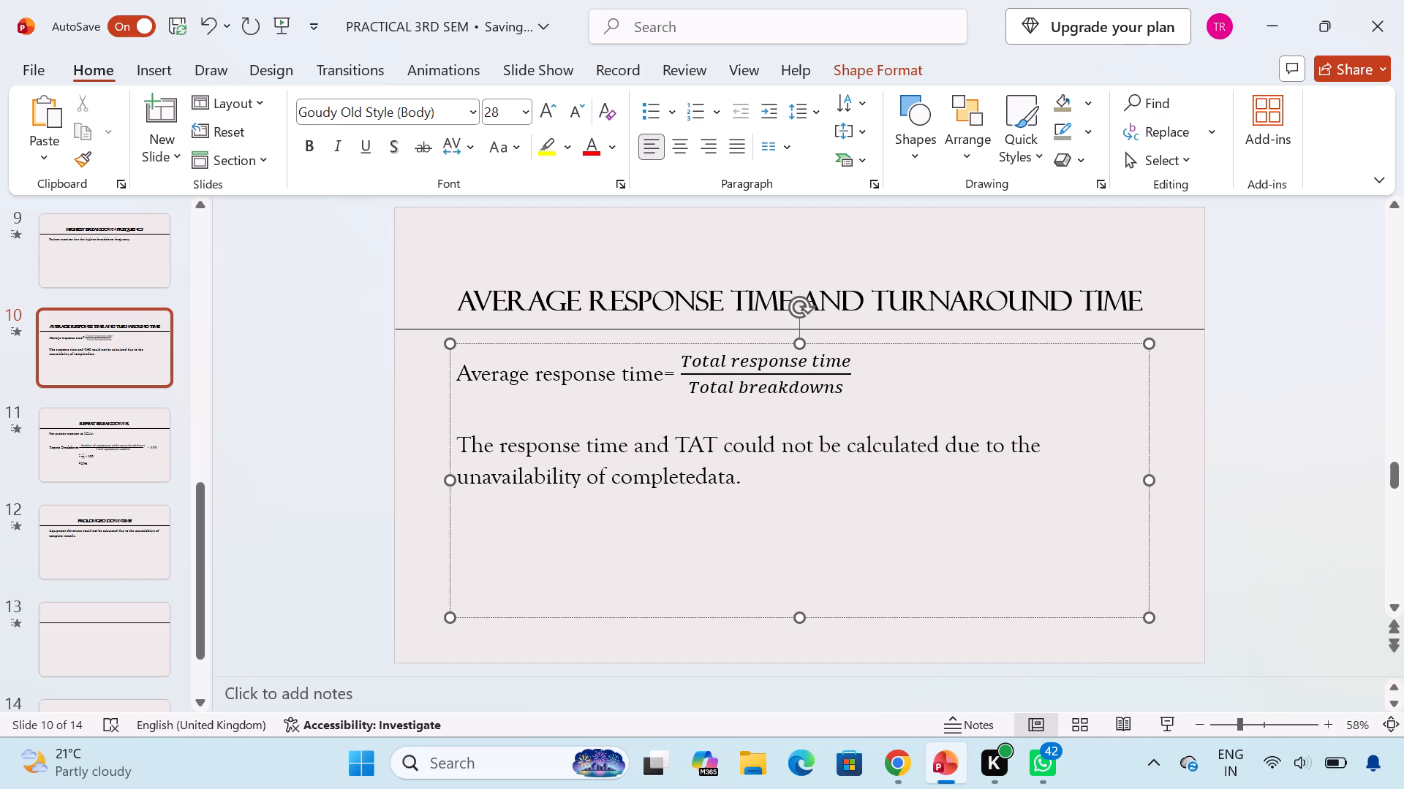
{"action": "key", "text": "space"}
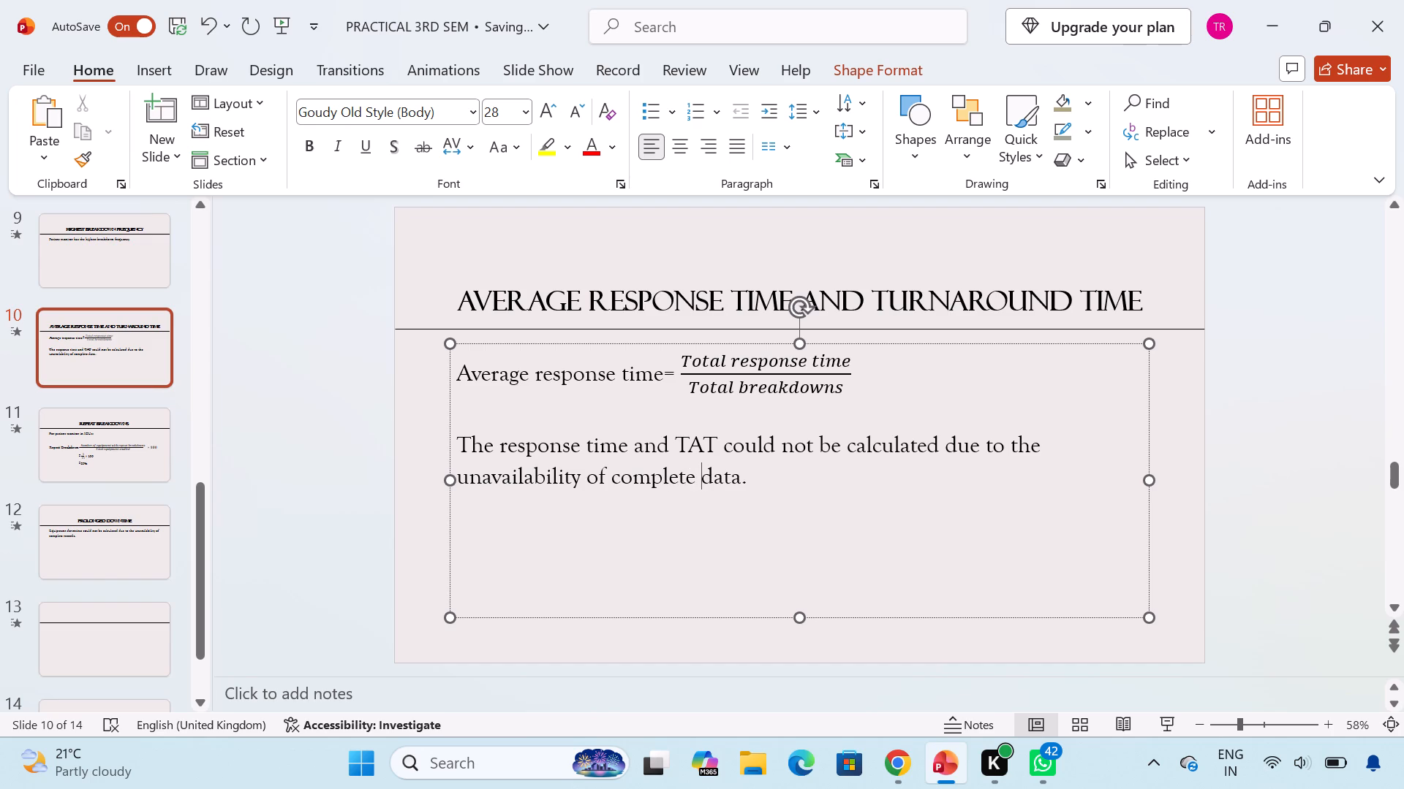
{"action": "left_click", "coordinate": [458, 438]}
Put an asterisk and a space in front of the sentence about unavailable data below the average response time formula.
{"action": "key", "text": "shift+asterisk"}
{"action": "key", "text": "space"}
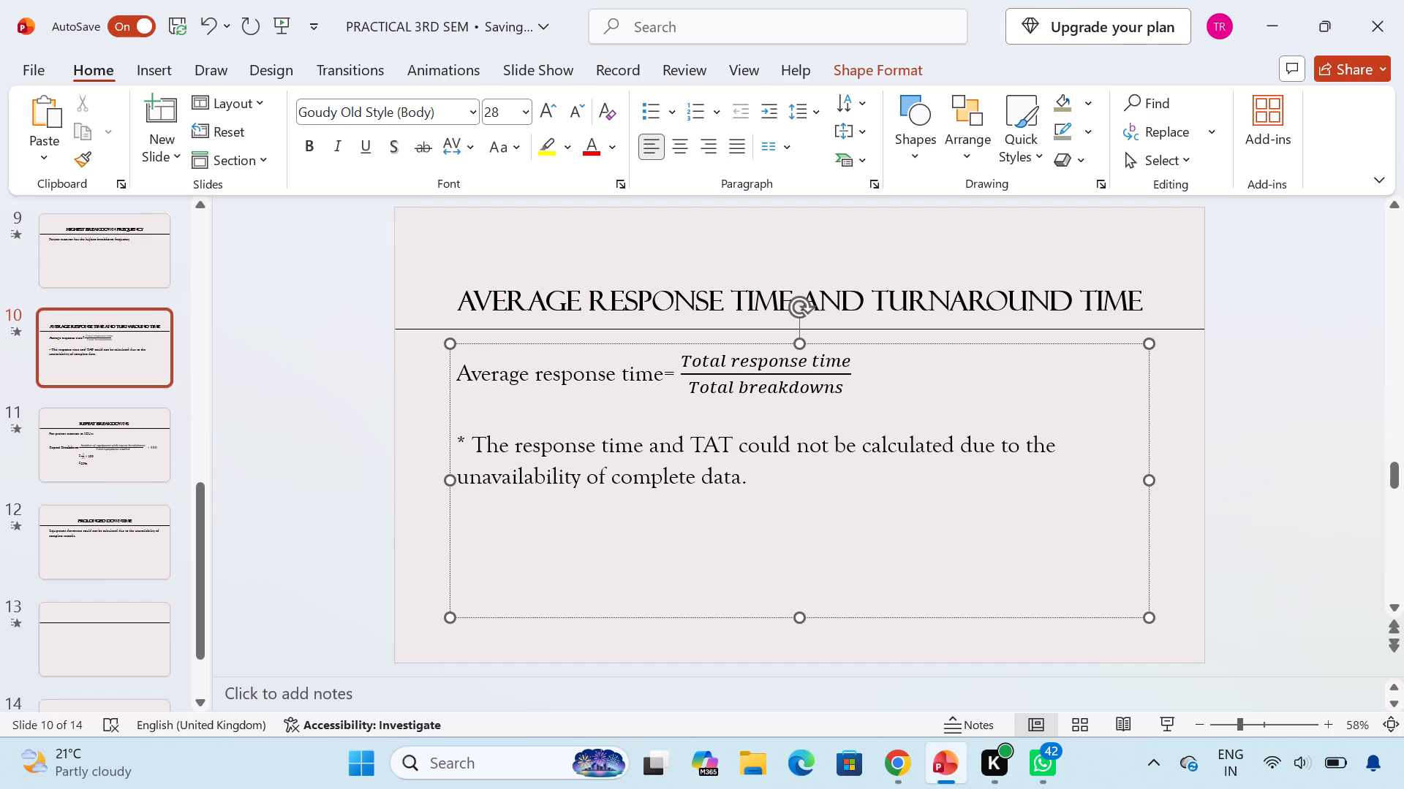
{"action": "left_click", "coordinate": [460, 476]}
{"action": "key", "text": "space"}
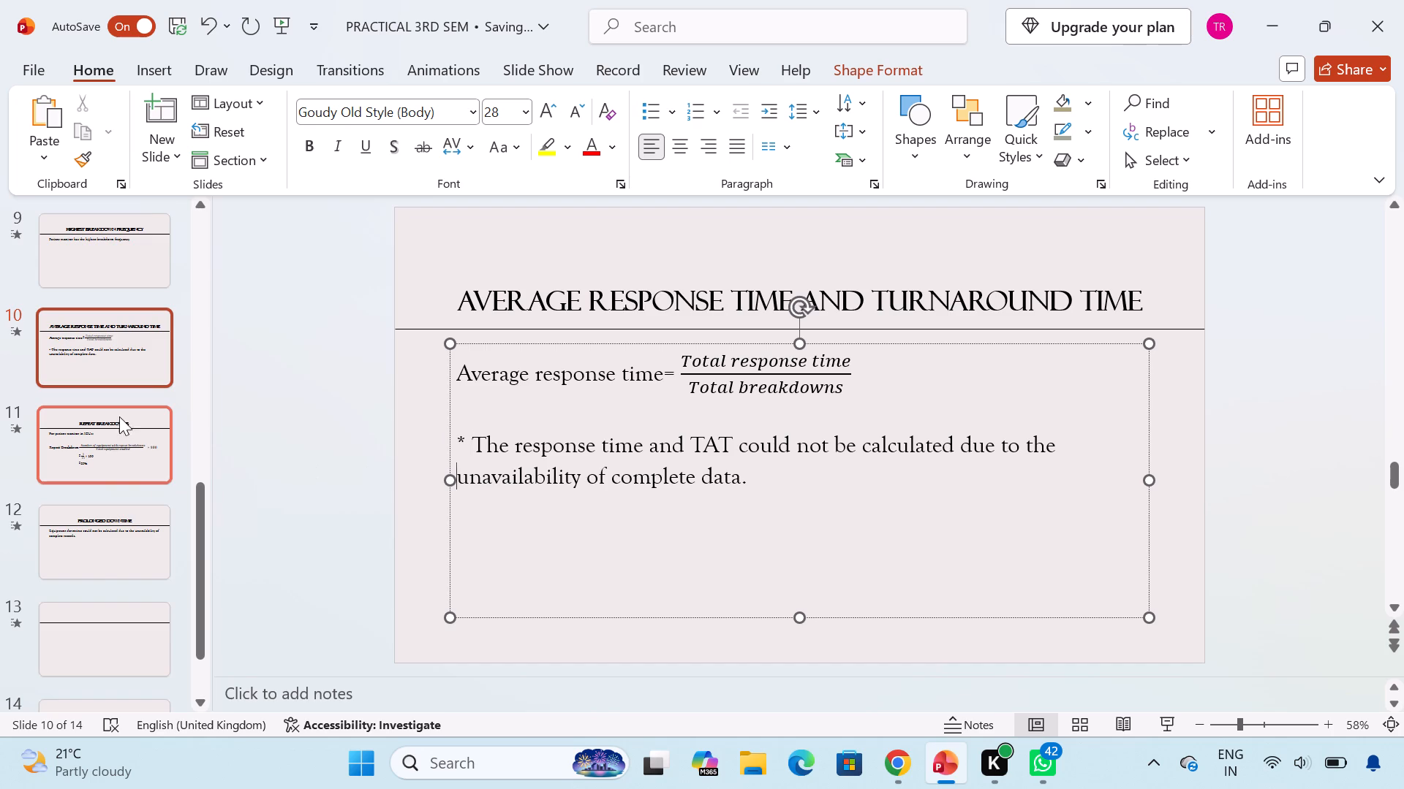
On the Equipment Covered slide, remove "Multiparameter" from the first bullet so it reads "Patient monitors".
{"action": "scroll", "coordinate": [151, 330], "scroll_direction": "up", "scroll_amount": 4}
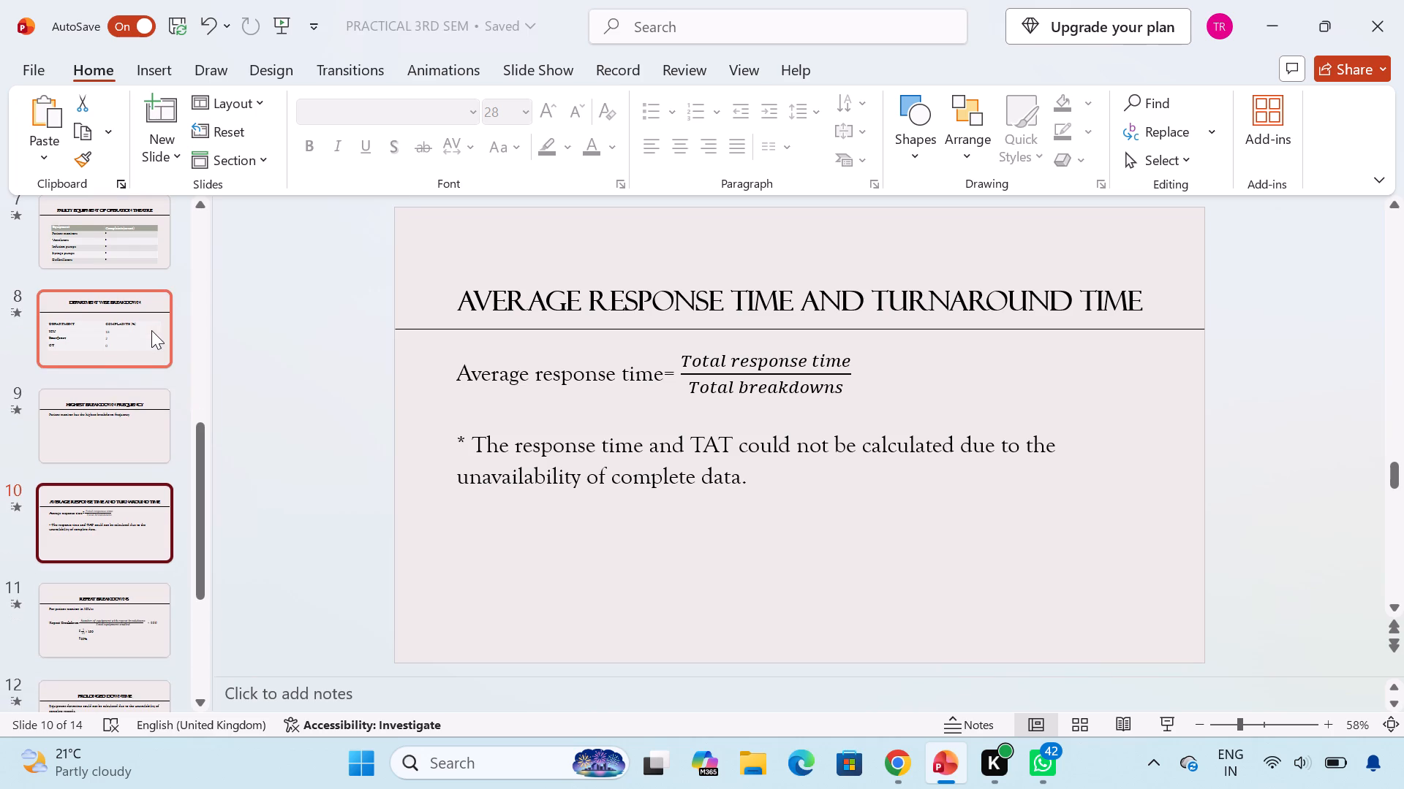
{"action": "scroll", "coordinate": [117, 359], "scroll_direction": "up", "scroll_amount": 8}
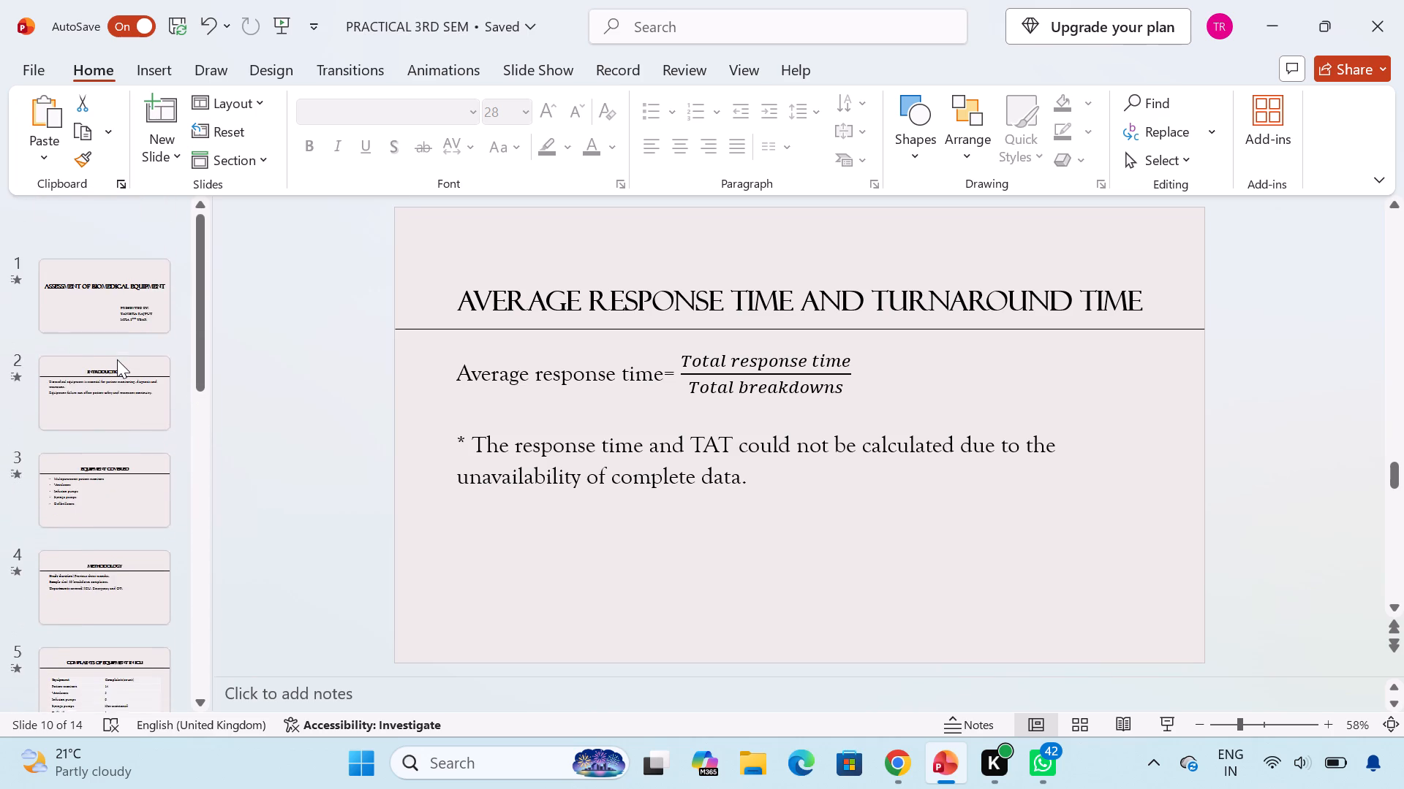
{"action": "left_click", "coordinate": [98, 229]}
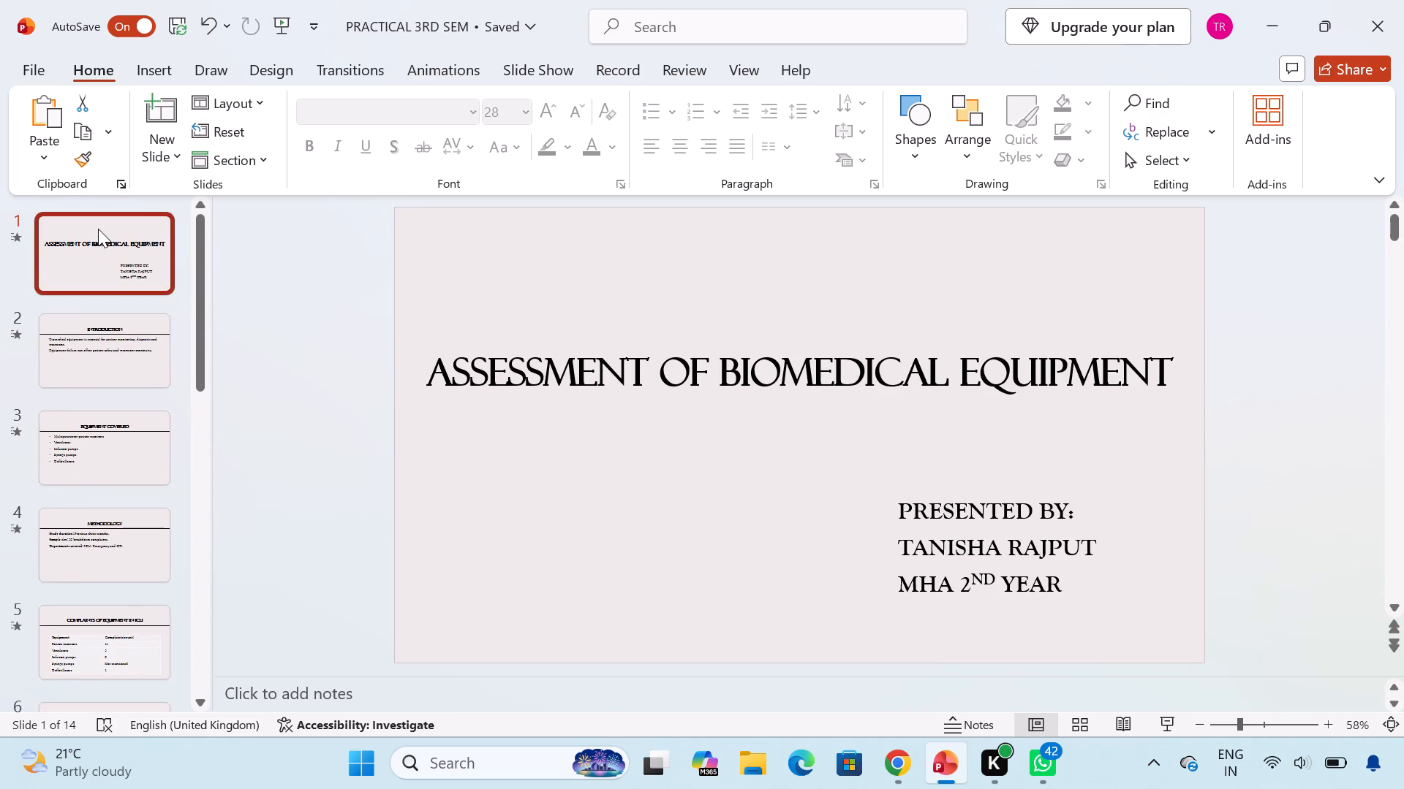
{"action": "left_click", "coordinate": [67, 343]}
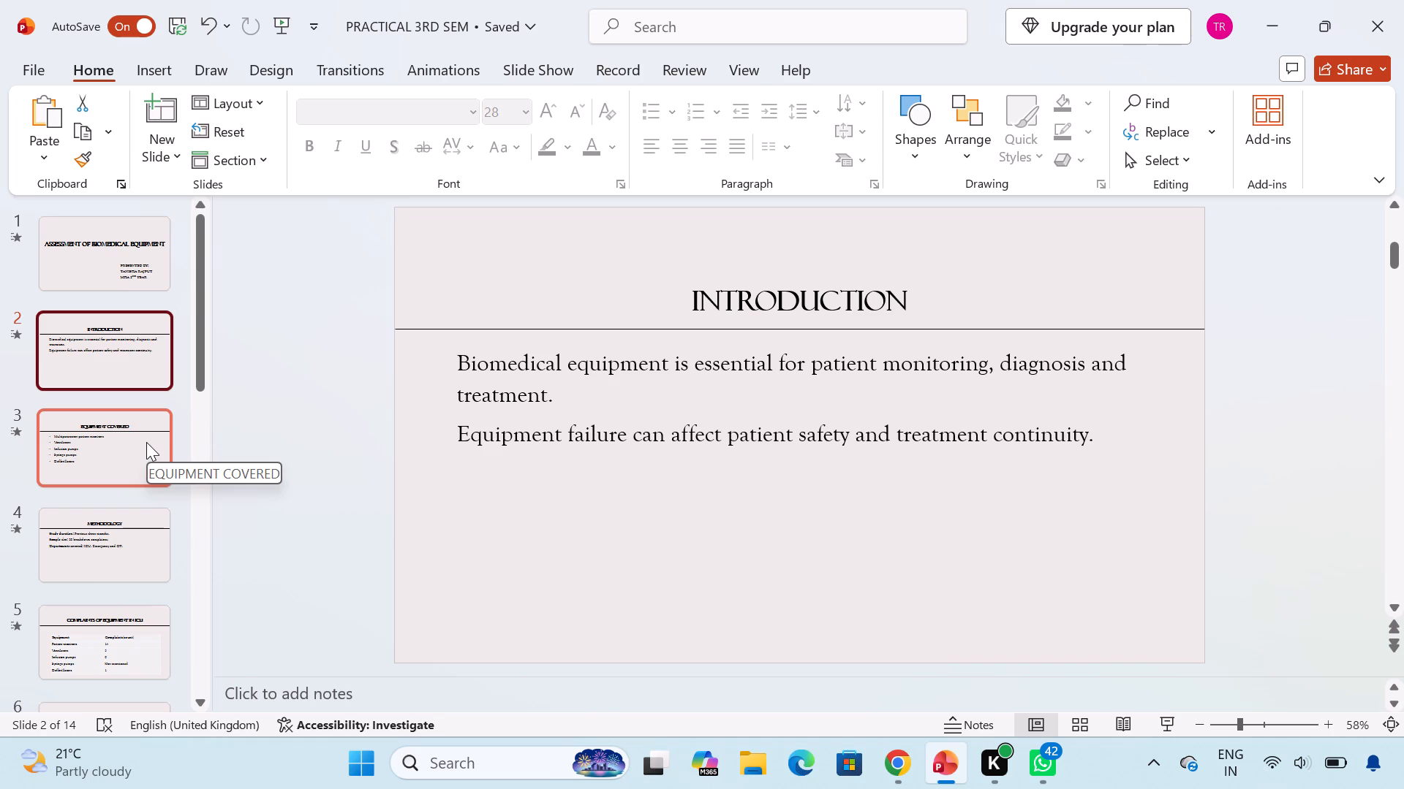
{"action": "key", "text": "Down"}
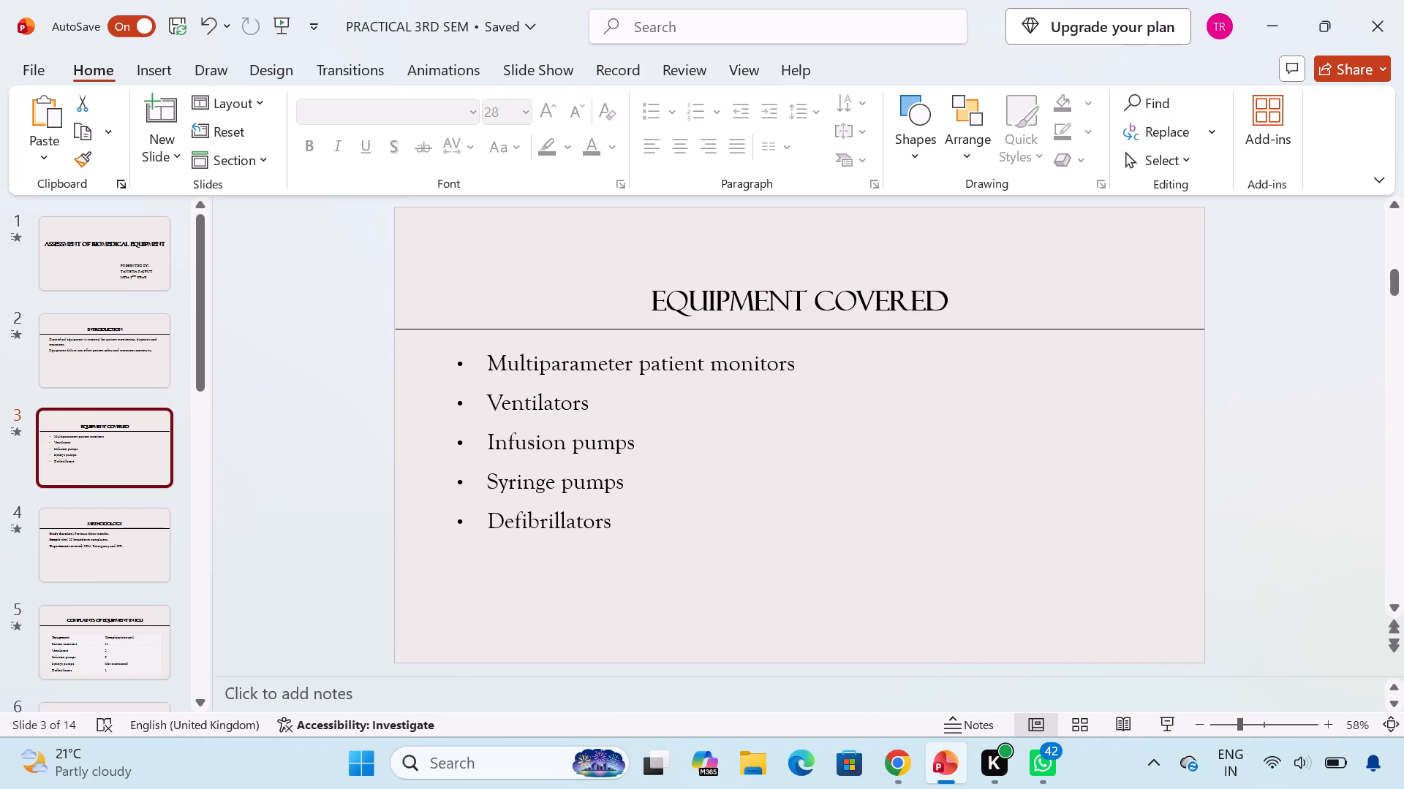
{"action": "double_click", "coordinate": [540, 370]}
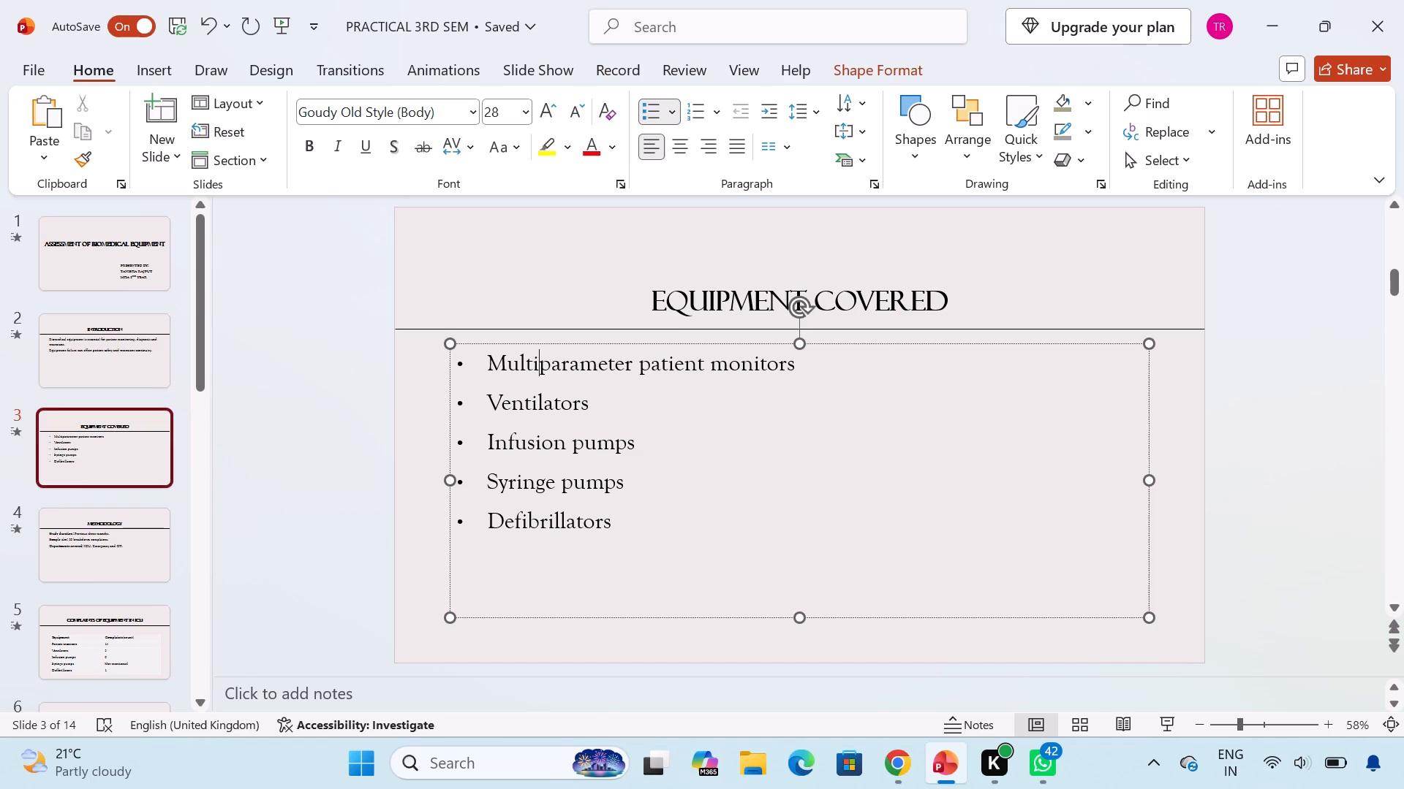
{"action": "key", "text": "BackSpace"}
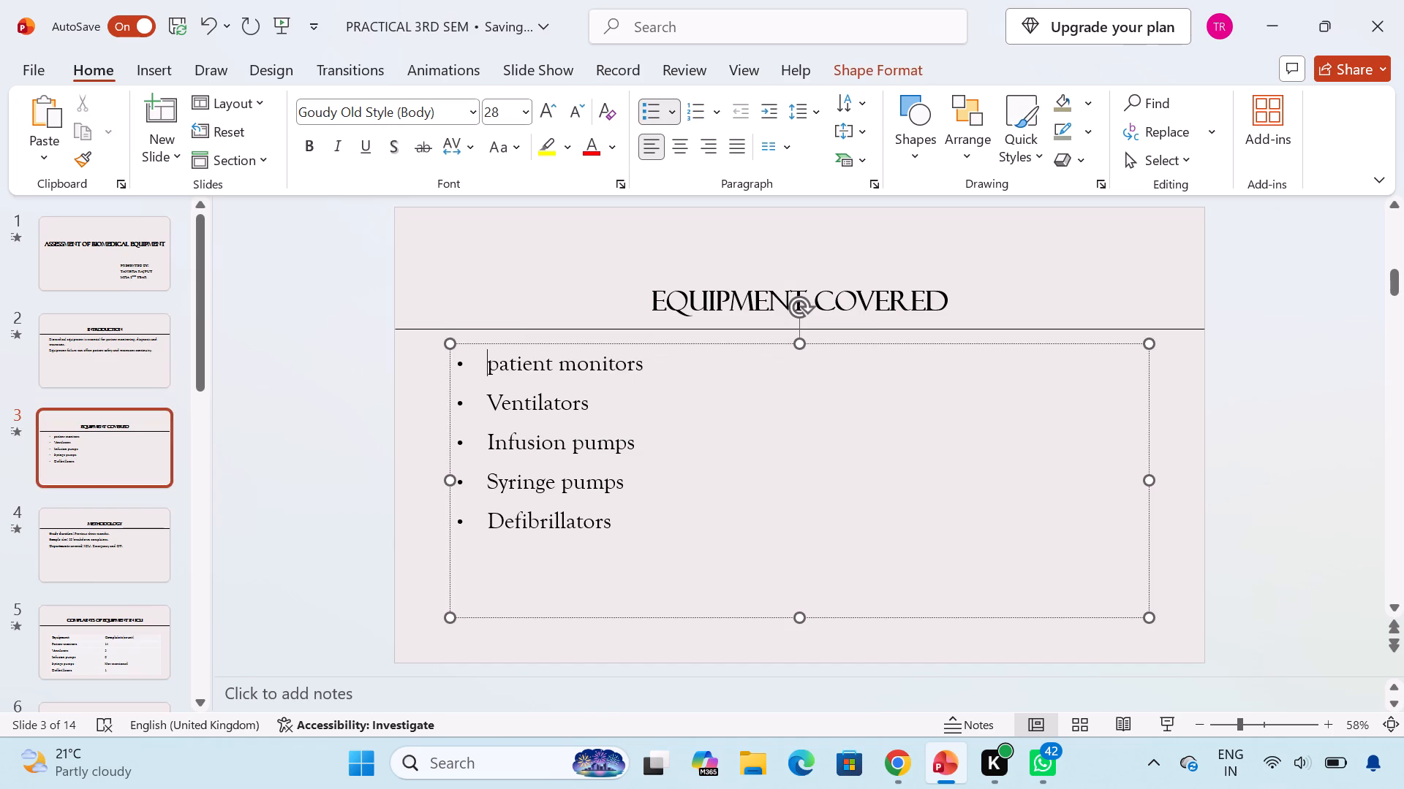
{"action": "key", "text": "Right"}
{"action": "key", "text": "BackSpace"}
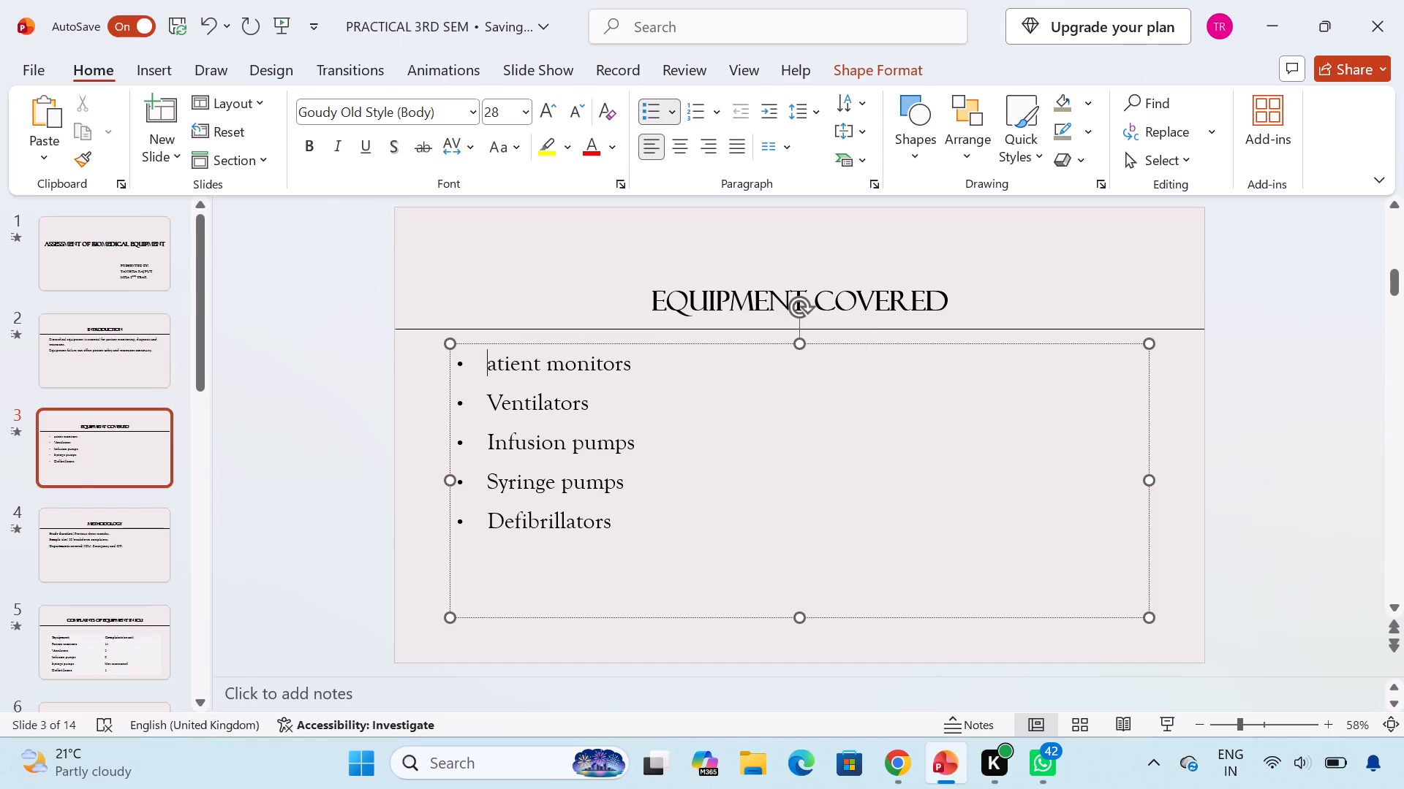
{"action": "key", "text": "p"}
{"action": "left_click", "coordinate": [371, 394]}
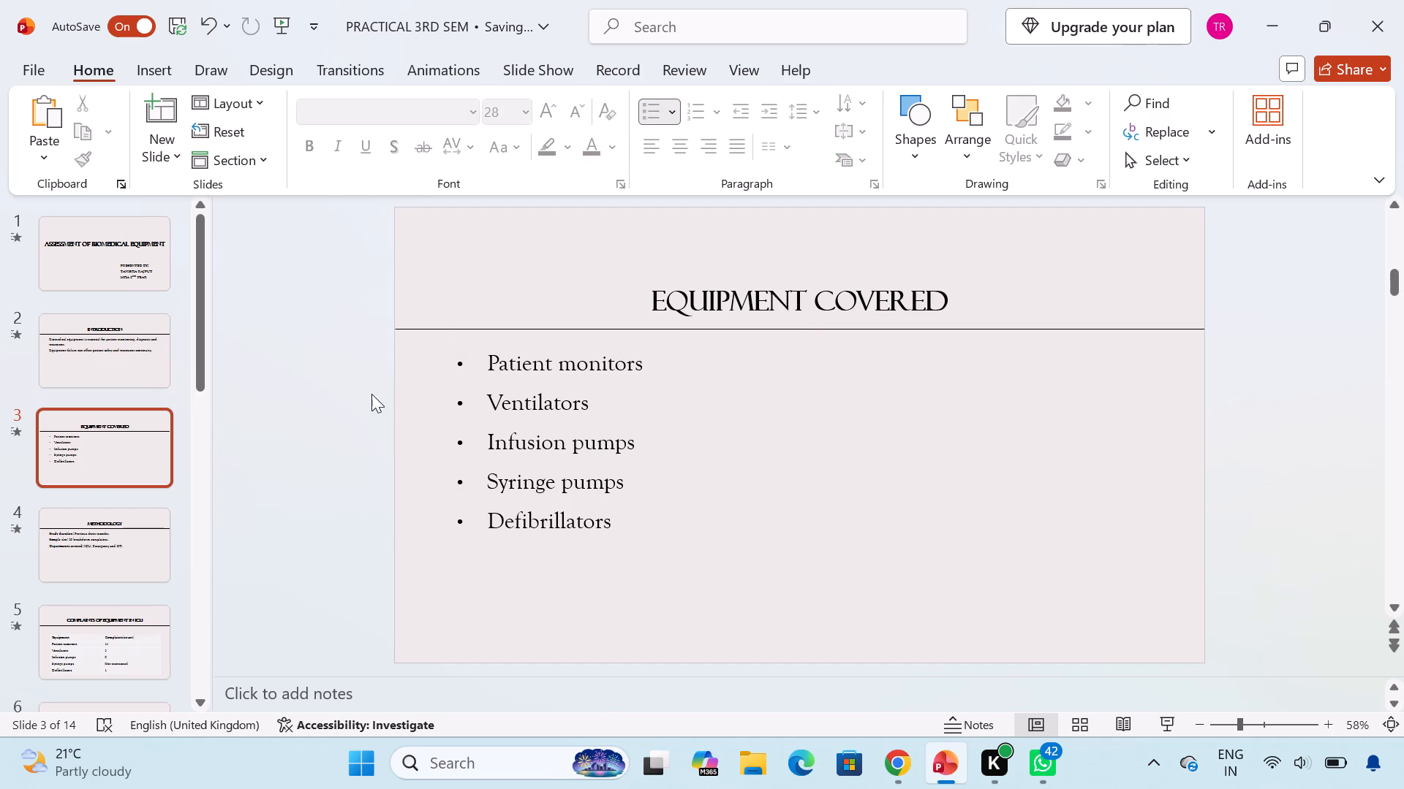
Review the Methodology slide's study duration, sample size and departments covered.
{"action": "key", "text": "Down"}
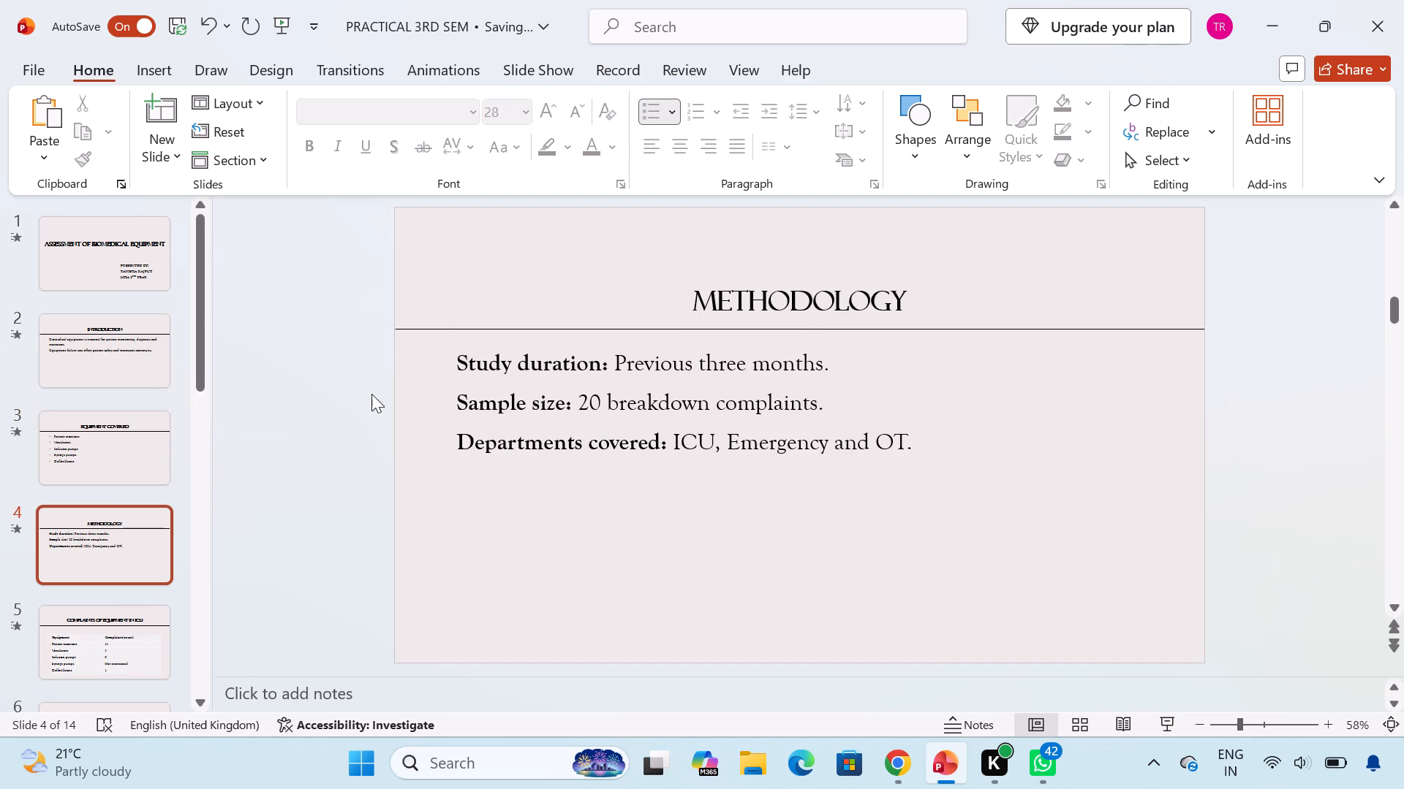
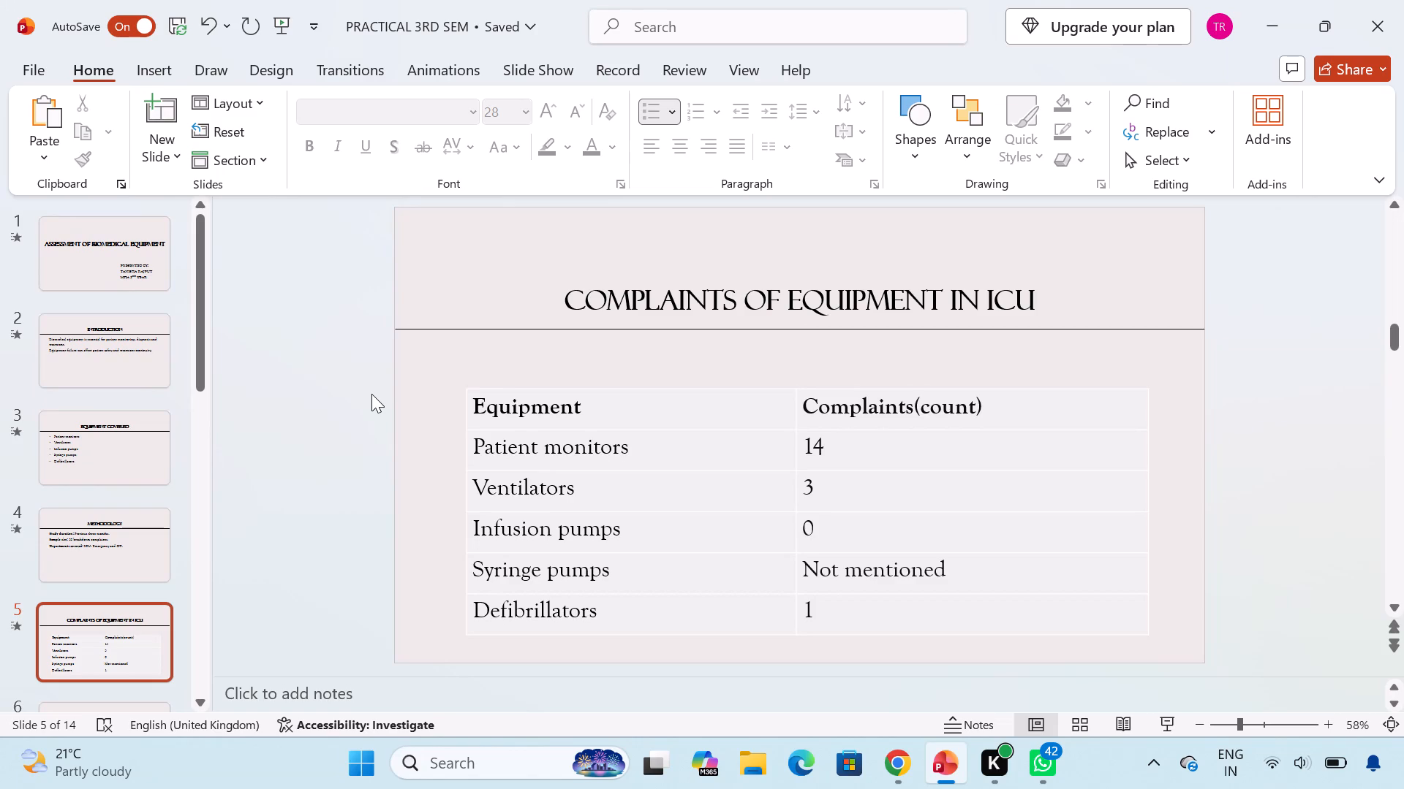
On the Complaints of Equipment in ICU slide, clear the "Not mentioned" entry from the Syringe pumps row.
{"action": "key", "text": "Down"}
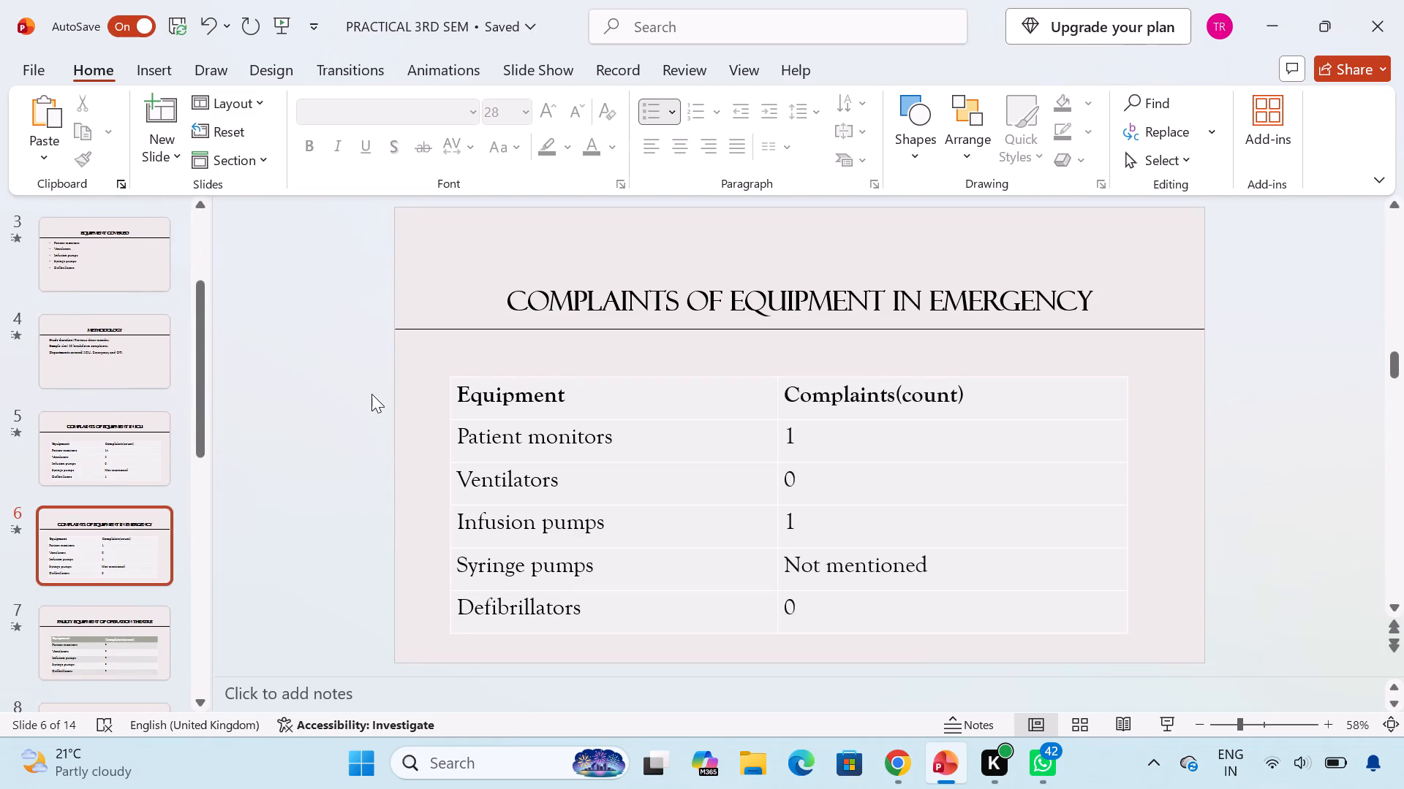
{"action": "key", "text": "Up"}
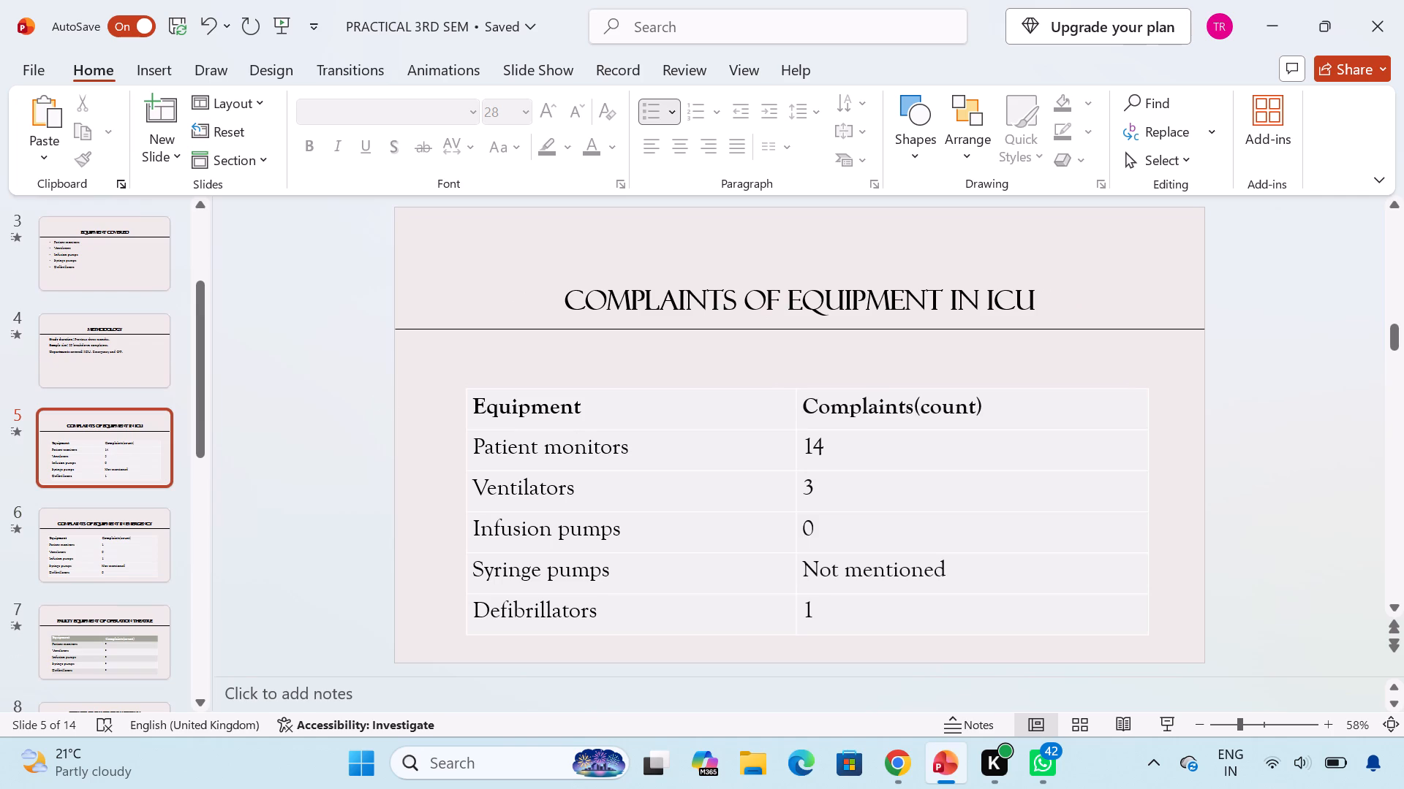
{"action": "left_click_drag", "start_coordinate": [807, 570], "coordinate": [914, 565]}
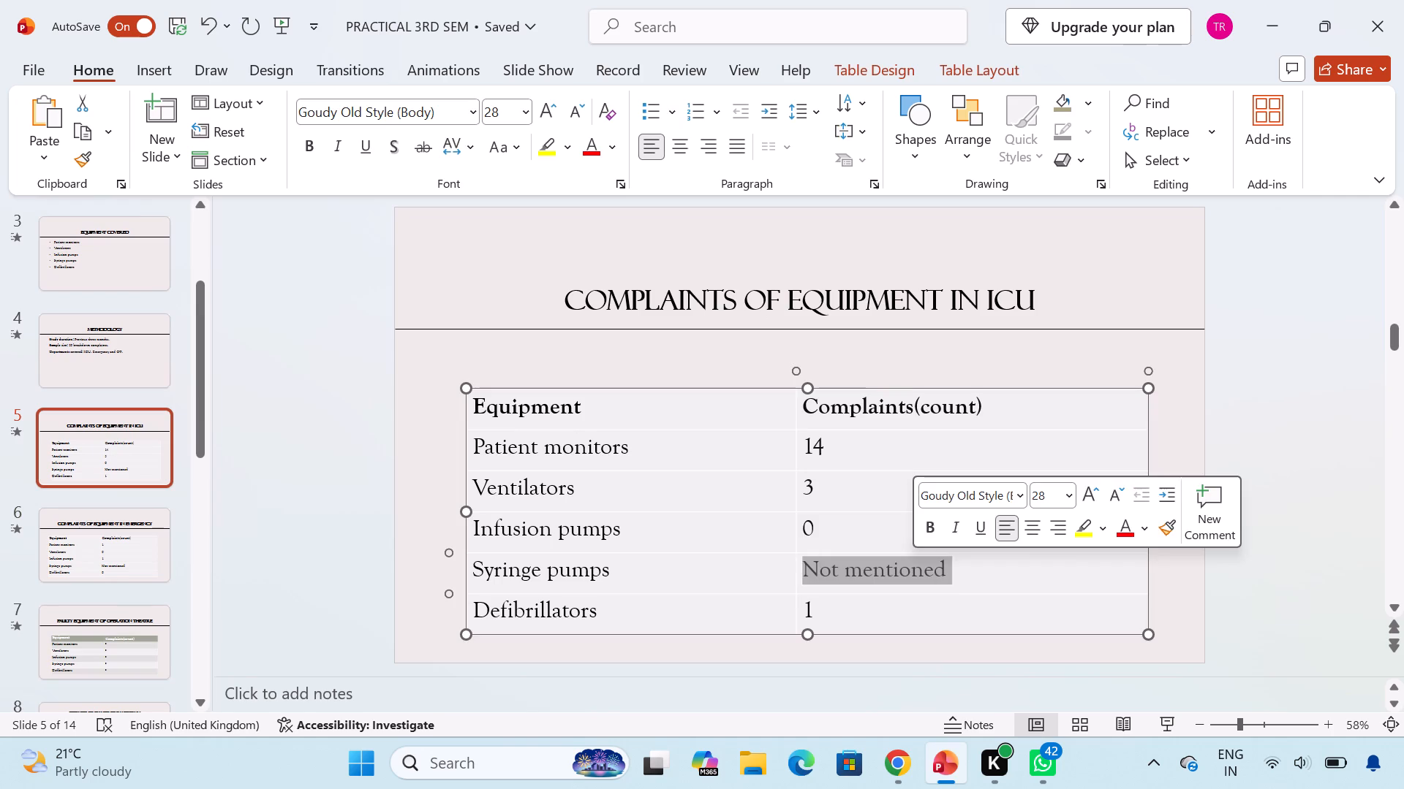
{"action": "key", "text": "BackSpace"}
{"action": "left_click", "coordinate": [303, 538]}
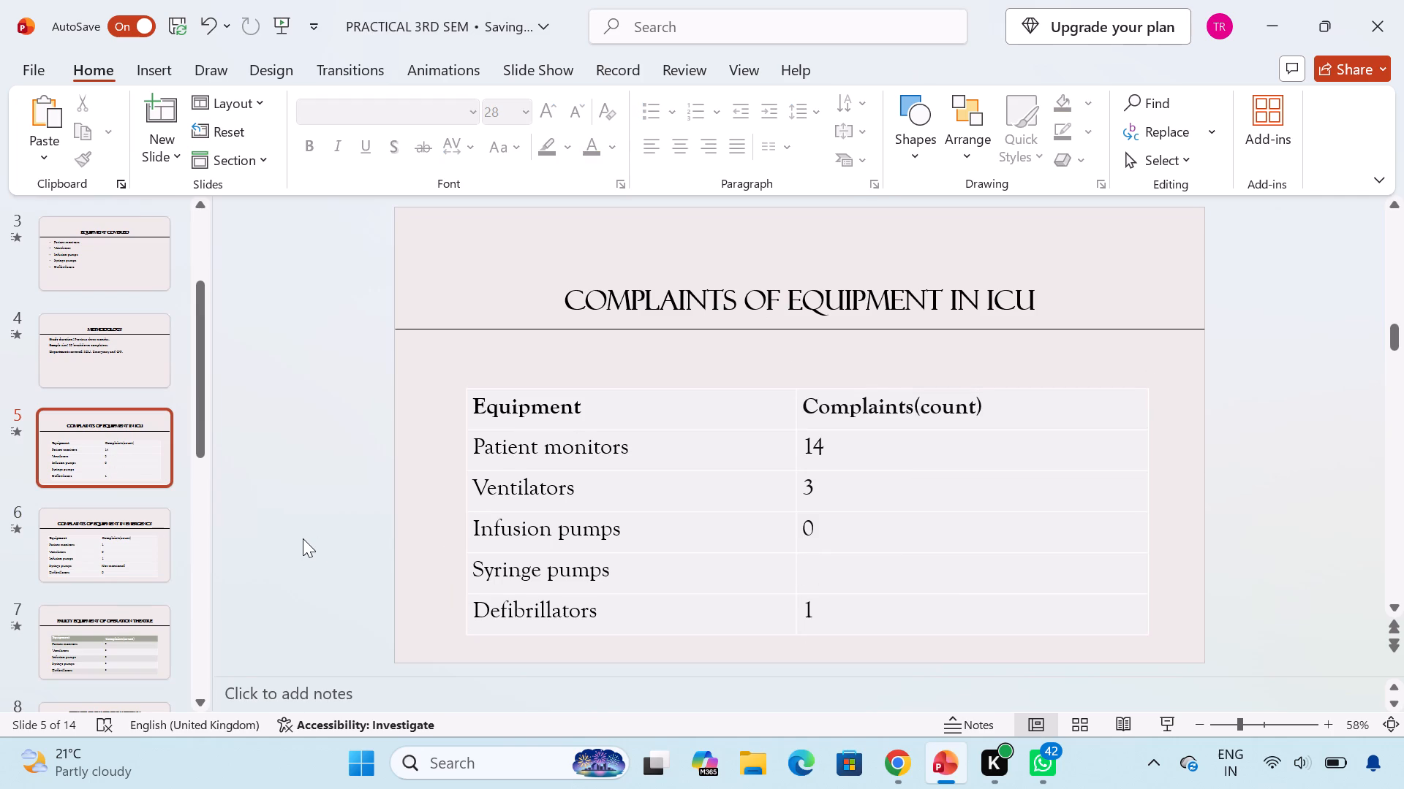
On the Complaints of Equipment in Emergency slide, clear the "Not mentioned" entry from the Syringe pumps row.
{"action": "key", "text": "Down"}
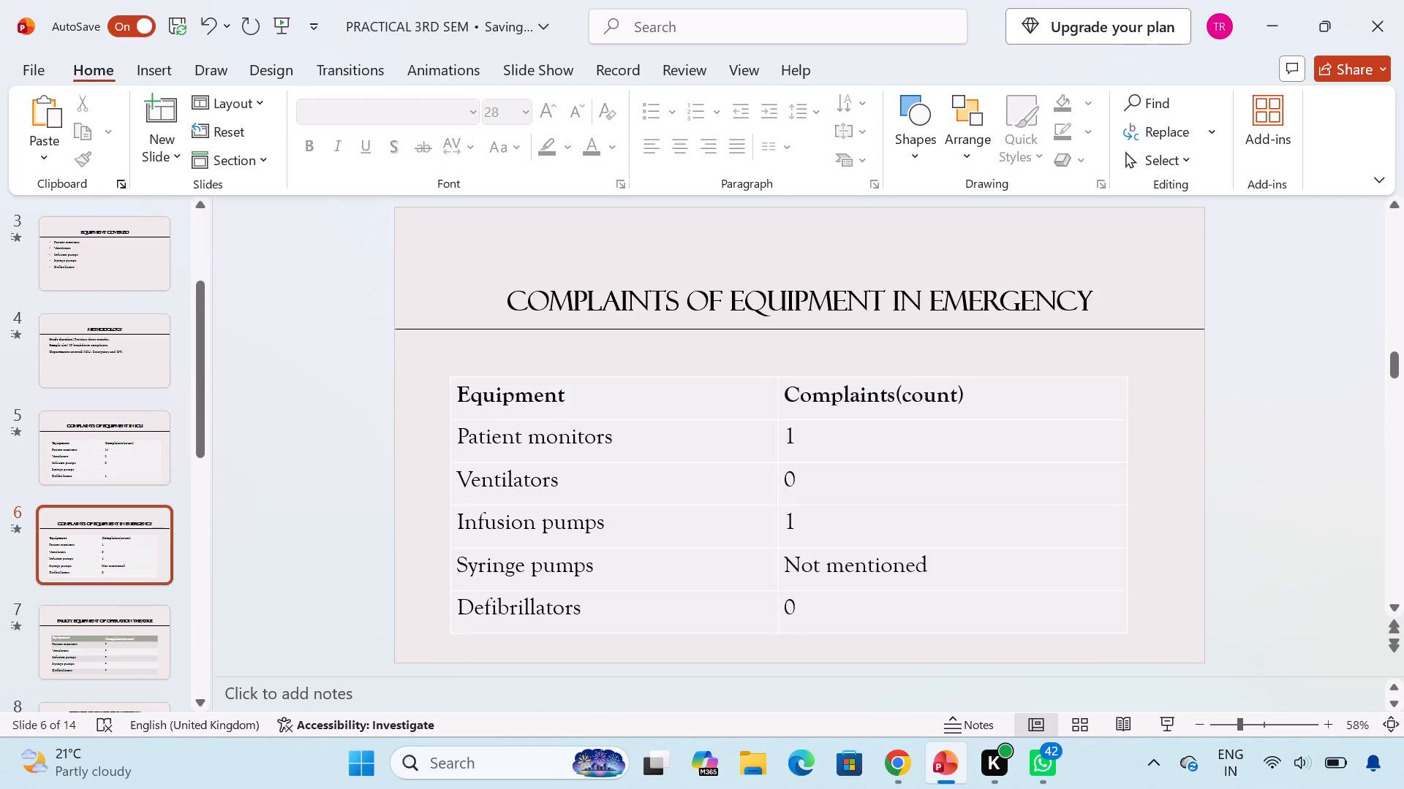
{"action": "left_click_drag", "start_coordinate": [802, 564], "coordinate": [927, 565]}
{"action": "key", "text": "BackSpace"}
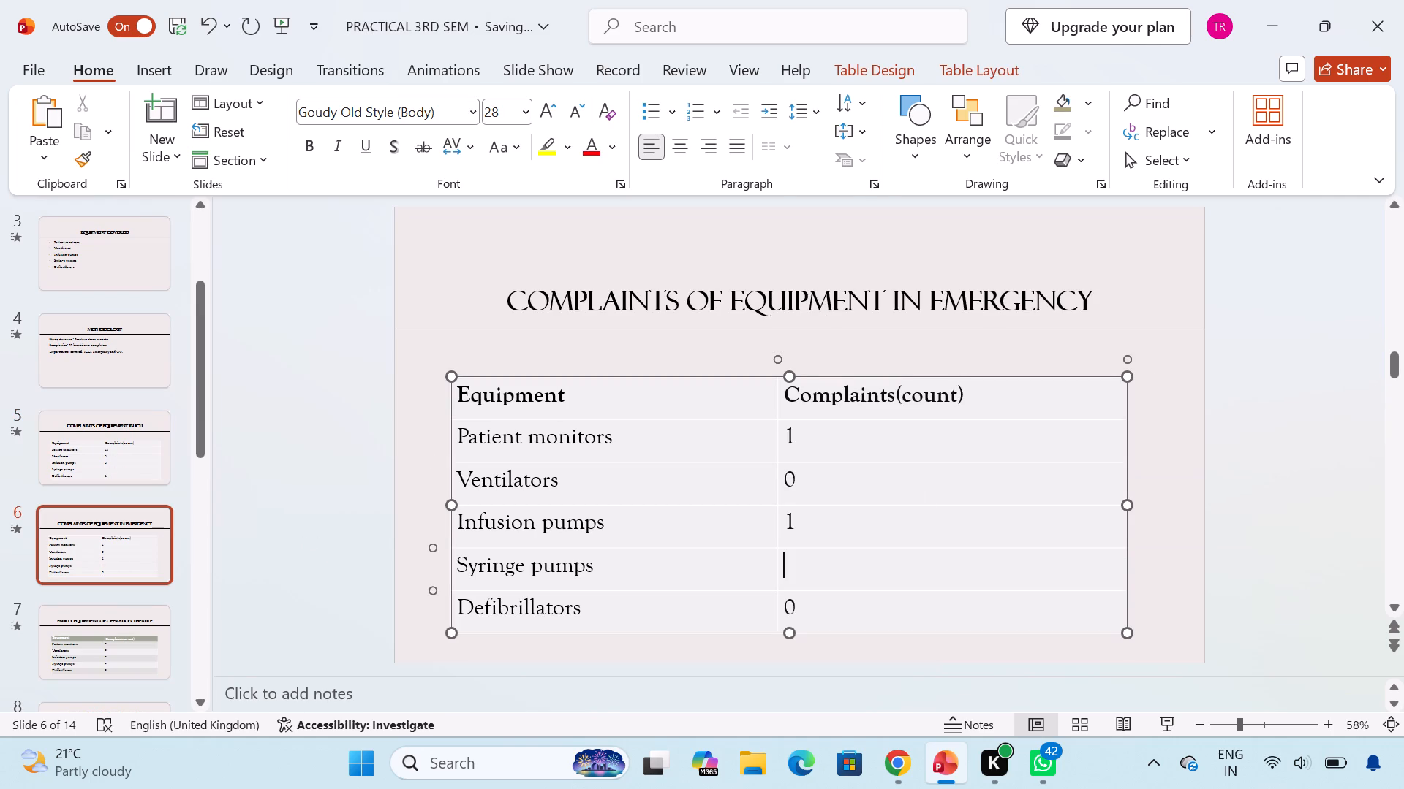
{"action": "left_click", "coordinate": [276, 501]}
On the Faulty Equipment of Operation Theatre slide, clear the complaints count from the Syringe pumps row.
{"action": "key", "text": "Down"}
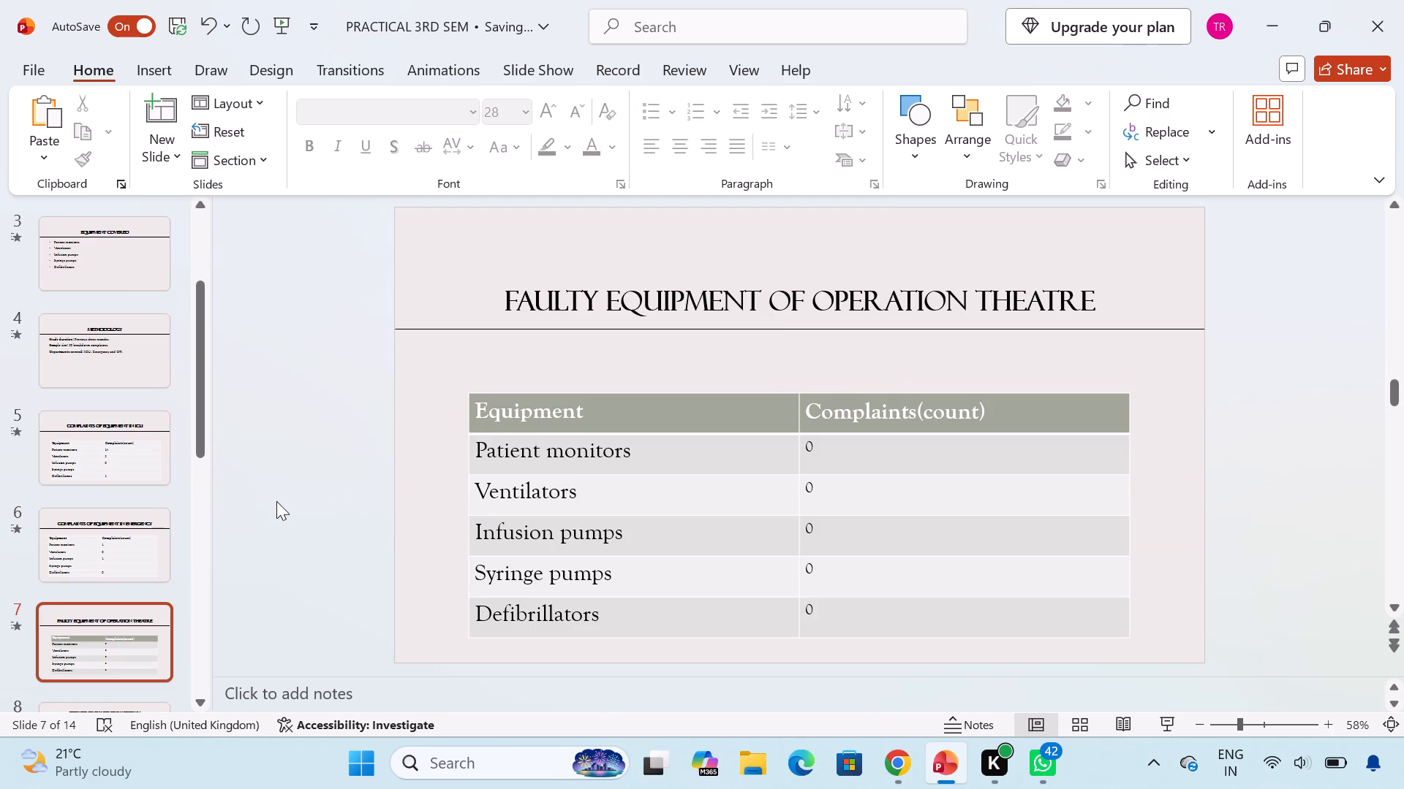
{"action": "left_click", "coordinate": [842, 591]}
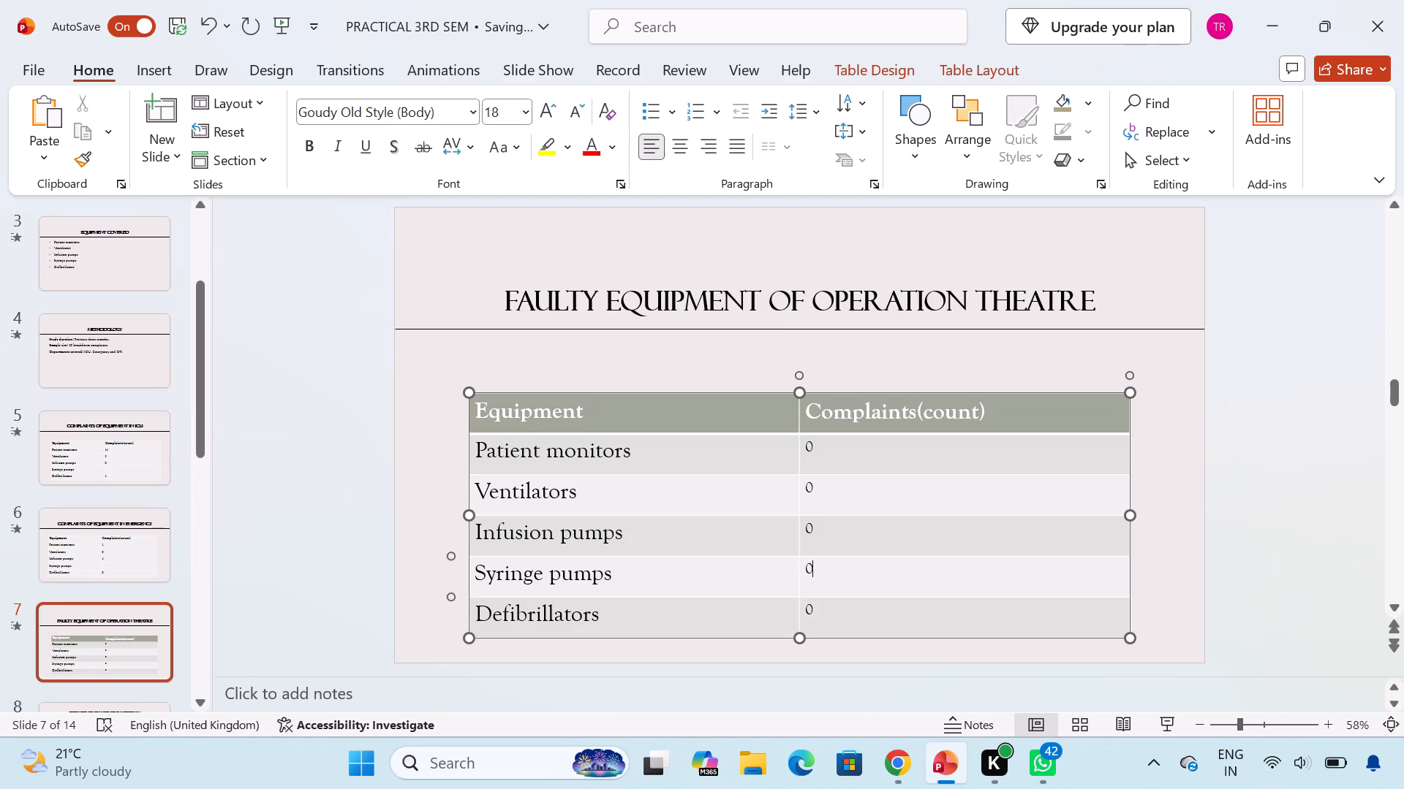
{"action": "key", "text": "BackSpace"}
{"action": "left_click", "coordinate": [328, 465]}
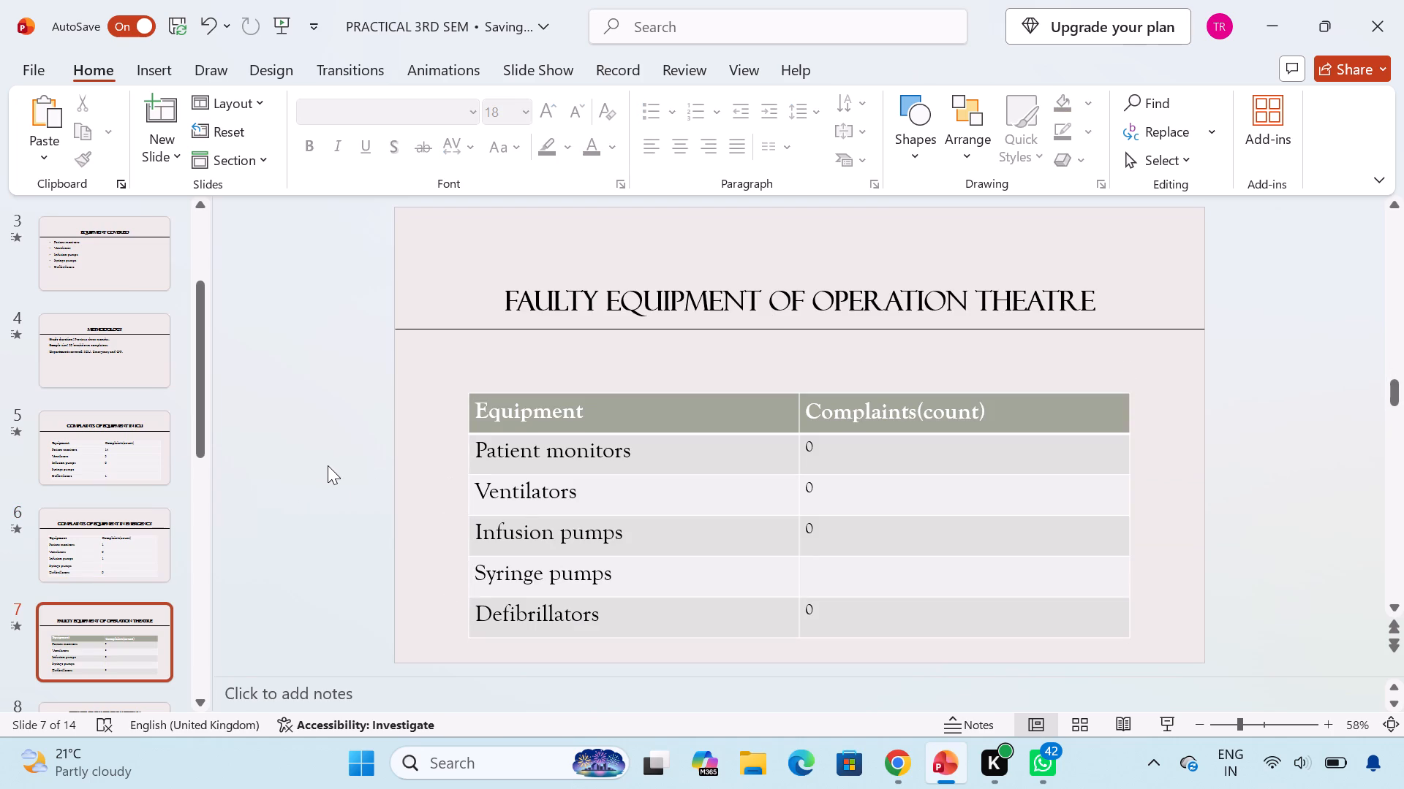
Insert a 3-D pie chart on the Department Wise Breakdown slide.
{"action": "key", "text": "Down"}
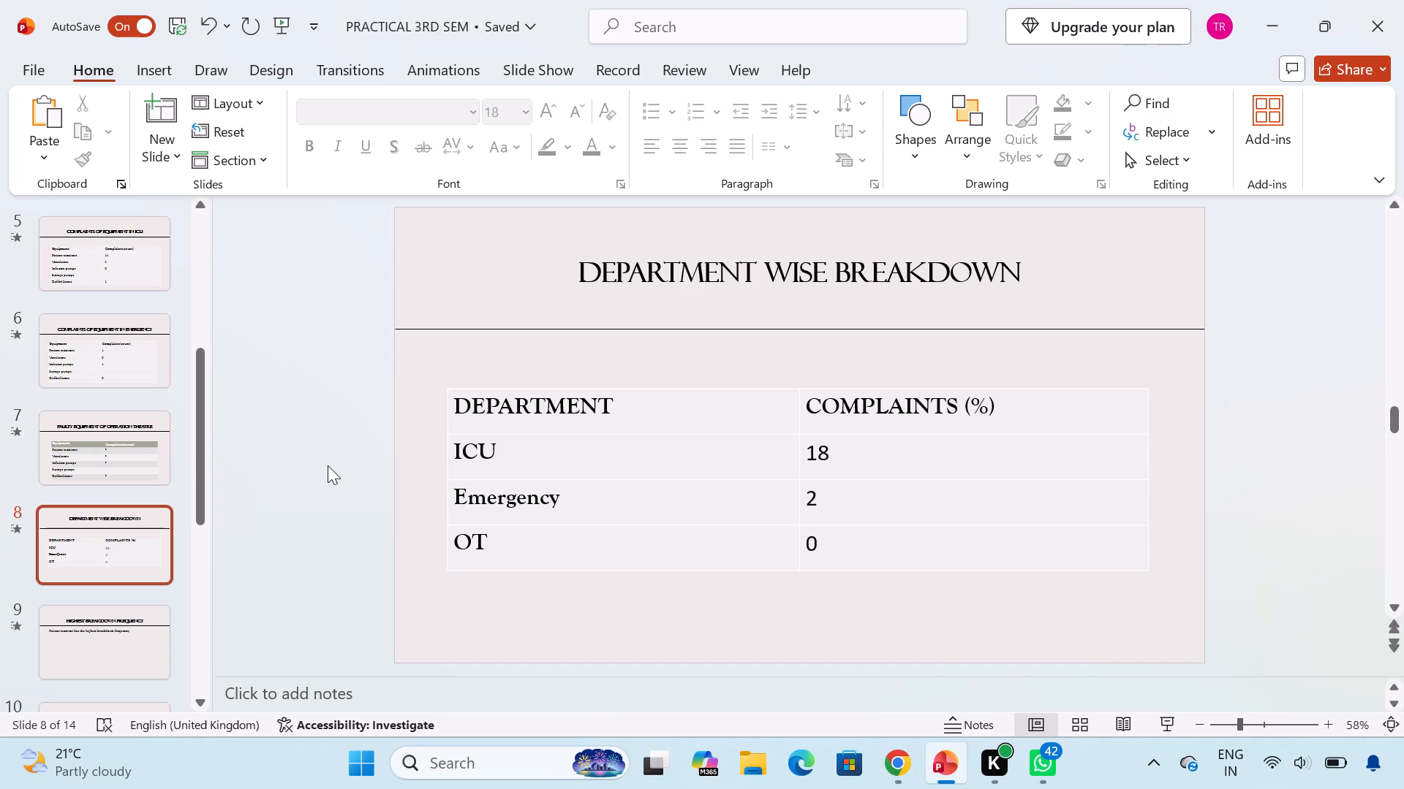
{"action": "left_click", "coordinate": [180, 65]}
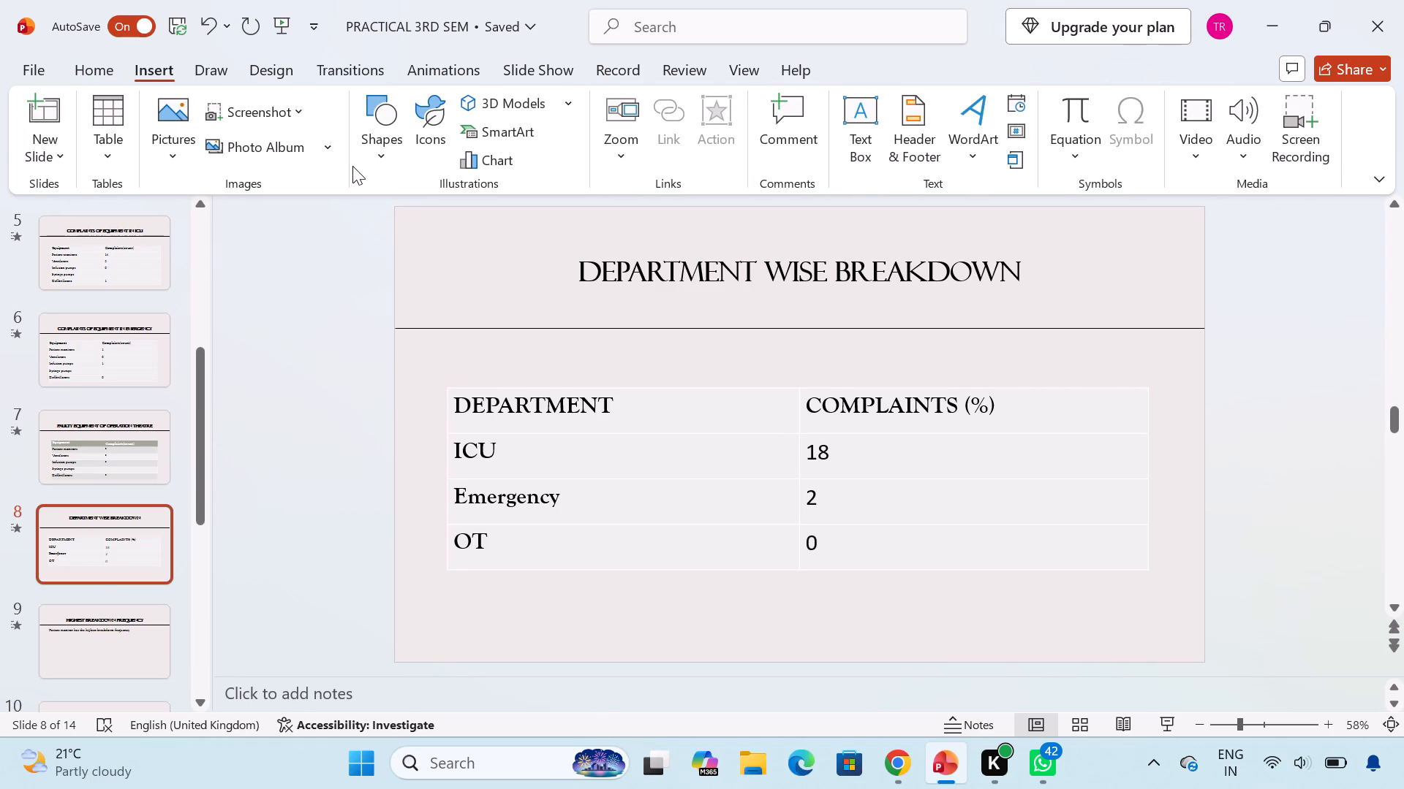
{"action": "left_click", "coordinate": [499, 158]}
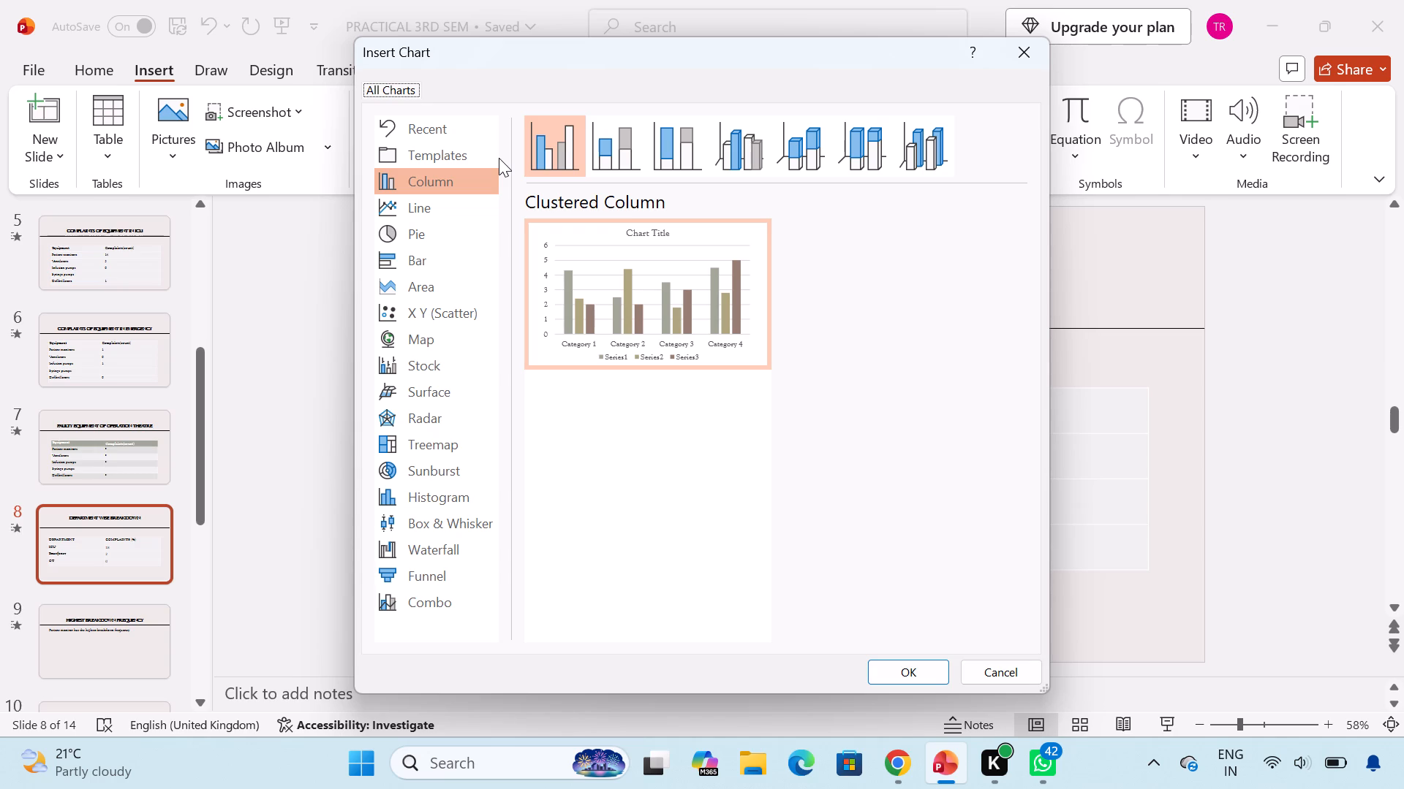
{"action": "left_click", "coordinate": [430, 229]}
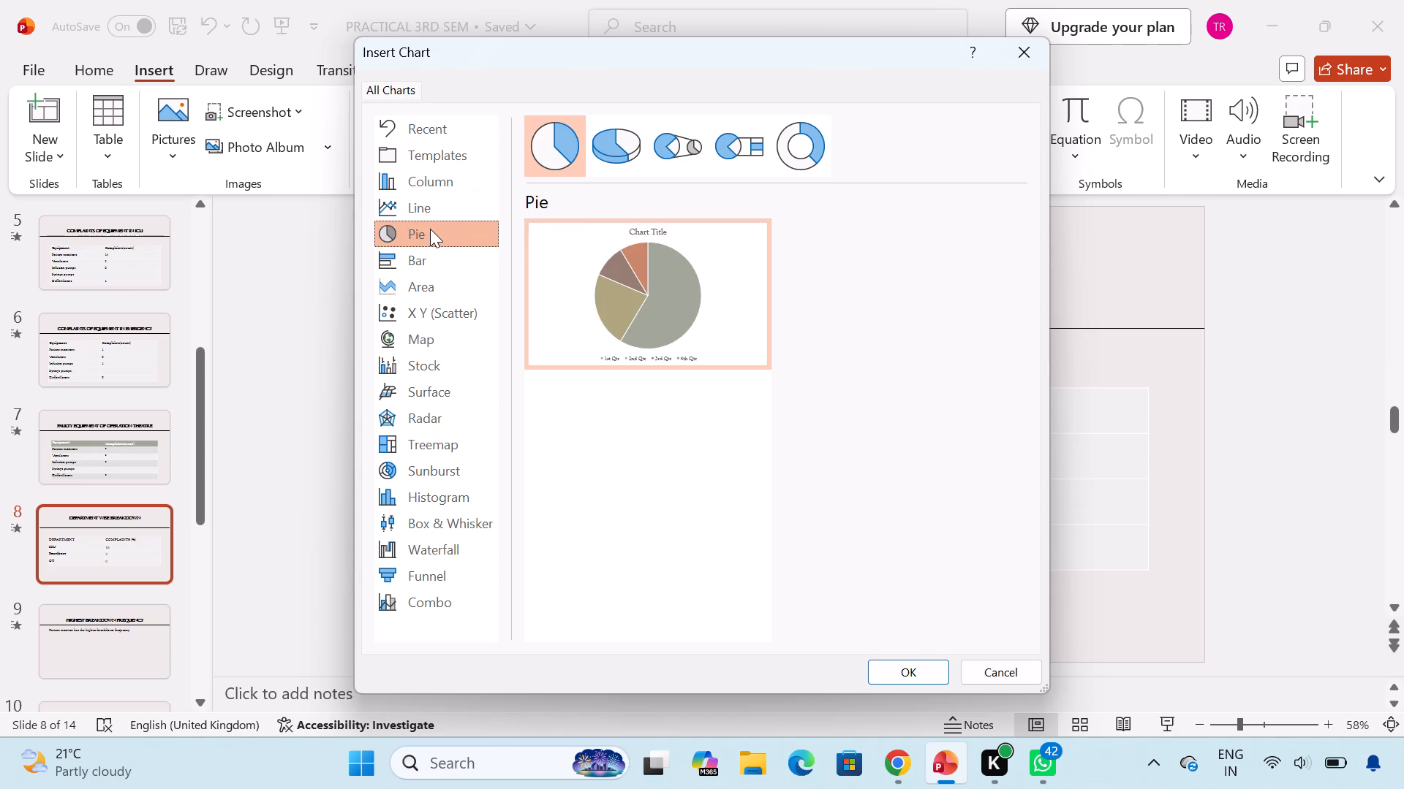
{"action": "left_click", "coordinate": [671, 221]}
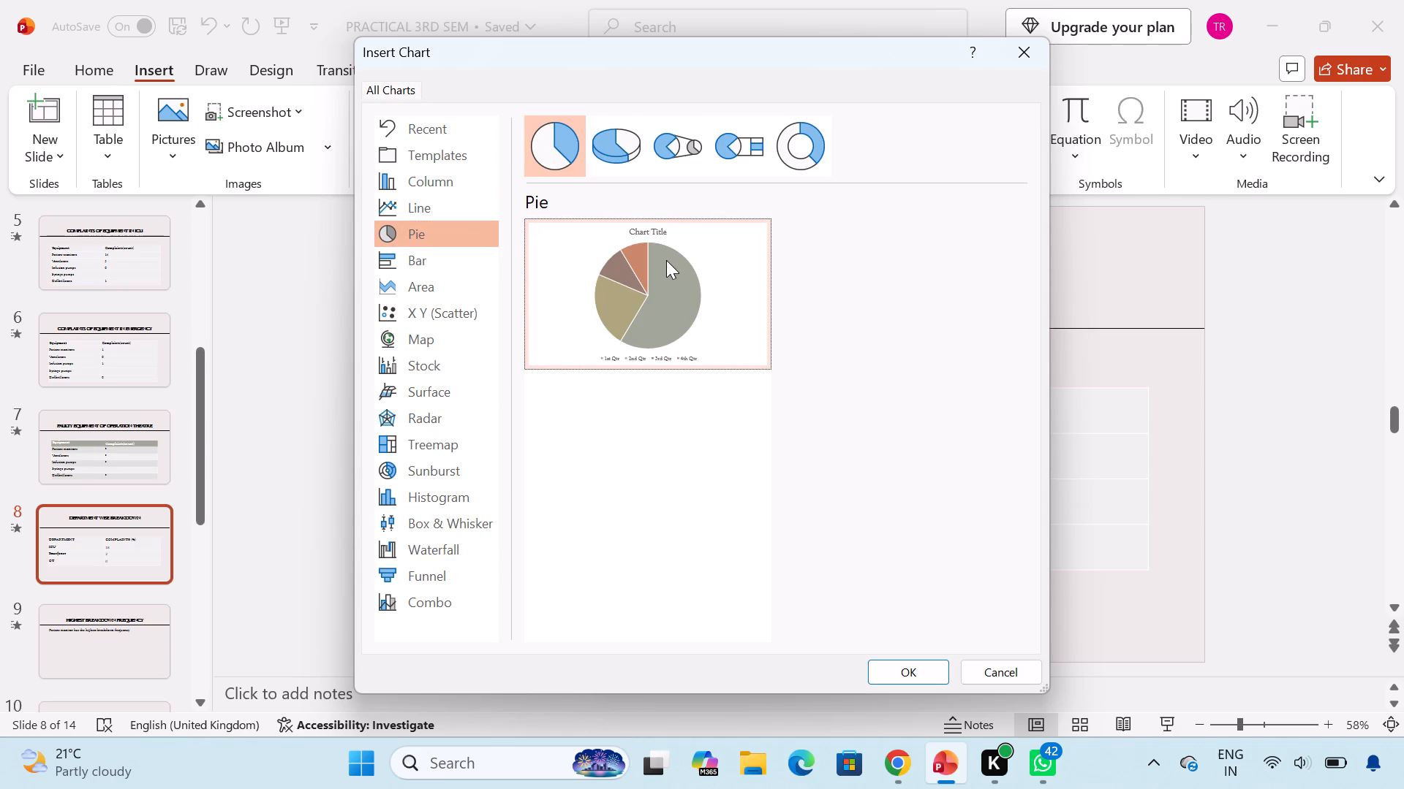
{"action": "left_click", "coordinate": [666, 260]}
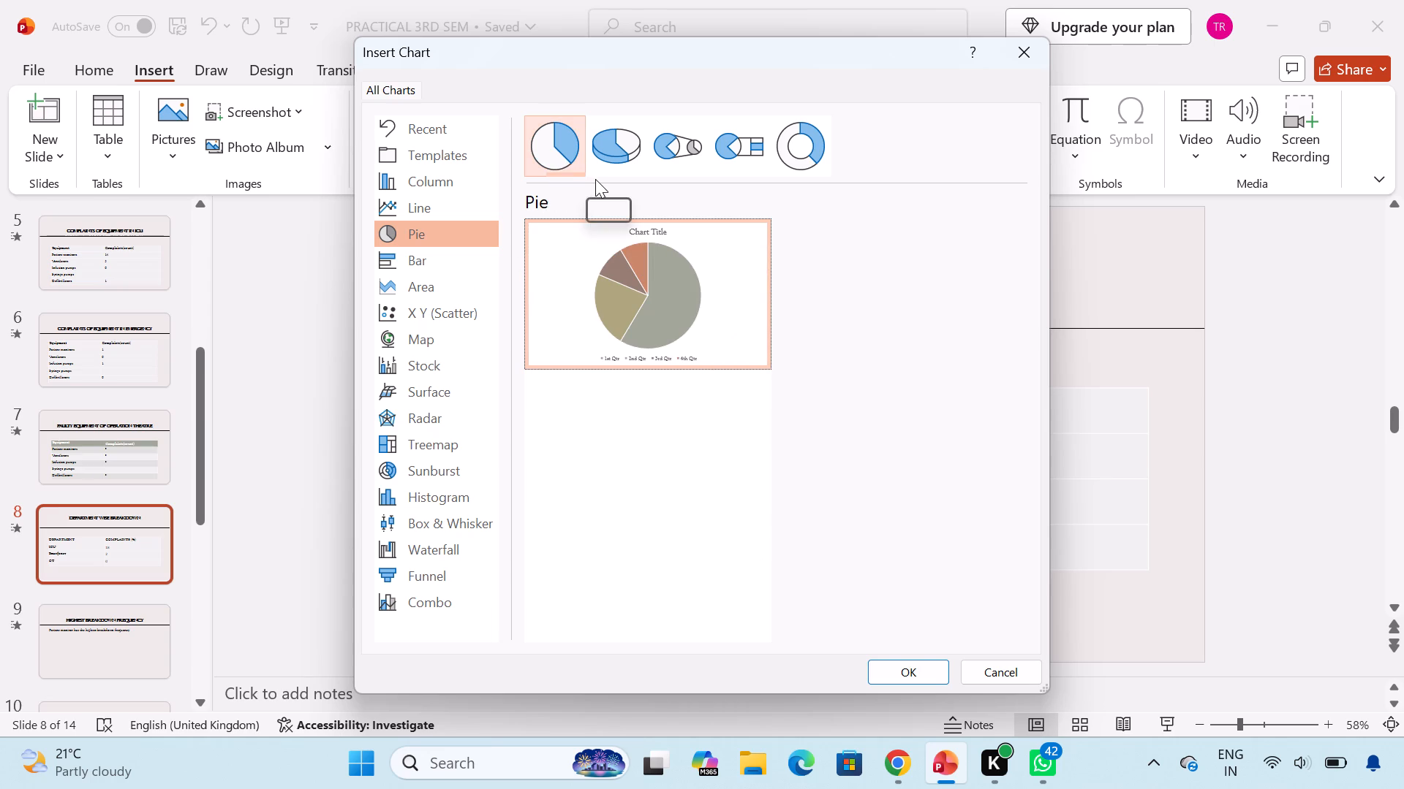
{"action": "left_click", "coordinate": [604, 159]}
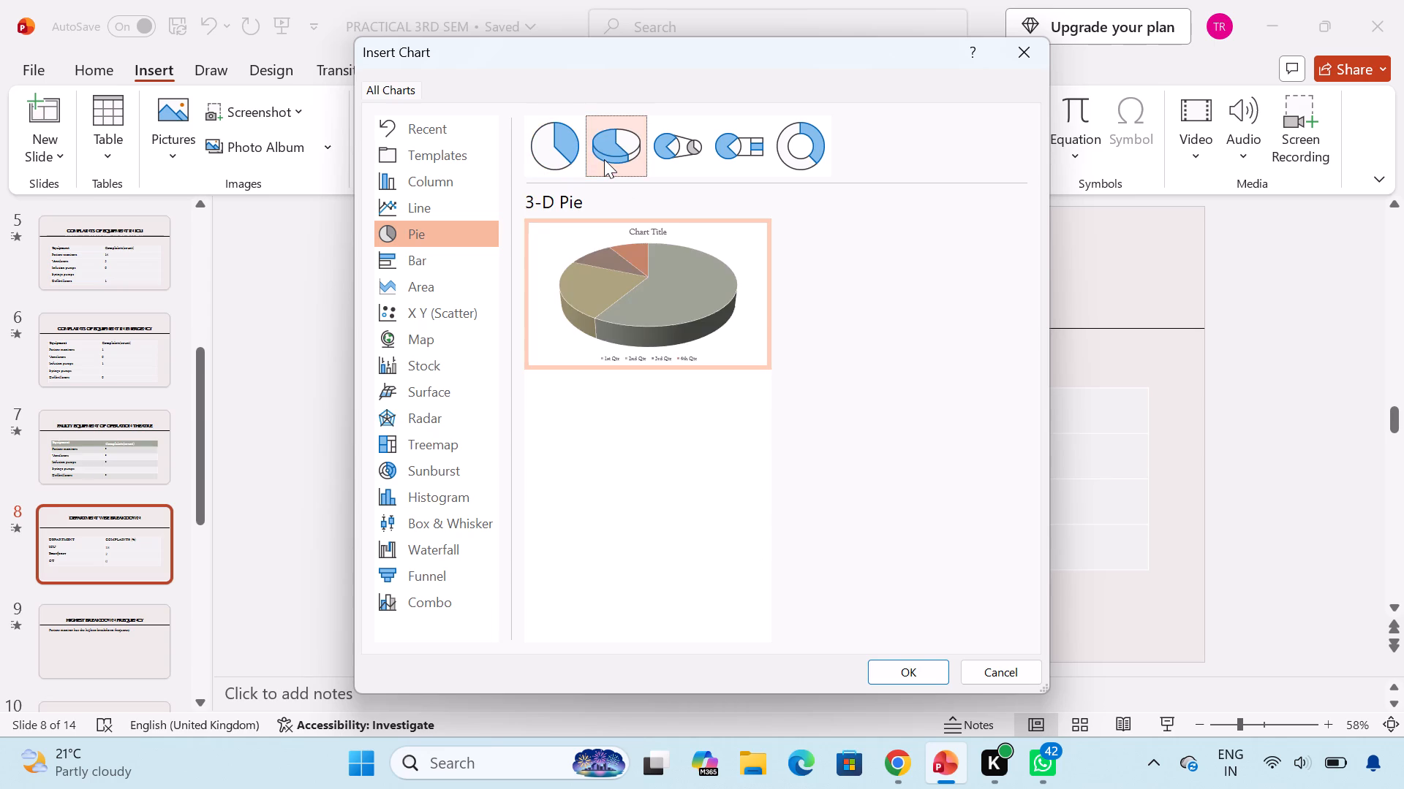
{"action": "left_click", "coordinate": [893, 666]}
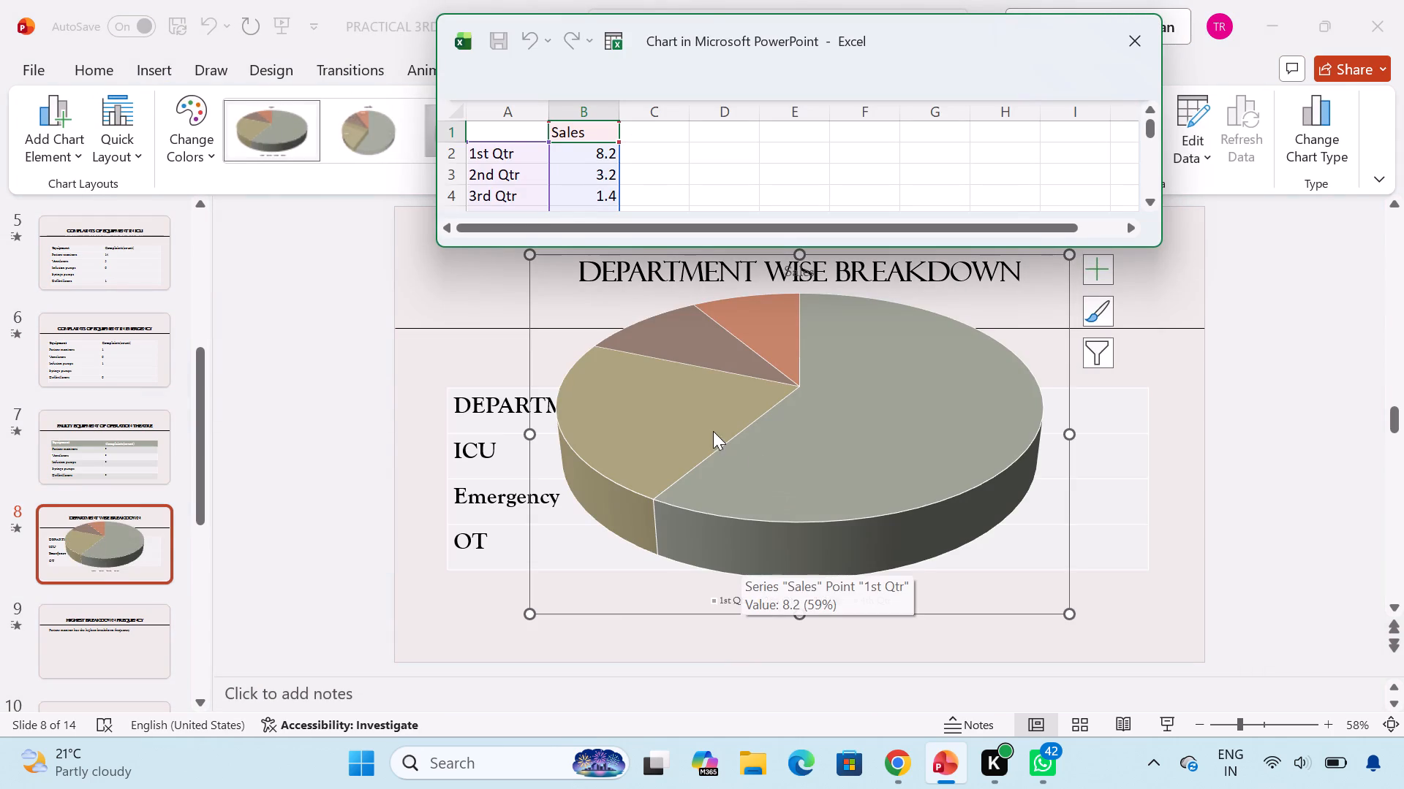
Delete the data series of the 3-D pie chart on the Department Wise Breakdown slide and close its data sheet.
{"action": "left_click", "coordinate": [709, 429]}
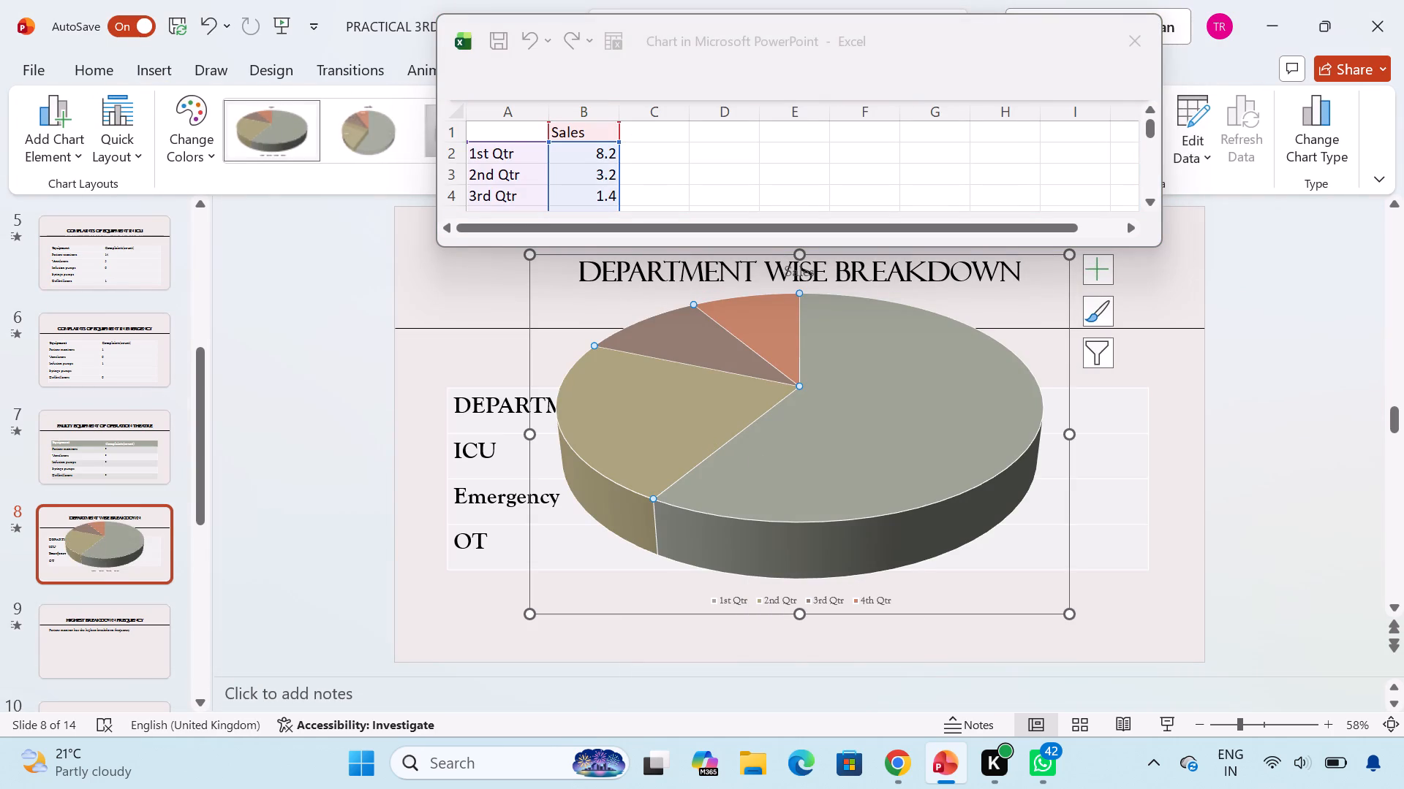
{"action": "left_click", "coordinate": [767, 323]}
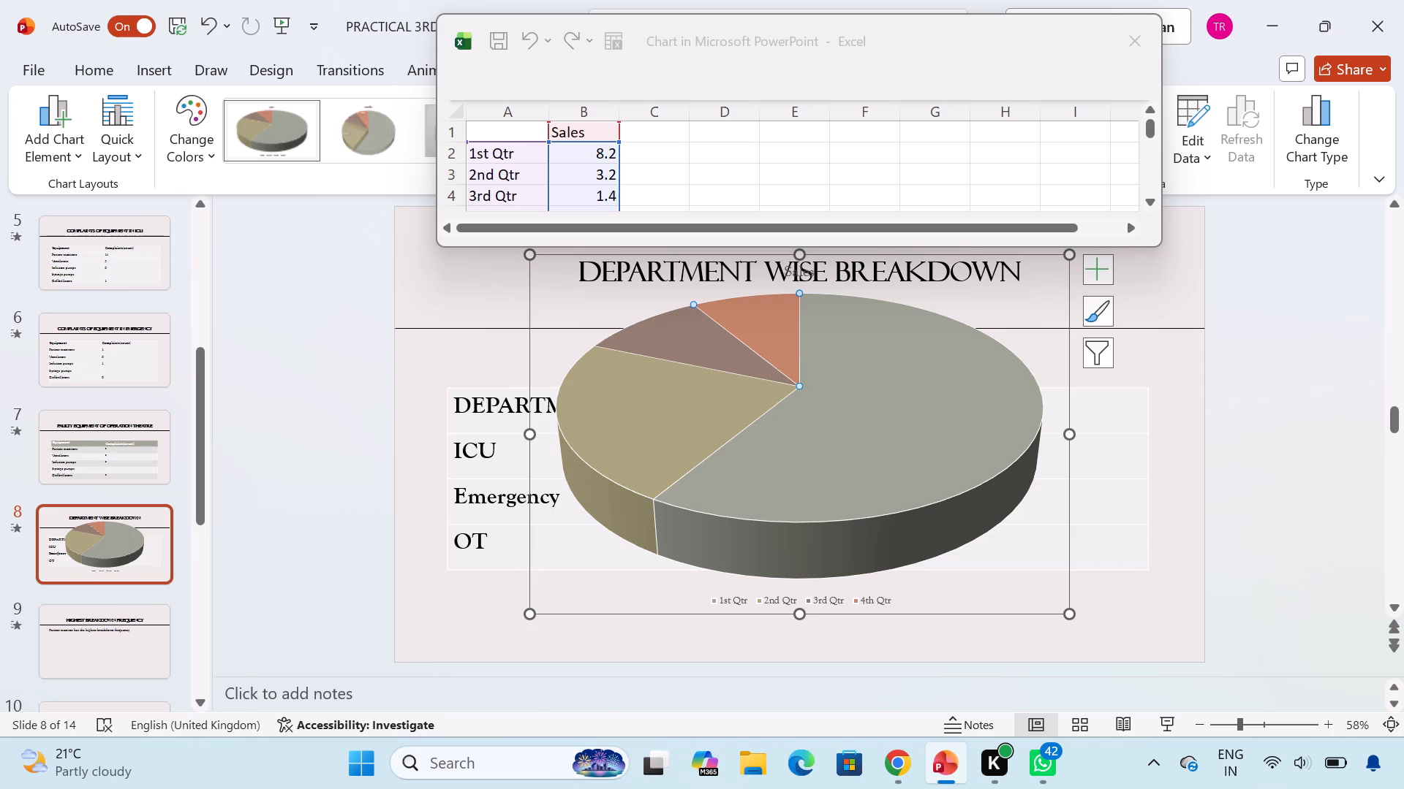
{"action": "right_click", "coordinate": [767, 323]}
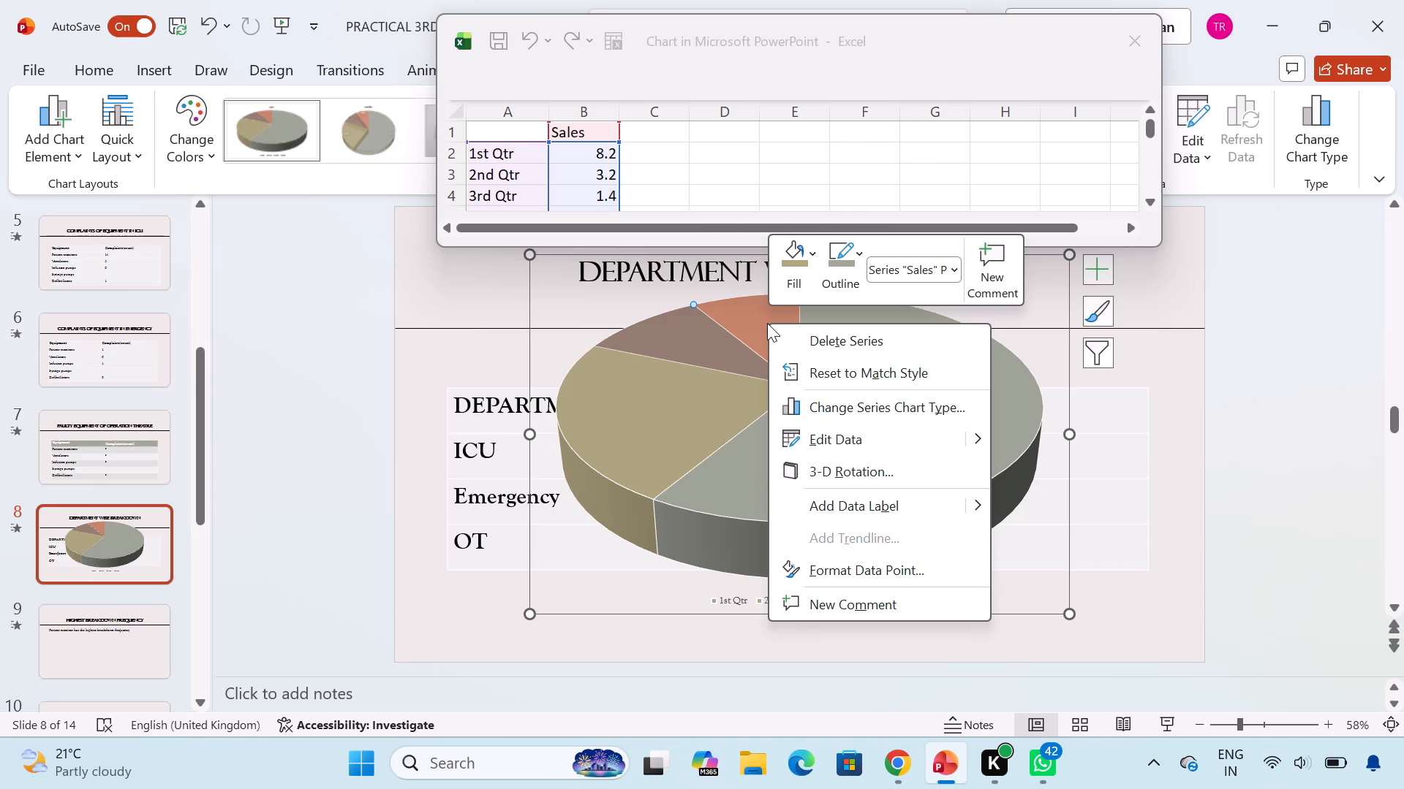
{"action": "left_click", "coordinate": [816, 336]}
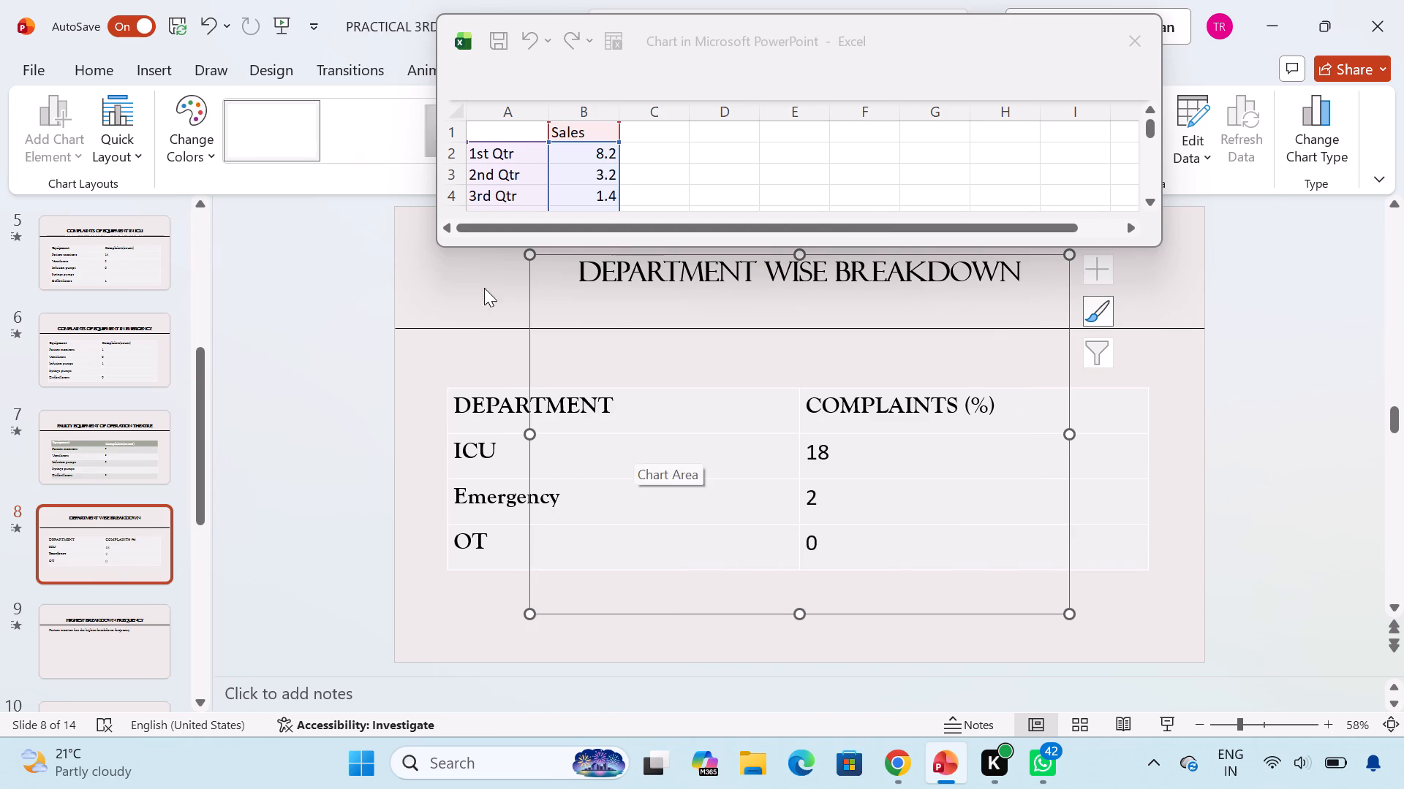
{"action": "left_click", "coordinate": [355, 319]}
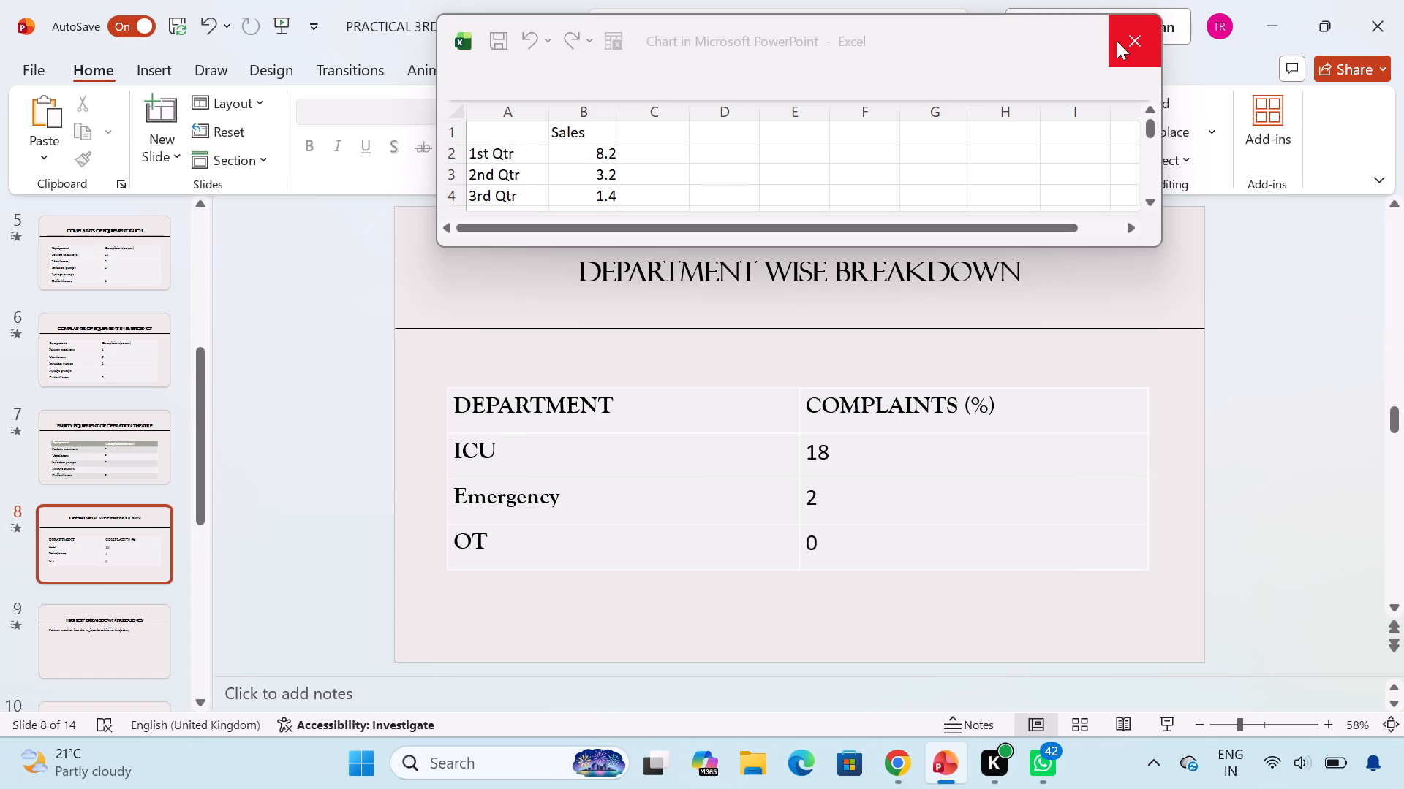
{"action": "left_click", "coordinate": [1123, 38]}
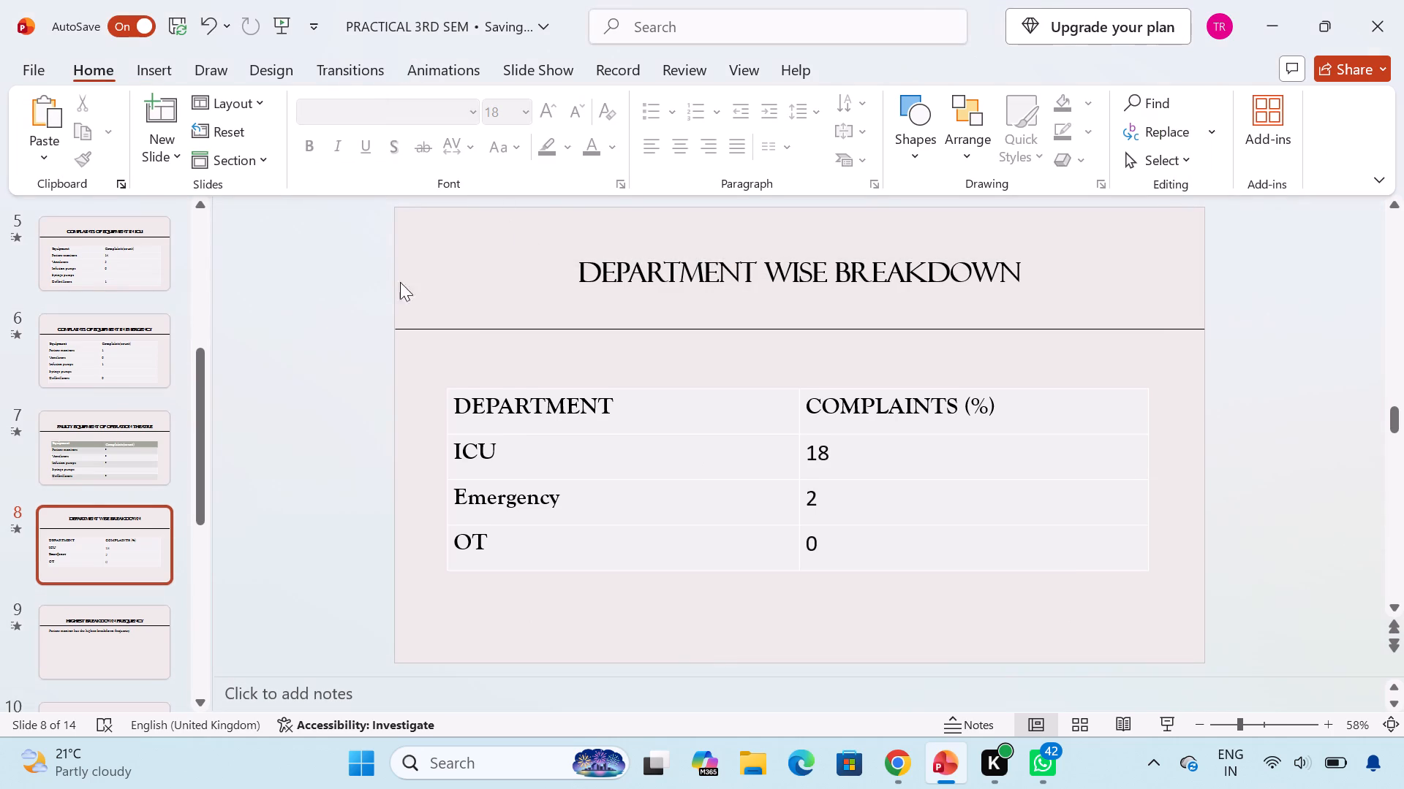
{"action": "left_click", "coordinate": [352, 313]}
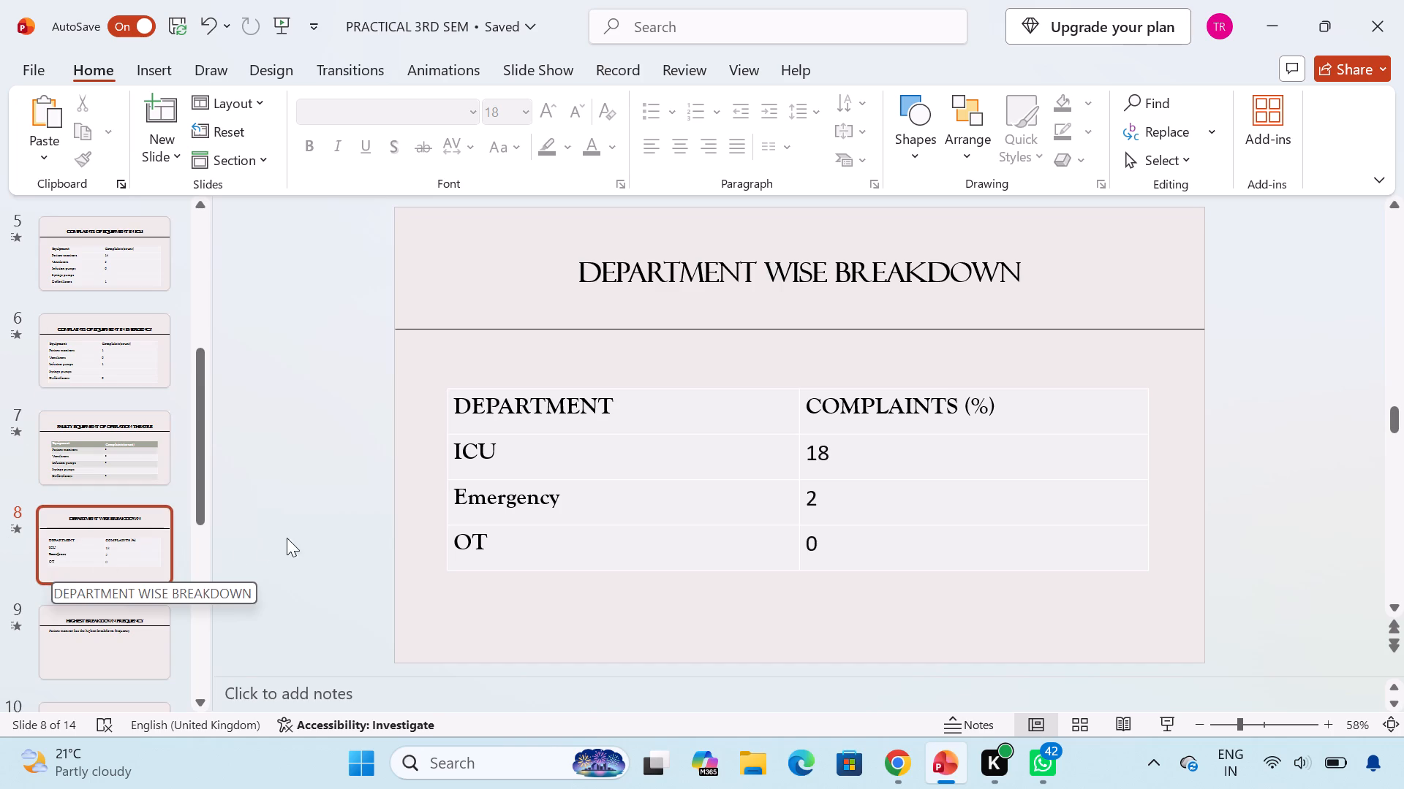
On the Prolonged Downtime slide, put an asterisk in front of the sentence about equipment downtime.
{"action": "key", "text": "Down"}
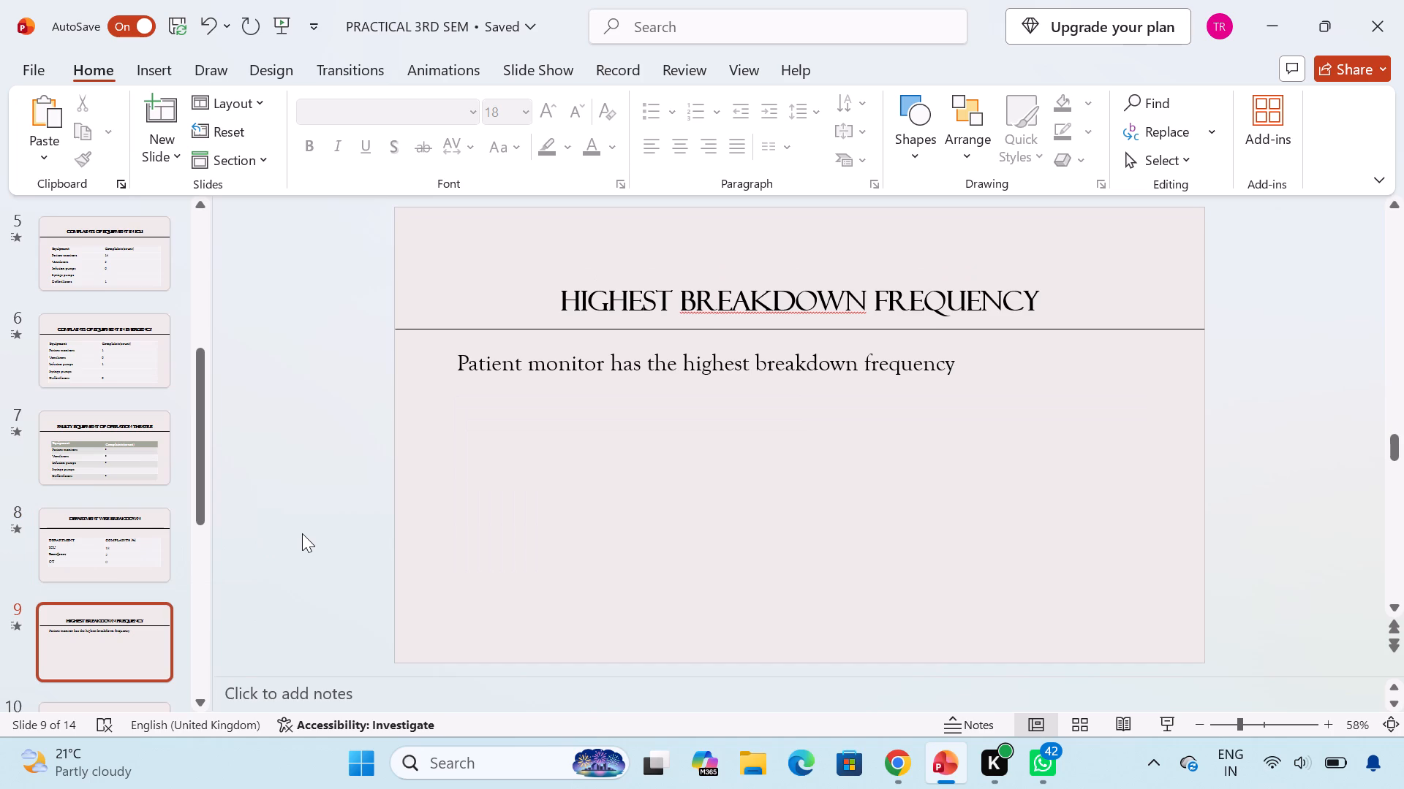
{"action": "key", "text": "Down"}
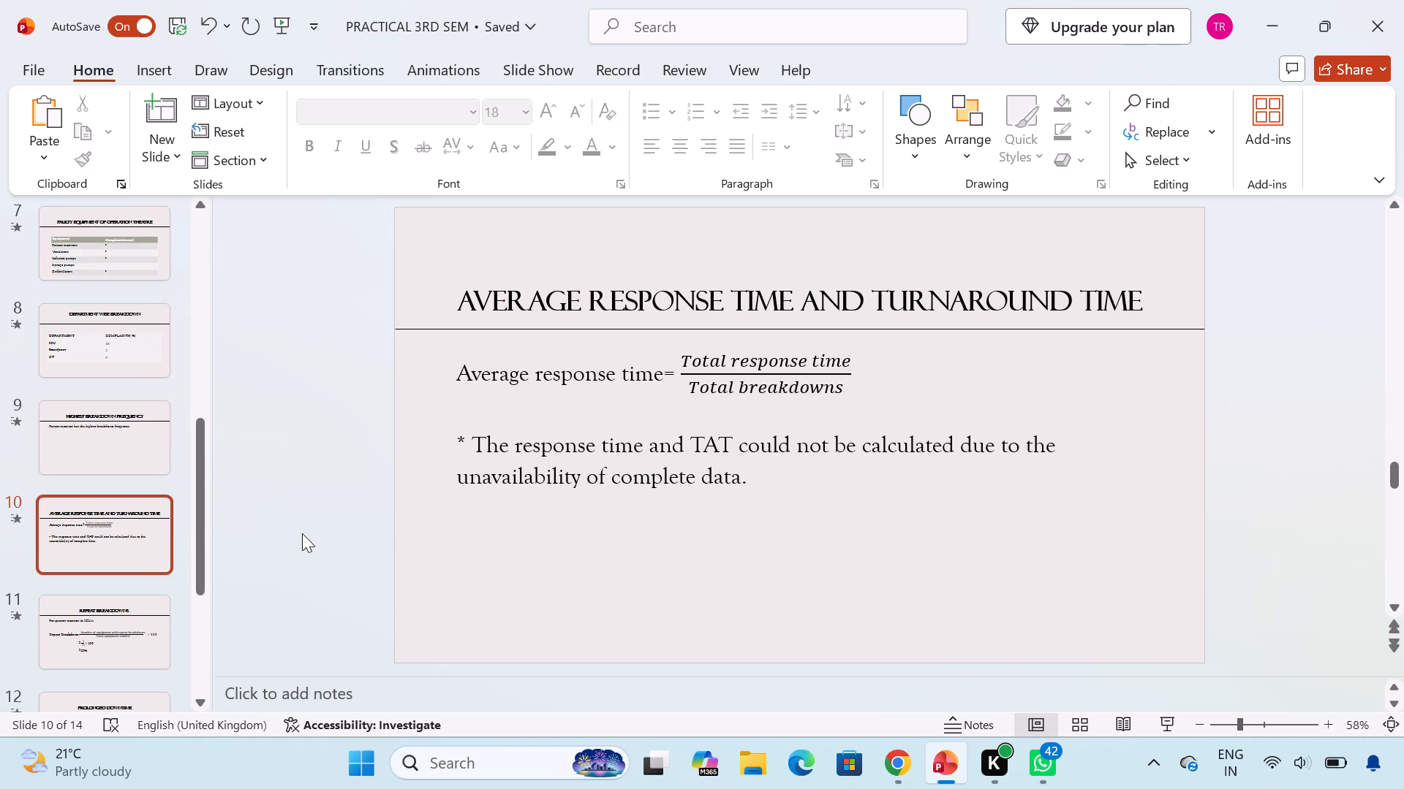
{"action": "key", "text": "Down"}
{"action": "key", "text": "Down"}
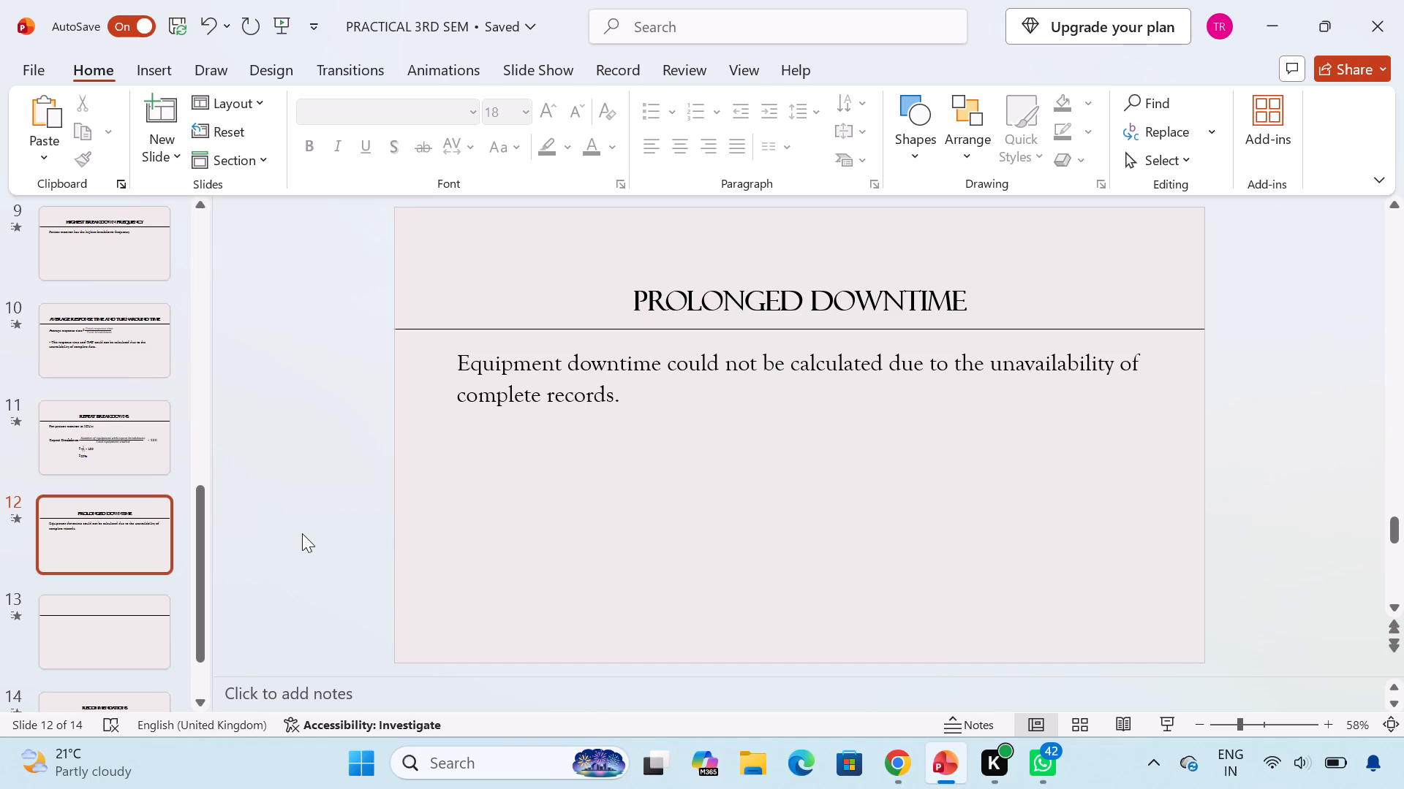
{"action": "left_click", "coordinate": [460, 365]}
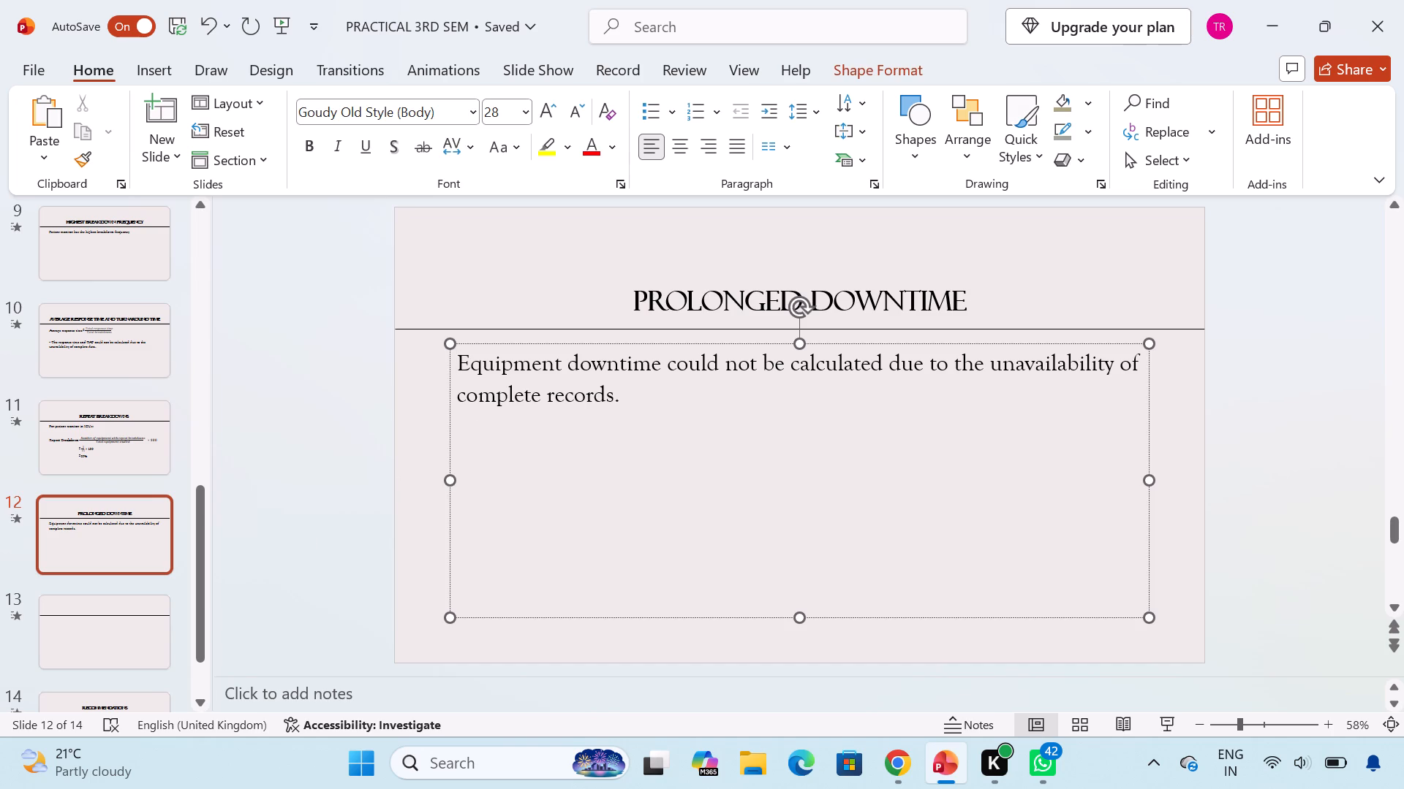
{"action": "key", "text": "8"}
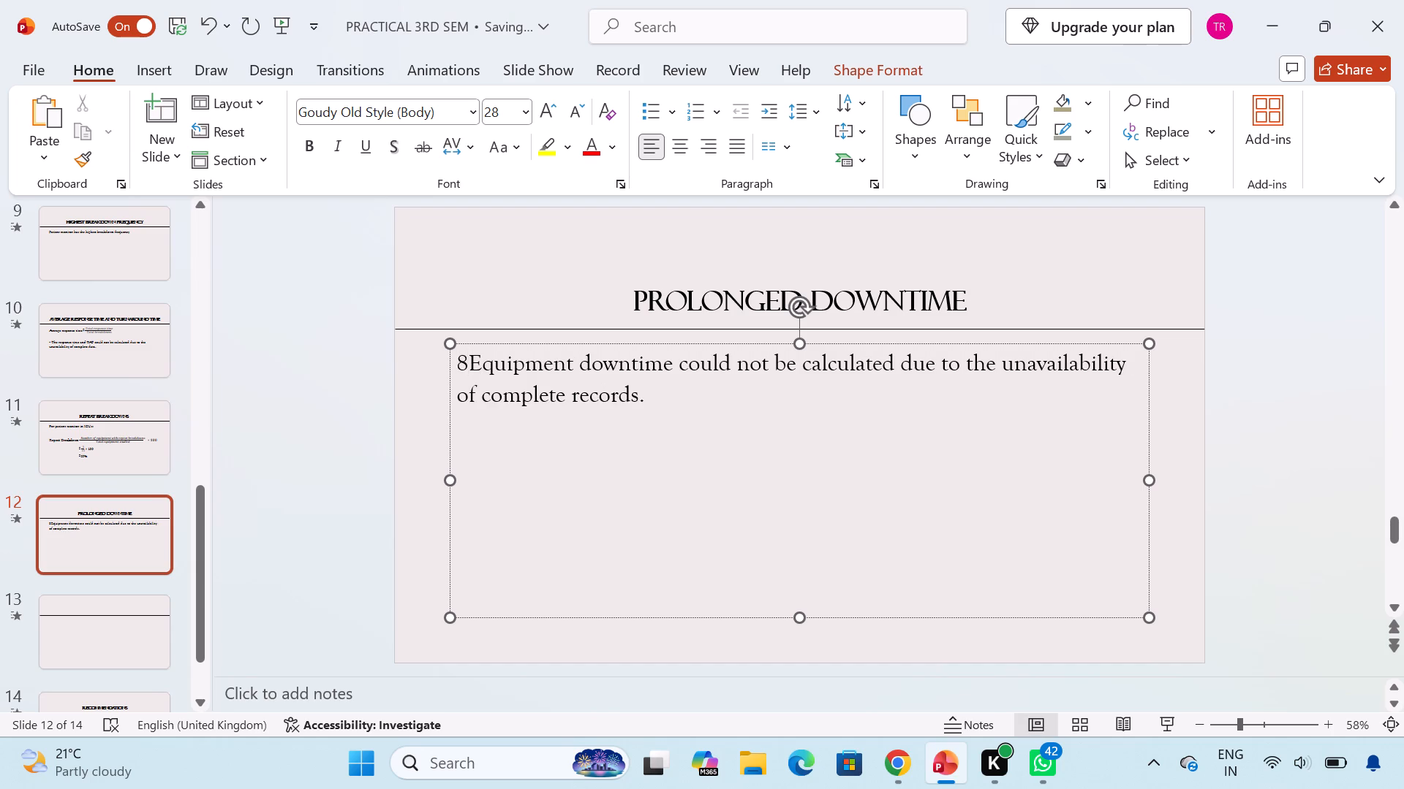
{"action": "key", "text": "BackSpace"}
{"action": "key", "text": "8"}
{"action": "key", "text": "BackSpace"}
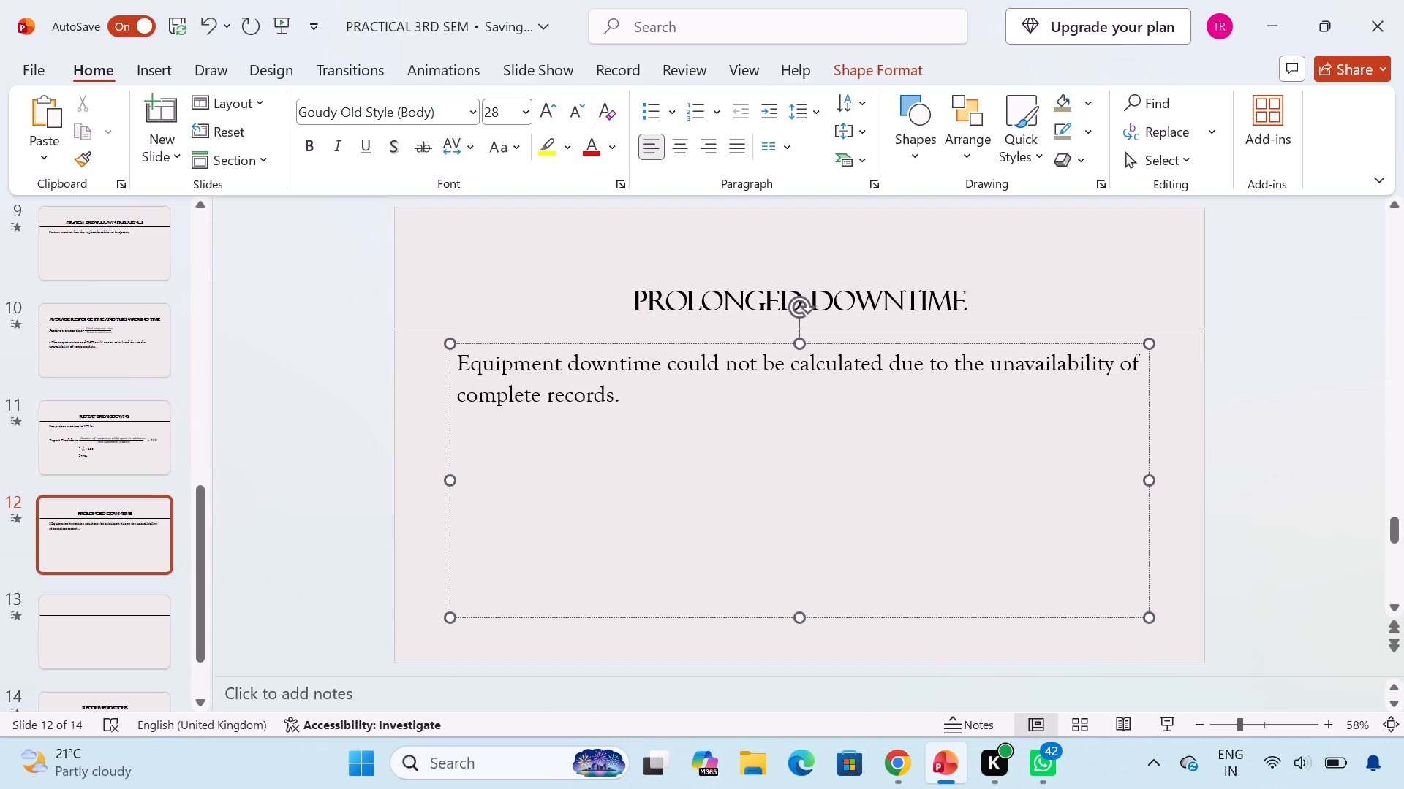
{"action": "key", "text": "shift+asterisk"}
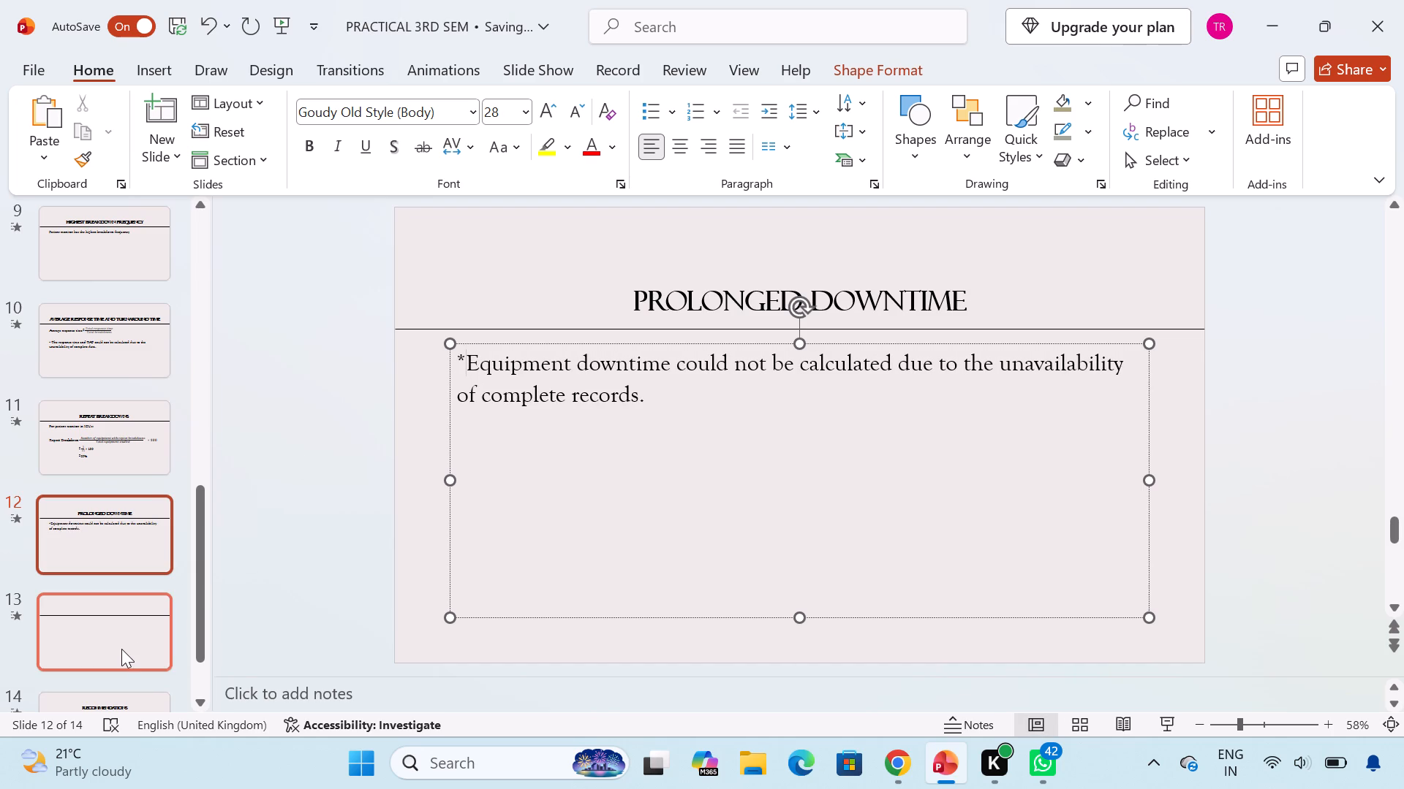
Open the empty slide 13 between the Prolonged Downtime and Recommendations slides.
{"action": "left_click", "coordinate": [121, 647]}
{"action": "scroll", "coordinate": [121, 647], "scroll_direction": "down", "scroll_amount": 2}
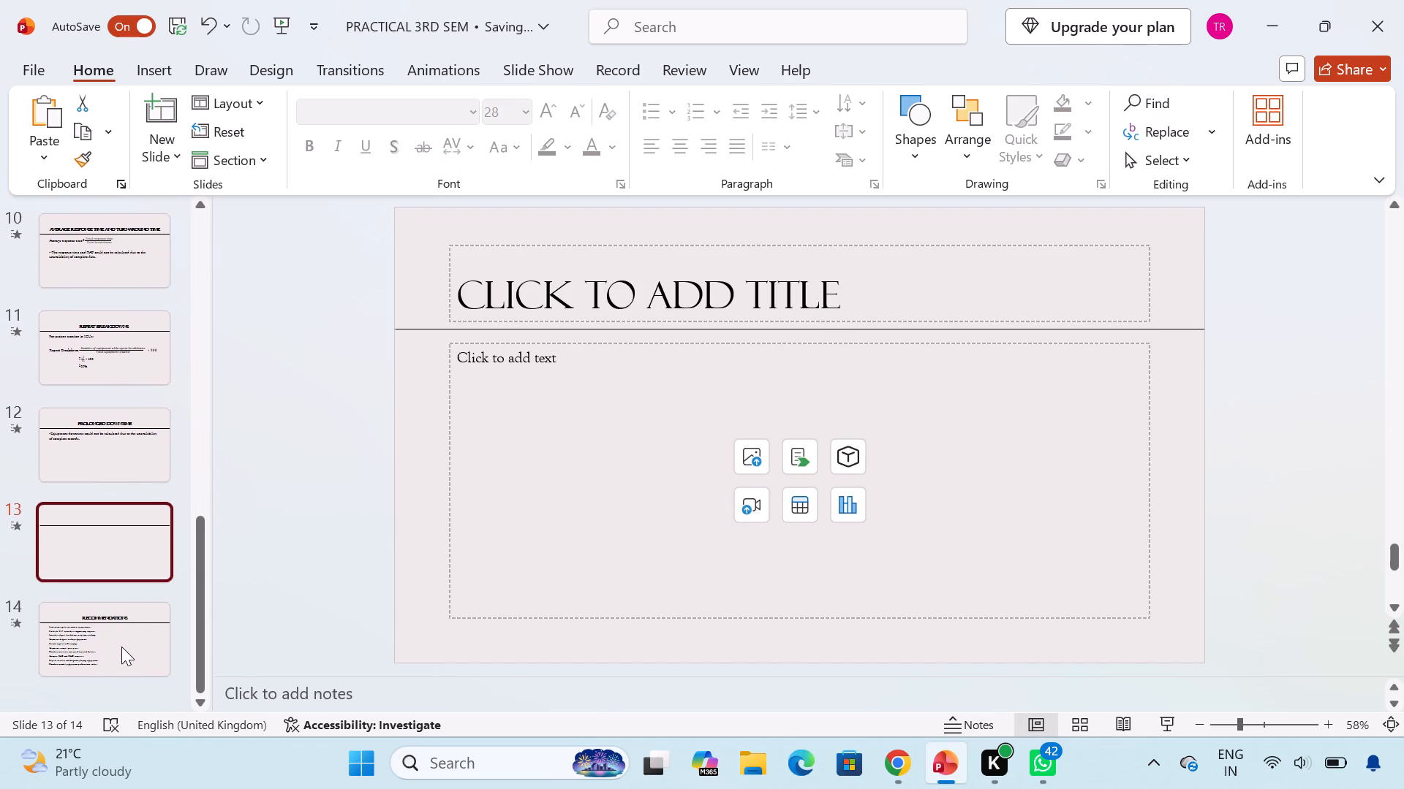
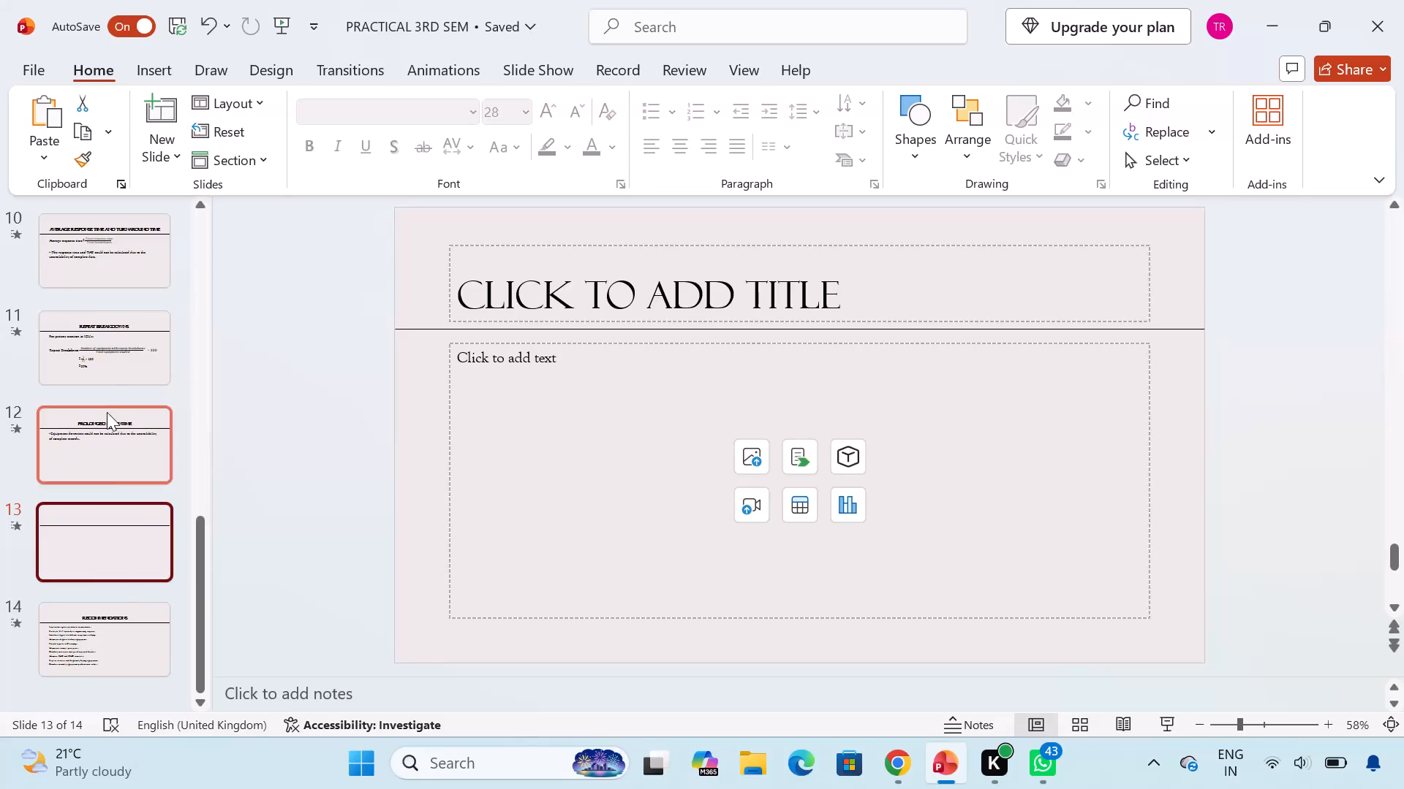
Insert a new slide directly after the Repeat Breakdowns slide and place the text cursor in its empty body placeholder.
{"action": "left_click", "coordinate": [105, 365]}
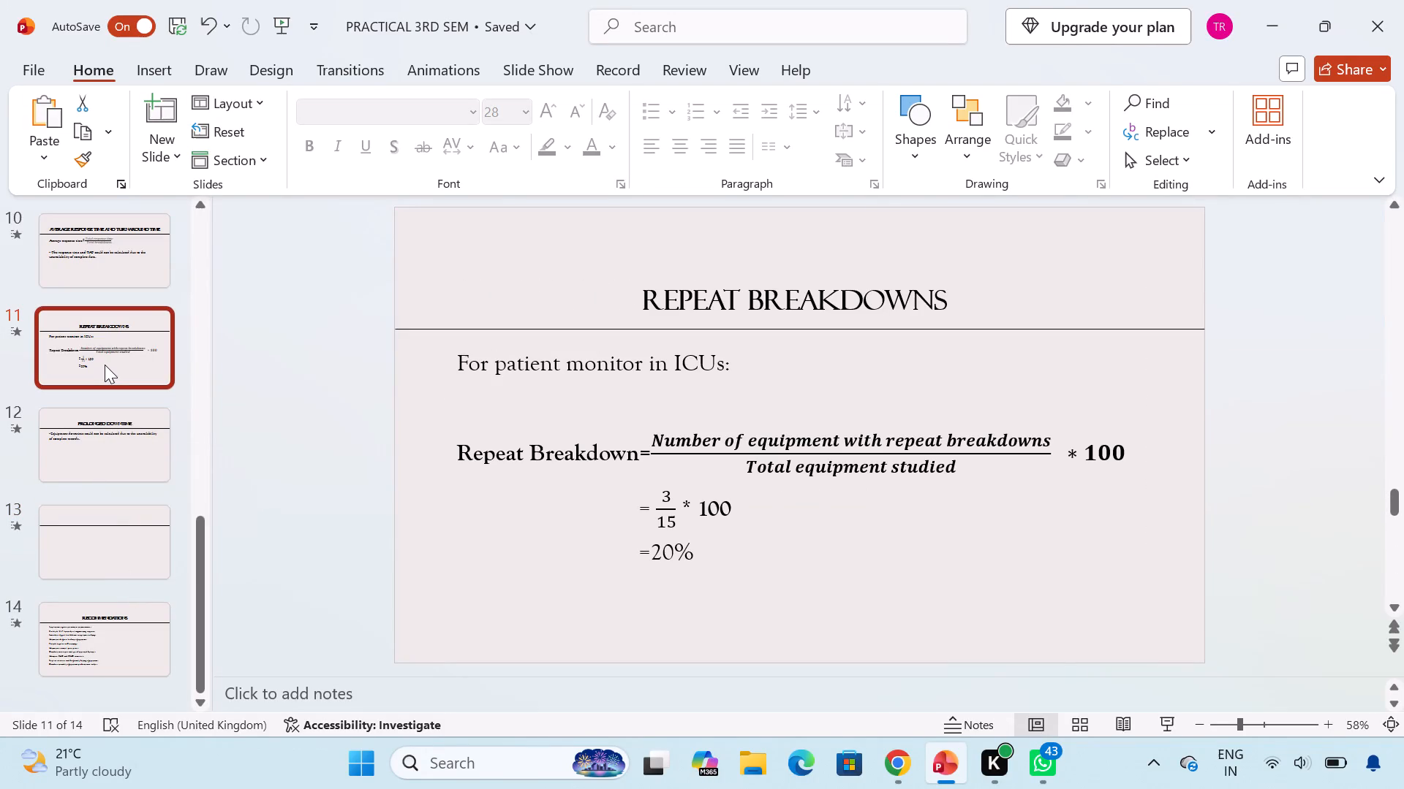
{"action": "left_click", "coordinate": [159, 111]}
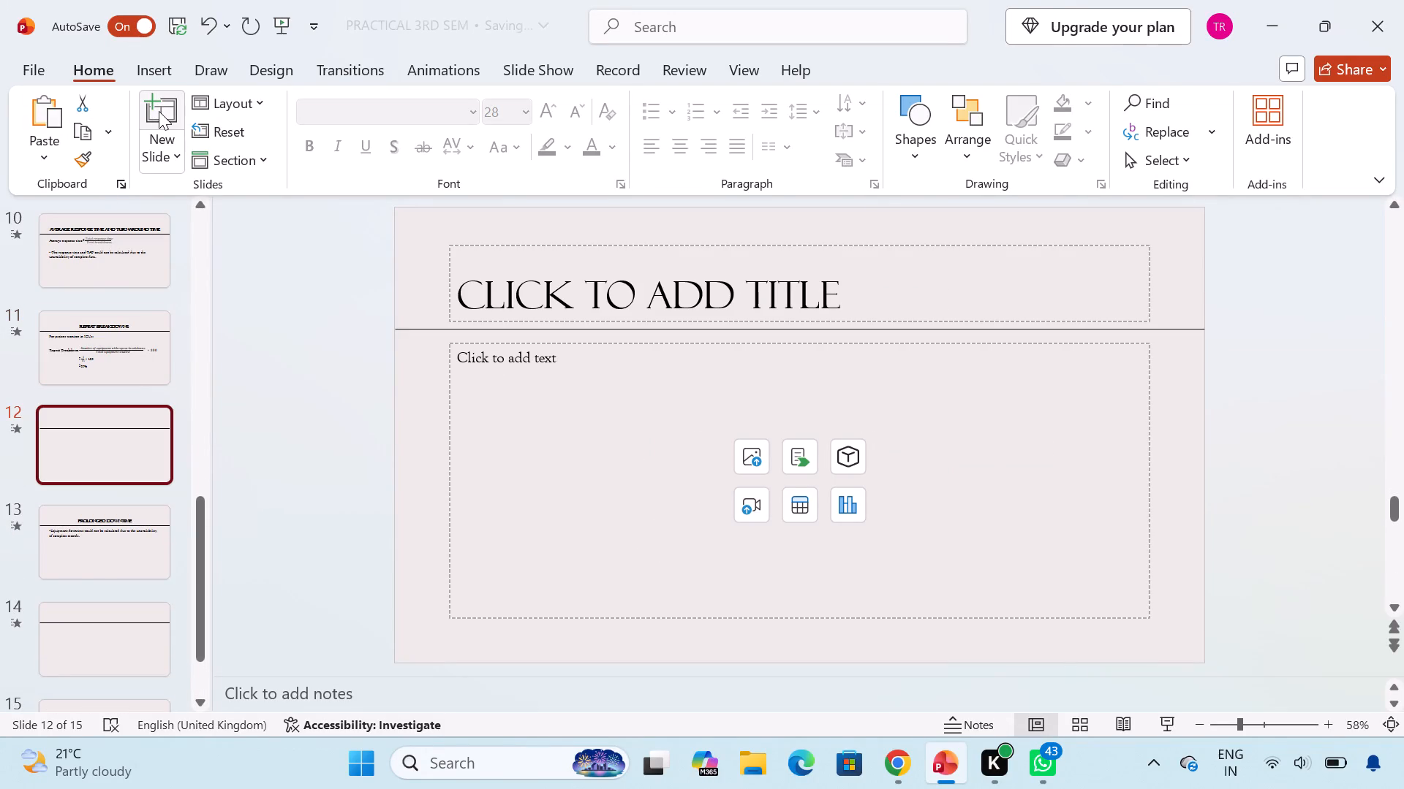
{"action": "left_click", "coordinate": [513, 435]}
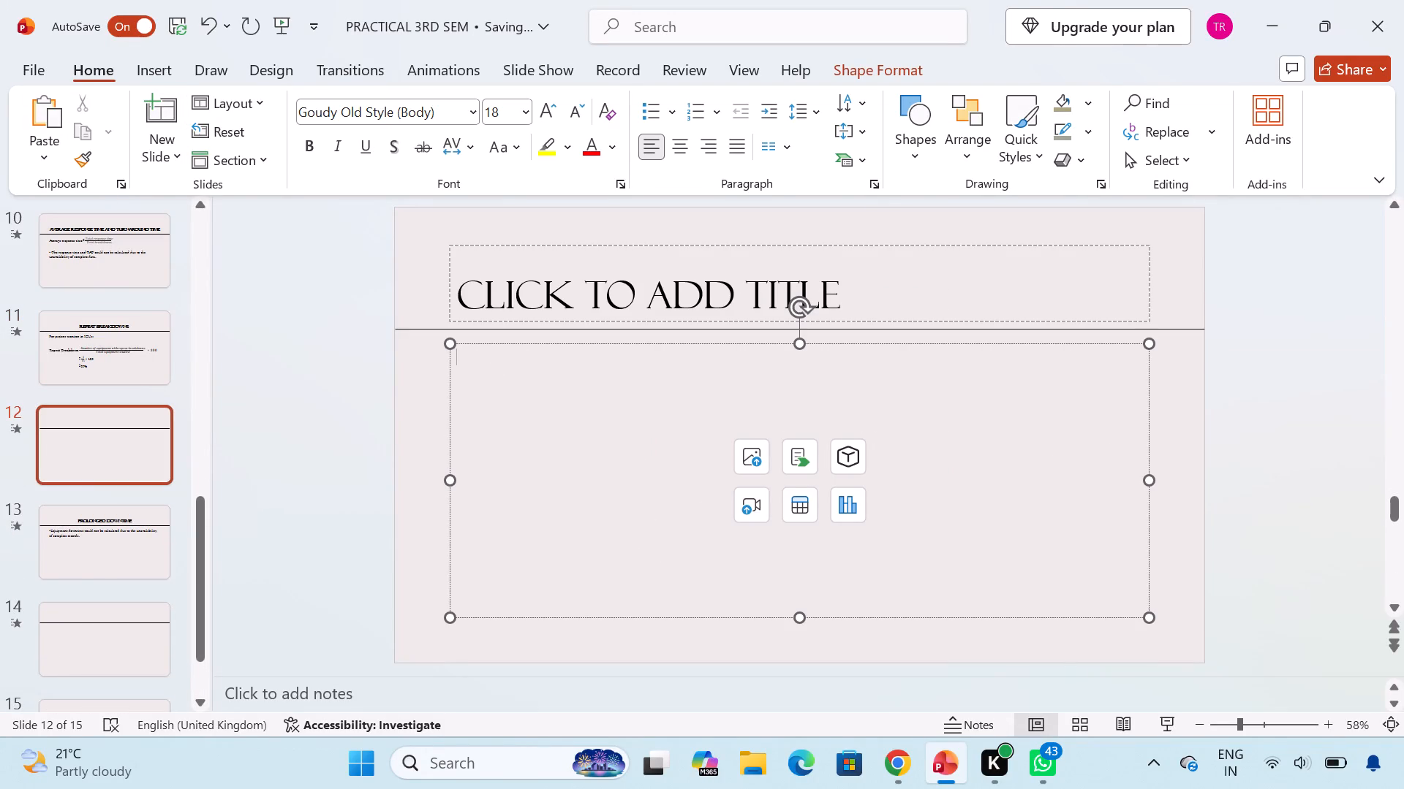
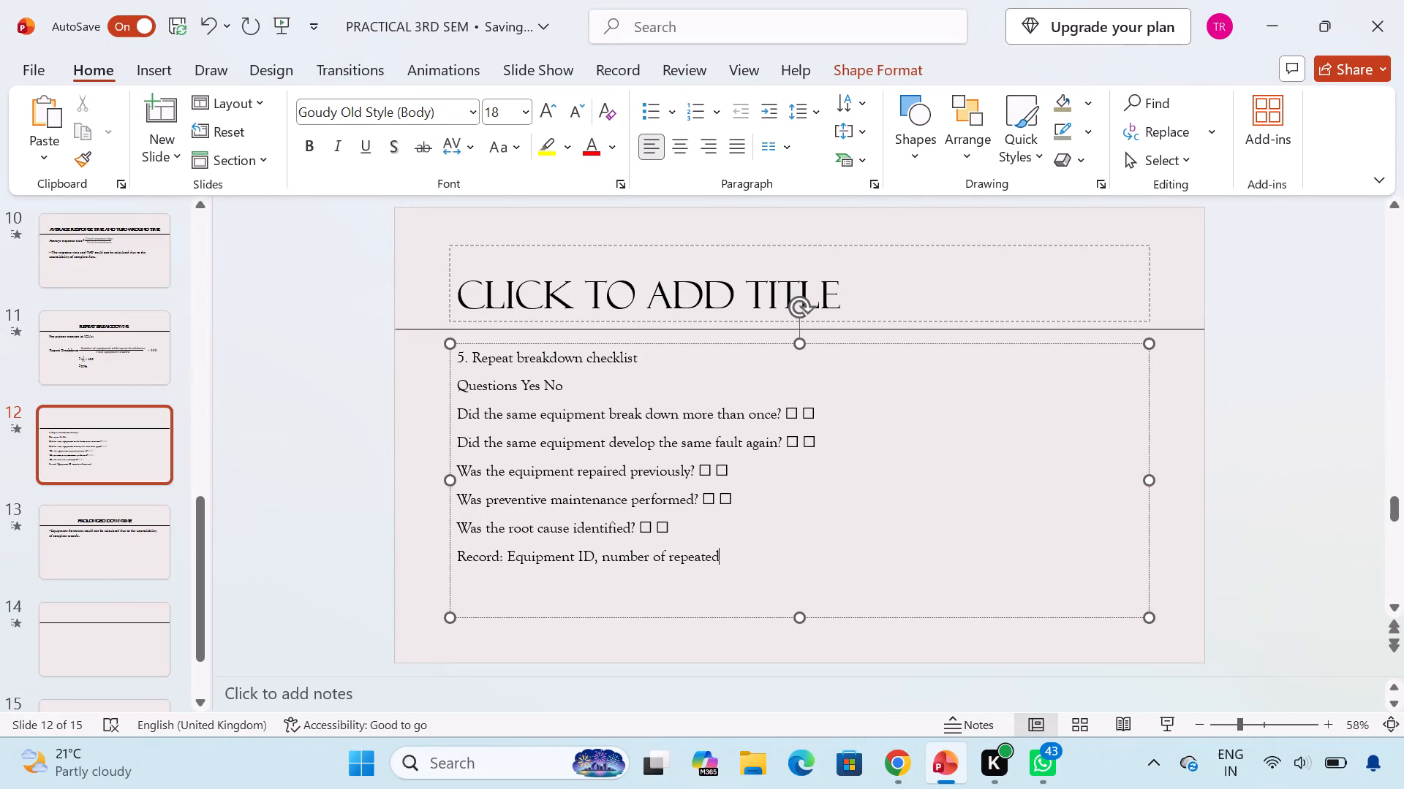
Enter the title REPEAT BREAKDOWN on slide 12, above the repeat breakdown checklist text.
{"action": "left_click", "coordinate": [578, 293]}
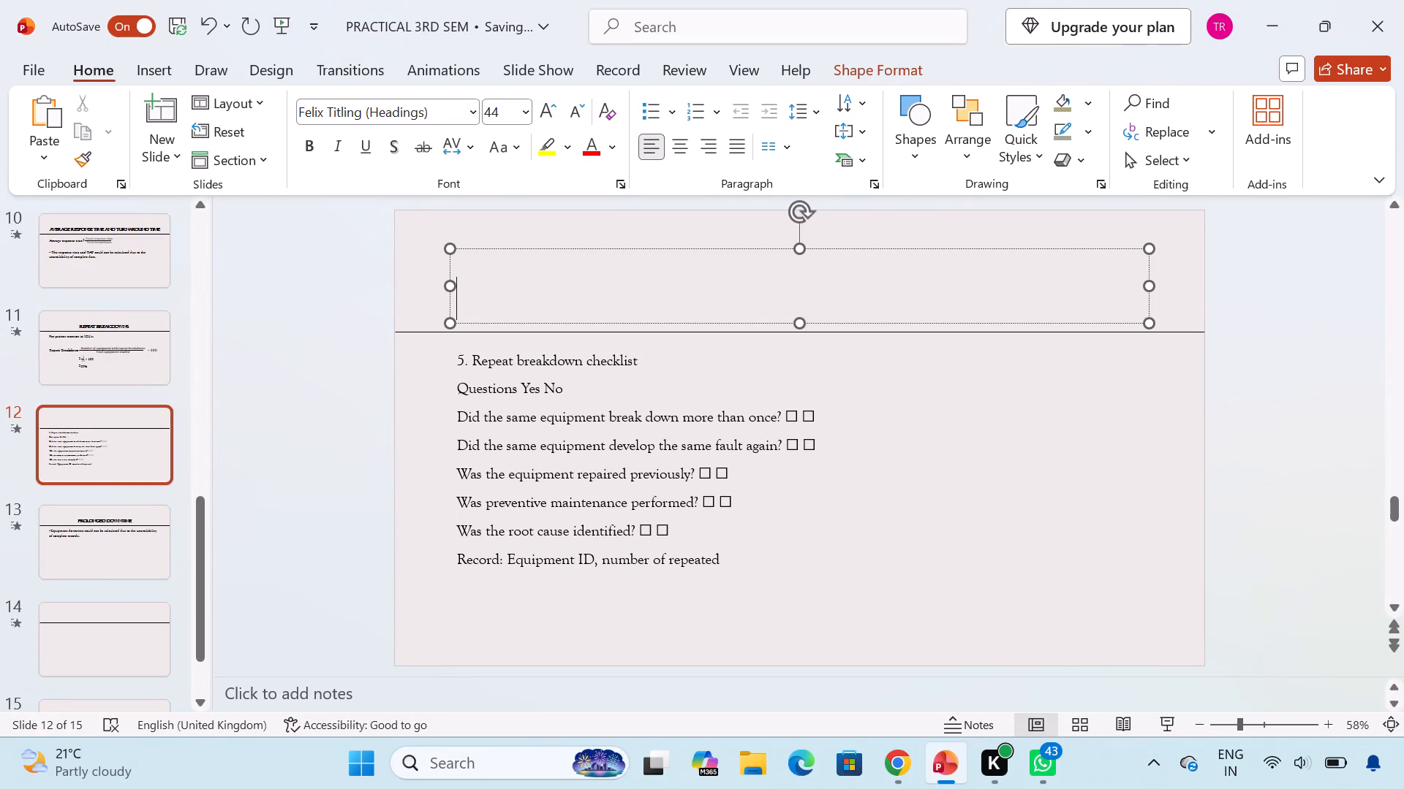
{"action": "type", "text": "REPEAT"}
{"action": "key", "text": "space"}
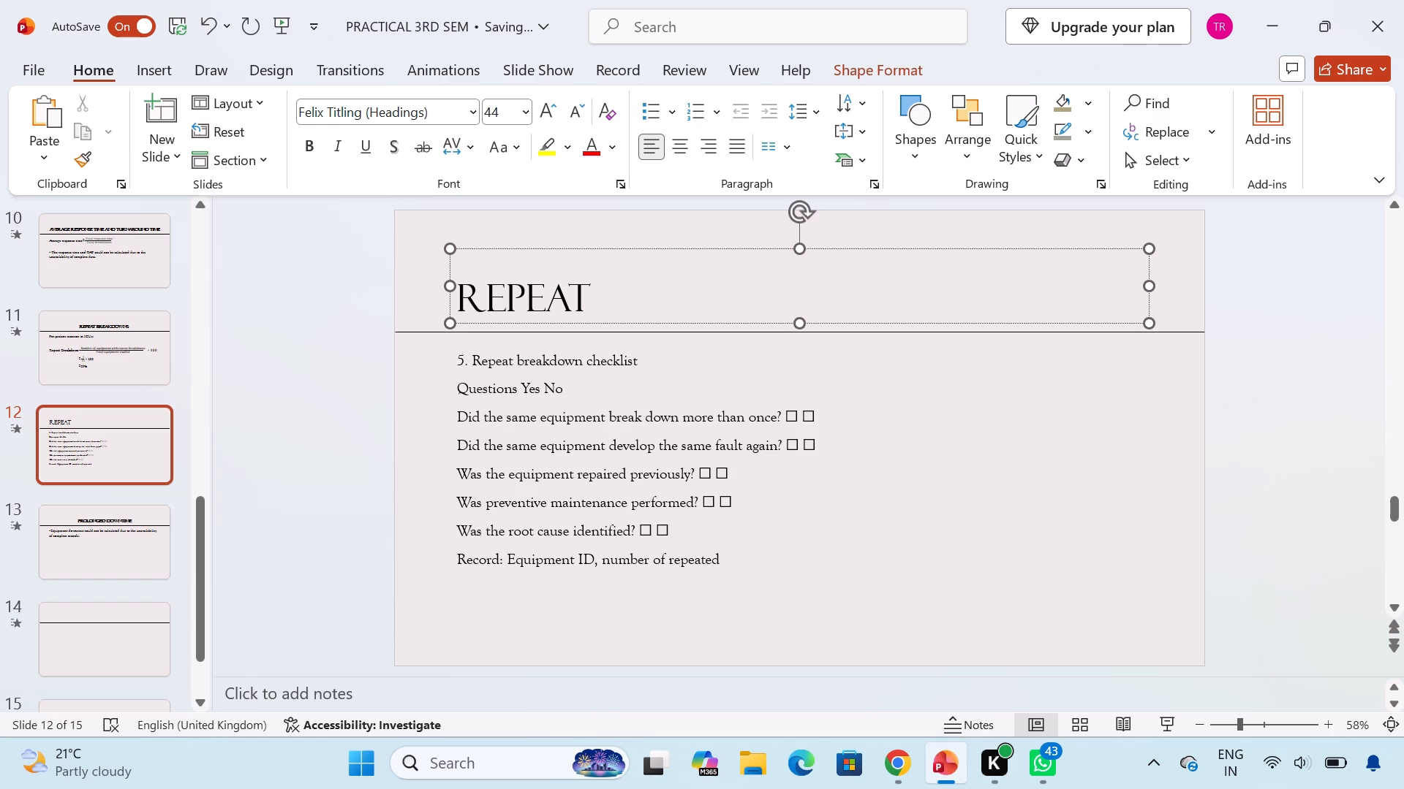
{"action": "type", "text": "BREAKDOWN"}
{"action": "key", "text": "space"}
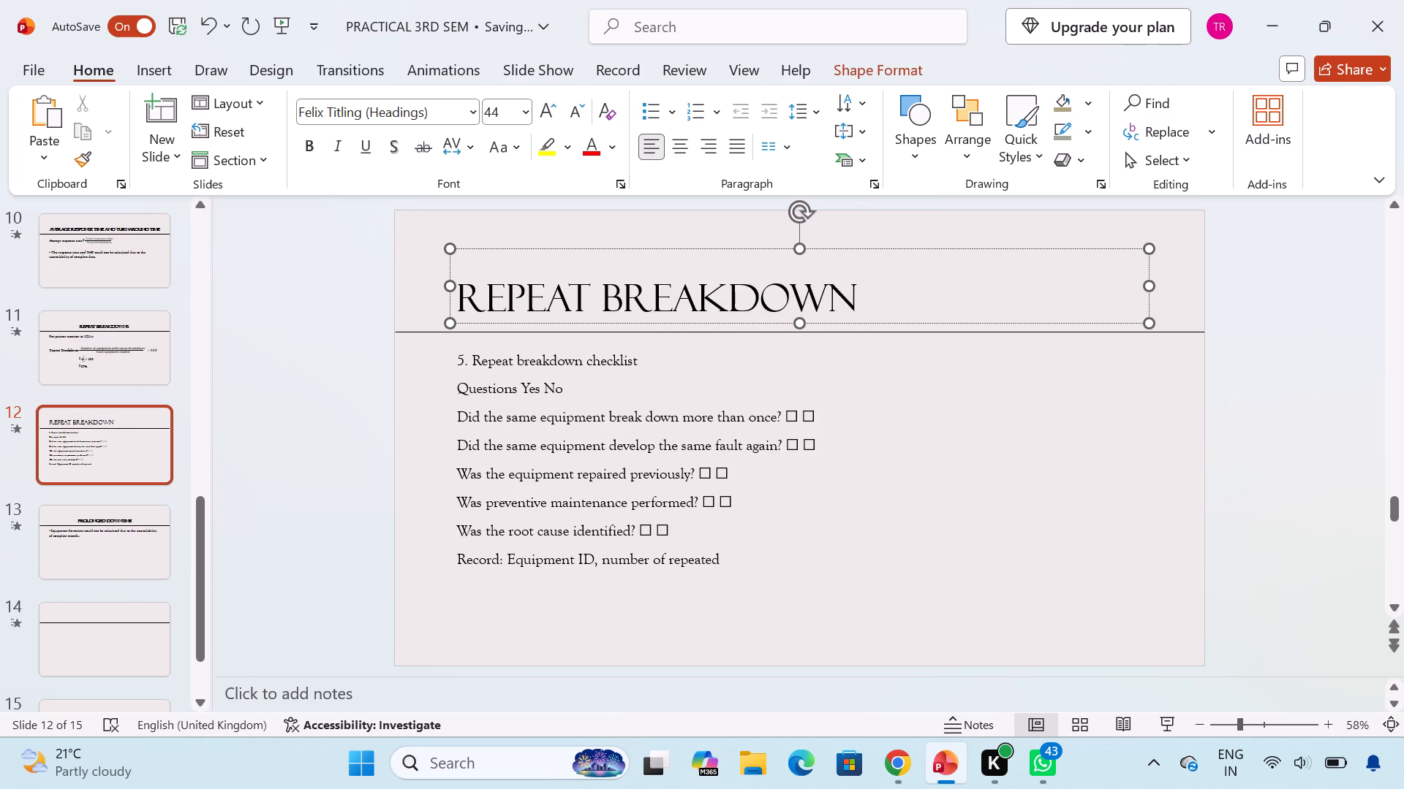
Complete the slide 12 title as "REPEAT BREAKDOWN CHECKLIST" and format it bold, 32 pt and centred.
{"action": "type", "text": "CHECKLIST"}
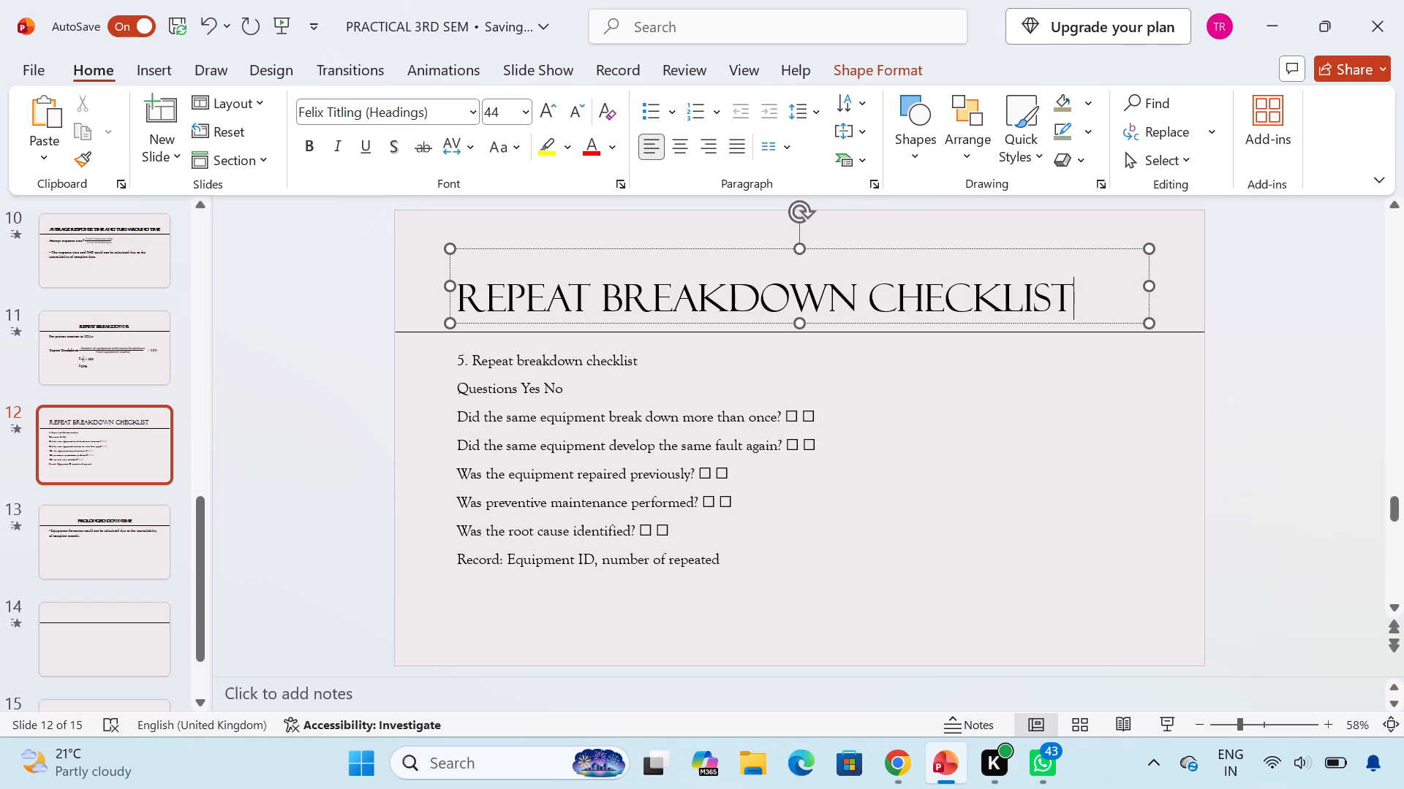
{"action": "left_click_drag", "start_coordinate": [478, 299], "coordinate": [978, 285]}
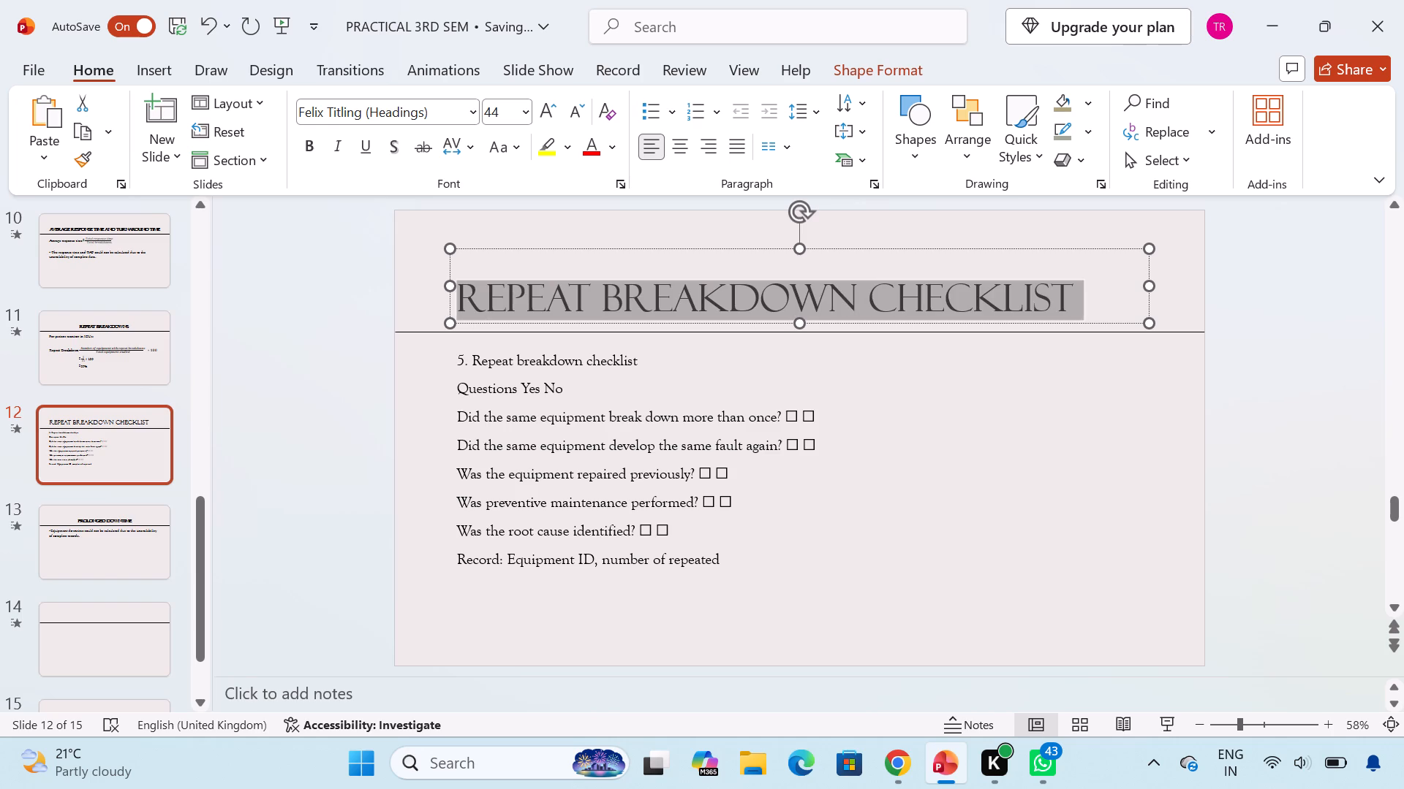
{"action": "left_click_drag", "start_coordinate": [978, 285], "coordinate": [978, 283]}
{"action": "left_click", "coordinate": [997, 245]}
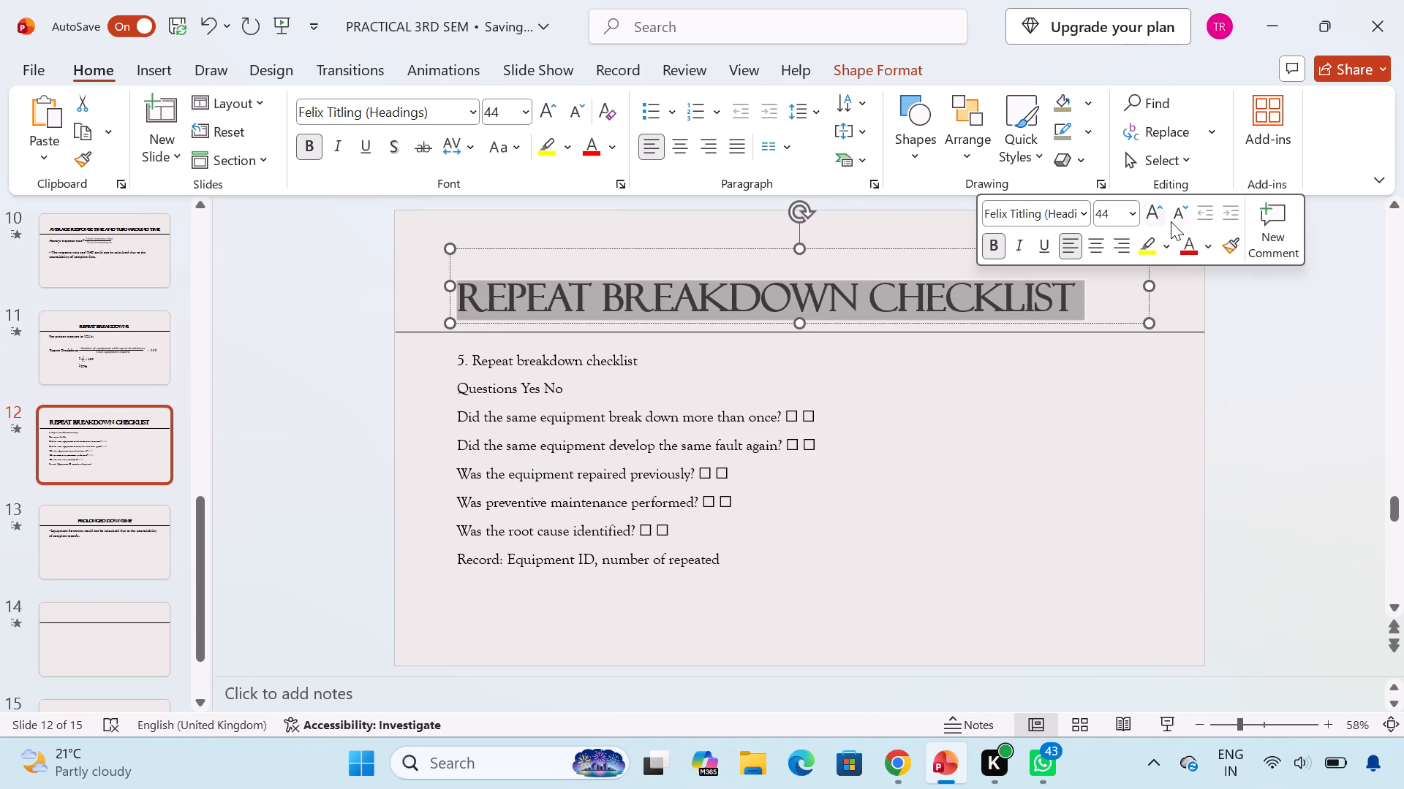
{"action": "triple_click", "coordinate": [1180, 210]}
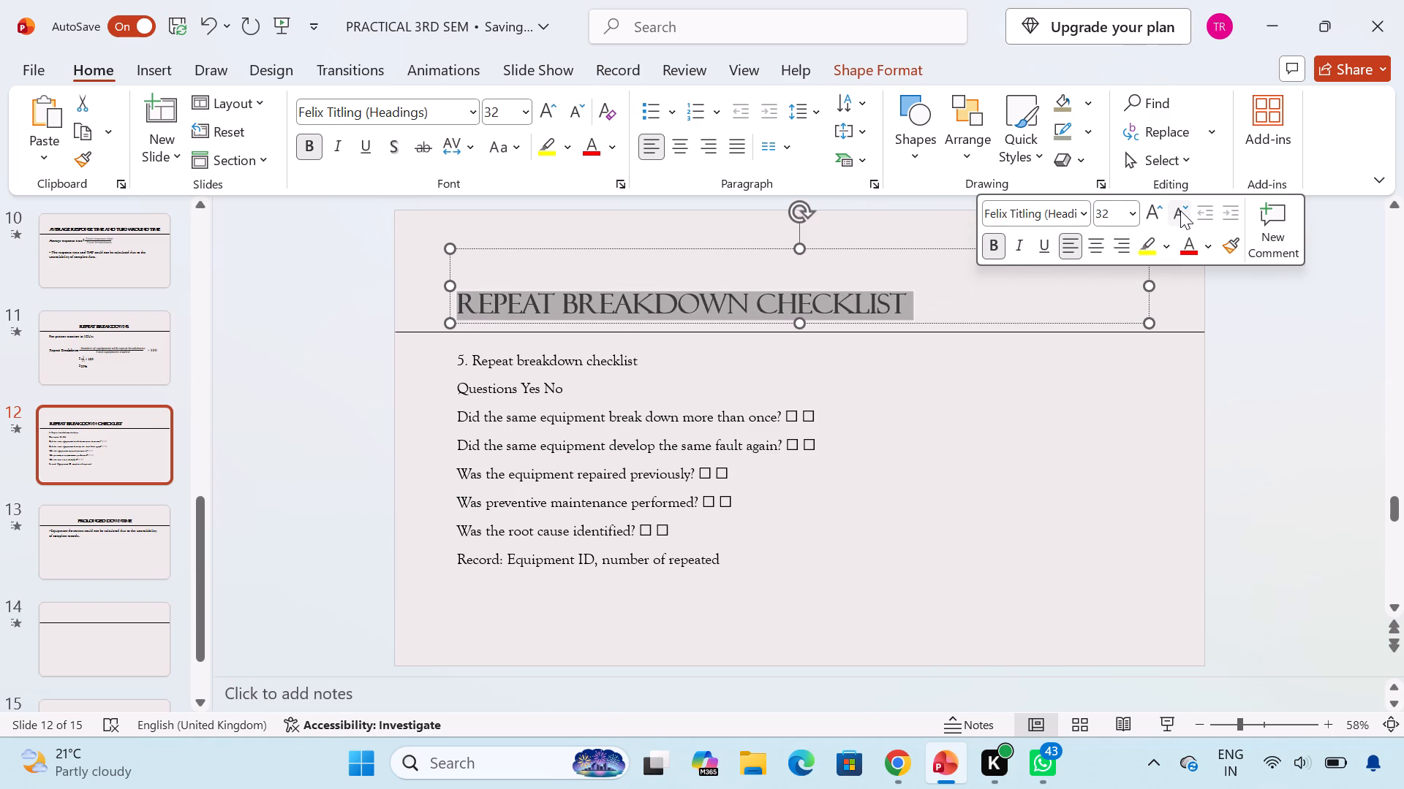
{"action": "left_click", "coordinate": [1092, 245]}
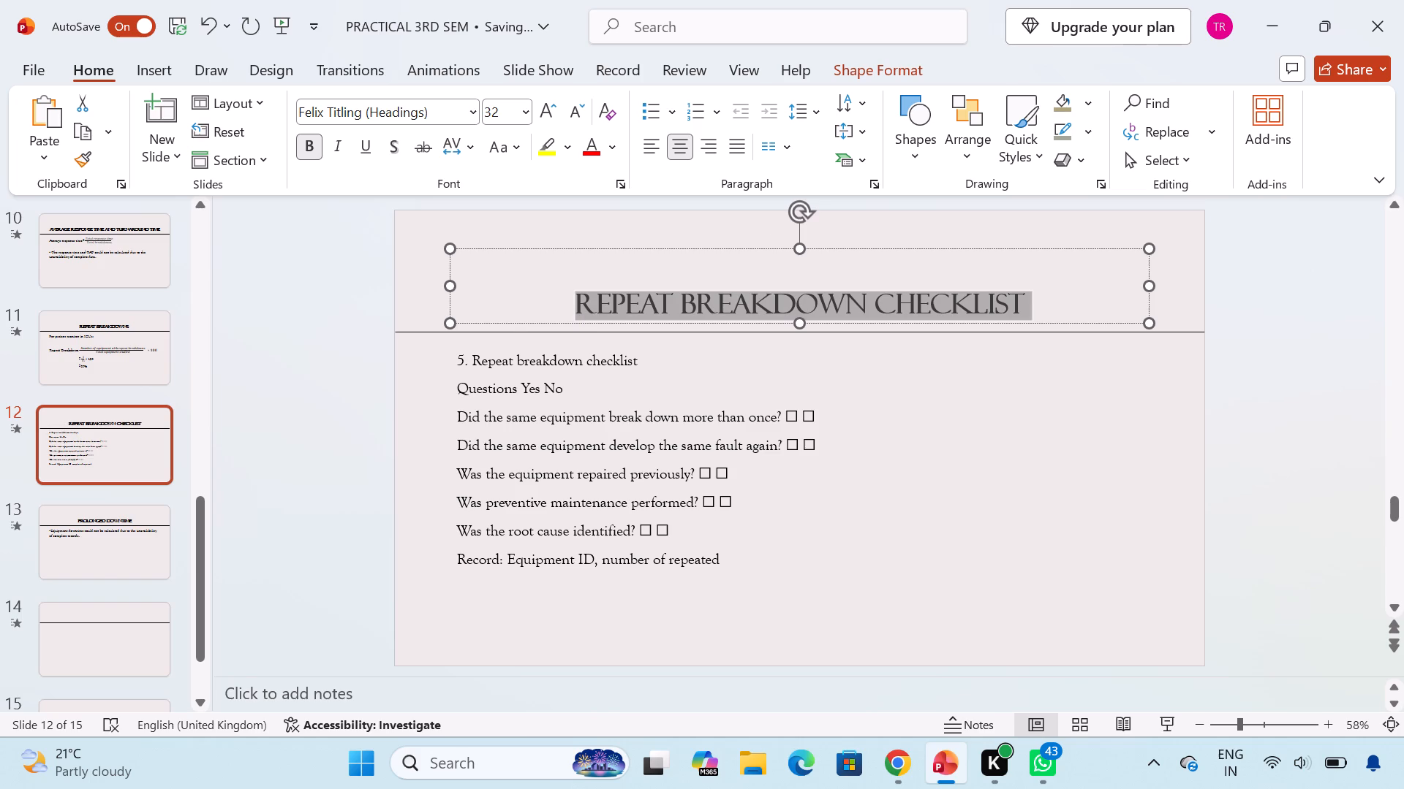
Delete the text "5. Repeat breakdown checklist" from the first line of the slide body.
{"action": "left_click_drag", "start_coordinate": [458, 365], "coordinate": [625, 370]}
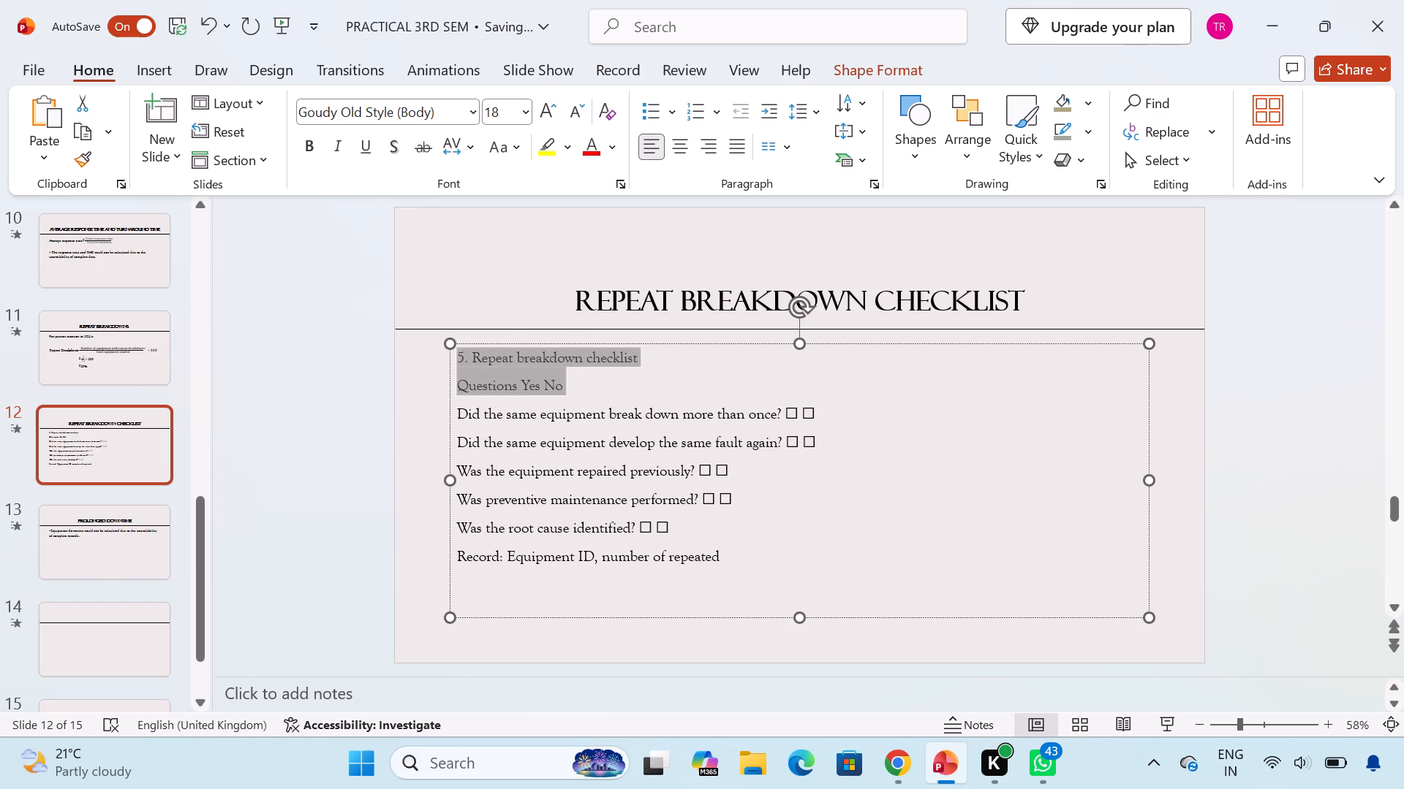
{"action": "left_click_drag", "start_coordinate": [625, 370], "coordinate": [646, 360]}
{"action": "key", "text": "BackSpace"}
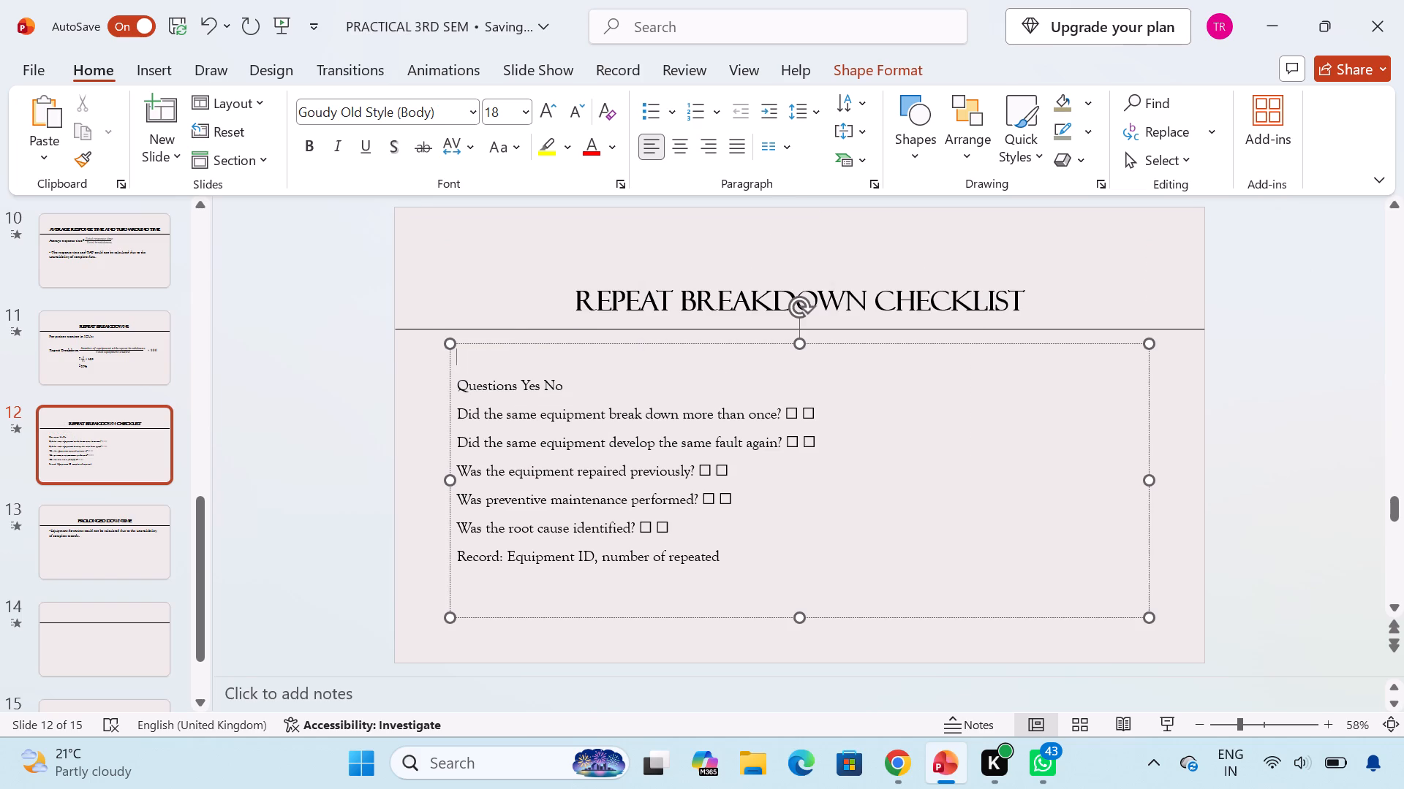
Enlarge the checklist text from the "Questions Yes No" line through the "Record" line to 28 pt.
{"action": "left_click_drag", "start_coordinate": [459, 383], "coordinate": [710, 579]}
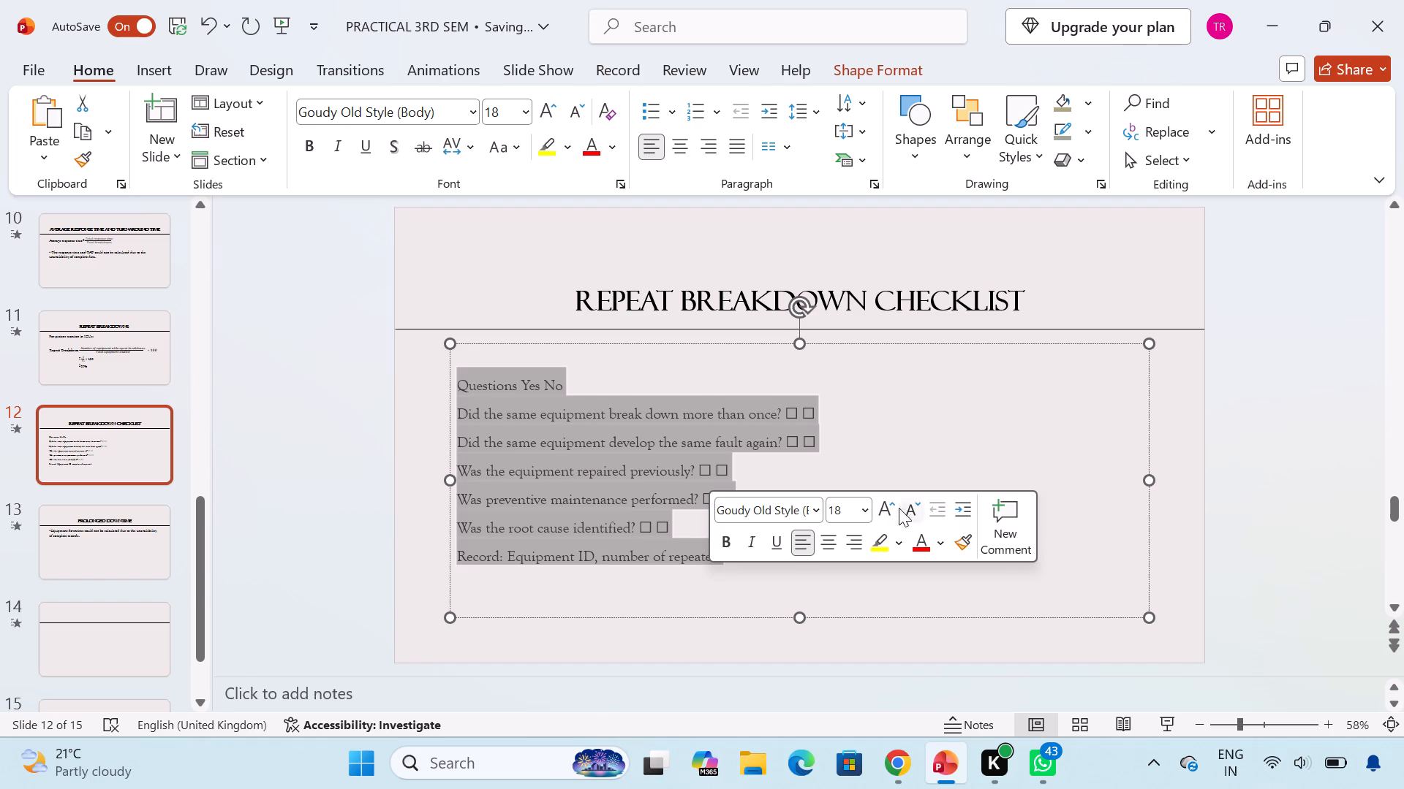
{"action": "double_click", "coordinate": [886, 511]}
{"action": "left_click", "coordinate": [886, 511]}
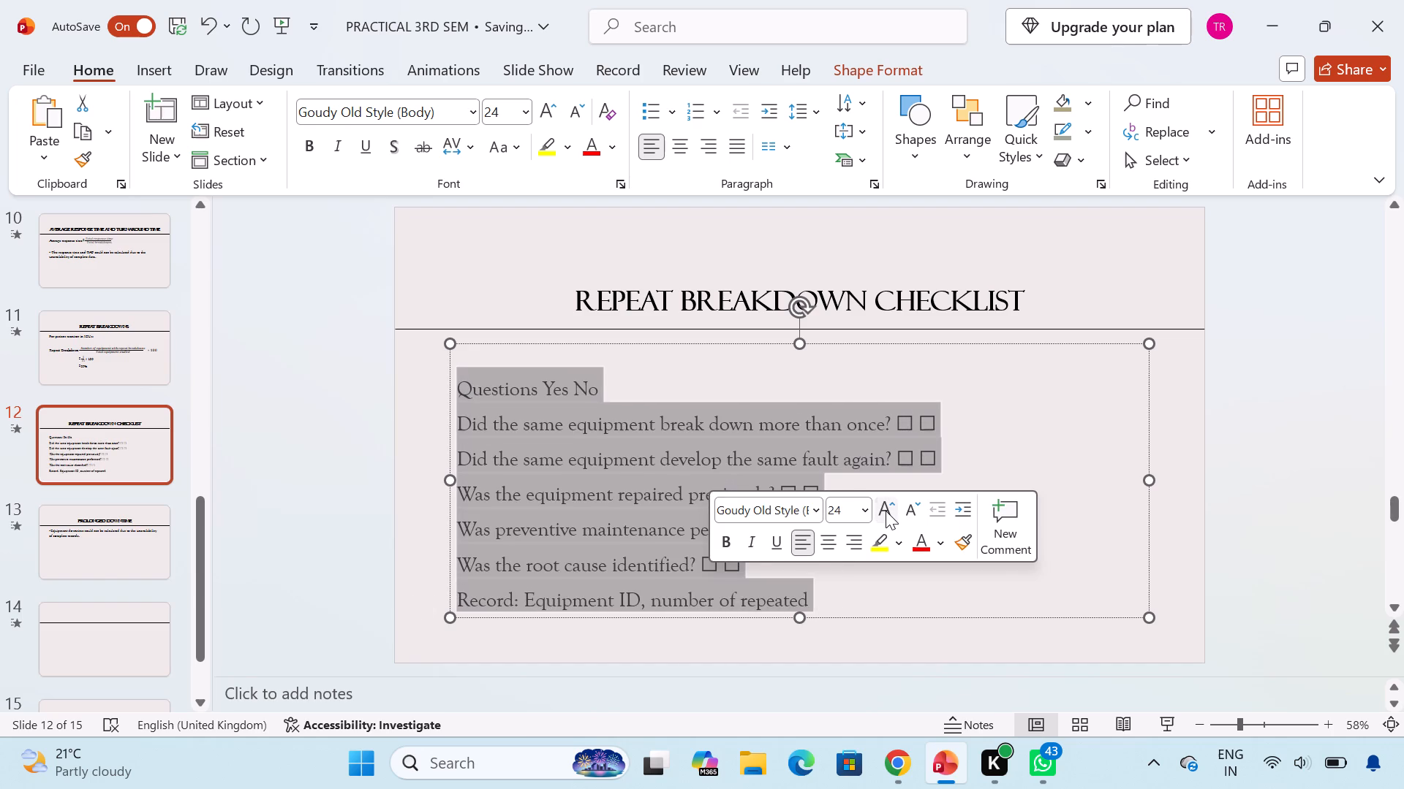
{"action": "left_click", "coordinate": [886, 511]}
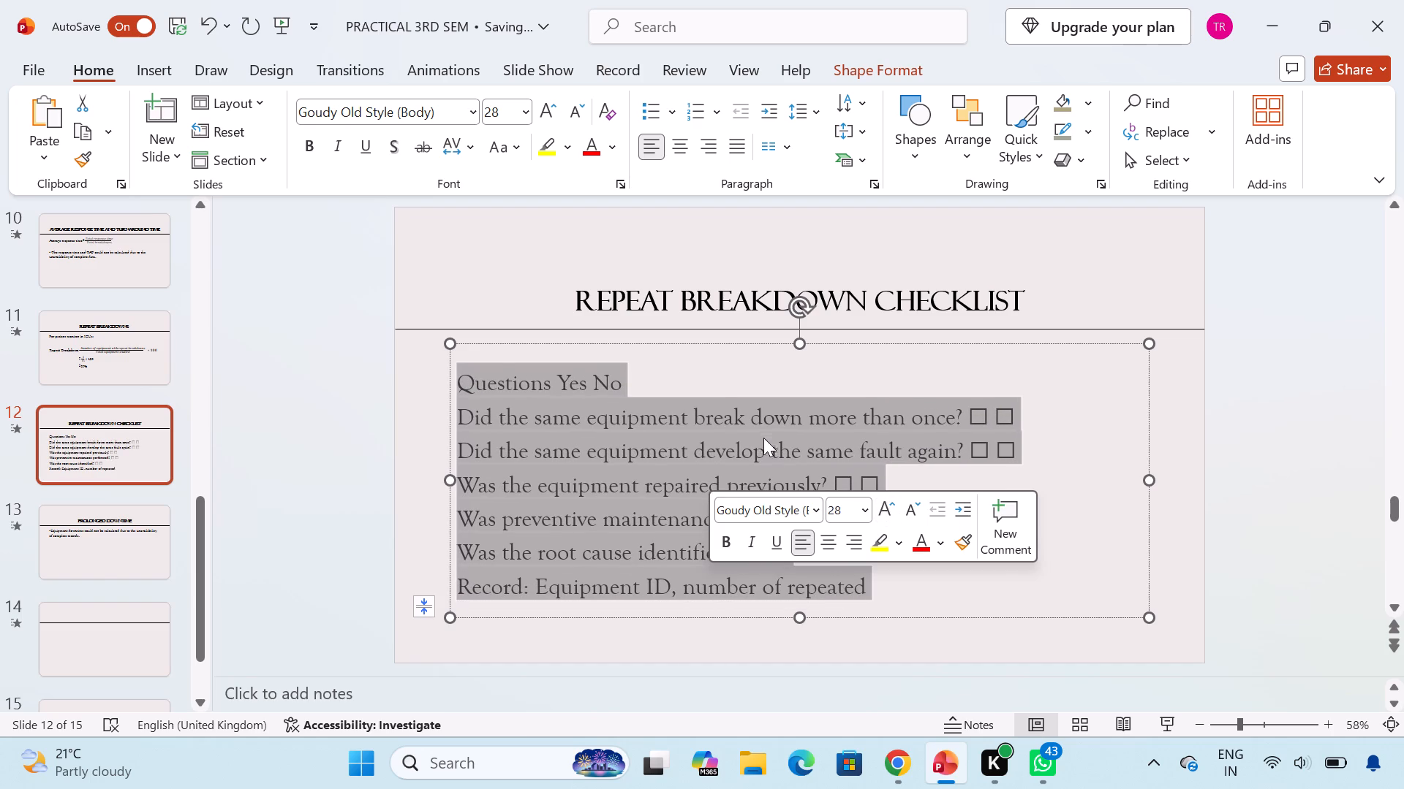
{"action": "left_click", "coordinate": [760, 430]}
Set the Yes and No headings apart from "Questions" with seven tabs, near the checkboxes of the longest questions.
{"action": "left_click", "coordinate": [551, 383]}
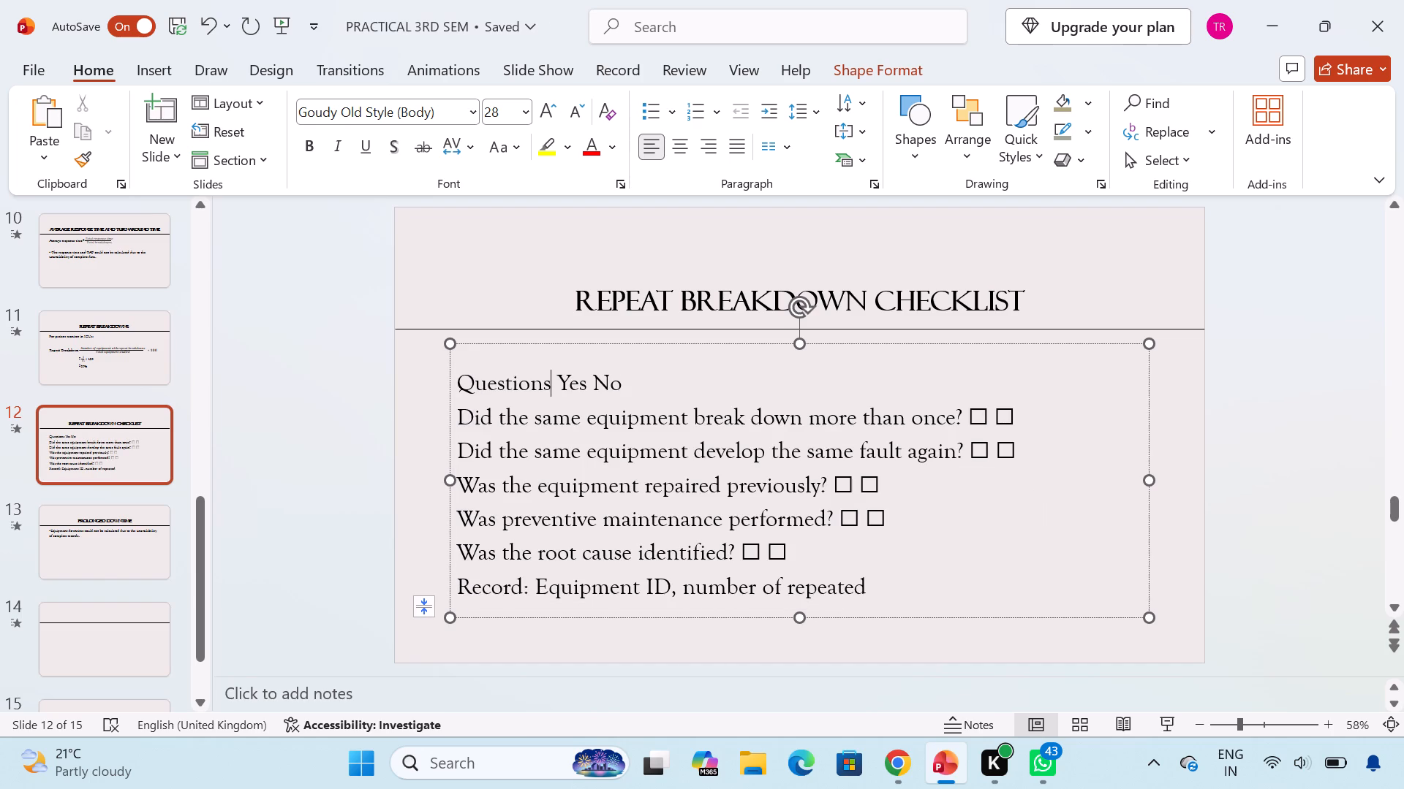
{"action": "key", "text": "Tab"}
{"action": "key", "text": "Tab"}
{"action": "key", "text": "Tab"}
{"action": "key", "text": "Tab"}
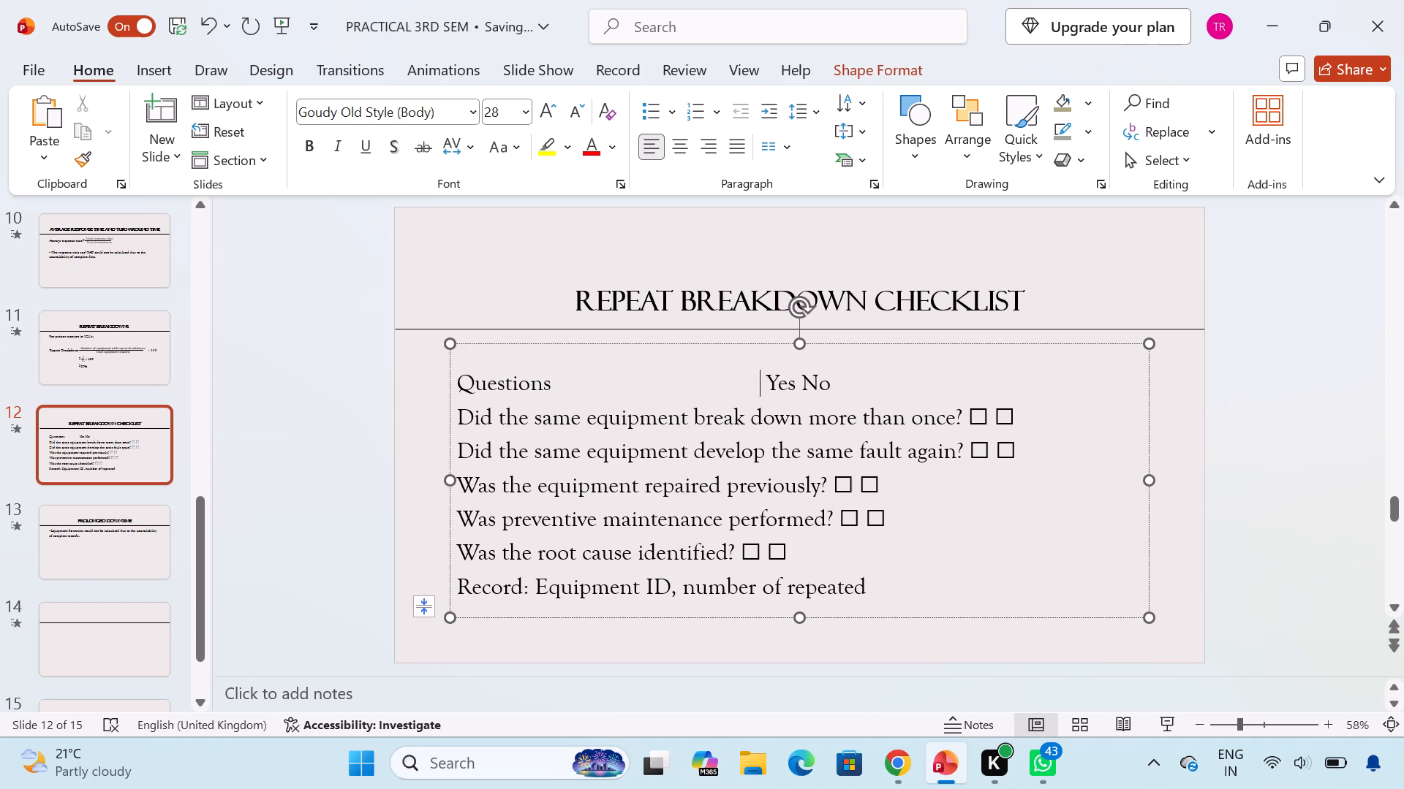
{"action": "key", "text": "Tab"}
{"action": "key", "text": "Tab"}
{"action": "key", "text": "Tab"}
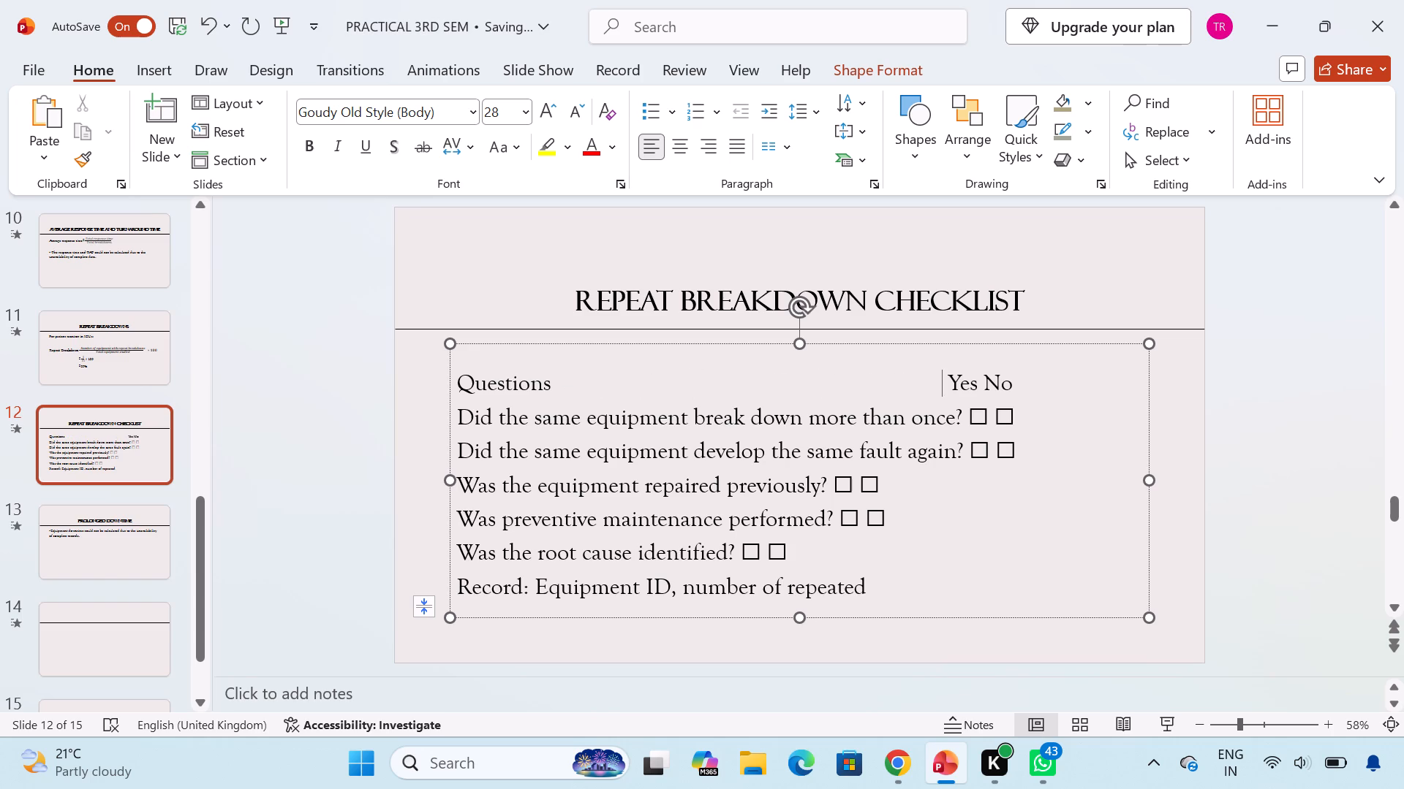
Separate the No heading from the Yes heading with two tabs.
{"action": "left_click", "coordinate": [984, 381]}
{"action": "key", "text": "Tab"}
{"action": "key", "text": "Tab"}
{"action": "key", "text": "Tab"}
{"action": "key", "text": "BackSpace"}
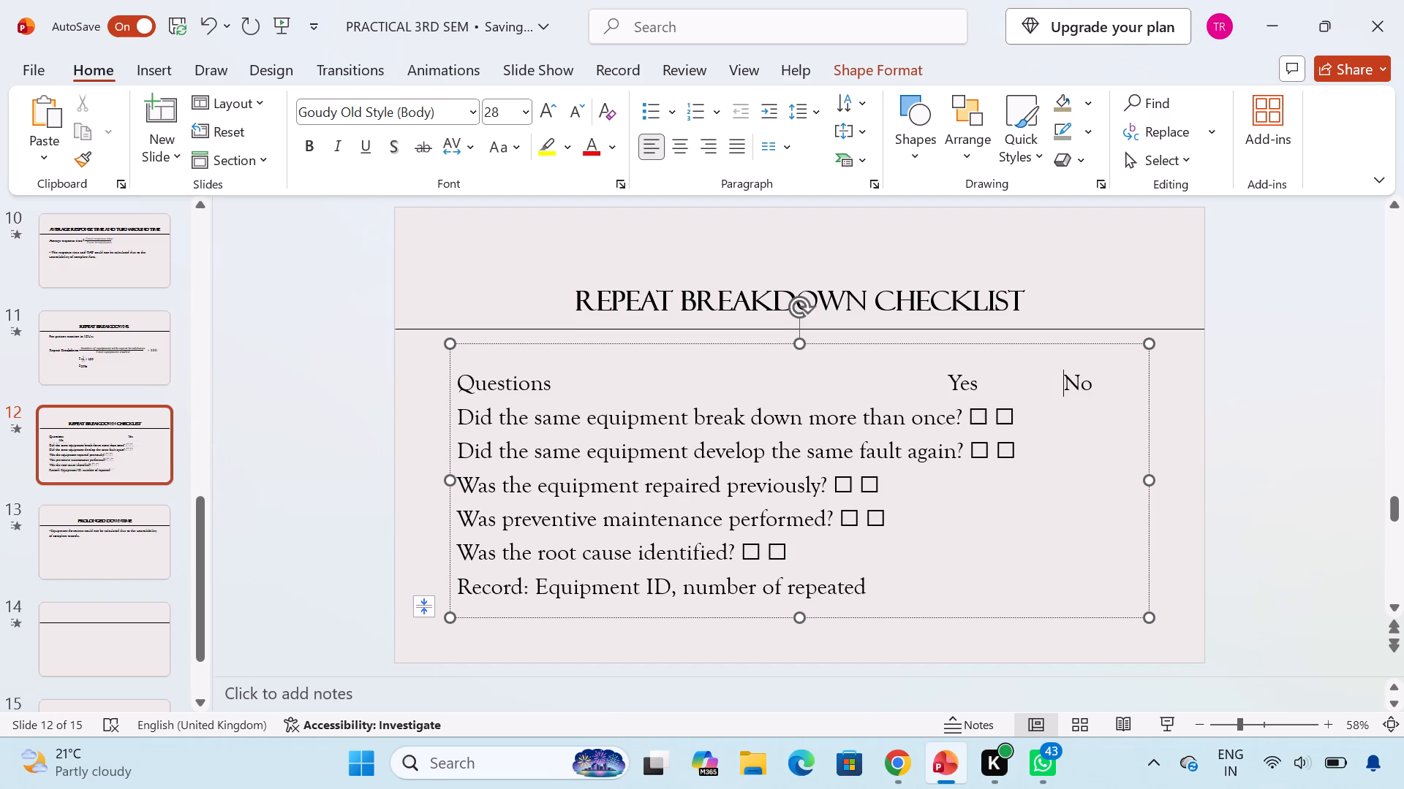
Shift the Yes heading three spaces further away from "Questions".
{"action": "left_click", "coordinate": [937, 382]}
{"action": "key", "text": "Tab"}
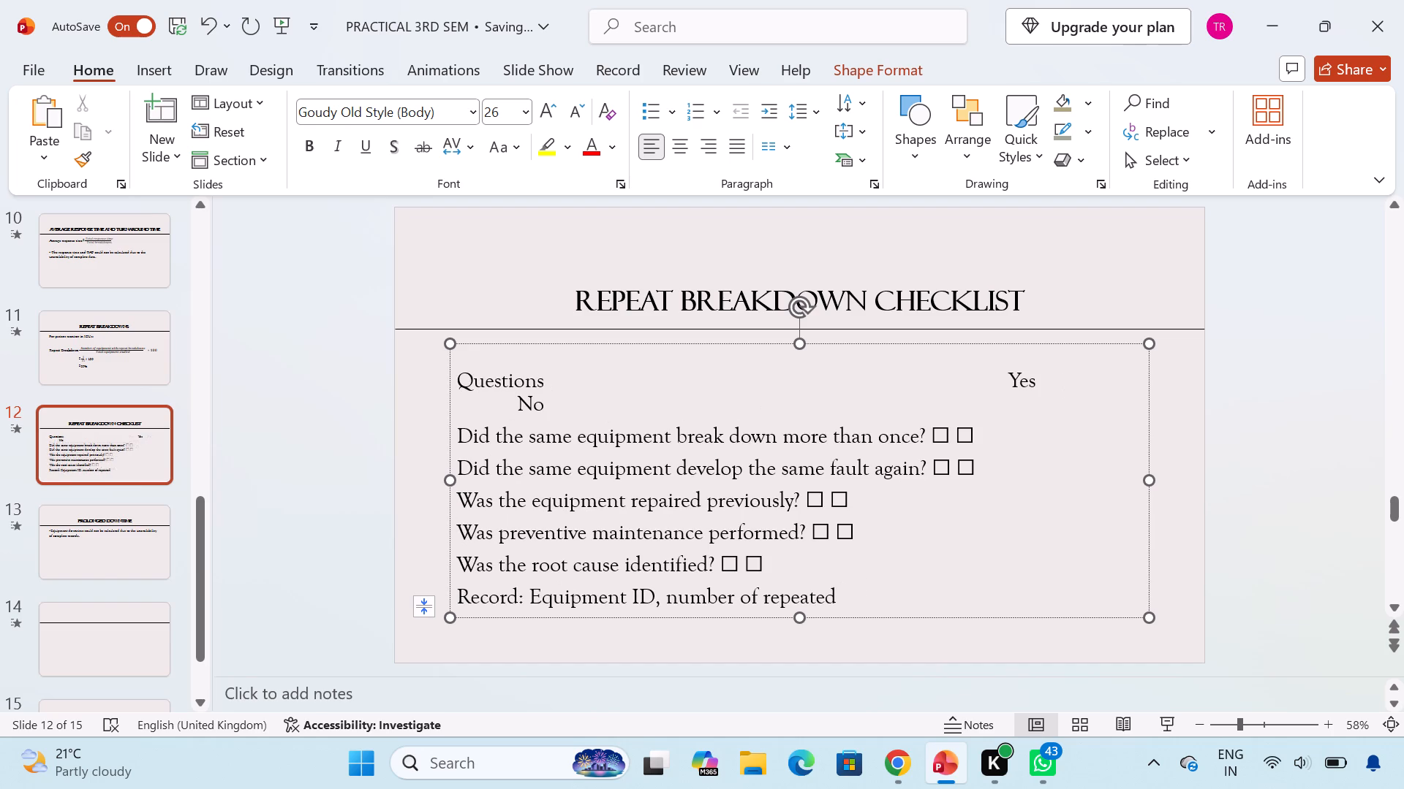
{"action": "key", "text": "BackSpace"}
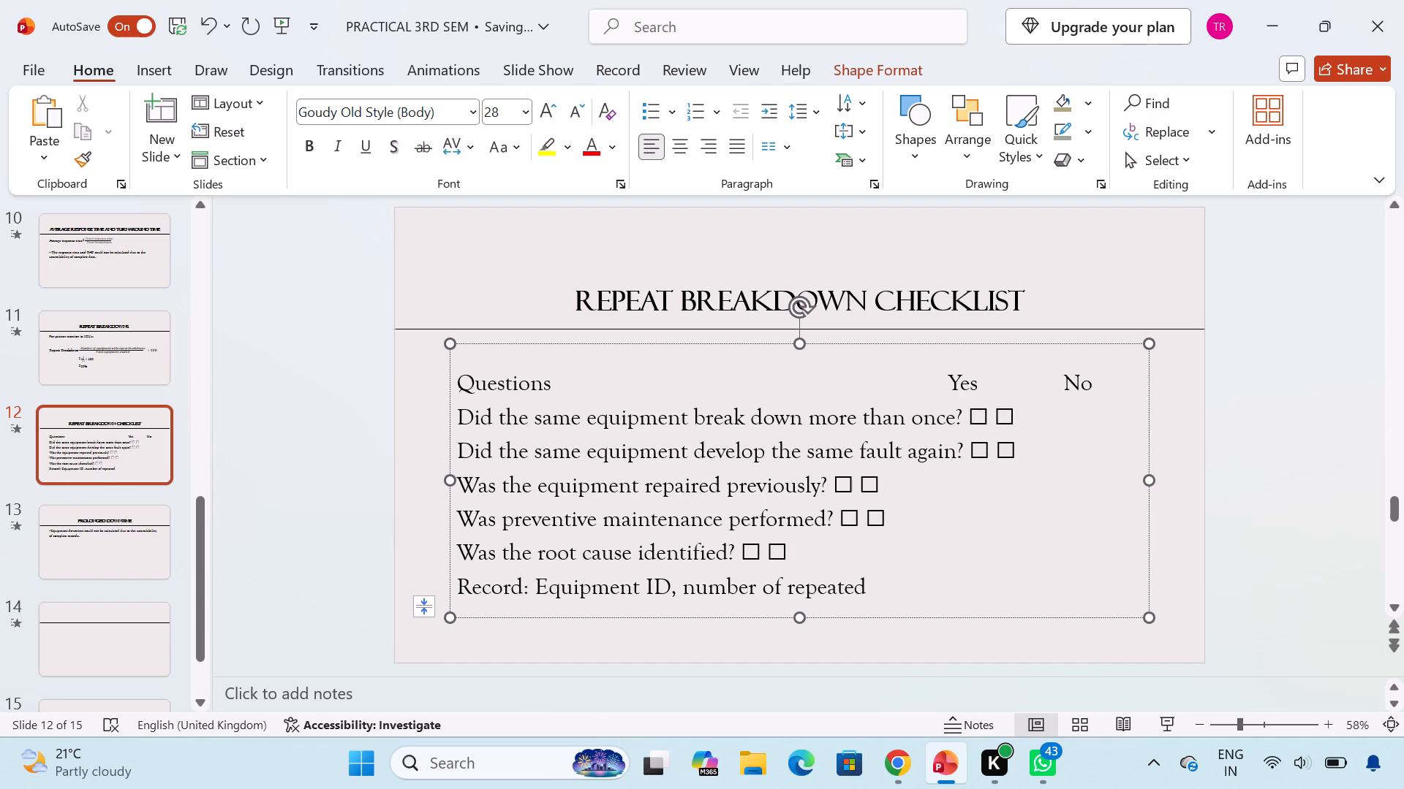
{"action": "key", "text": "space"}
{"action": "key", "text": "space"}
{"action": "key", "text": "space"}
{"action": "key", "text": "space"}
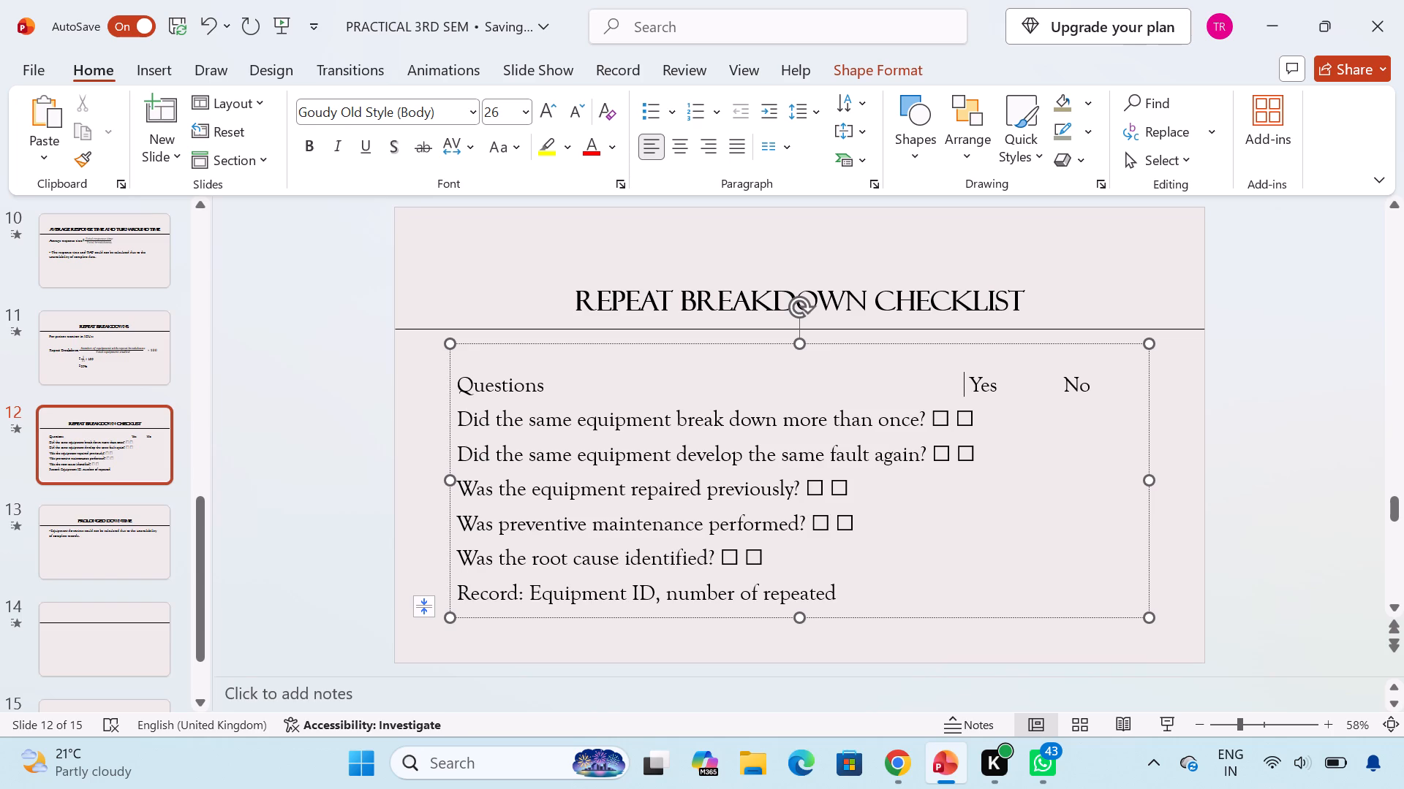
{"action": "key", "text": "BackSpace"}
Replace the two tabs between the Yes and No headings with five spaces.
{"action": "left_click", "coordinate": [1060, 386]}
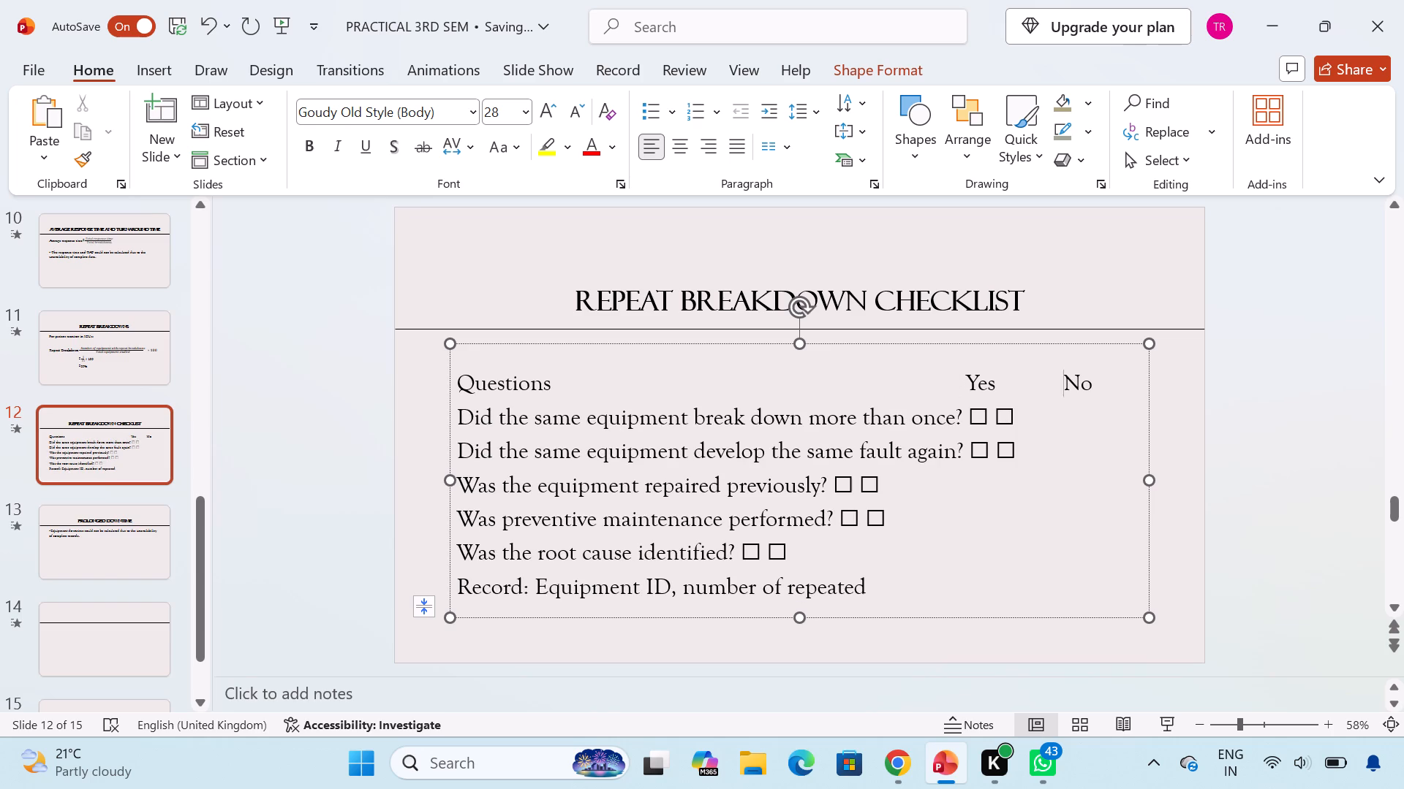
{"action": "key", "text": "BackSpace"}
{"action": "key", "text": "BackSpace"}
{"action": "key", "text": "space"}
{"action": "key", "text": "space"}
{"action": "key", "text": "space"}
{"action": "key", "text": "space"}
{"action": "key", "text": "space"}
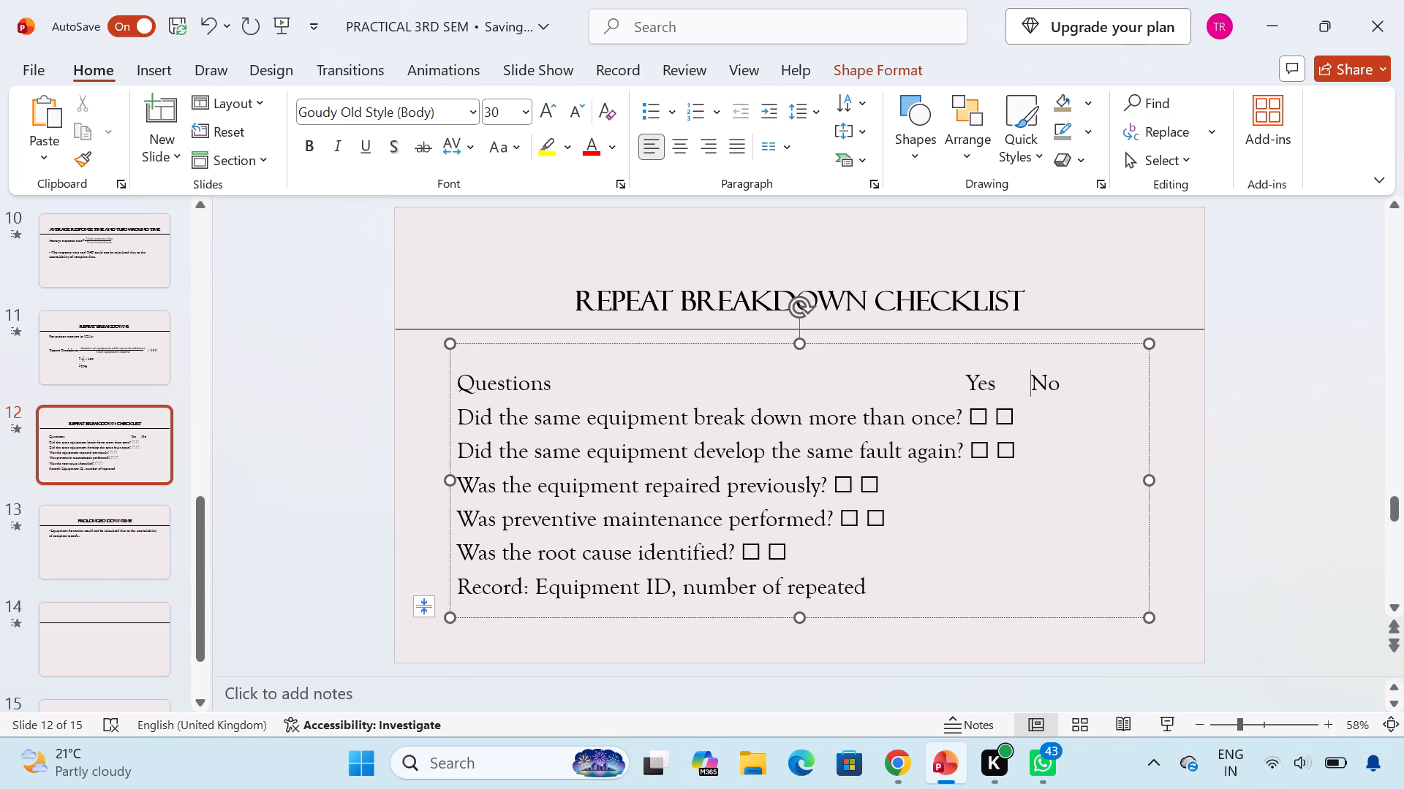
Shift the Yes and No headings another three spaces away from "Questions".
{"action": "left_click", "coordinate": [956, 377]}
{"action": "key", "text": "space"}
{"action": "key", "text": "space"}
{"action": "key", "text": "space"}
Add five spaces before the checkboxes of "Did the same equipment break down more than once?" so they sit under the headings.
{"action": "left_click", "coordinate": [962, 419]}
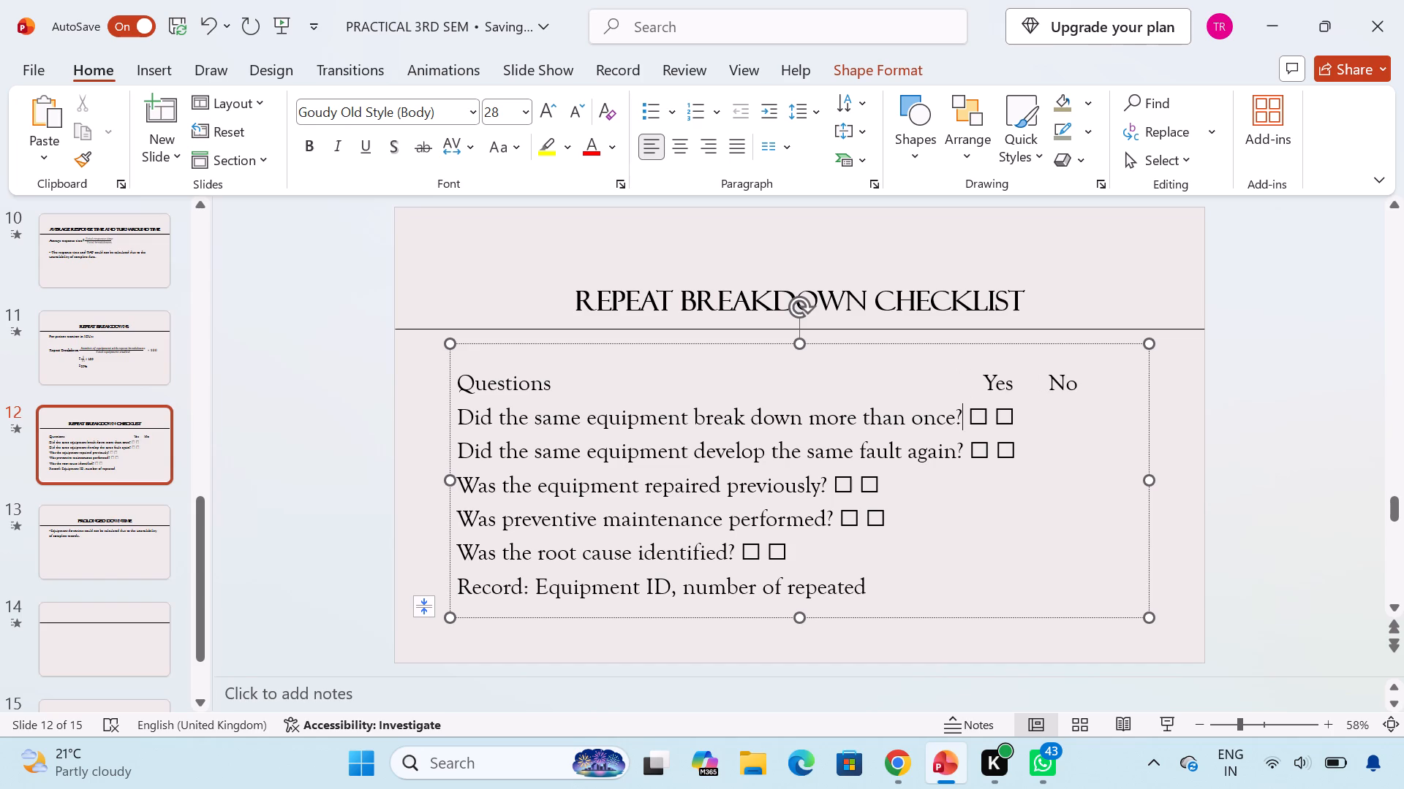
{"action": "key", "text": "Right"}
{"action": "key", "text": "space"}
{"action": "key", "text": "space"}
{"action": "key", "text": "space"}
{"action": "key", "text": "space"}
{"action": "key", "text": "space"}
Remove four spaces between the Yes and No headings to match the checkbox spacing.
{"action": "left_click", "coordinate": [1045, 386]}
{"action": "key", "text": "BackSpace"}
{"action": "key", "text": "BackSpace"}
{"action": "key", "text": "BackSpace"}
{"action": "key", "text": "BackSpace"}
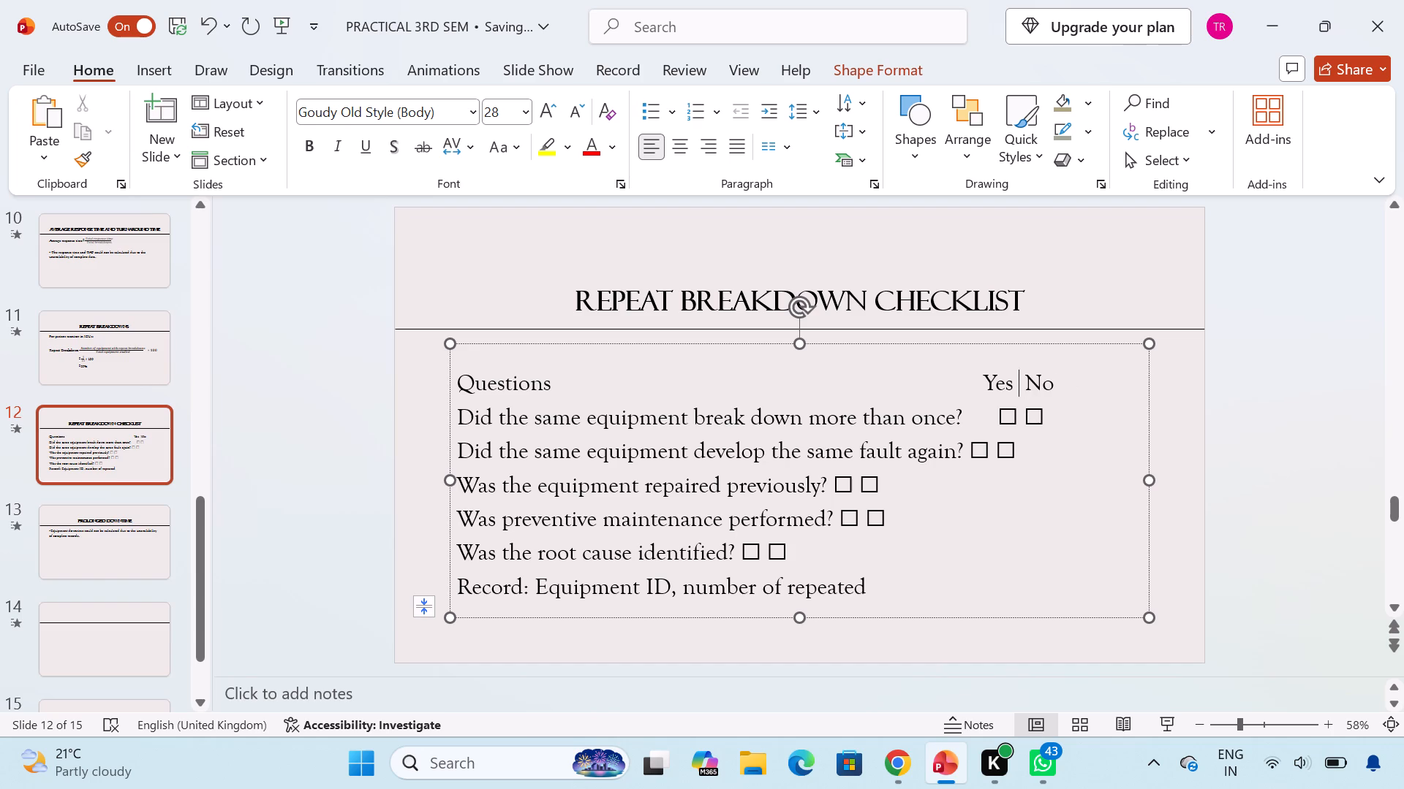
Remove one space before the checkboxes of "Did the same equipment break down more than once?".
{"action": "left_click", "coordinate": [994, 421]}
{"action": "key", "text": "BackSpace"}
Add four spaces before the checkboxes of "Did the same equipment develop the same fault again?" to align them with the row above.
{"action": "triple_click", "coordinate": [965, 450]}
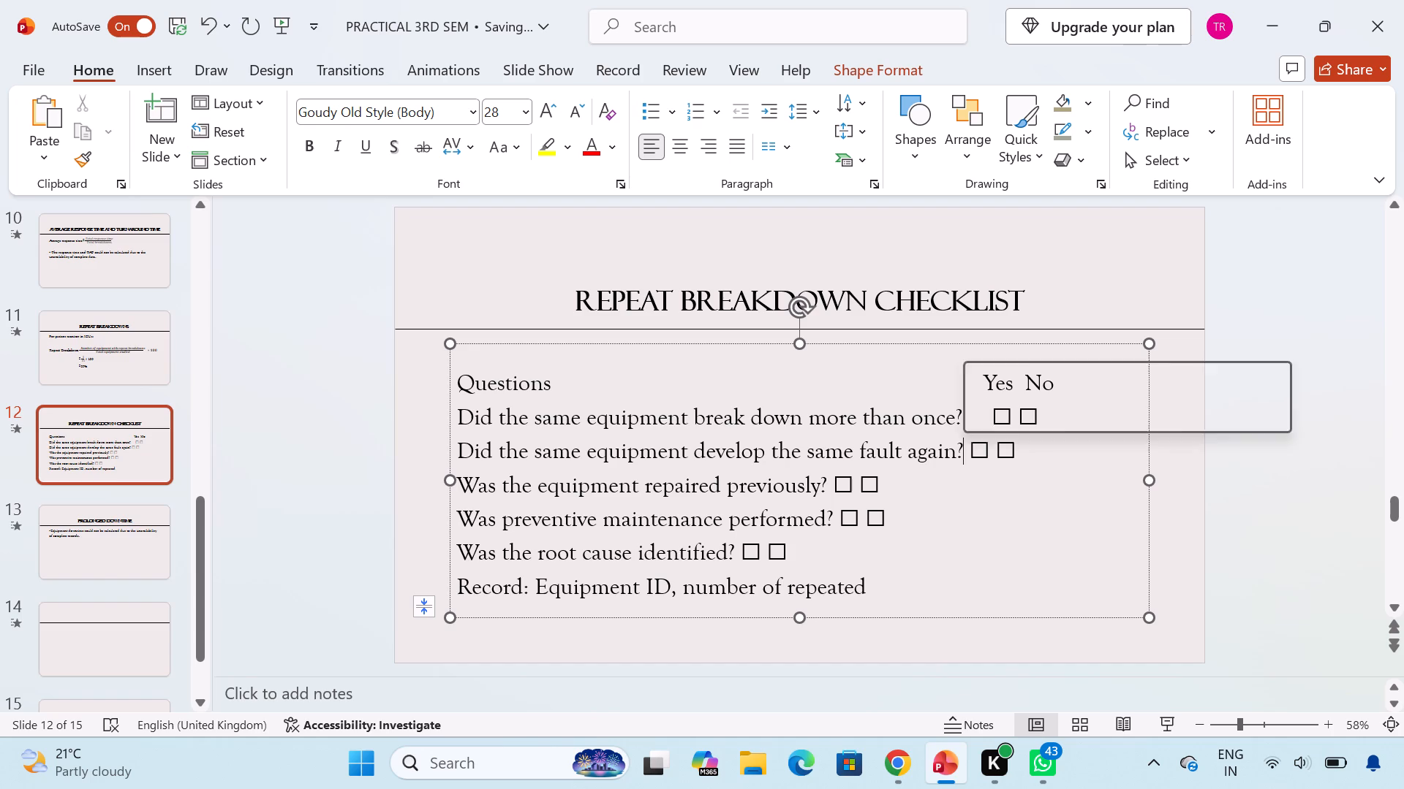
{"action": "left_click", "coordinate": [965, 450]}
{"action": "left_click", "coordinate": [967, 452]}
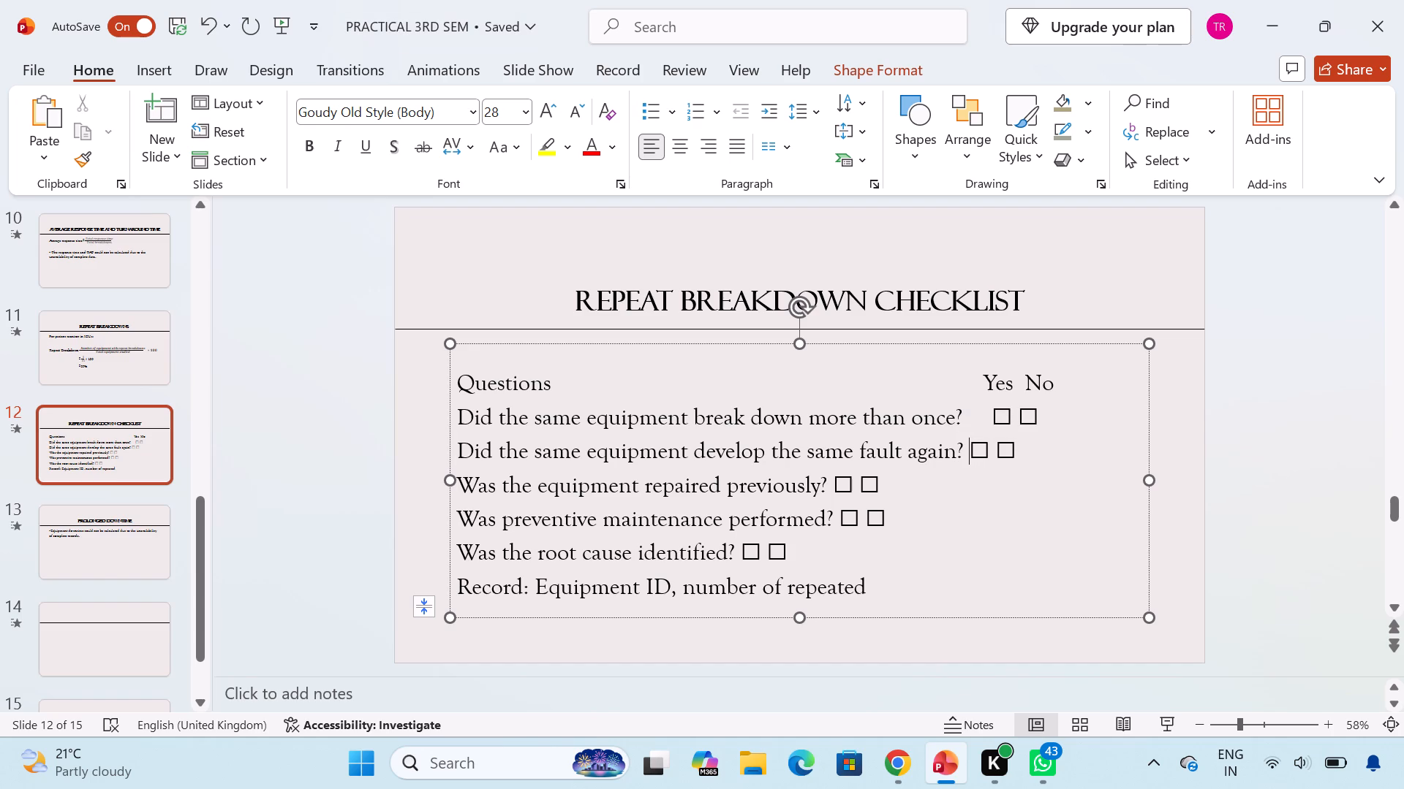
{"action": "key", "text": "space"}
{"action": "key", "text": "space"}
{"action": "key", "text": "space"}
{"action": "key", "text": "space"}
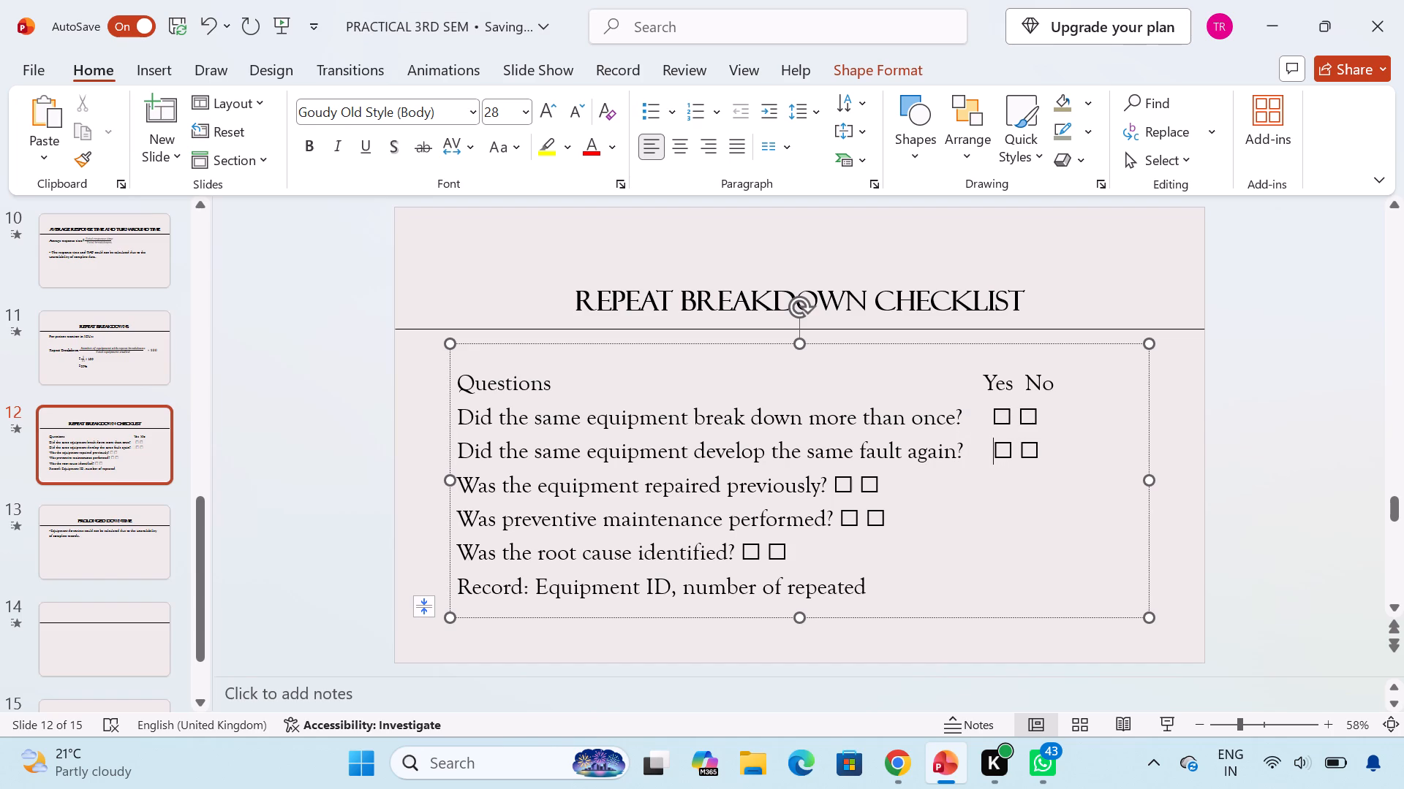
Align the checkboxes of "Was the equipment repaired previously?" under the Yes and No headings using two tabs and nine spaces.
{"action": "left_click", "coordinate": [831, 489]}
{"action": "key", "text": "Tab"}
{"action": "key", "text": "Tab"}
{"action": "key", "text": "Tab"}
{"action": "key", "text": "BackSpace"}
{"action": "key", "text": "space"}
{"action": "key", "text": "space"}
{"action": "key", "text": "space"}
{"action": "key", "text": "space"}
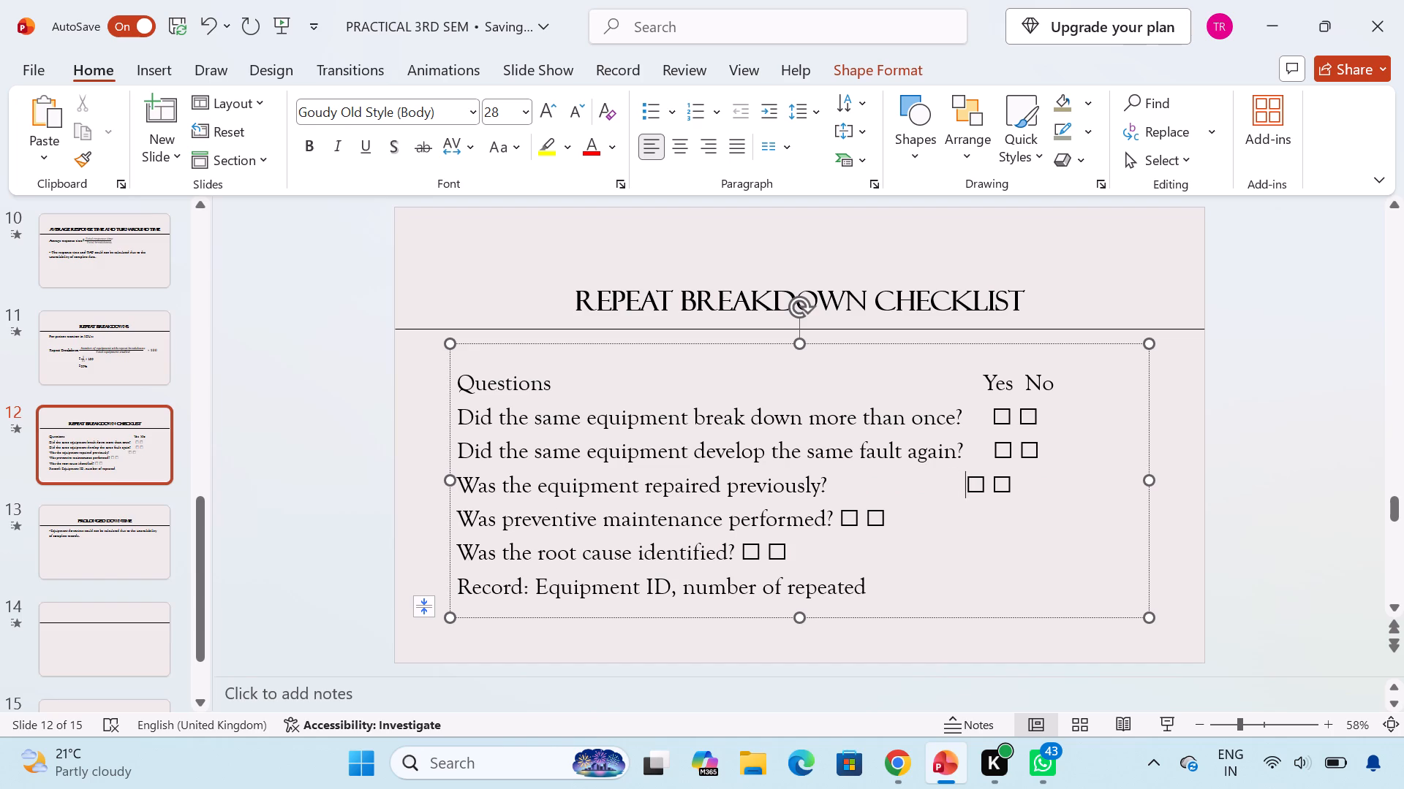
{"action": "key", "text": "space"}
{"action": "key", "text": "space"}
{"action": "key", "text": "space"}
{"action": "key", "text": "space"}
{"action": "key", "text": "space"}
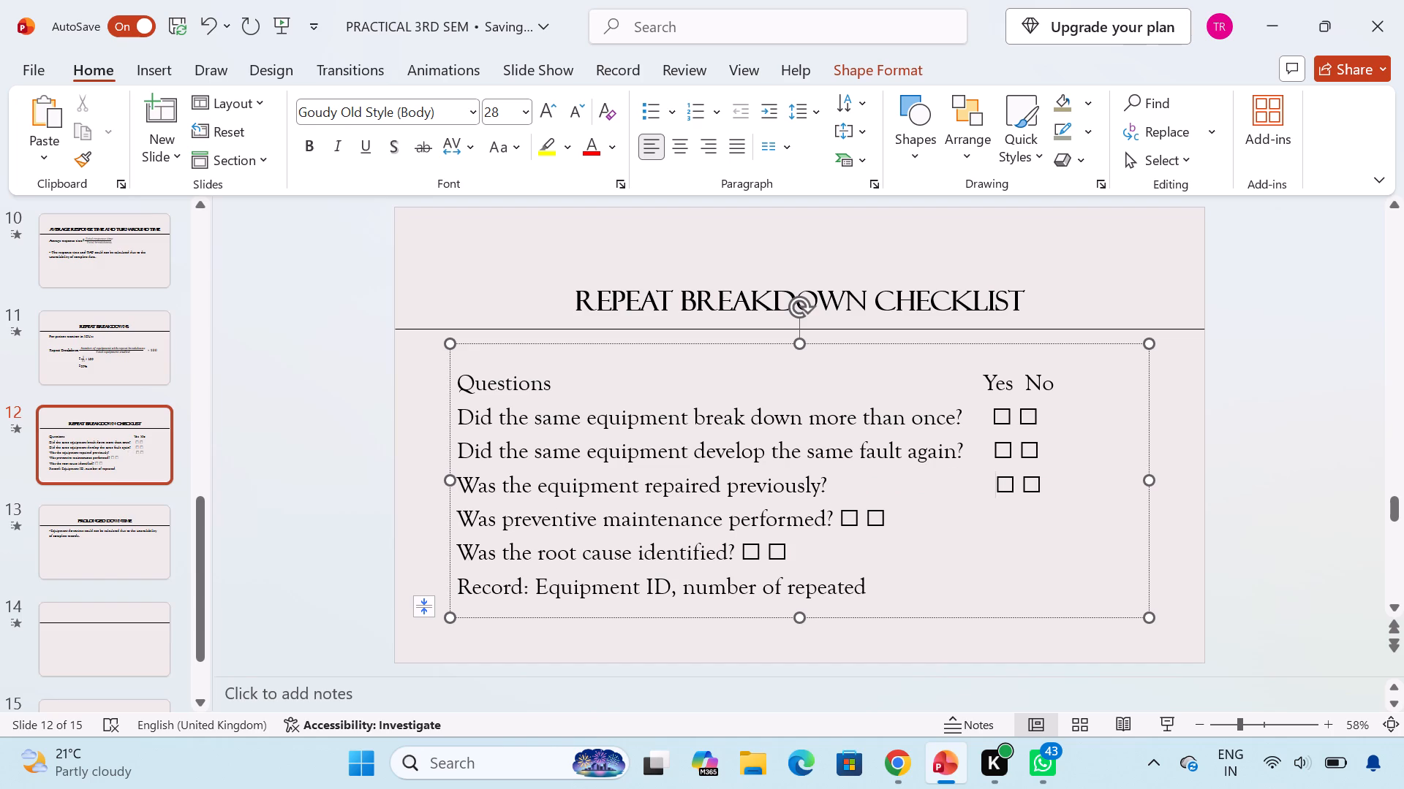
Align the checkboxes of "Was preventive maintenance performed?" with the row above using two tabs and eight spaces.
{"action": "left_click", "coordinate": [836, 519]}
{"action": "key", "text": "Tab"}
{"action": "key", "text": "Tab"}
{"action": "key", "text": "space"}
{"action": "key", "text": "space"}
{"action": "key", "text": "space"}
{"action": "key", "text": "space"}
{"action": "key", "text": "space"}
{"action": "key", "text": "space"}
{"action": "key", "text": "space"}
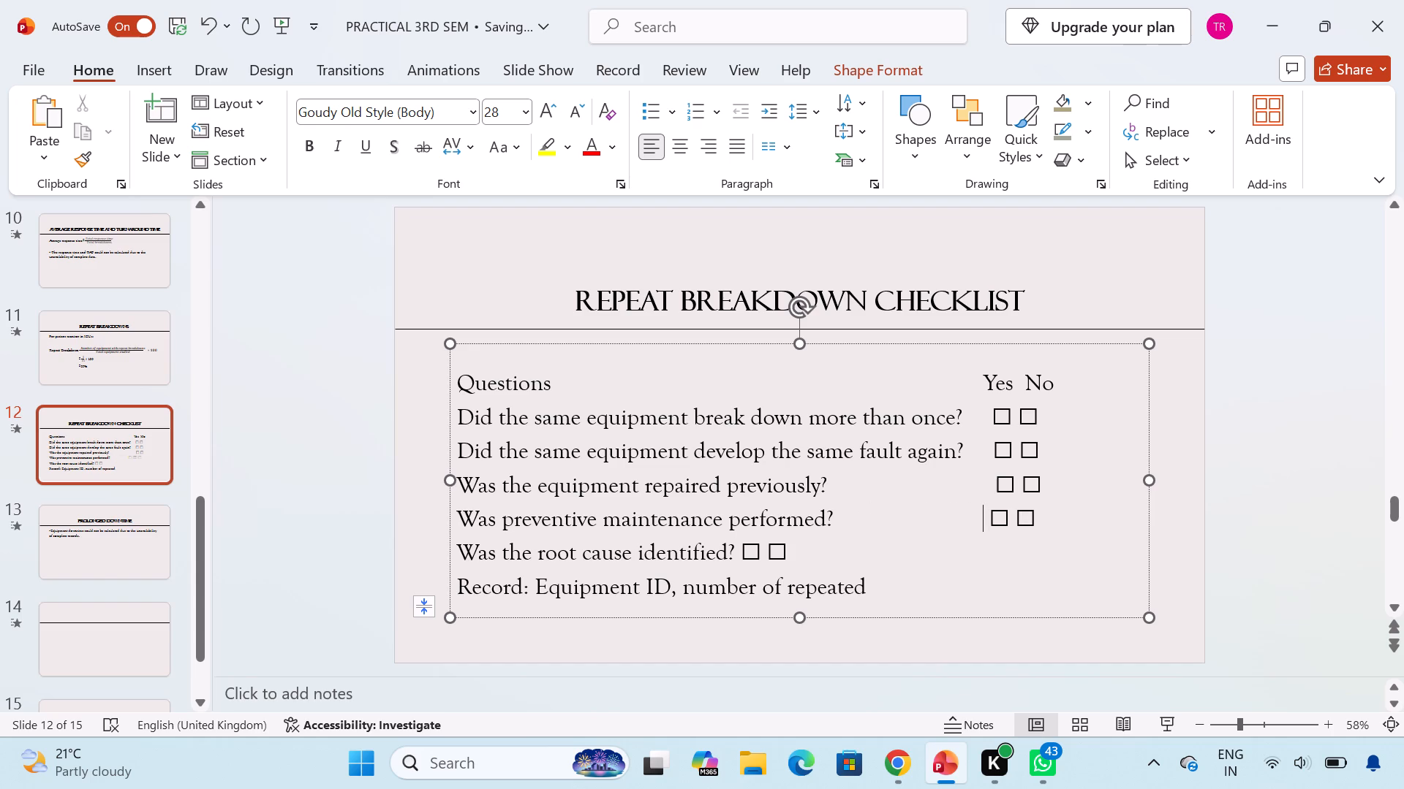
{"action": "key", "text": "space"}
Align the checkboxes of "Was the root cause identified?" with the rows above using four tabs and nine spaces.
{"action": "left_click", "coordinate": [741, 551]}
{"action": "key", "text": "Tab"}
{"action": "key", "text": "Tab"}
{"action": "key", "text": "Tab"}
{"action": "key", "text": "Tab"}
{"action": "key", "text": "Tab"}
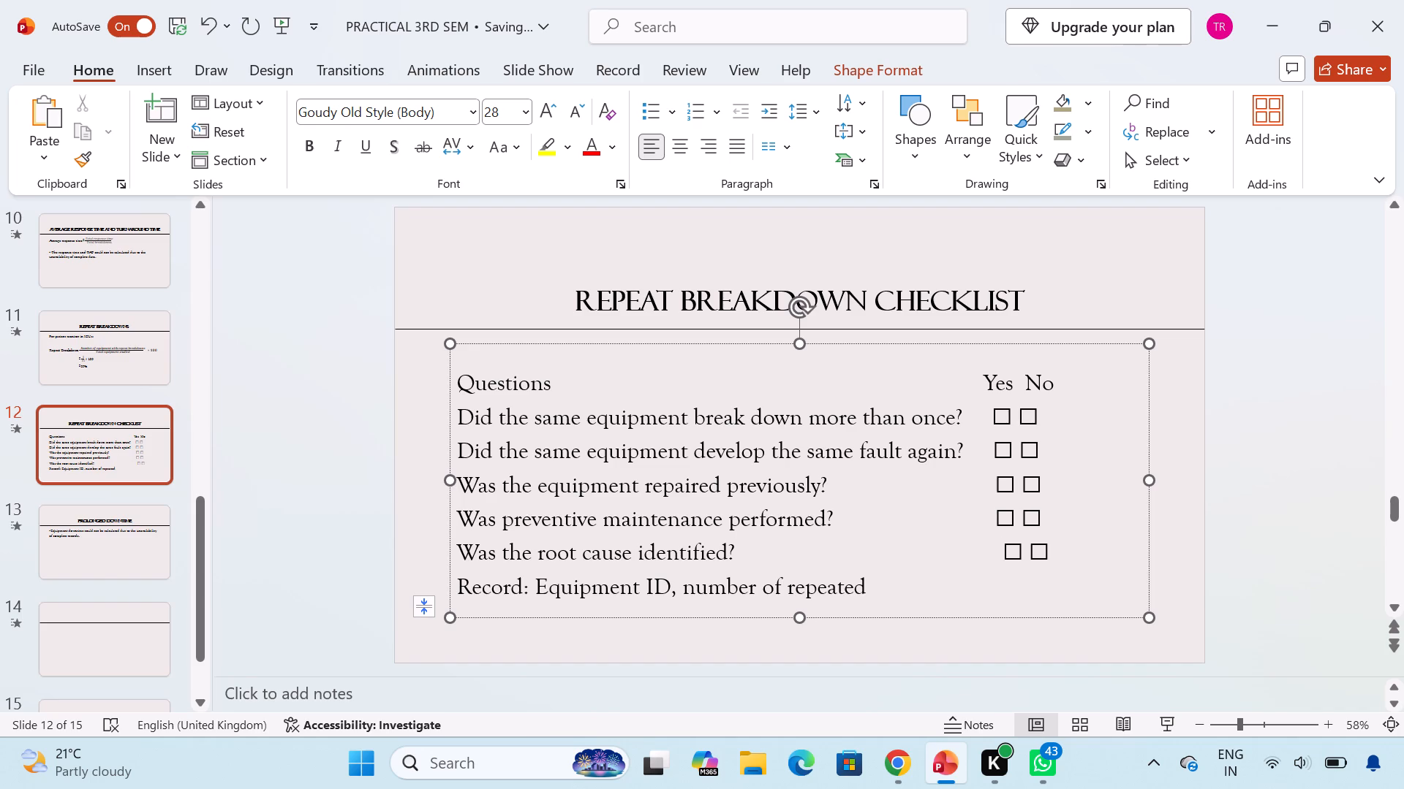
{"action": "key", "text": "BackSpace"}
{"action": "key", "text": "space"}
{"action": "key", "text": "space"}
{"action": "key", "text": "space"}
{"action": "key", "text": "space"}
{"action": "key", "text": "space"}
{"action": "key", "text": "space"}
{"action": "key", "text": "space"}
{"action": "key", "text": "space"}
{"action": "key", "text": "space"}
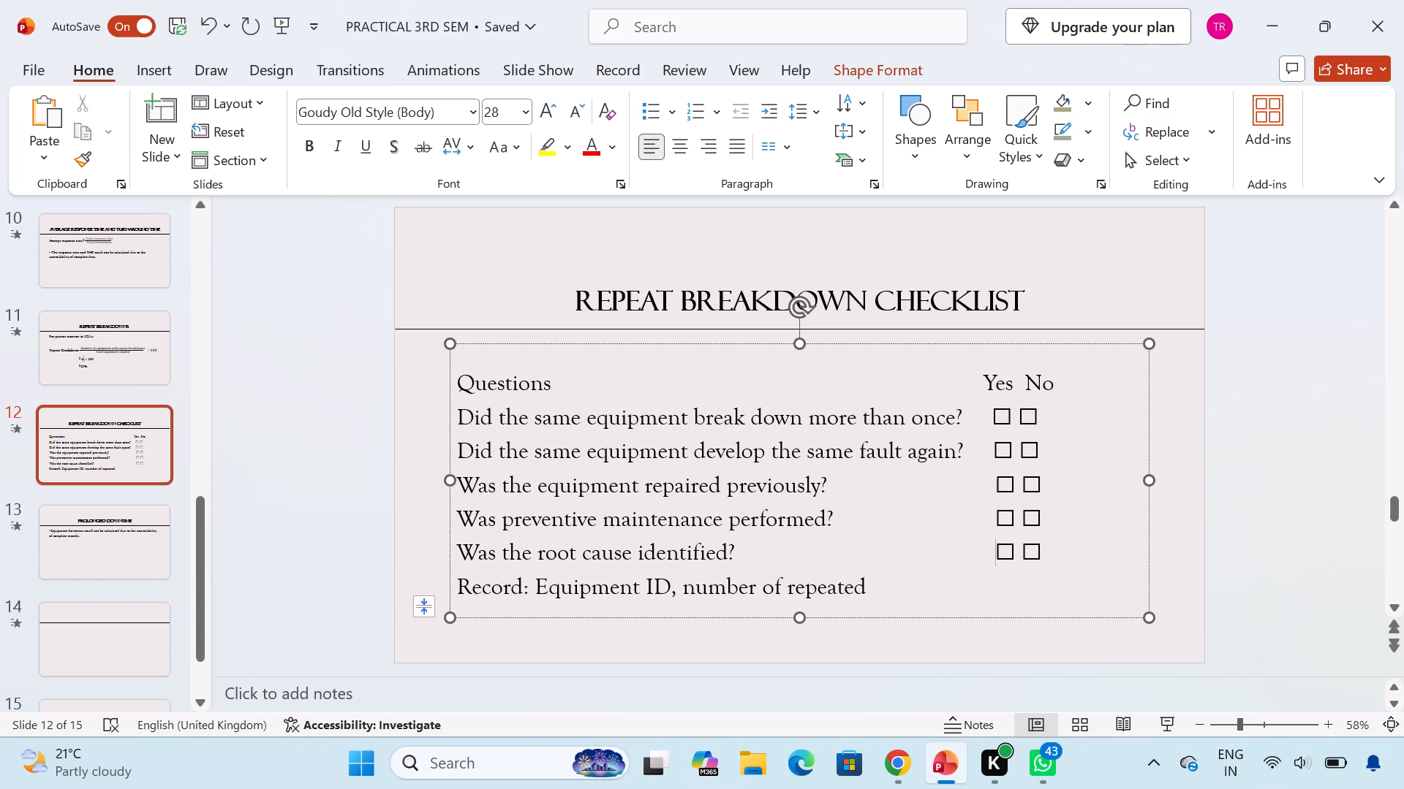
Delete the last line, "Record: Equipment ID, number of repeated", from the checklist.
{"action": "left_click_drag", "start_coordinate": [462, 594], "coordinate": [888, 601]}
{"action": "key", "text": "BackSpace"}
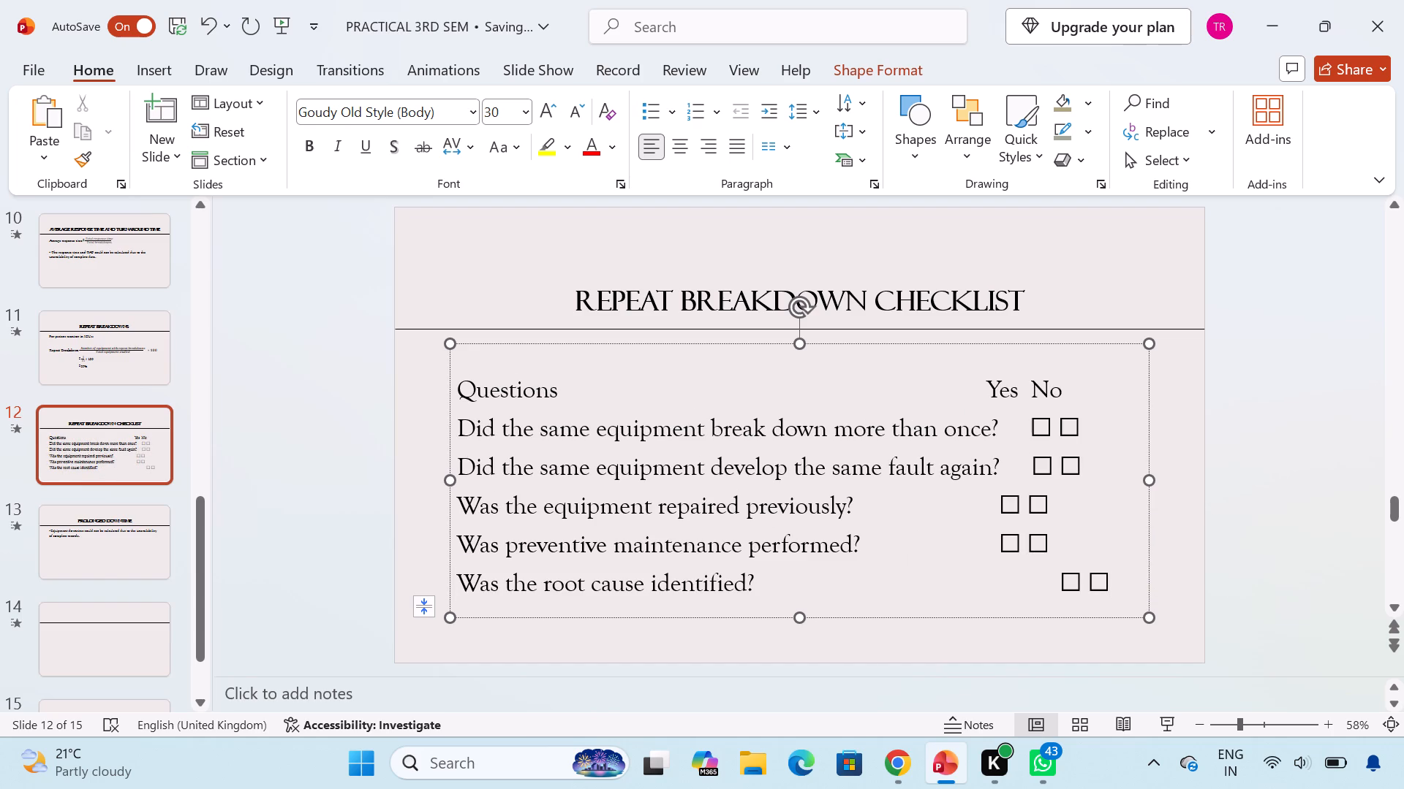
Make the Questions, Yes and No headings bold.
{"action": "left_click_drag", "start_coordinate": [471, 390], "coordinate": [570, 384]}
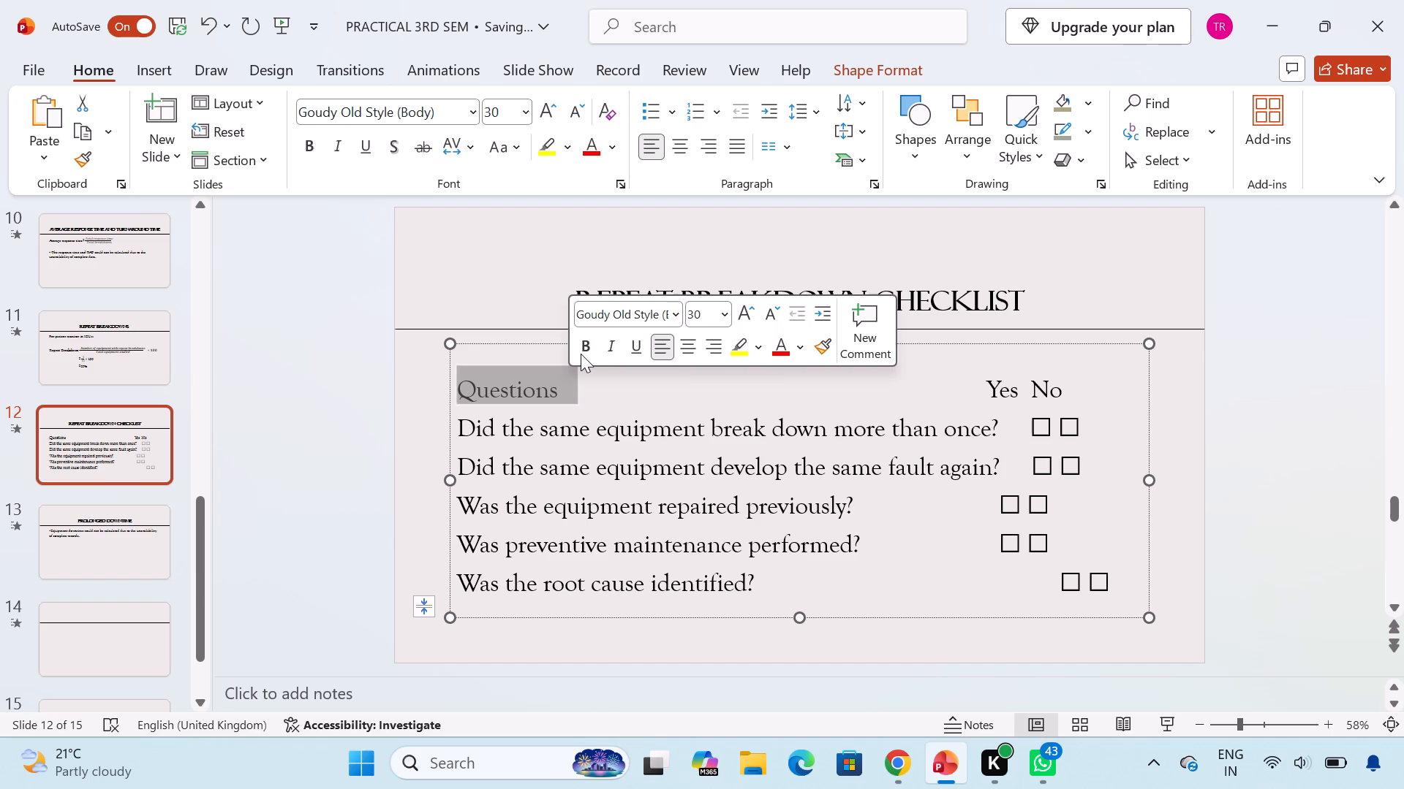
{"action": "left_click", "coordinate": [581, 354]}
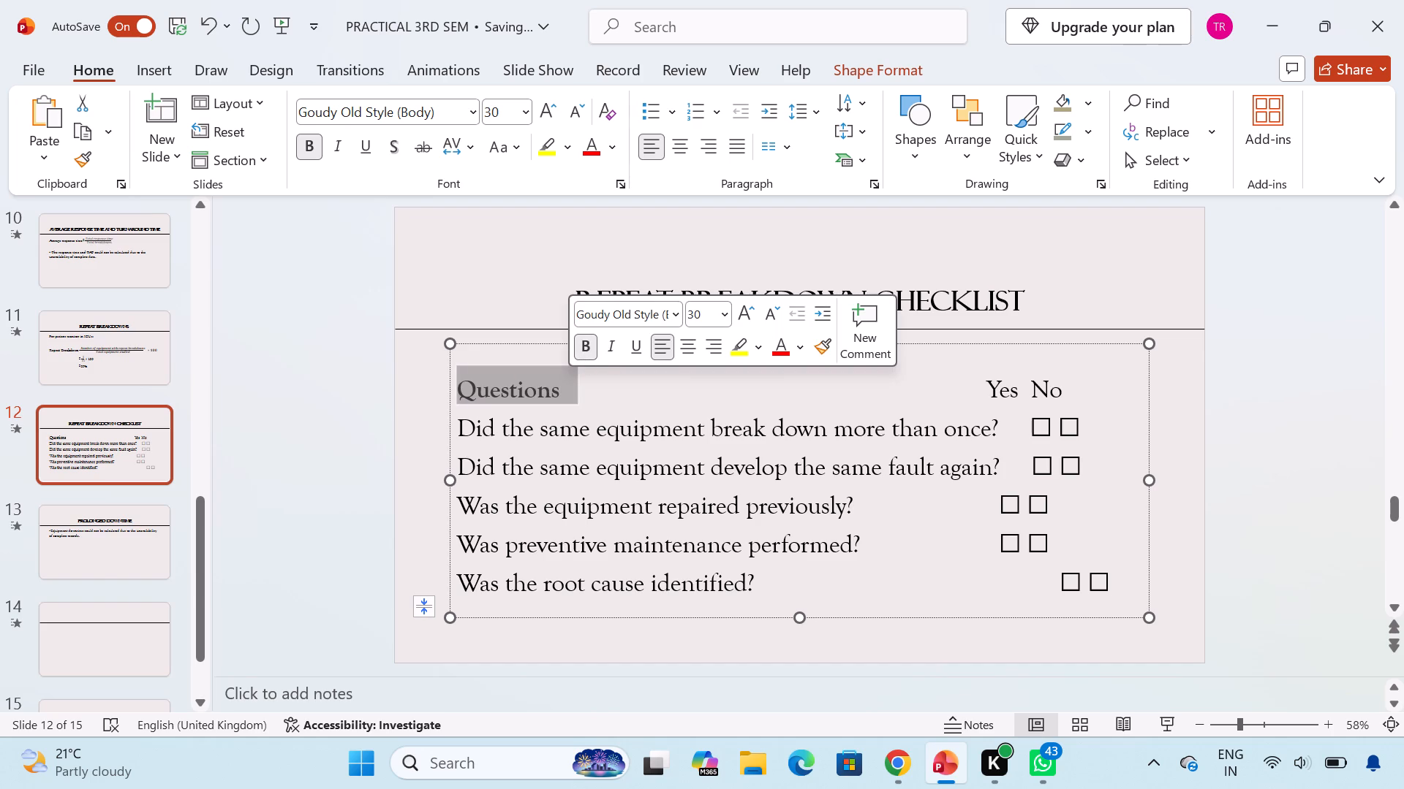
{"action": "left_click_drag", "start_coordinate": [992, 382], "coordinate": [1068, 393]}
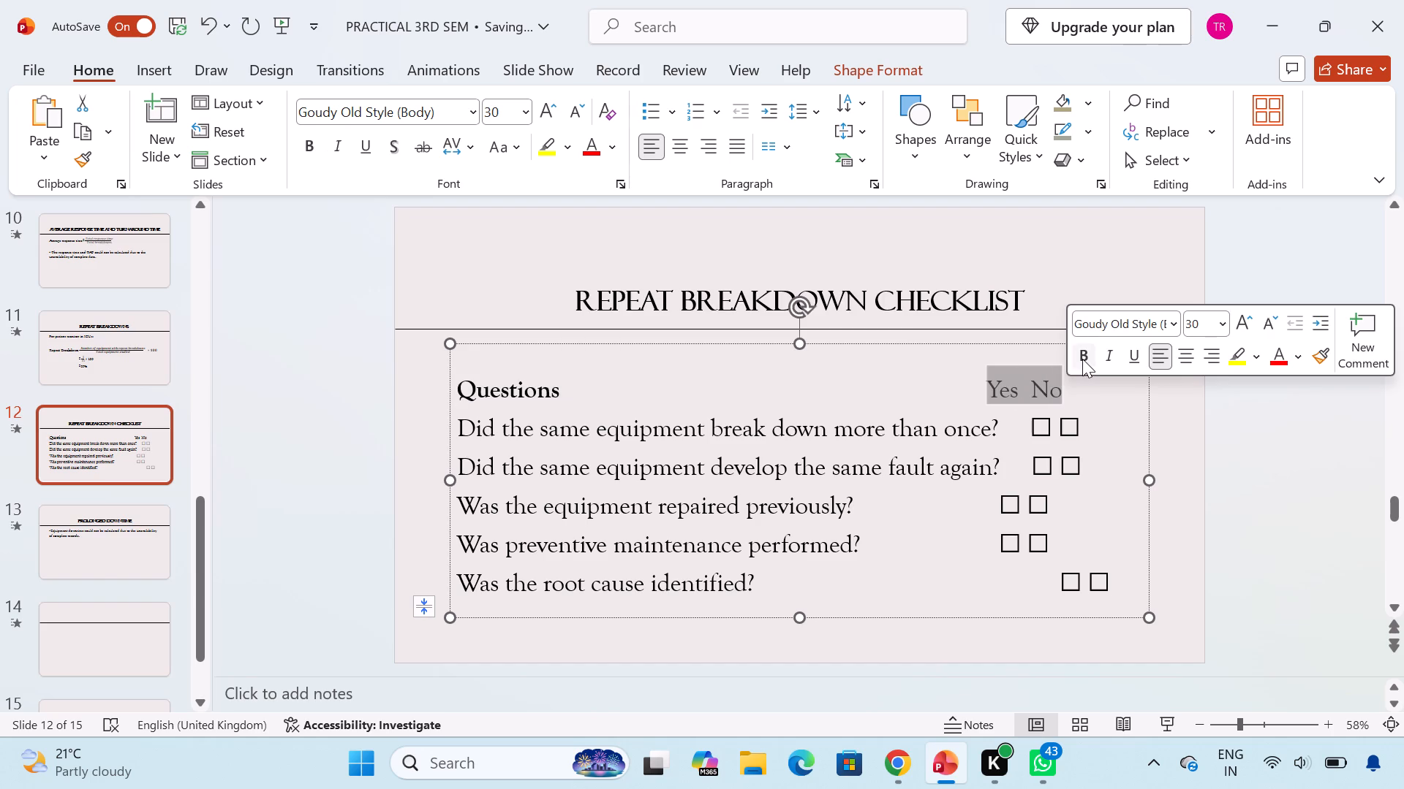
{"action": "left_click", "coordinate": [1082, 359]}
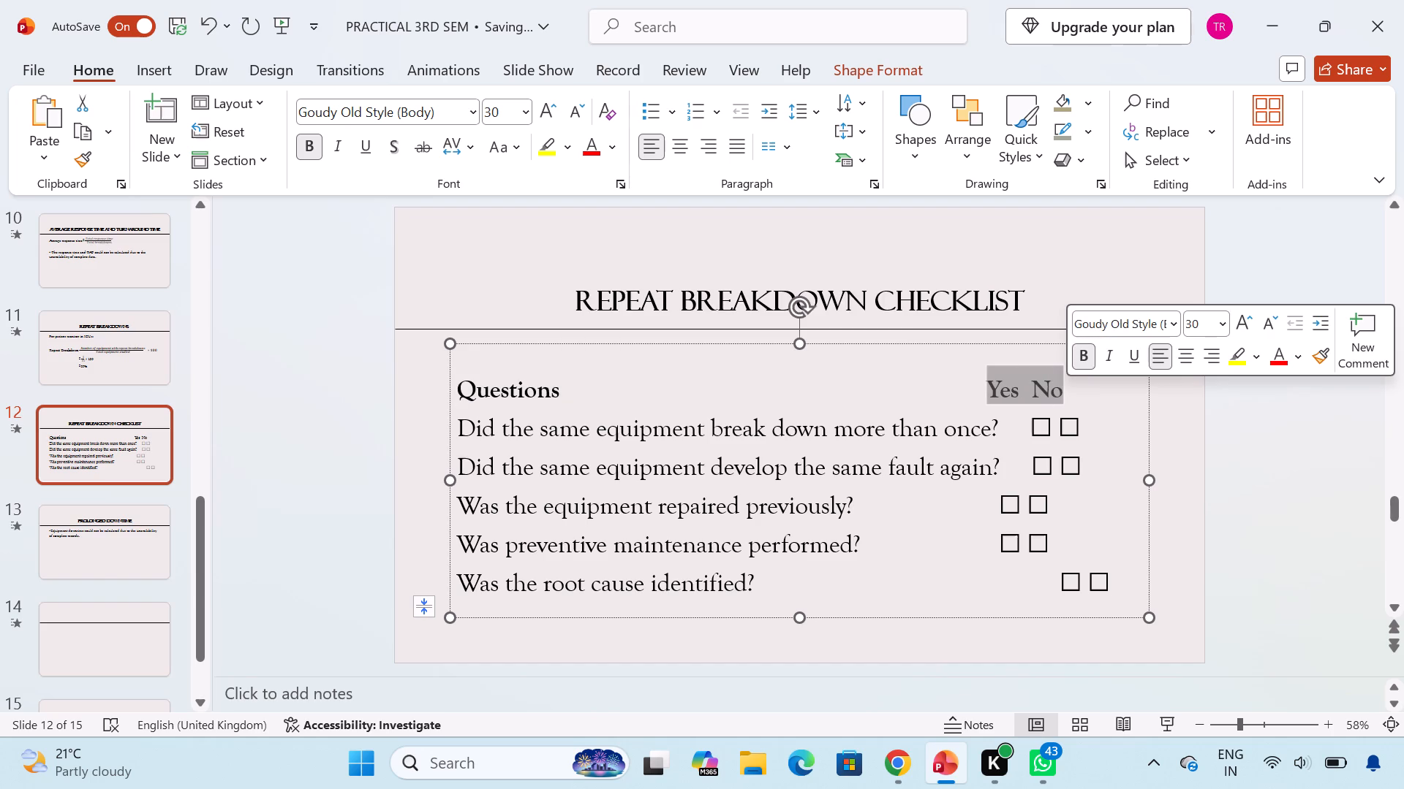
Add five spaces before the checkboxes of "Was the equipment repaired previously?" to line them up with the rows above.
{"action": "left_click", "coordinate": [996, 500]}
{"action": "key", "text": "space"}
{"action": "key", "text": "space"}
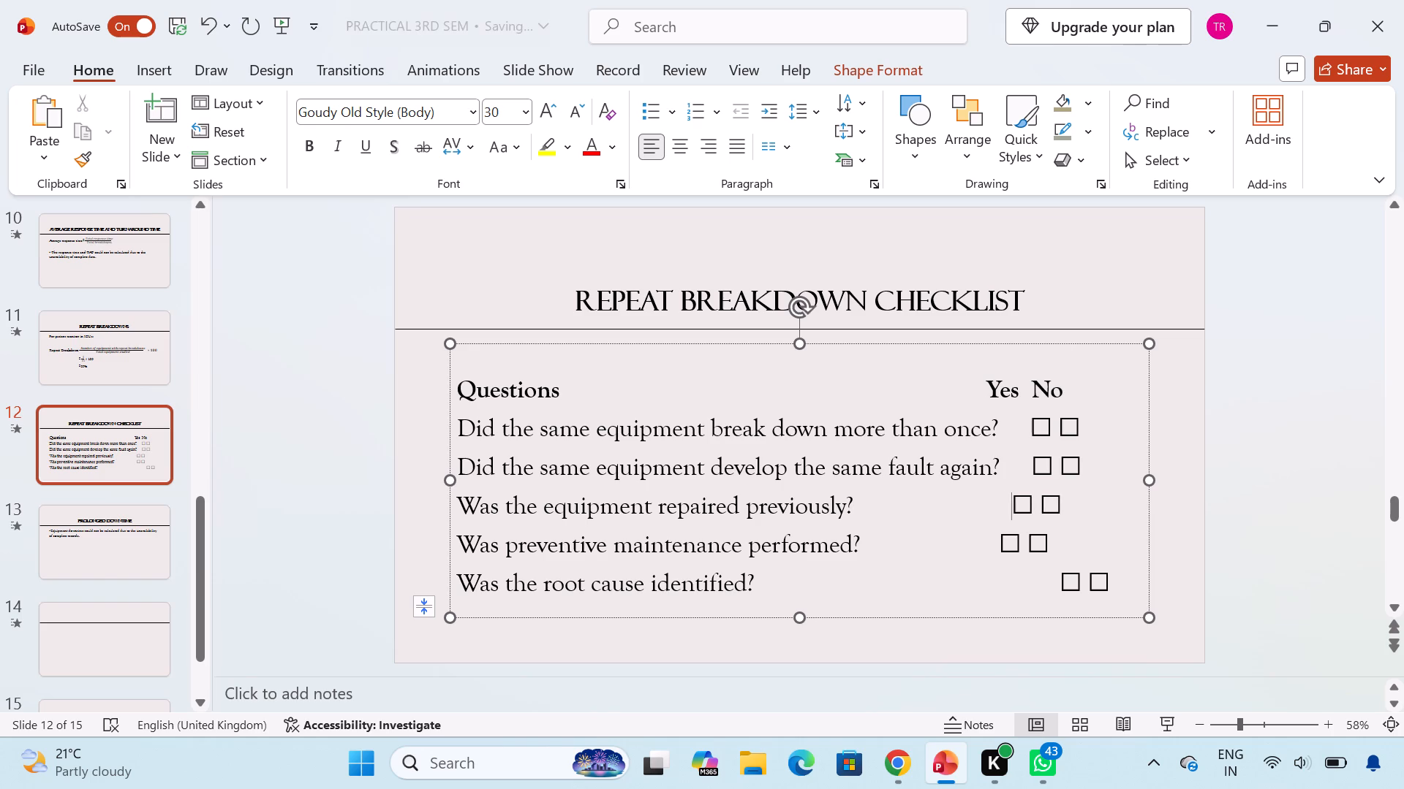
{"action": "key", "text": "space"}
{"action": "key", "text": "space"}
{"action": "key", "text": "space"}
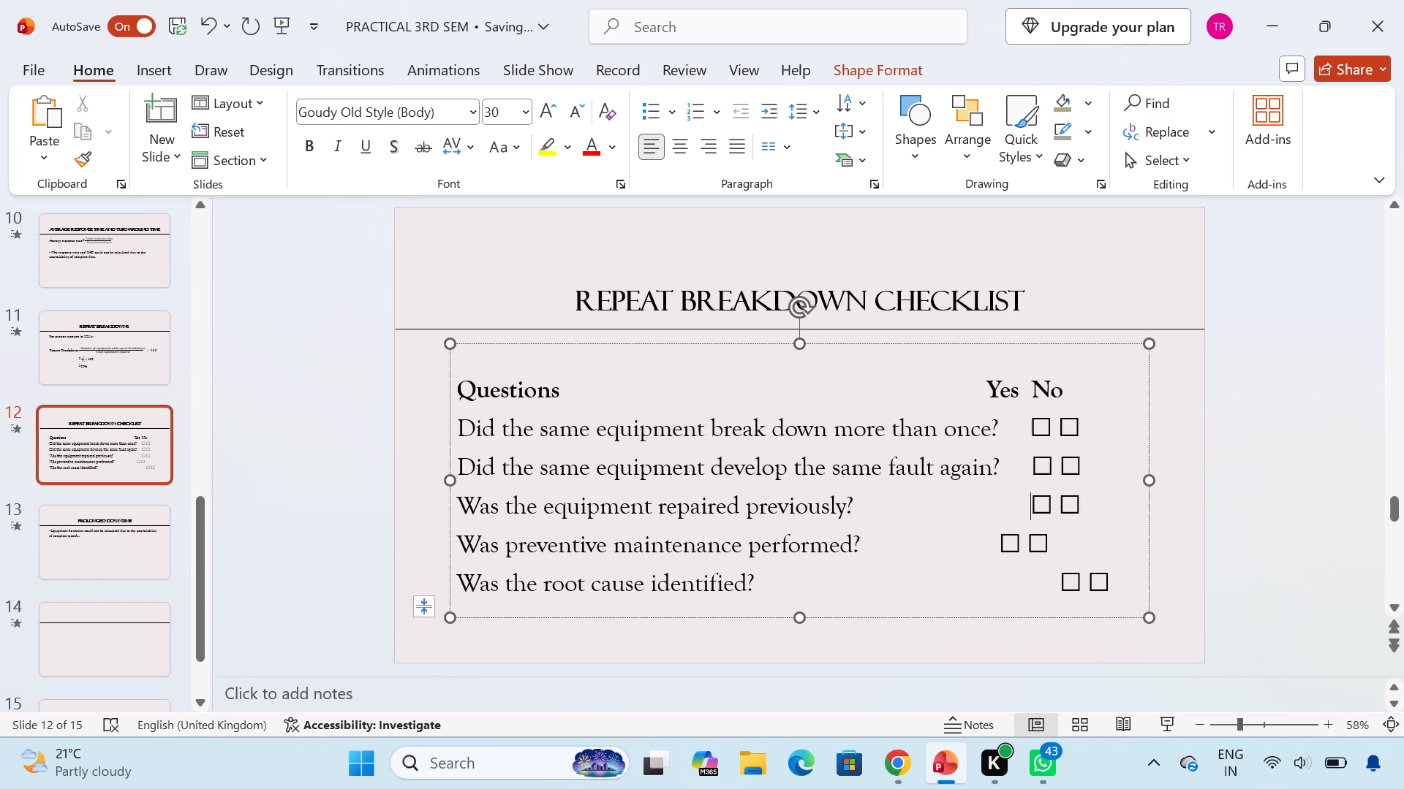
Add five spaces before the checkboxes of "Was preventive maintenance performed?" to line them up with the rows above.
{"action": "left_click", "coordinate": [995, 533]}
{"action": "key", "text": "space"}
{"action": "key", "text": "space"}
{"action": "key", "text": "space"}
{"action": "key", "text": "space"}
{"action": "key", "text": "space"}
Remove five spaces before the checkboxes of "Was the root cause identified?" to bring them under the rows above.
{"action": "left_click", "coordinate": [1062, 580]}
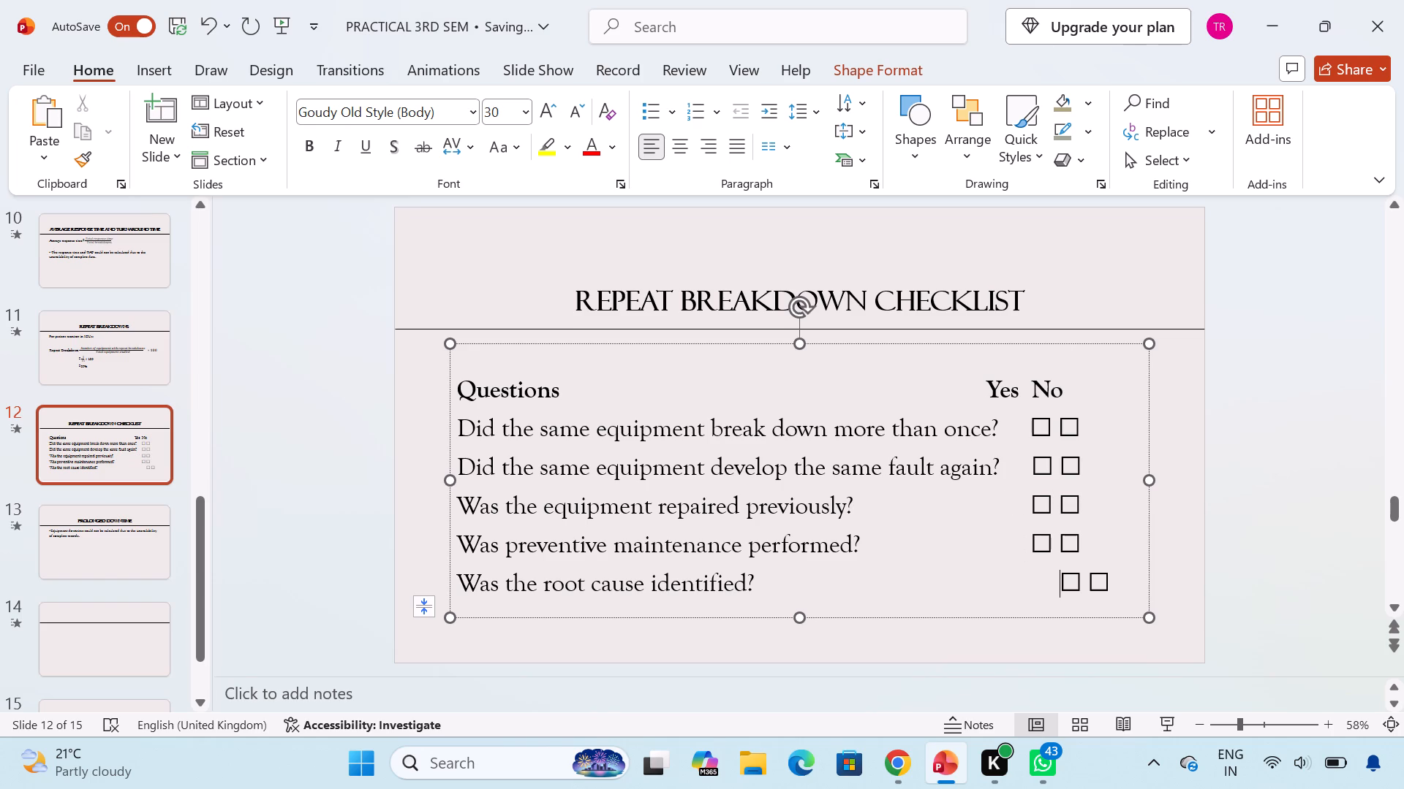
{"action": "key", "text": "BackSpace"}
{"action": "key", "text": "BackSpace"}
{"action": "key", "text": "BackSpace"}
{"action": "key", "text": "BackSpace"}
{"action": "key", "text": "BackSpace"}
Add five spaces before the Yes and No headings to position them over the checkbox columns.
{"action": "left_click", "coordinate": [980, 392]}
{"action": "key", "text": "space"}
{"action": "key", "text": "space"}
{"action": "key", "text": "space"}
{"action": "key", "text": "space"}
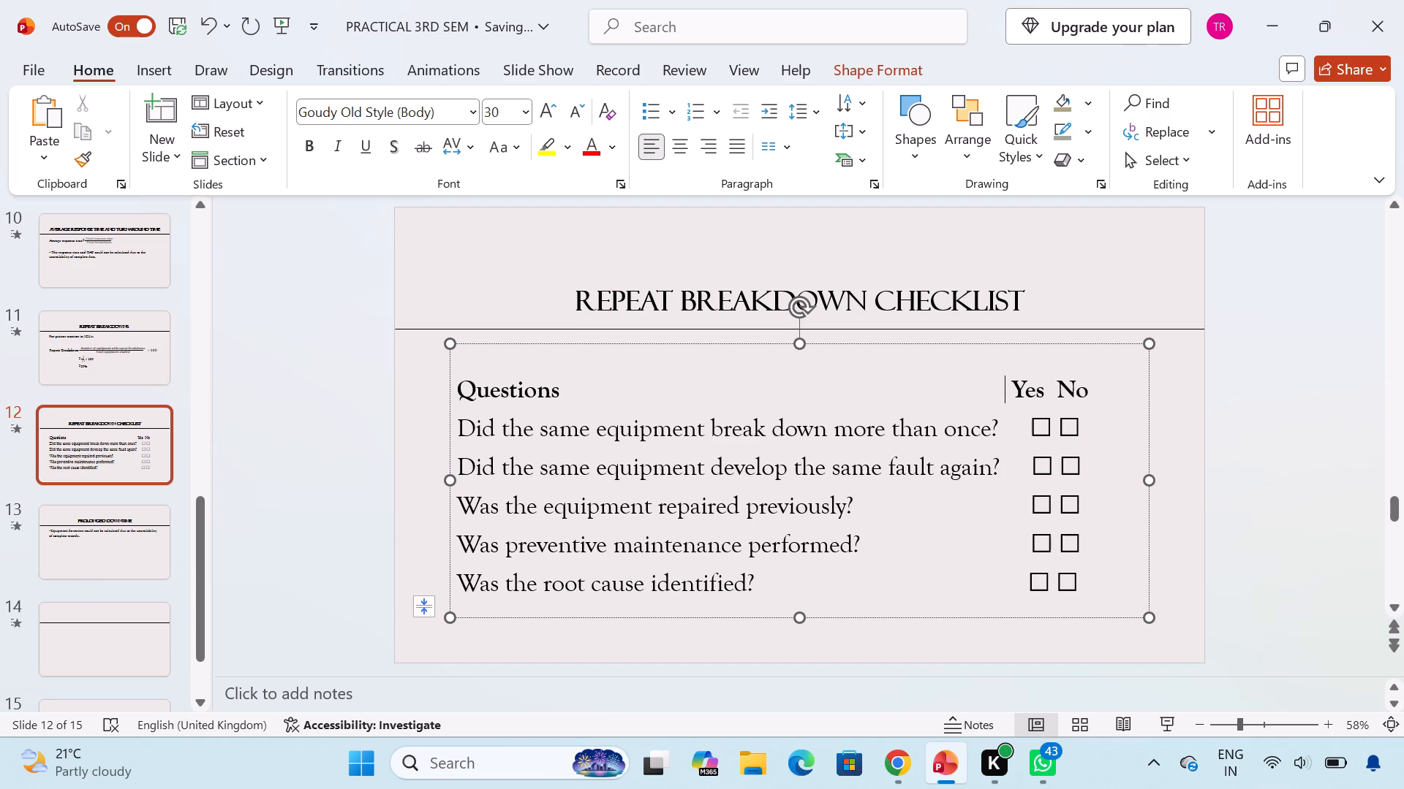
{"action": "key", "text": "space"}
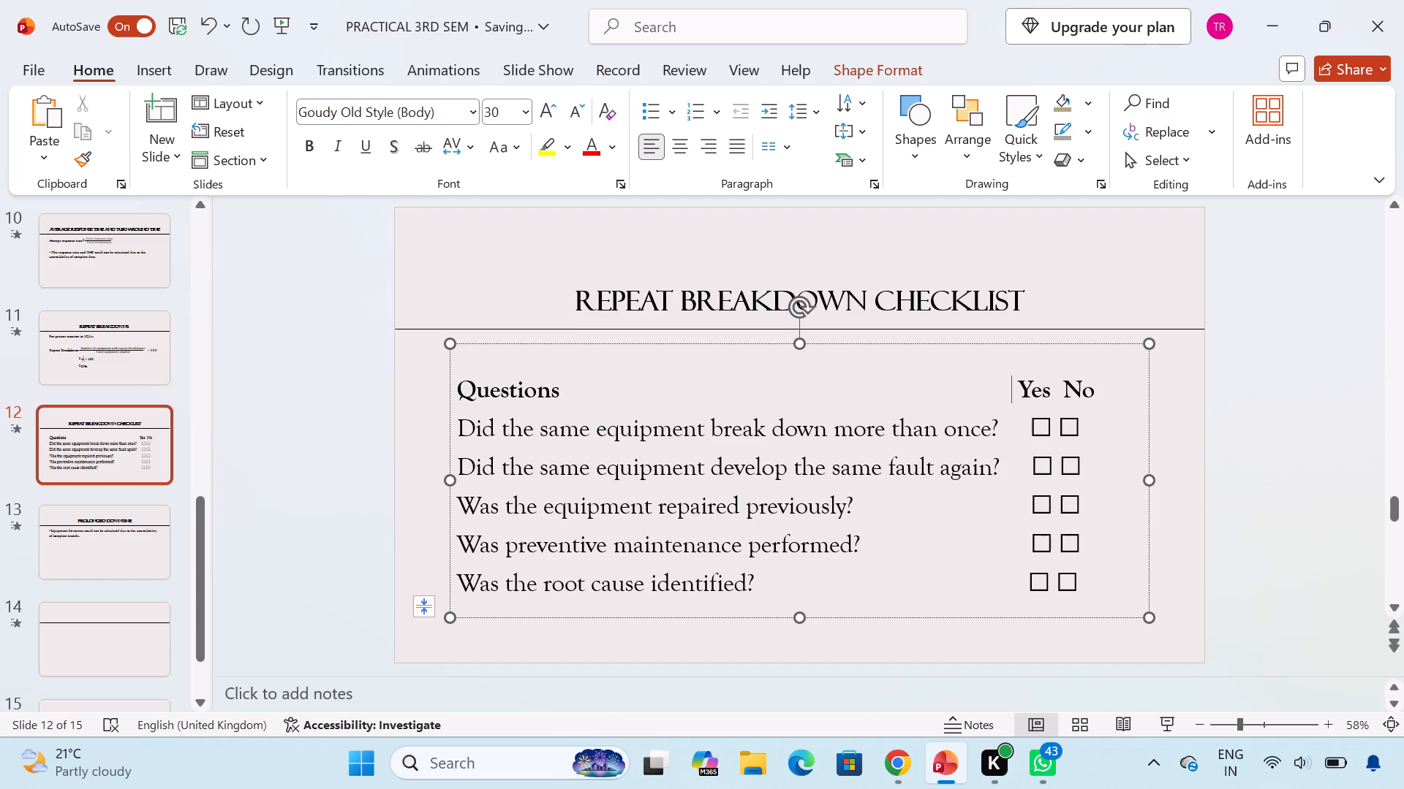
Add one space before the checkboxes of "Was the root cause identified?".
{"action": "left_click", "coordinate": [1026, 421]}
{"action": "key", "text": "Right"}
{"action": "key", "text": "Down"}
{"action": "key", "text": "Down"}
{"action": "key", "text": "Down"}
{"action": "key", "text": "Down"}
{"action": "key", "text": "space"}
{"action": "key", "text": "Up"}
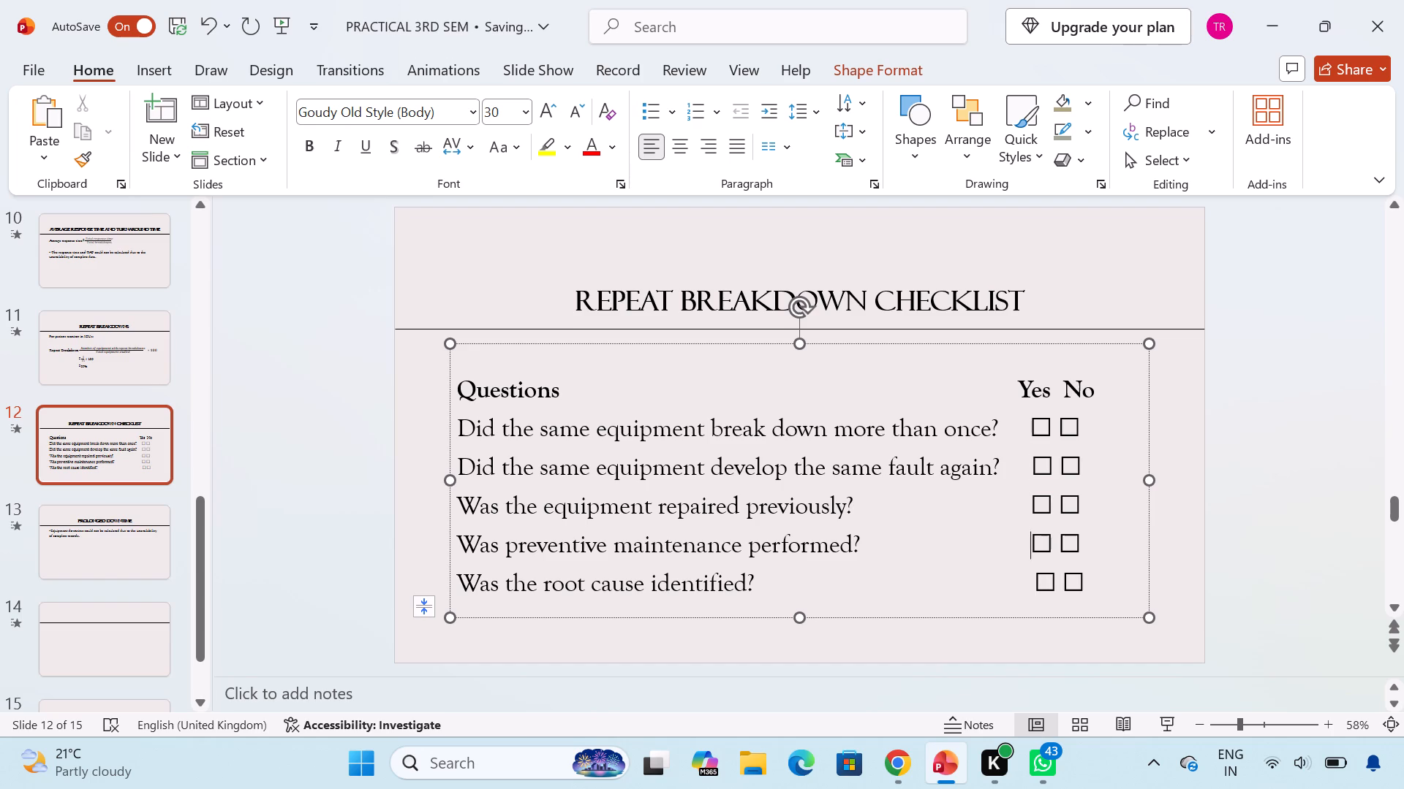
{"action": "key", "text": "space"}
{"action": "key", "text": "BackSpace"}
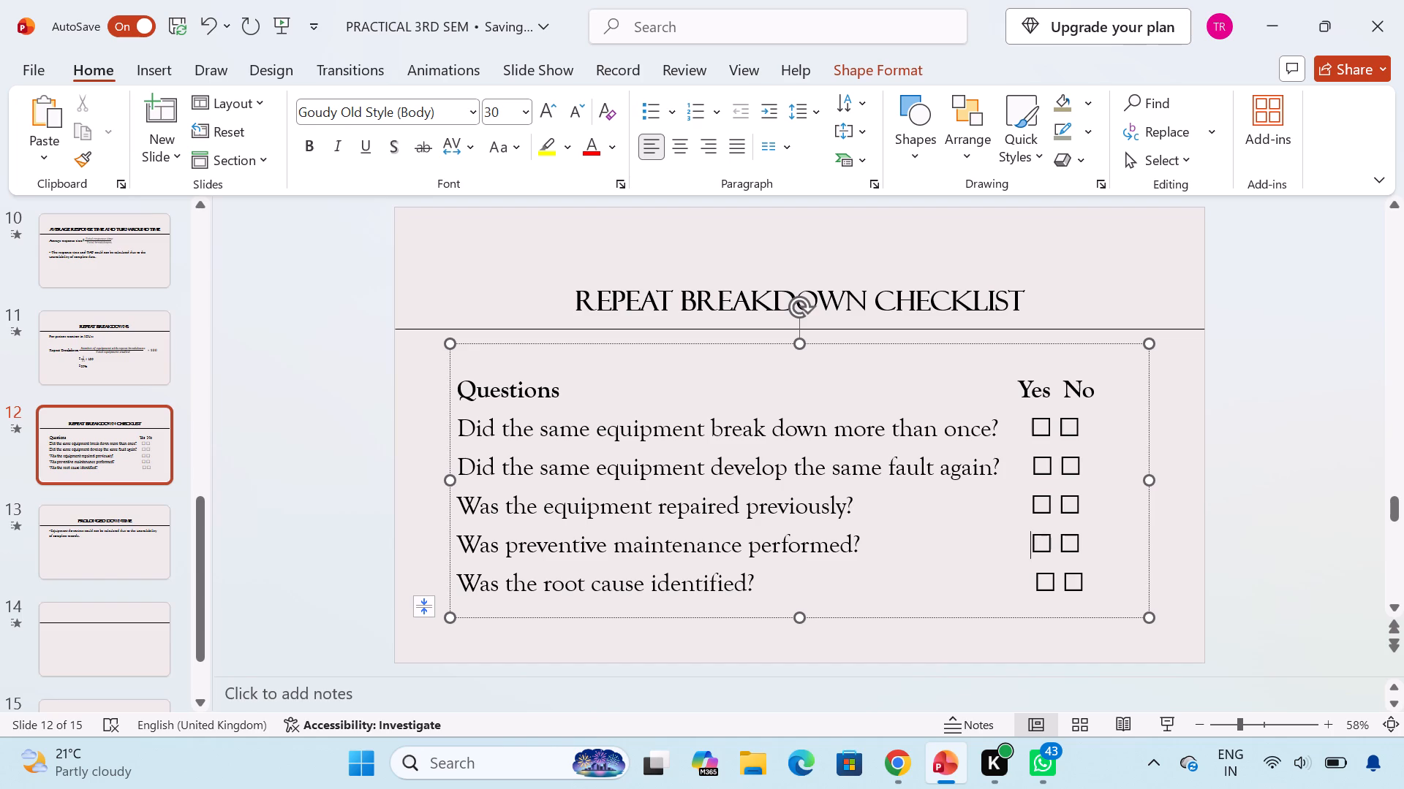
Apply bullets to all five checklist questions, leaving the heading row without one.
{"action": "left_click", "coordinate": [458, 434]}
{"action": "left_click", "coordinate": [649, 114]}
{"action": "key", "text": "Down"}
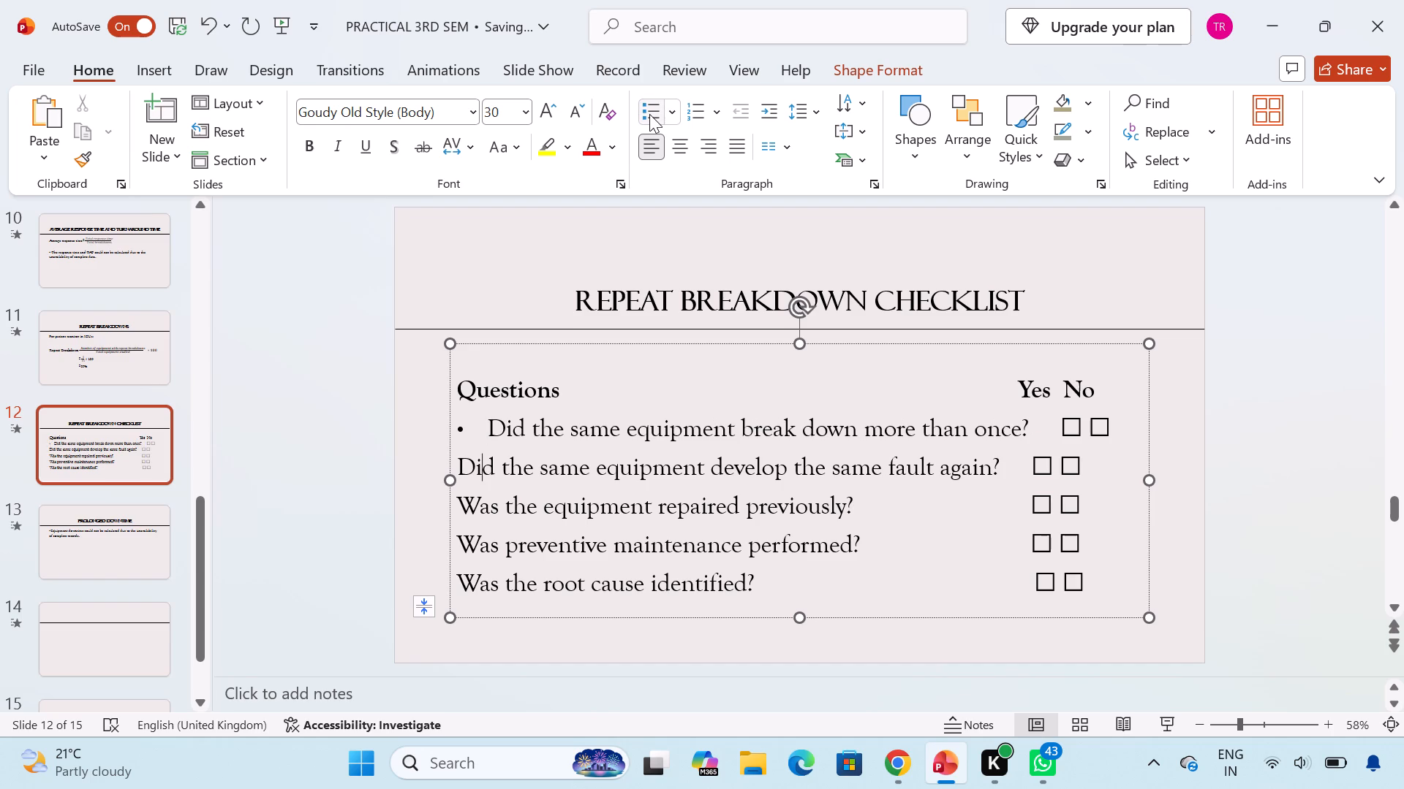
{"action": "left_click", "coordinate": [649, 114]}
{"action": "key", "text": "Down"}
{"action": "left_click", "coordinate": [649, 114]}
{"action": "key", "text": "Down"}
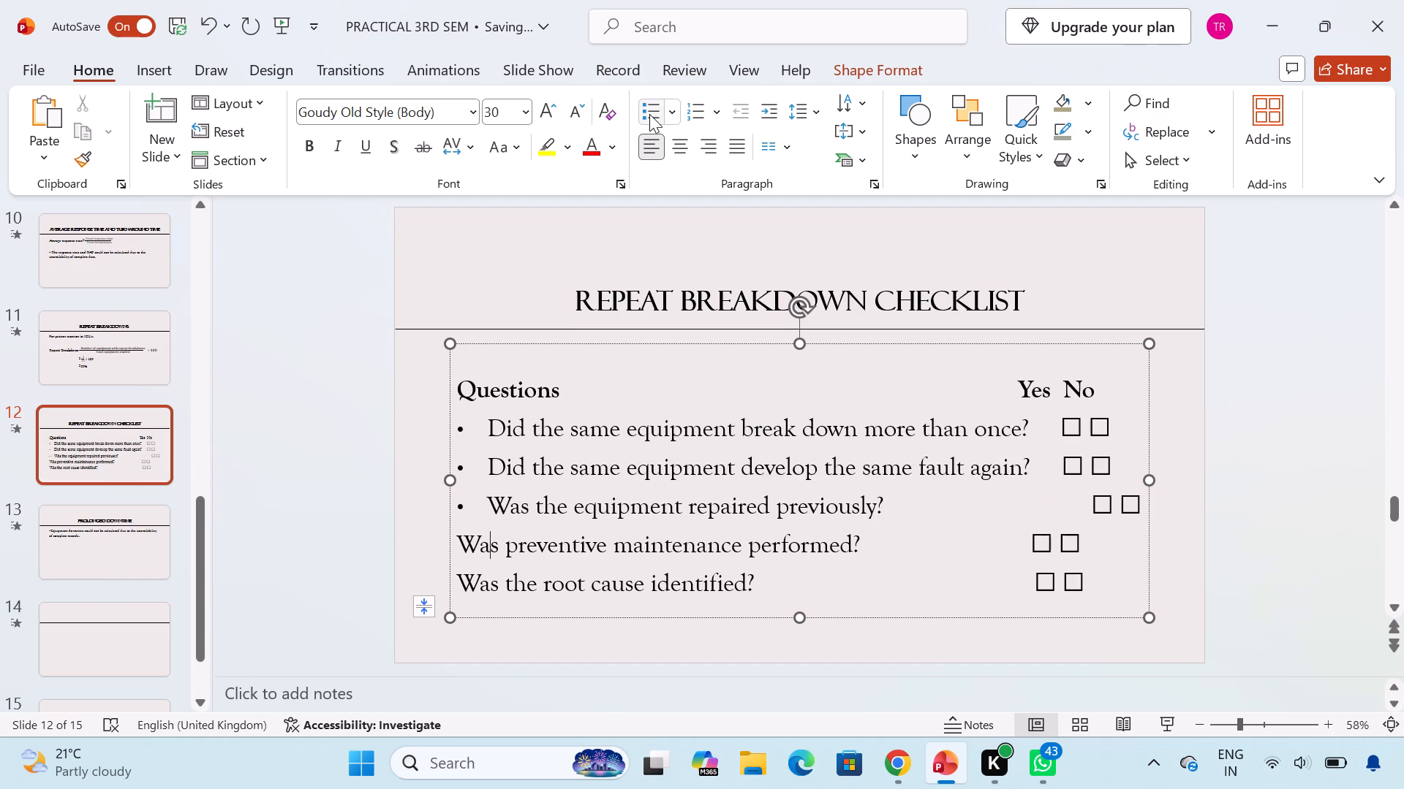
{"action": "left_click", "coordinate": [649, 114]}
{"action": "key", "text": "Down"}
{"action": "left_click", "coordinate": [649, 114]}
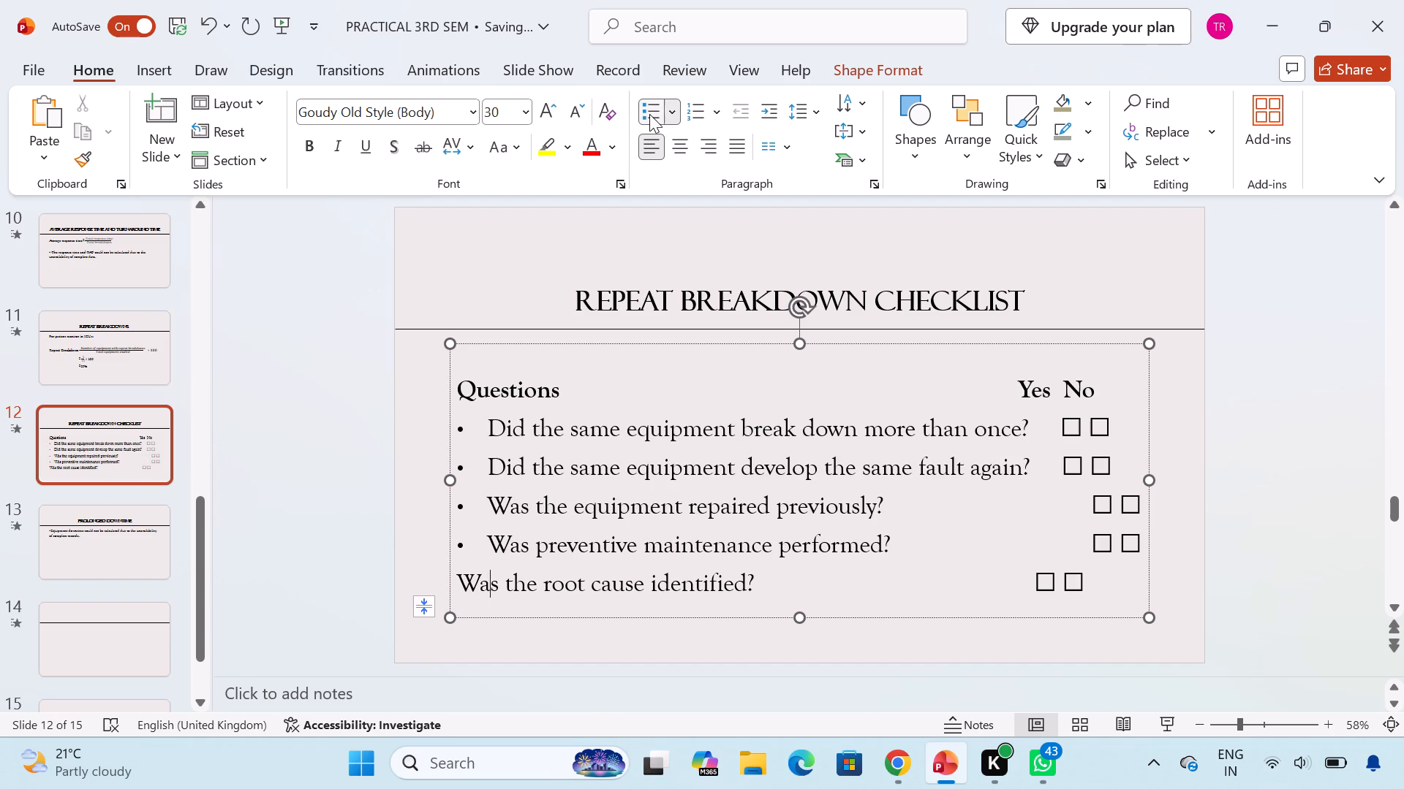
Add four spaces before the Yes and No headings to realign them with the checkboxes of the bulleted questions.
{"action": "left_click", "coordinate": [1012, 389]}
{"action": "key", "text": "space"}
{"action": "key", "text": "space"}
{"action": "key", "text": "space"}
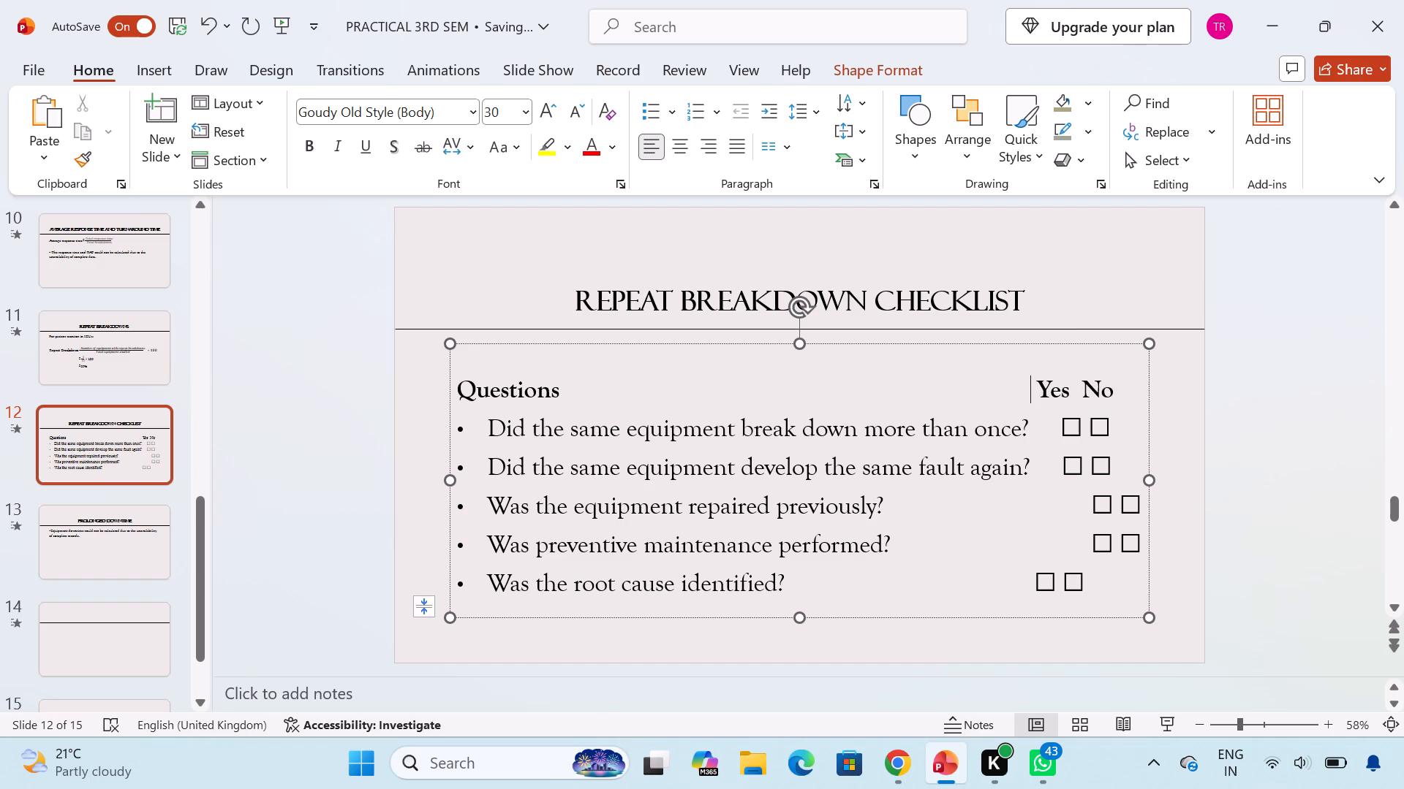
{"action": "key", "text": "space"}
Remove five spaces before the checkboxes of "Was the equipment repaired previously?" to align them with the first two questions.
{"action": "left_click", "coordinate": [1079, 499]}
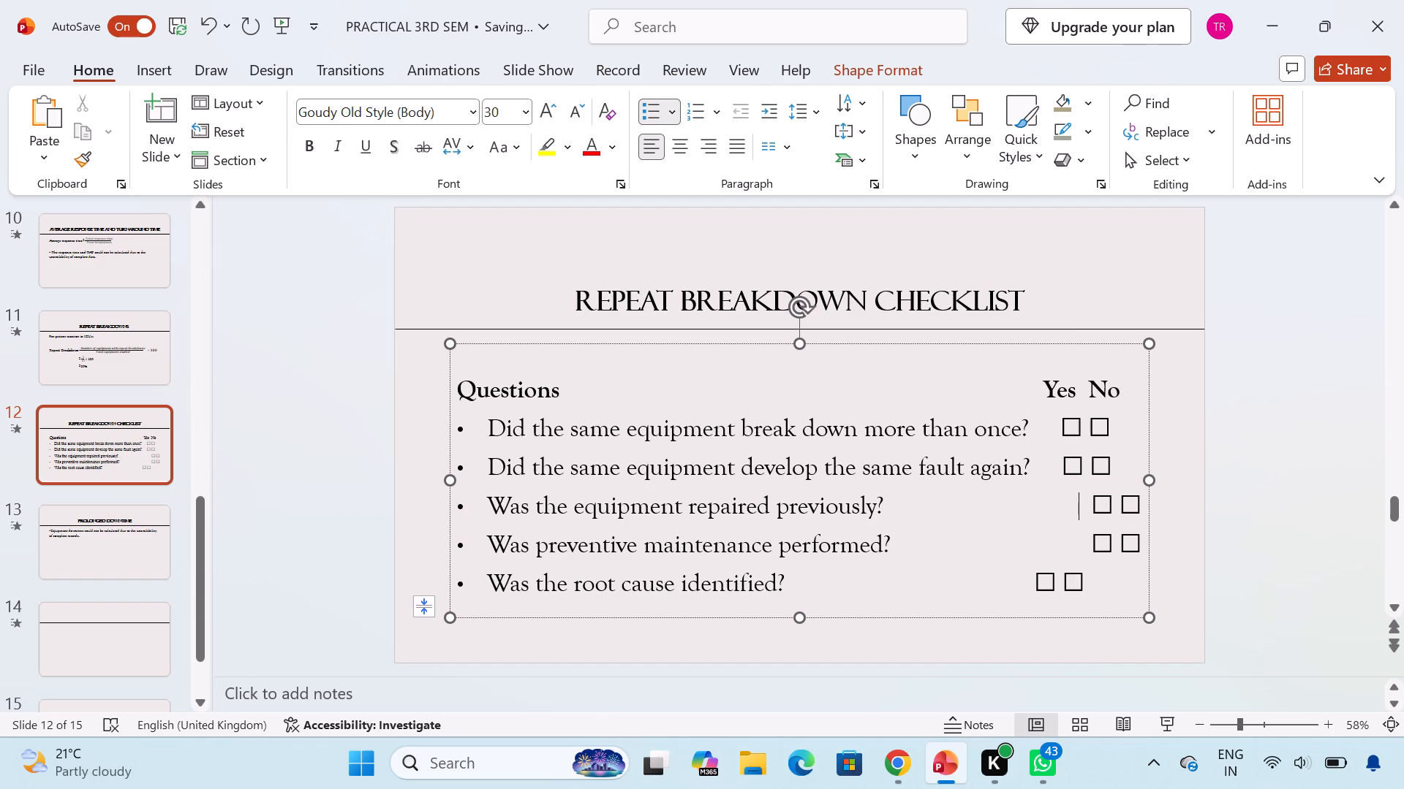
{"action": "key", "text": "BackSpace"}
{"action": "key", "text": "BackSpace"}
{"action": "key", "text": "BackSpace"}
{"action": "key", "text": "BackSpace"}
{"action": "key", "text": "BackSpace"}
Remove five spaces before the checkboxes of "Was preventive maintenance performed?" to align them with the checkboxes of the row above.
{"action": "left_click", "coordinate": [1090, 543]}
{"action": "key", "text": "BackSpace"}
{"action": "key", "text": "BackSpace"}
{"action": "key", "text": "BackSpace"}
{"action": "key", "text": "BackSpace"}
{"action": "key", "text": "BackSpace"}
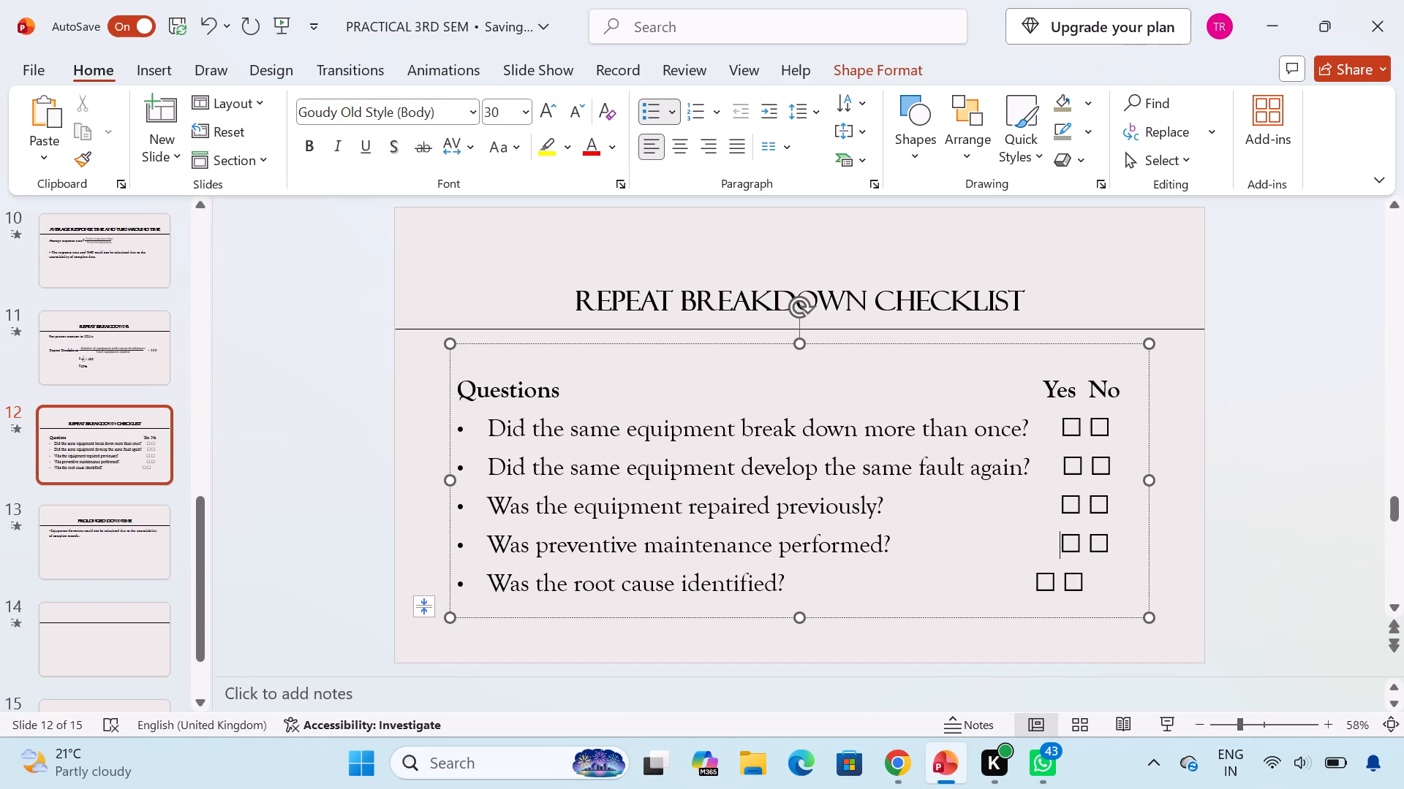
Add a net four spaces before the checkboxes of "Was the root cause identified?" to align them with the other questions' checkboxes.
{"action": "left_click", "coordinate": [1022, 580]}
{"action": "key", "text": "BackSpace"}
{"action": "key", "text": "space"}
{"action": "key", "text": "space"}
{"action": "key", "text": "space"}
{"action": "key", "text": "space"}
{"action": "key", "text": "space"}
{"action": "key", "text": "space"}
{"action": "key", "text": "BackSpace"}
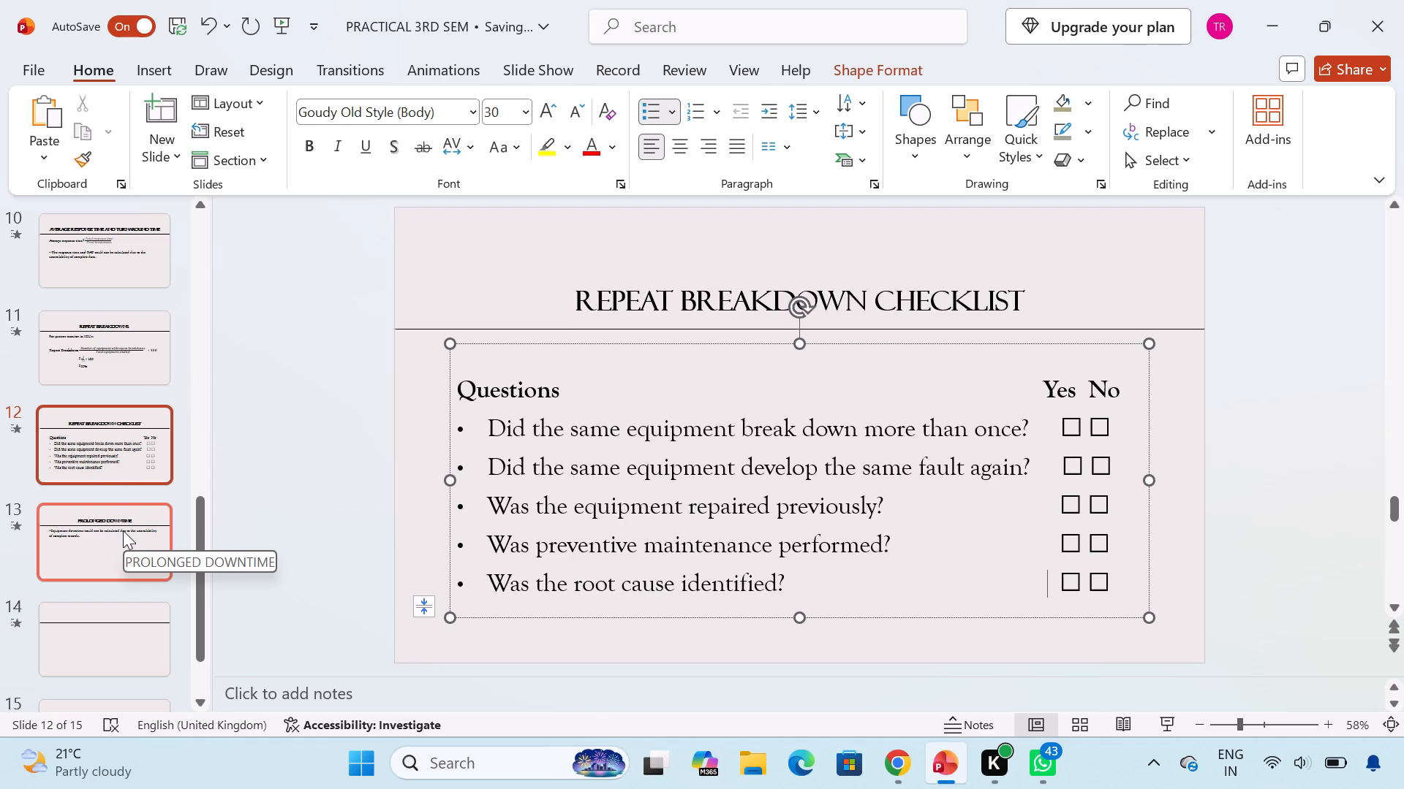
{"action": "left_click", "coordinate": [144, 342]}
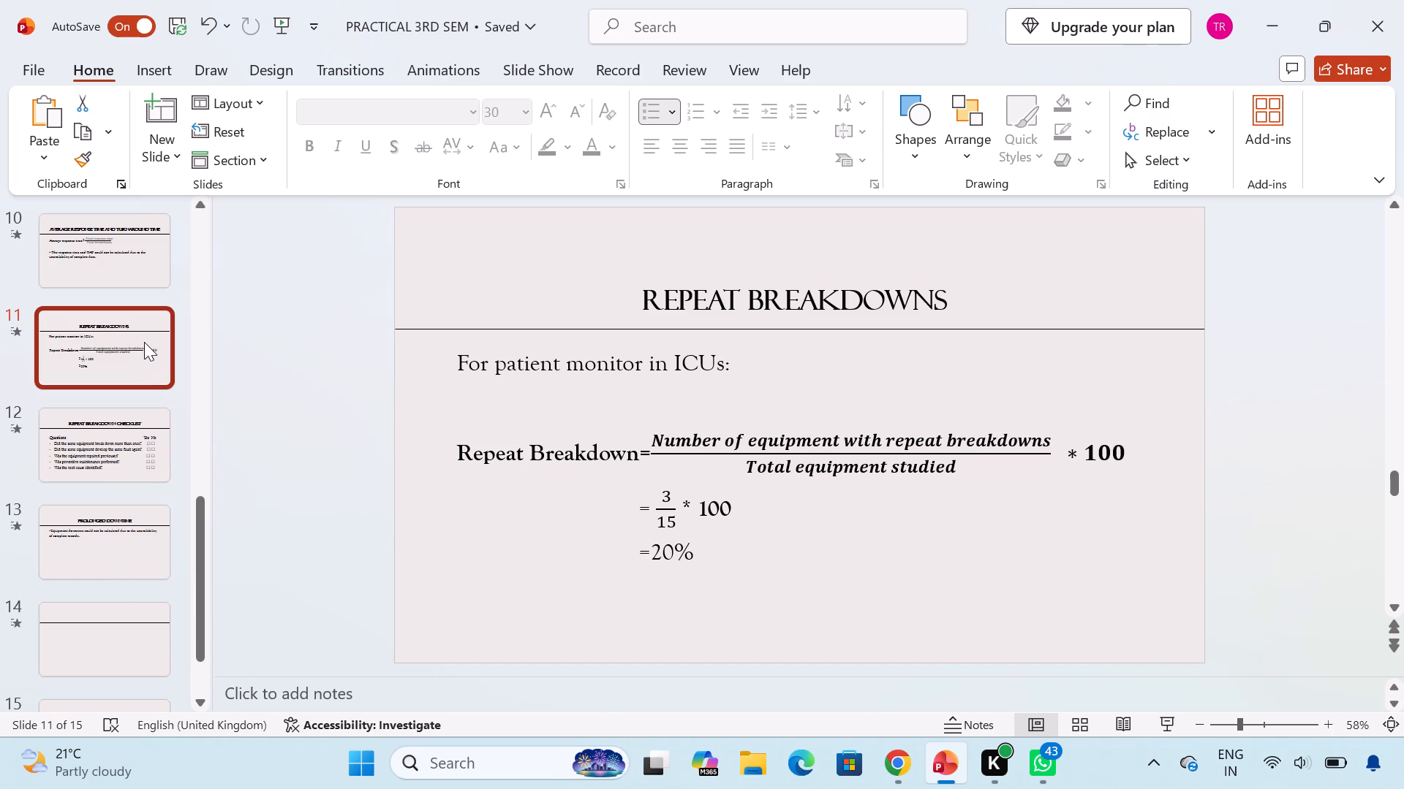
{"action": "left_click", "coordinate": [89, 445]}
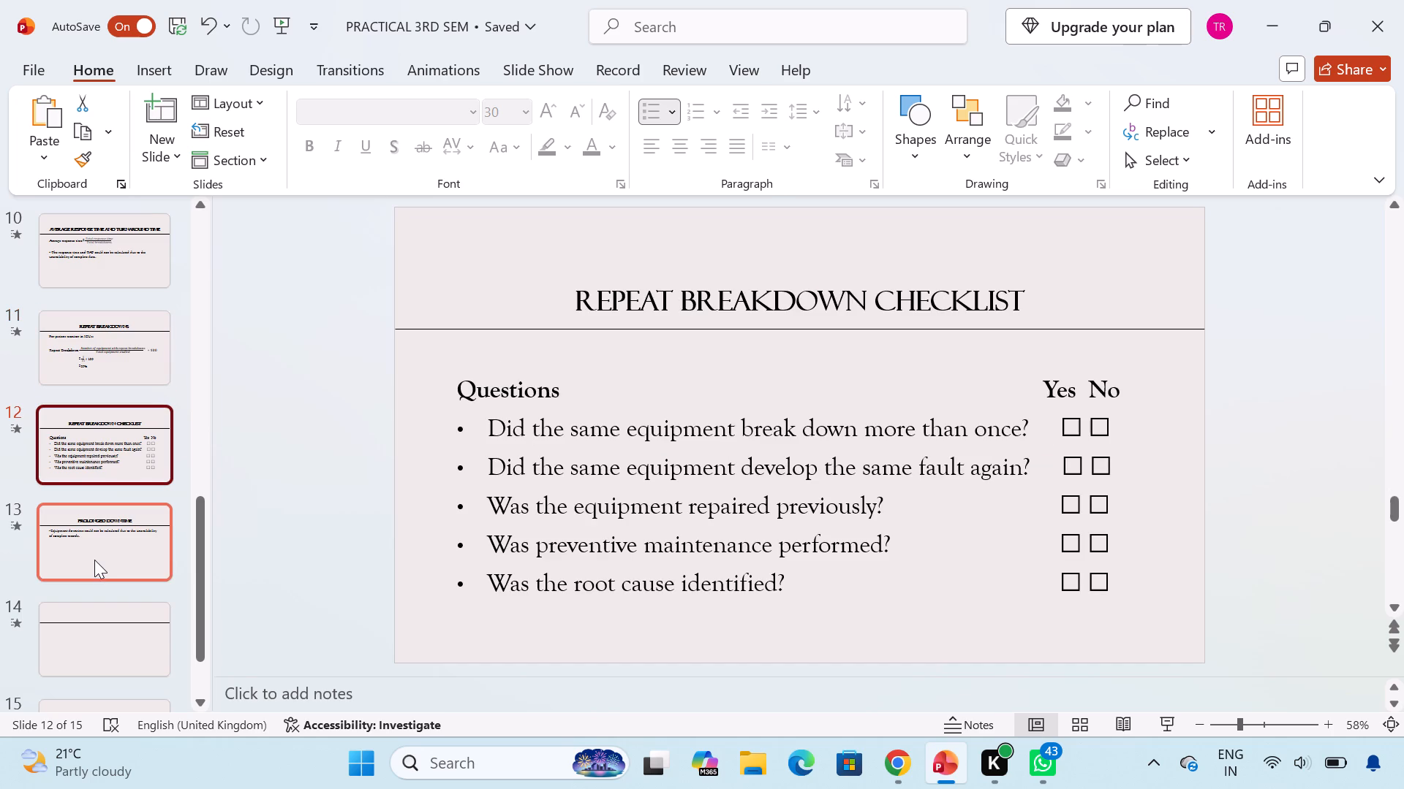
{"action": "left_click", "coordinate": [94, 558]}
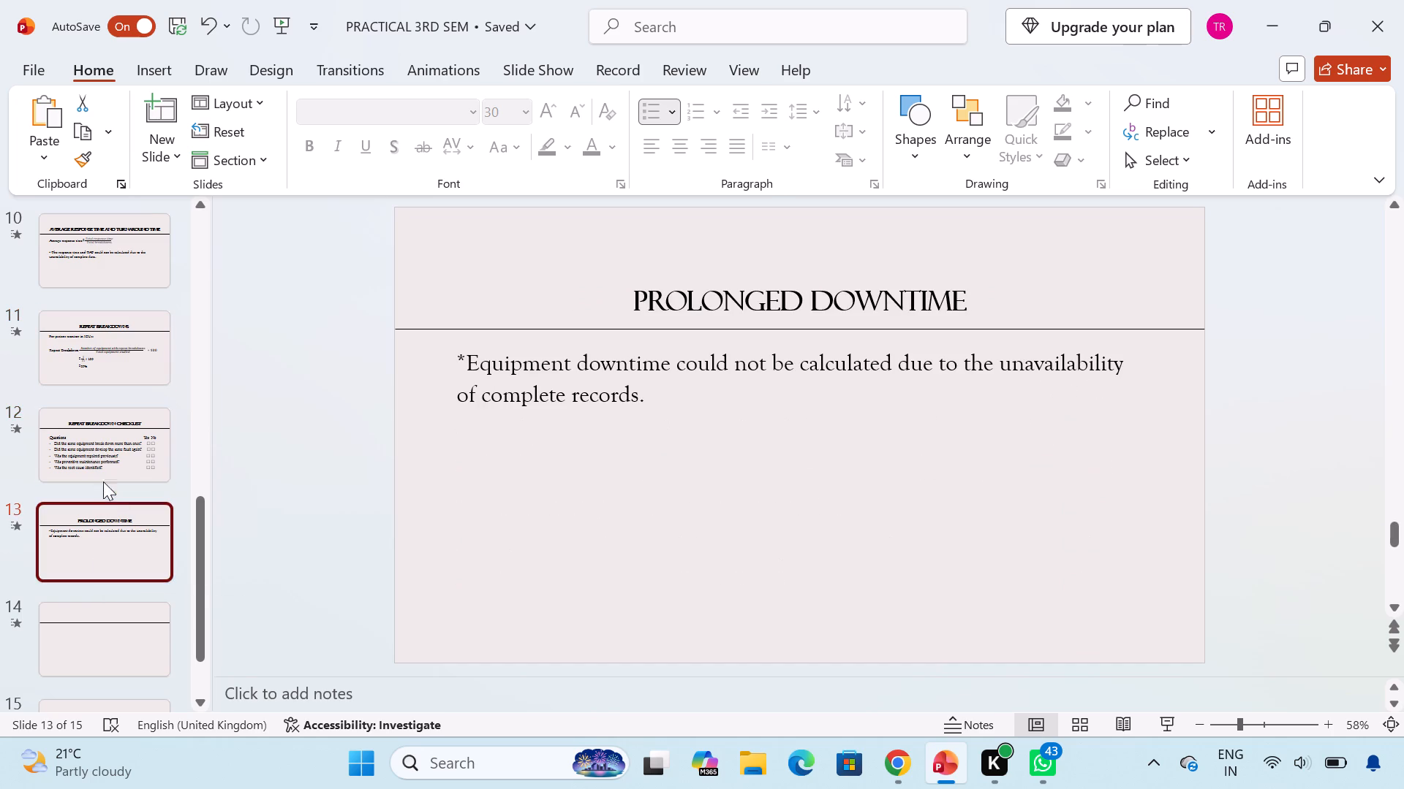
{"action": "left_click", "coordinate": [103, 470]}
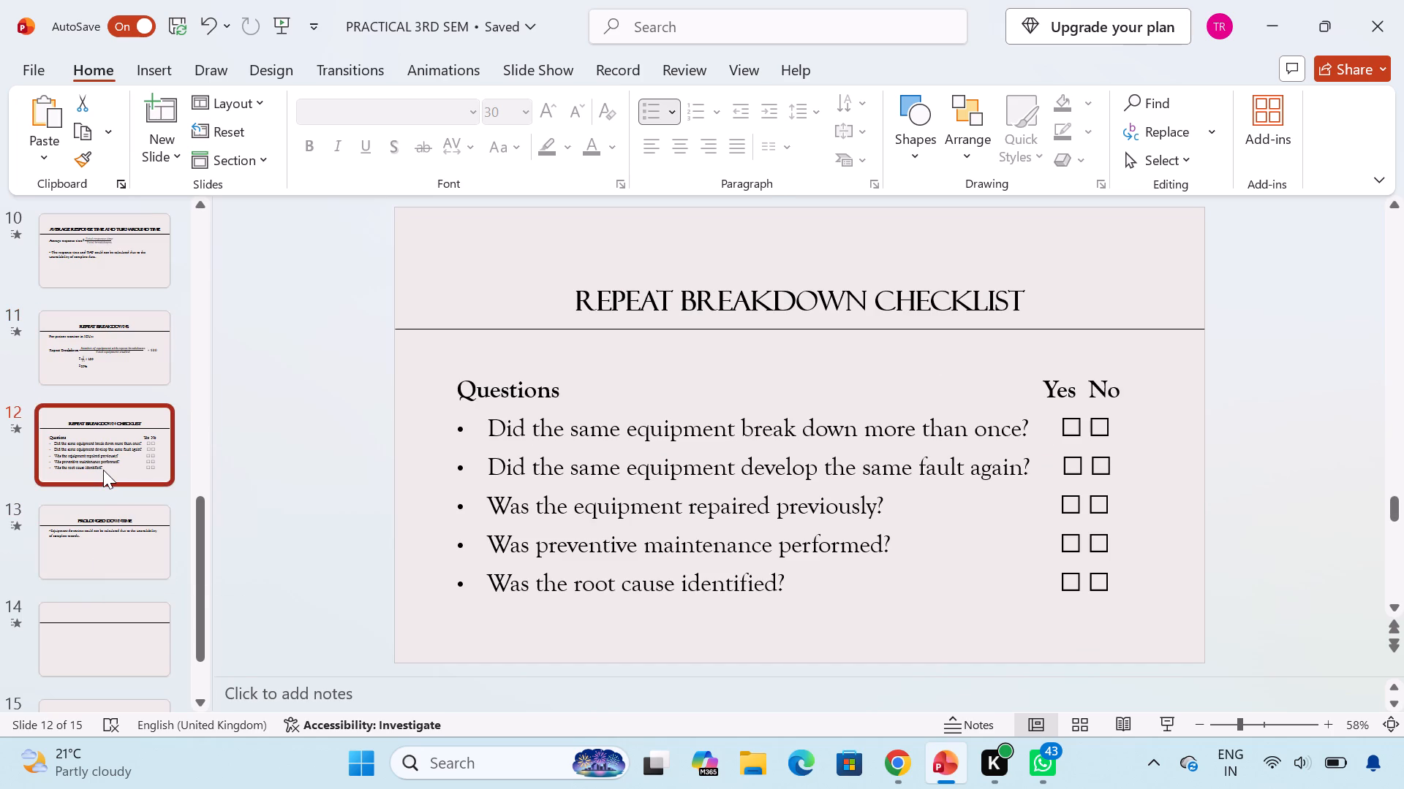
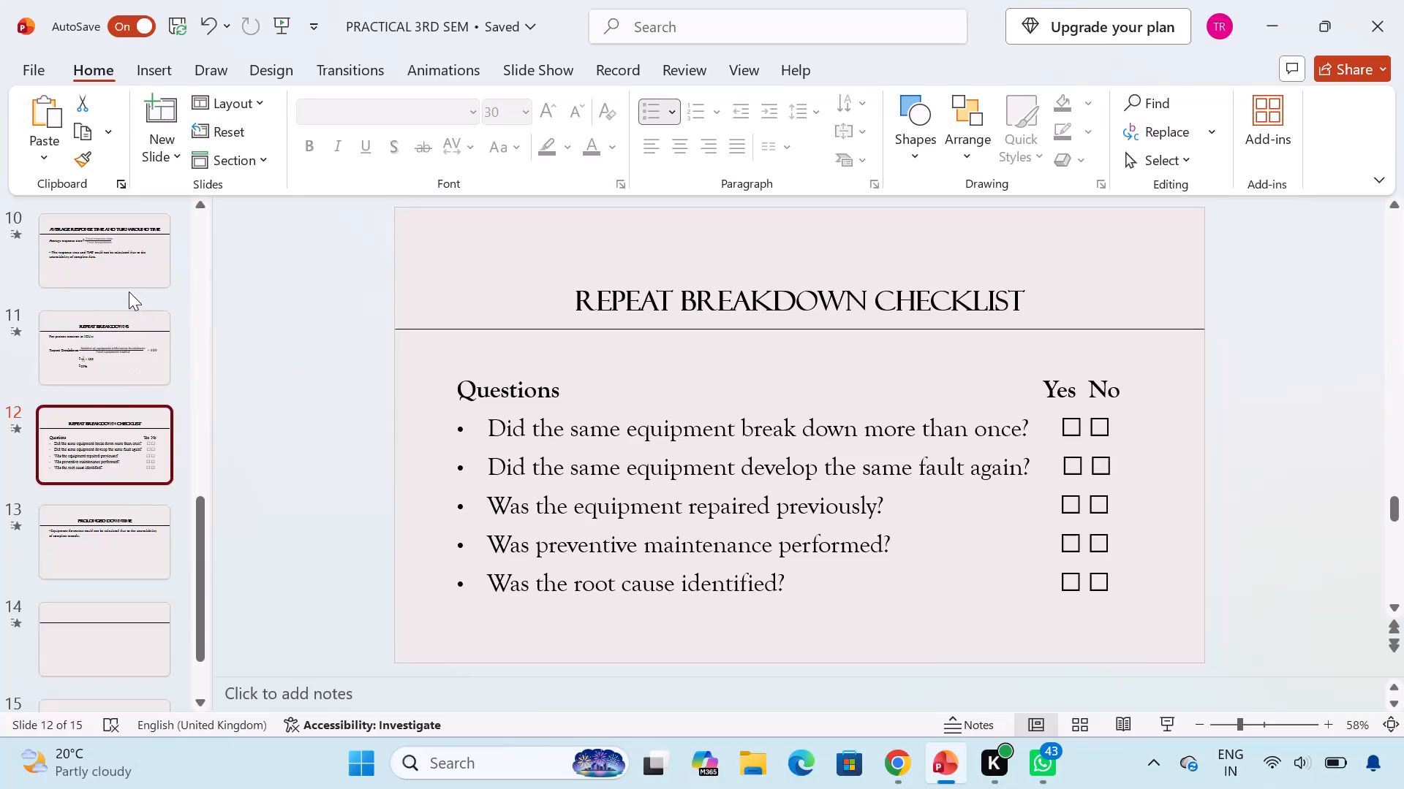
Change the title of slide 3, which lists the biomedical equipment types, to "Equipments".
{"action": "scroll", "coordinate": [129, 291], "scroll_direction": "up", "scroll_amount": 8}
{"action": "left_click", "coordinate": [130, 278]}
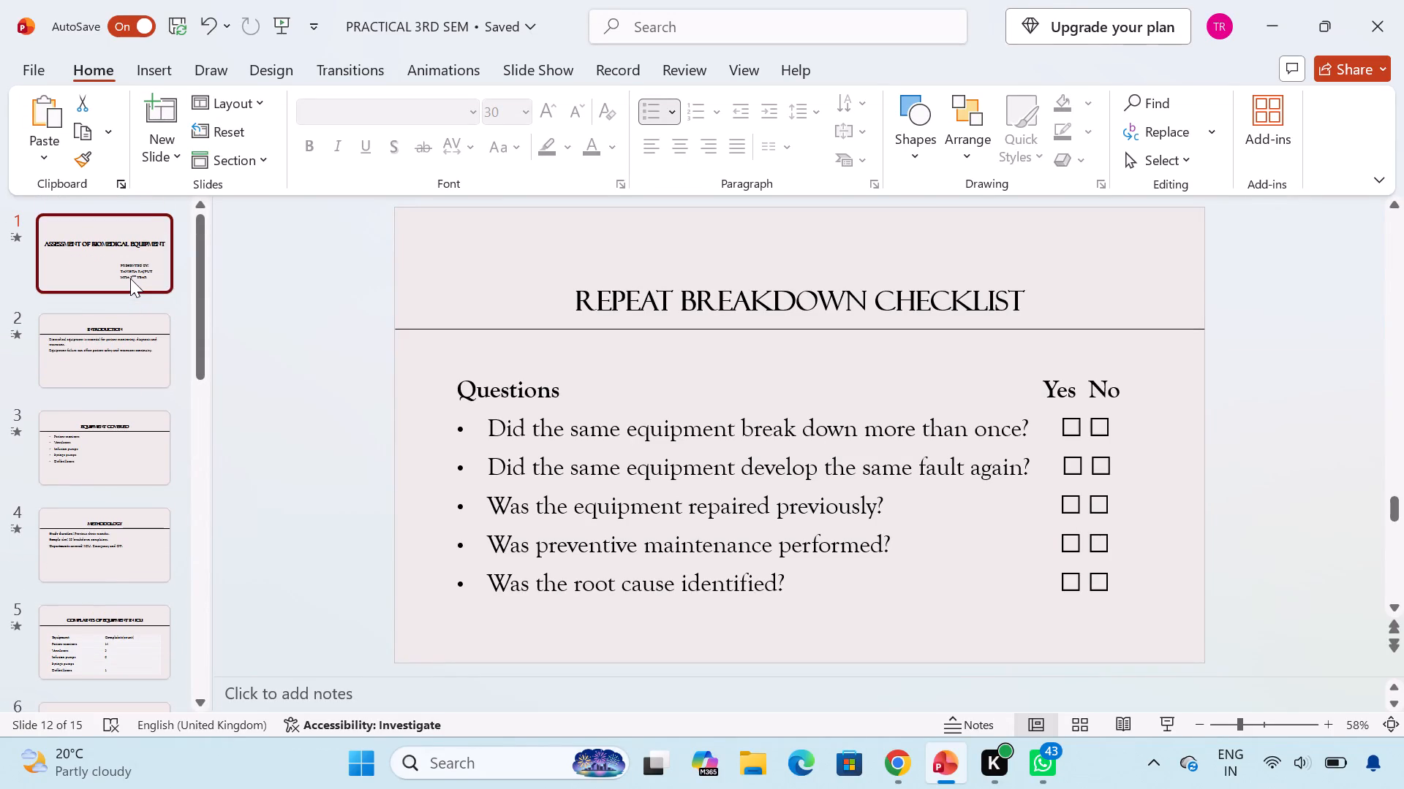
{"action": "key", "text": "Right"}
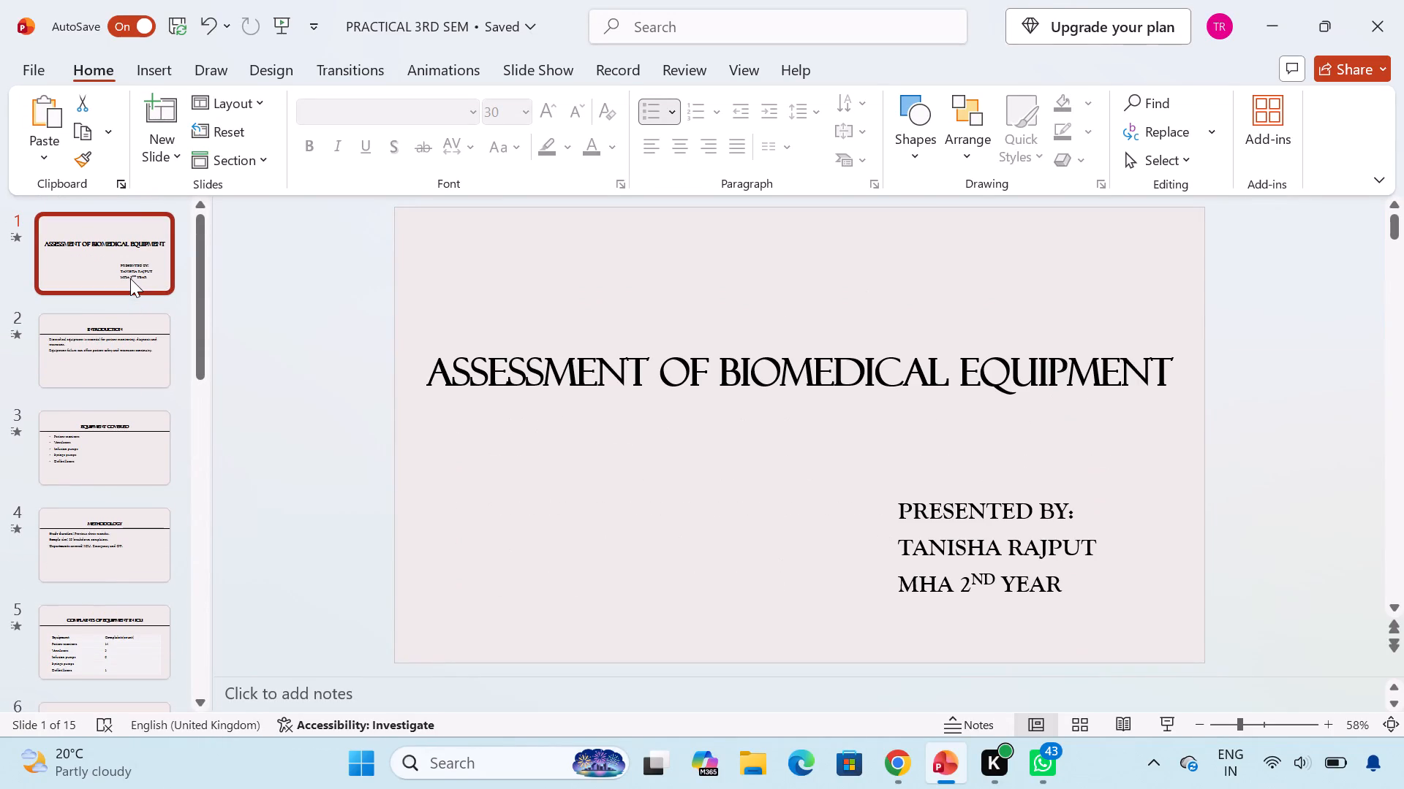
{"action": "key", "text": "Right"}
{"action": "key", "text": "Down"}
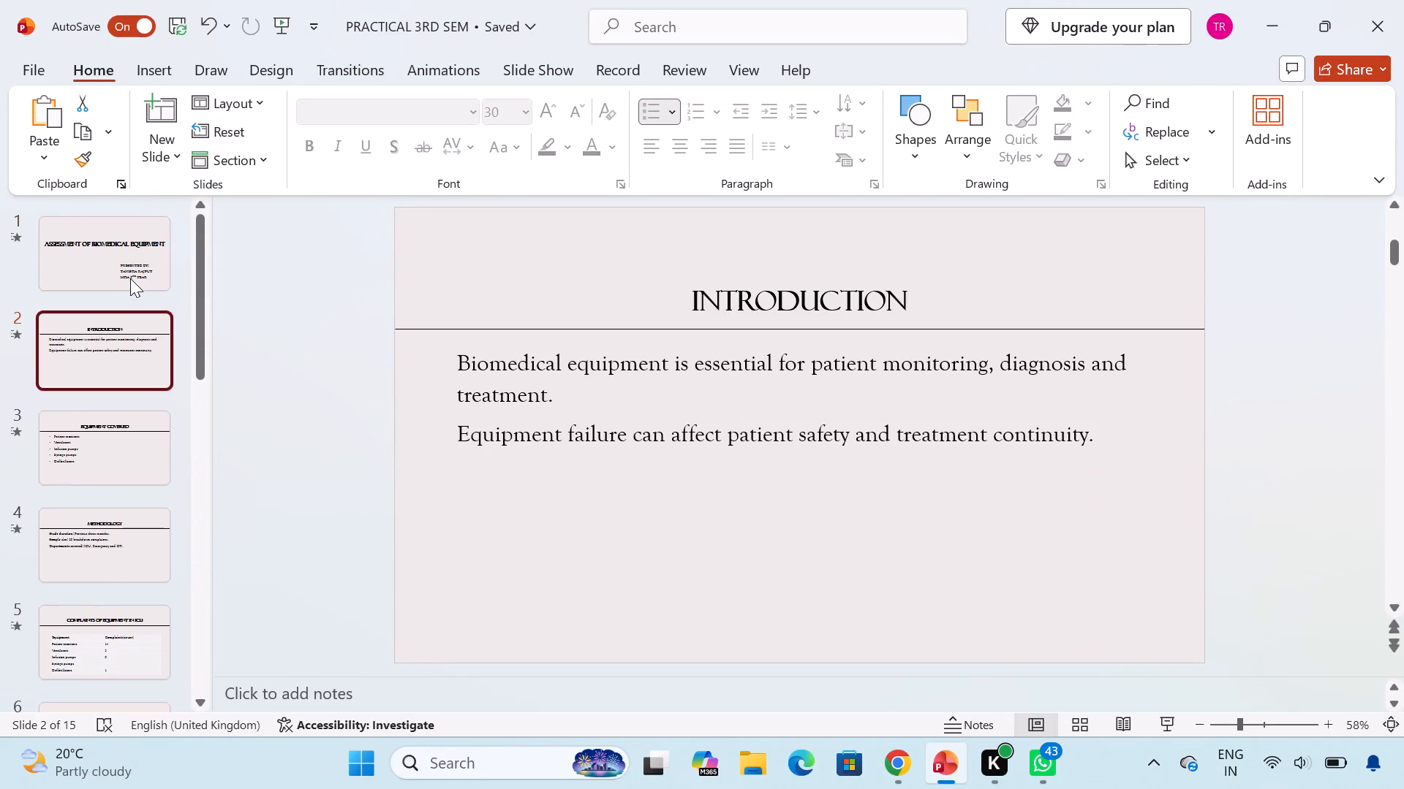
{"action": "key", "text": "Down"}
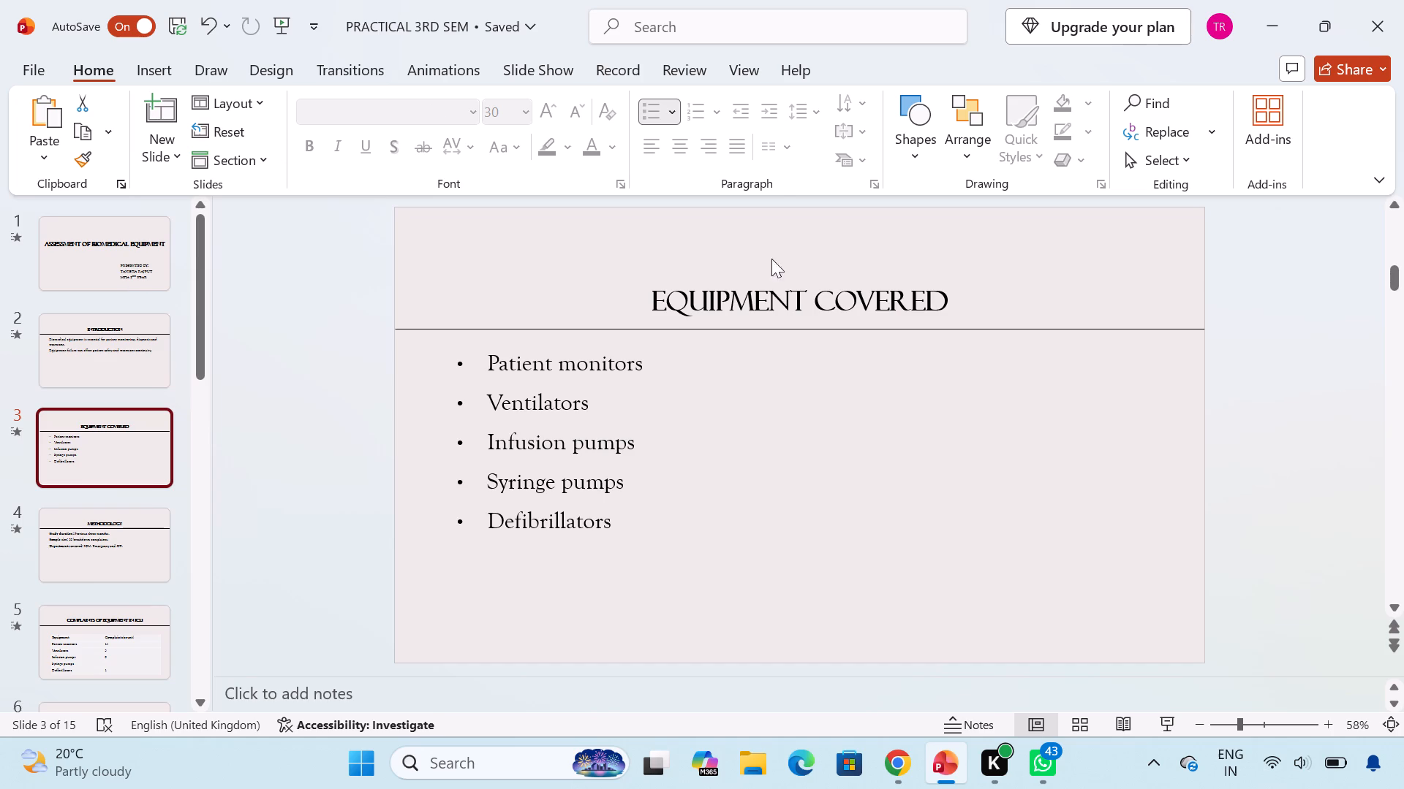
{"action": "left_click_drag", "start_coordinate": [830, 294], "coordinate": [846, 294]}
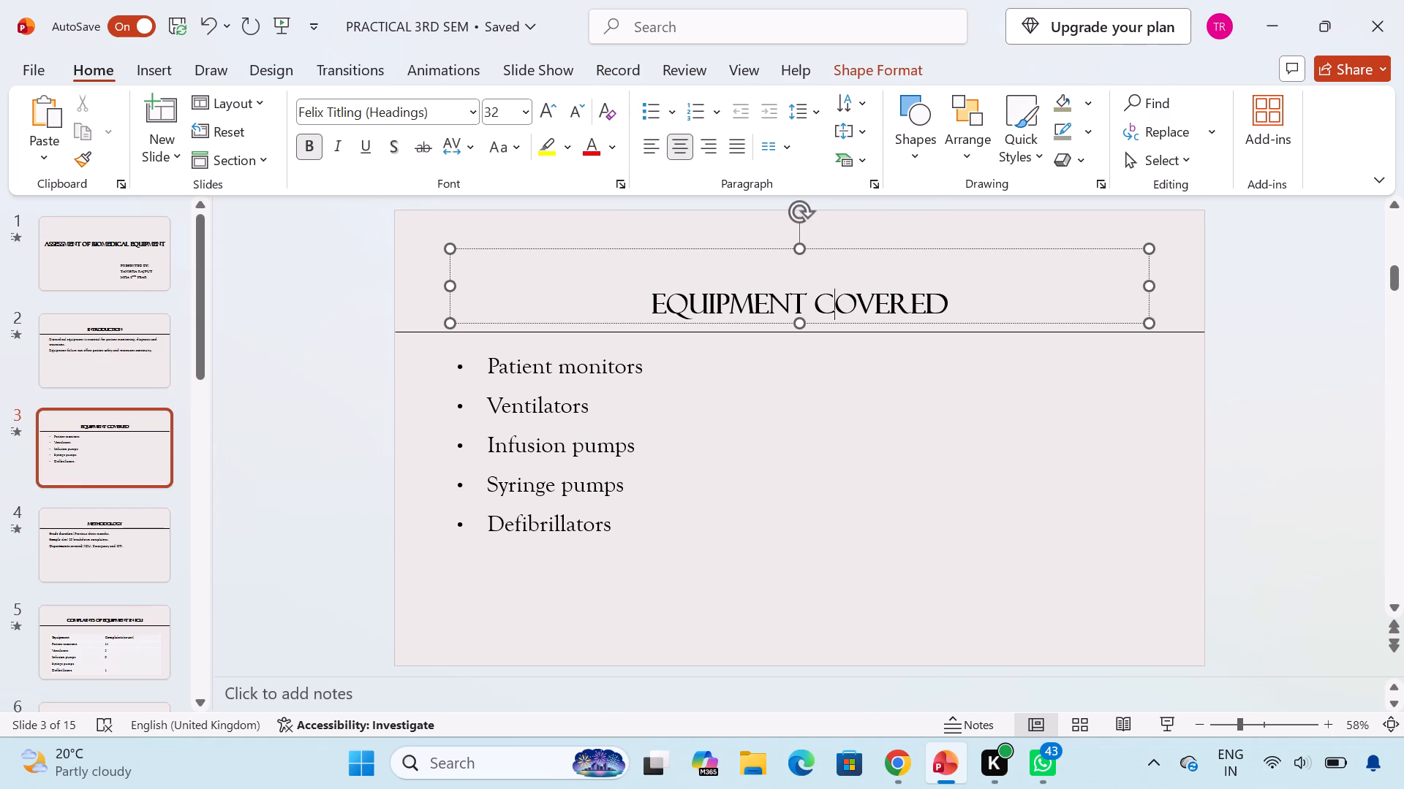
{"action": "left_click_drag", "start_coordinate": [846, 294], "coordinate": [820, 305]}
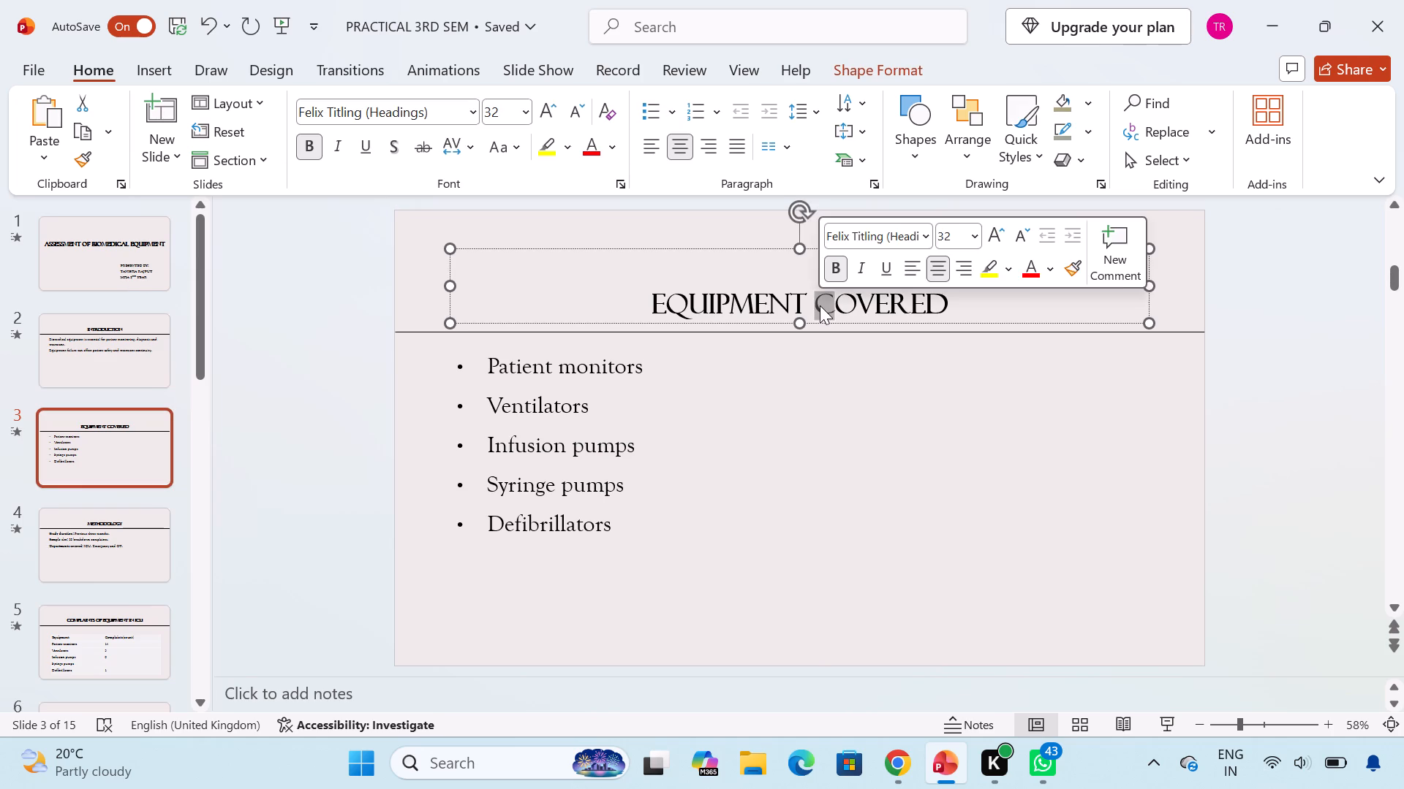
{"action": "left_click_drag", "start_coordinate": [820, 305], "coordinate": [829, 302]}
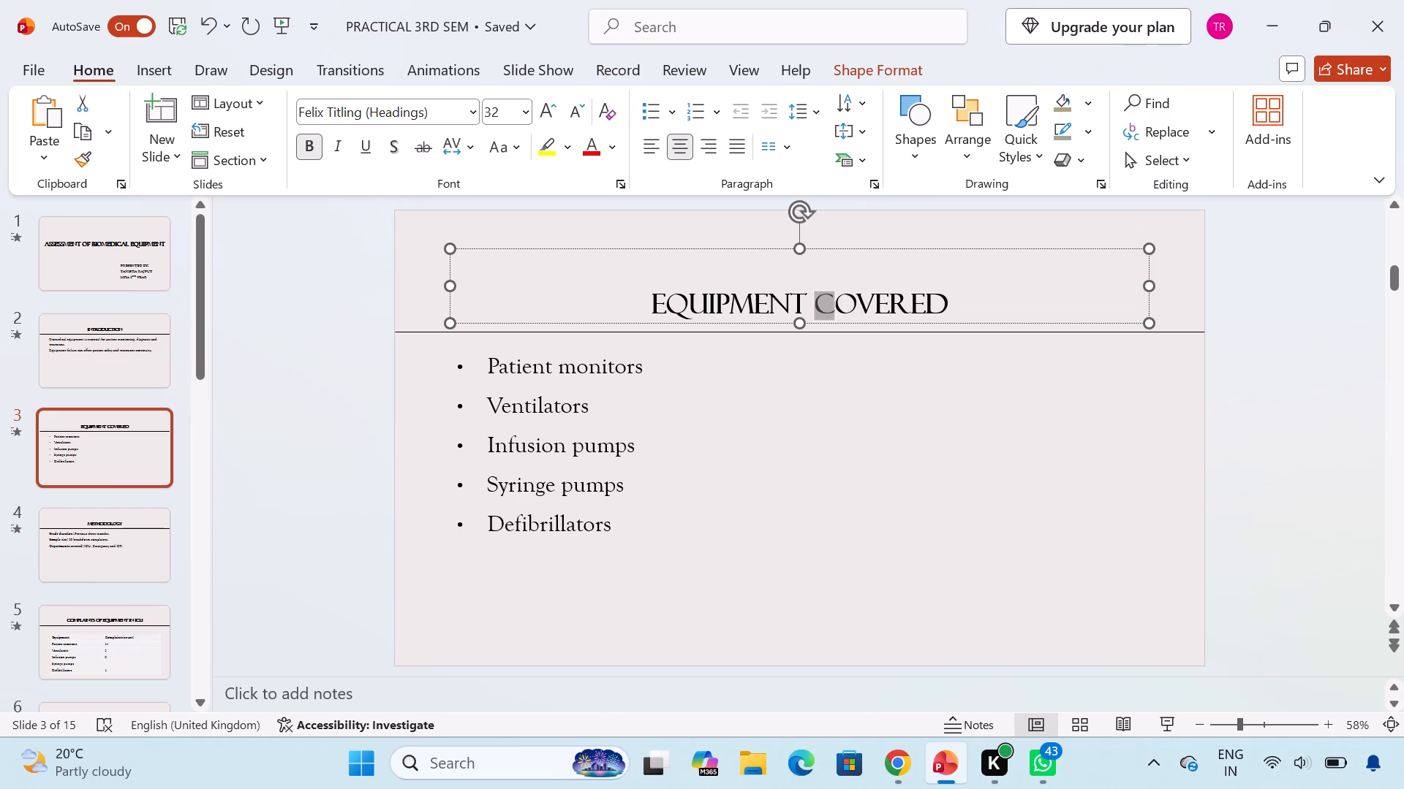
{"action": "left_click", "coordinate": [829, 302]}
{"action": "left_click_drag", "start_coordinate": [829, 302], "coordinate": [920, 293]}
{"action": "left_click", "coordinate": [920, 293]}
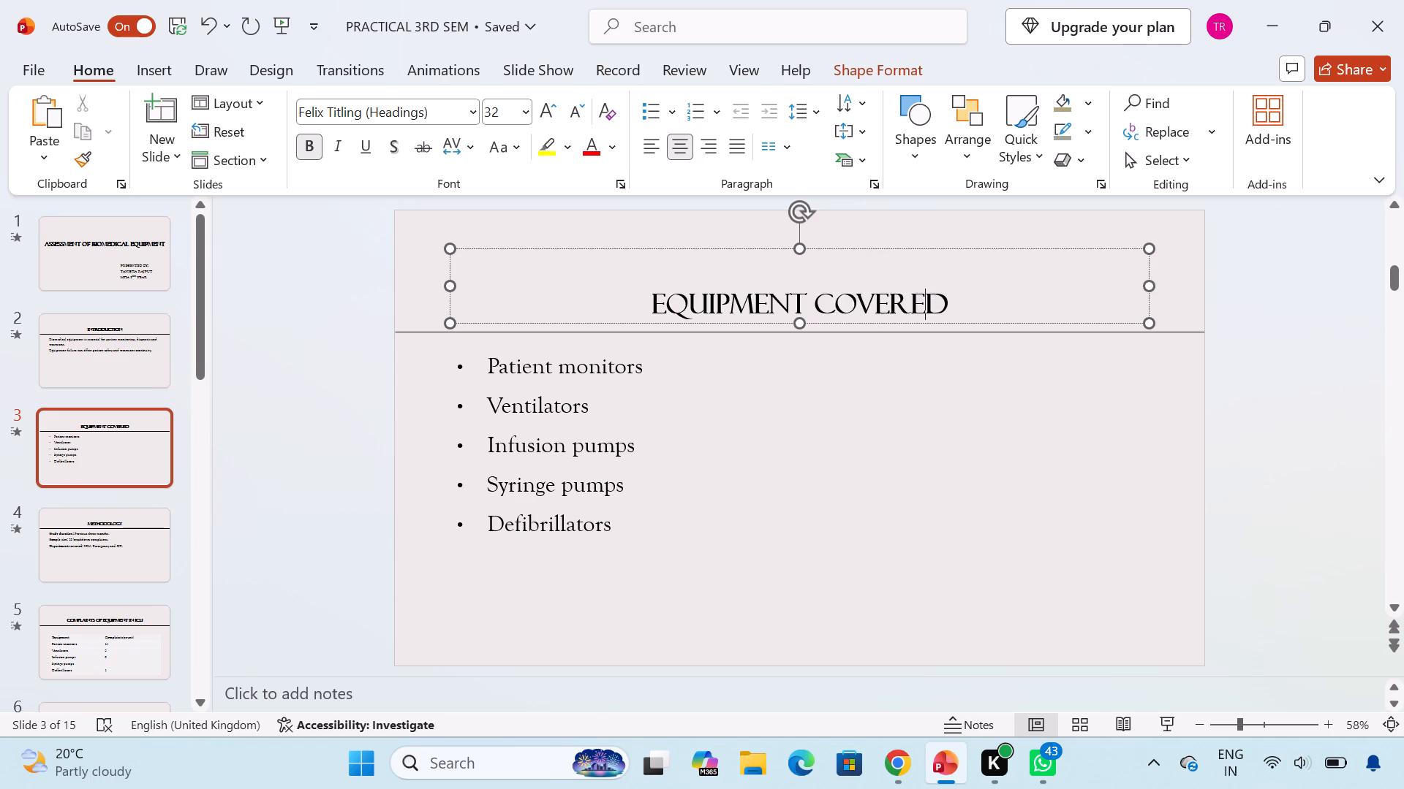
{"action": "double_click", "coordinate": [920, 293]}
{"action": "key", "text": "BackSpace"}
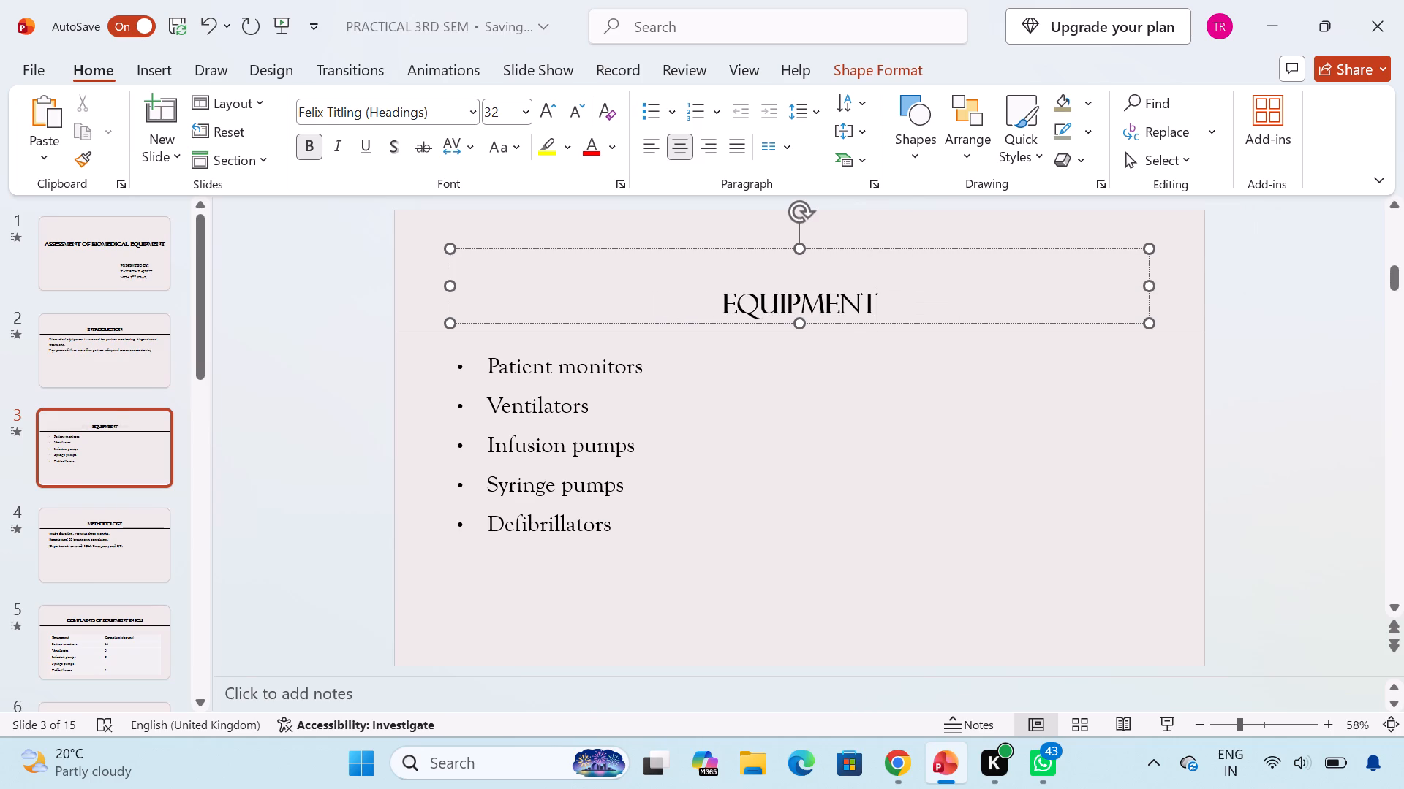
{"action": "key", "text": "s"}
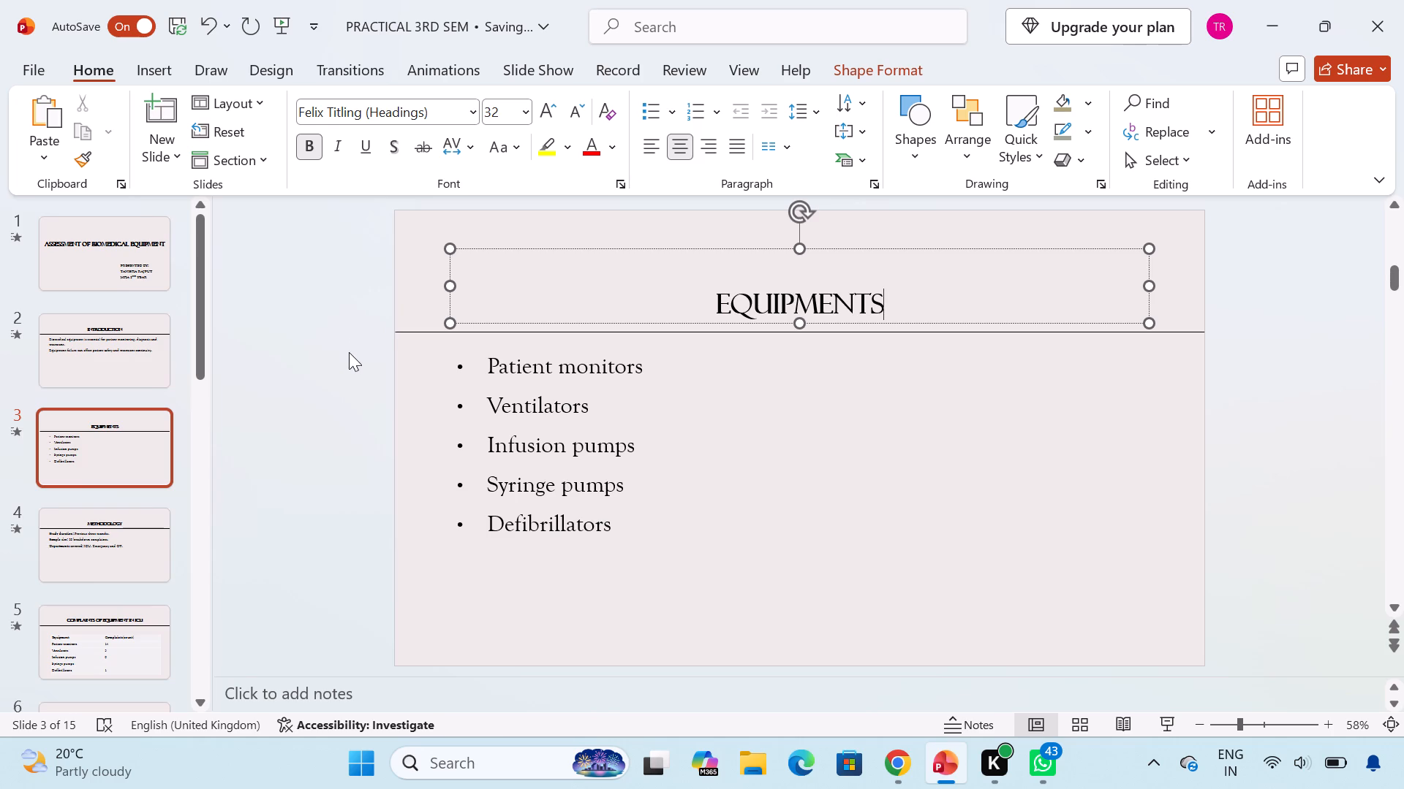
{"action": "left_click", "coordinate": [349, 352]}
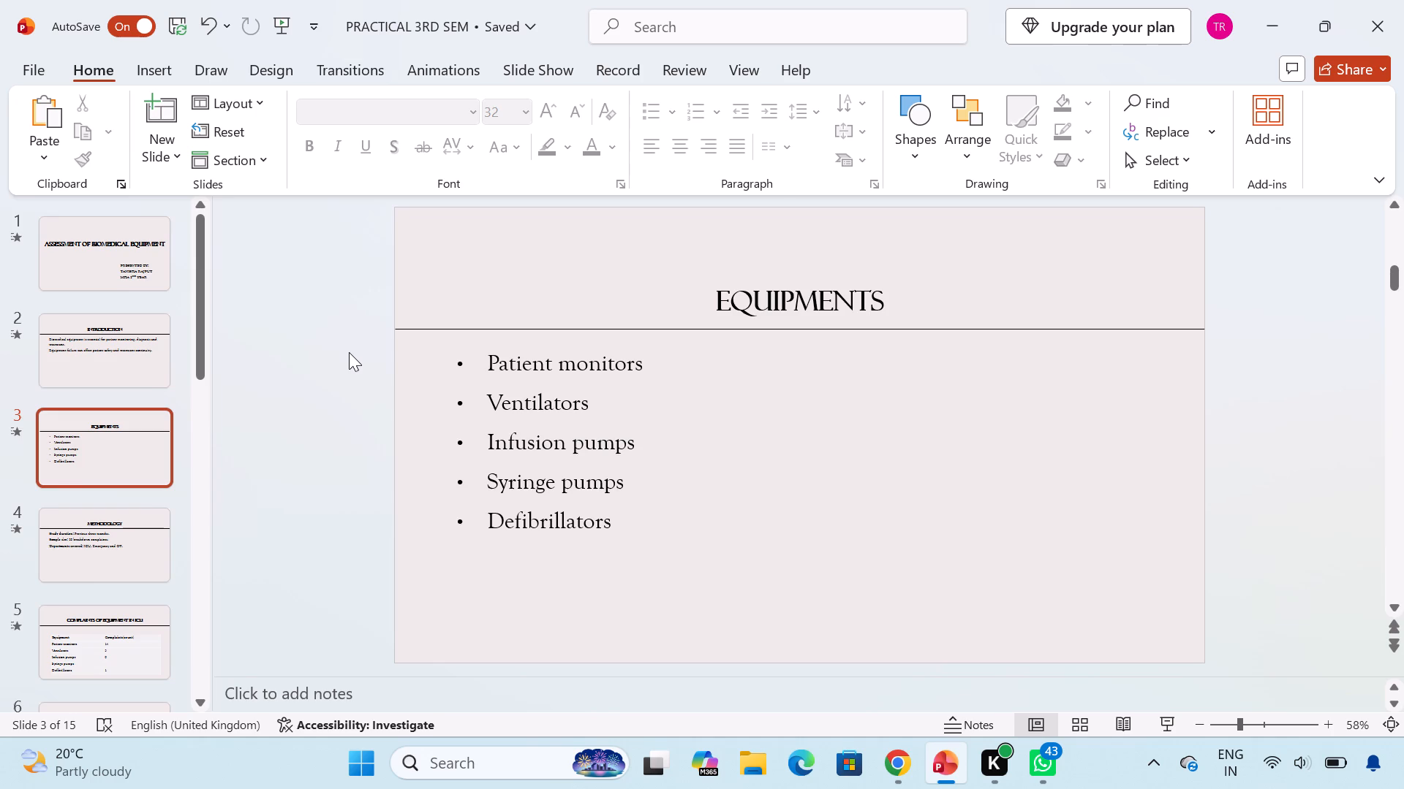
Review slides 4 to 14 in order, checking the methodology, complaint tables, breakdown figures, checklist and downtime content.
{"action": "key", "text": "Down"}
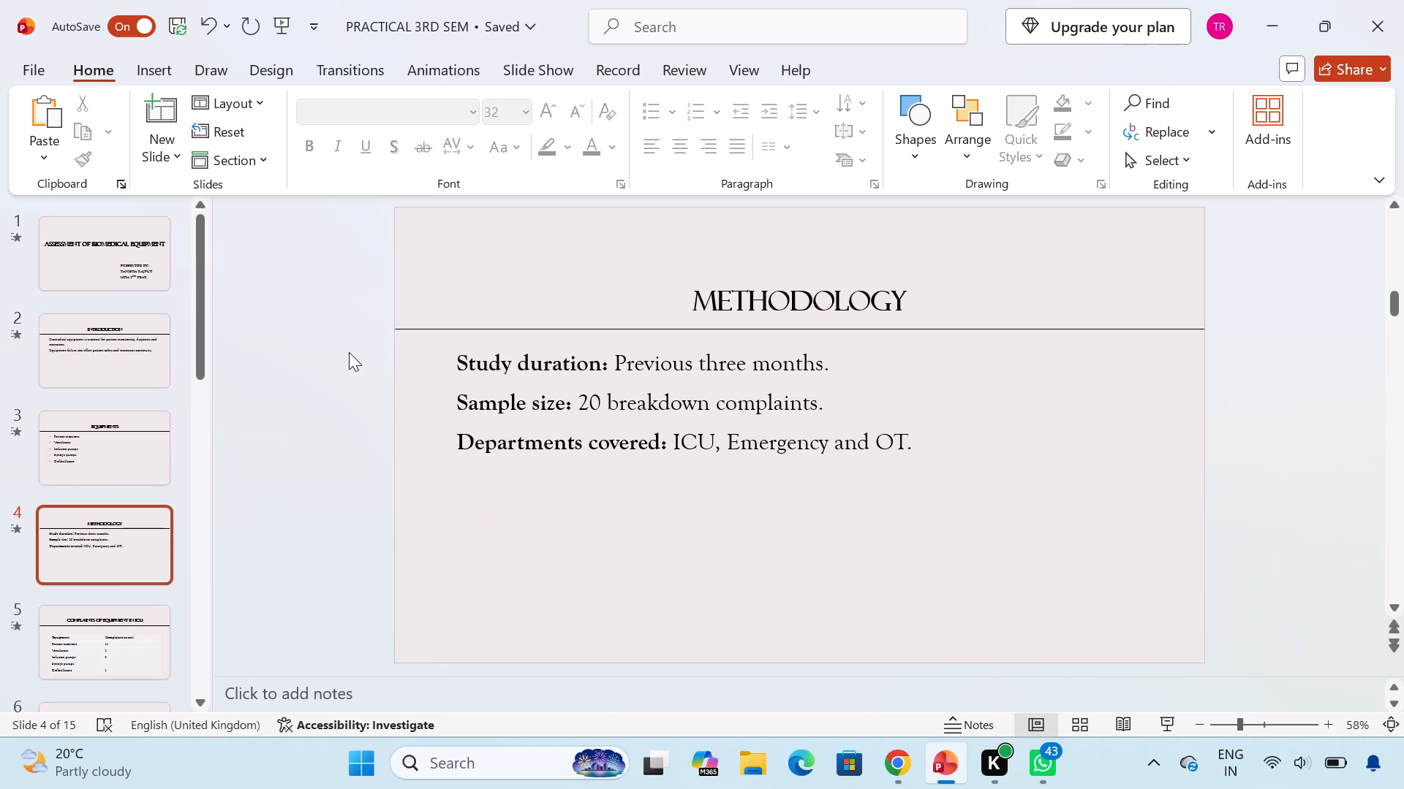
{"action": "key", "text": "Down"}
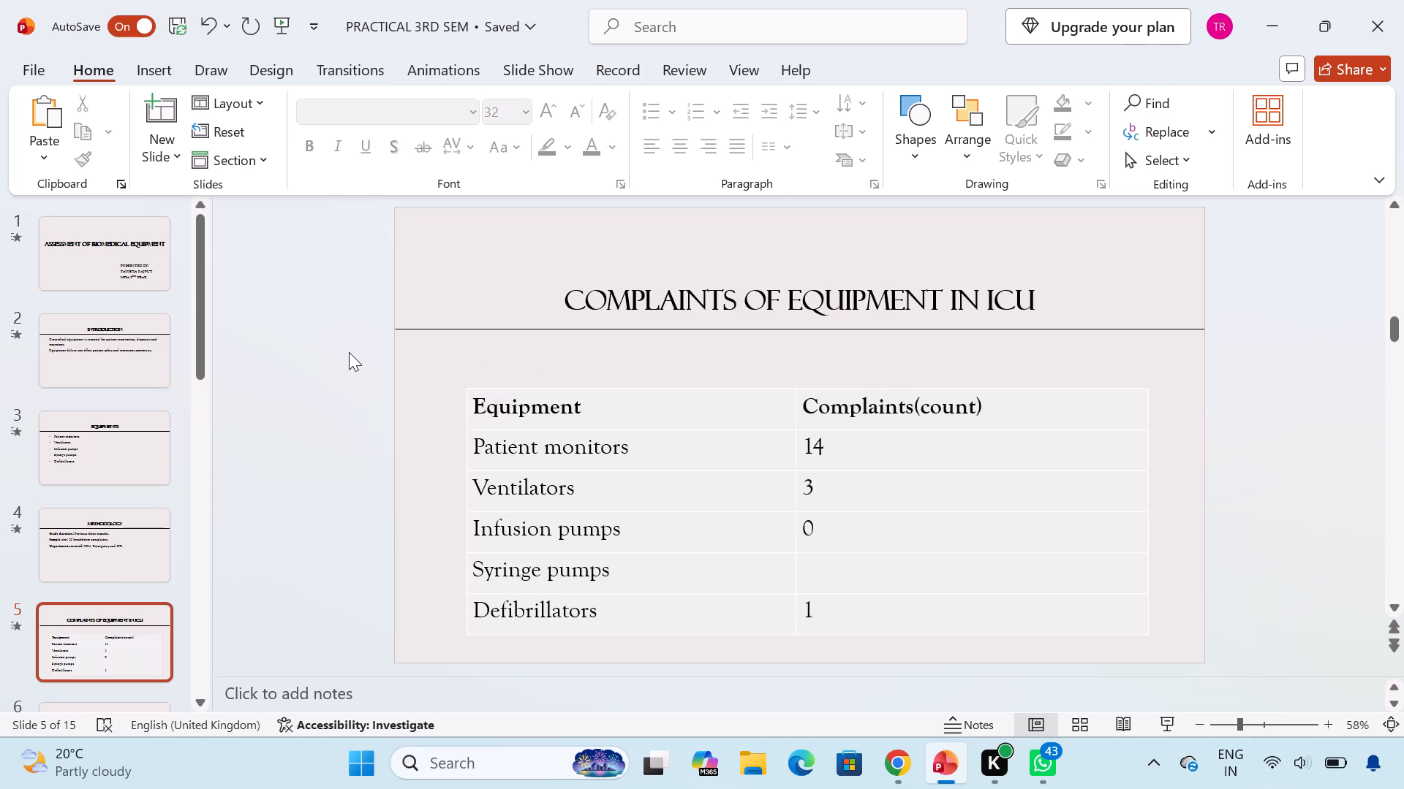
{"action": "key", "text": "Down"}
{"action": "key", "text": "Up"}
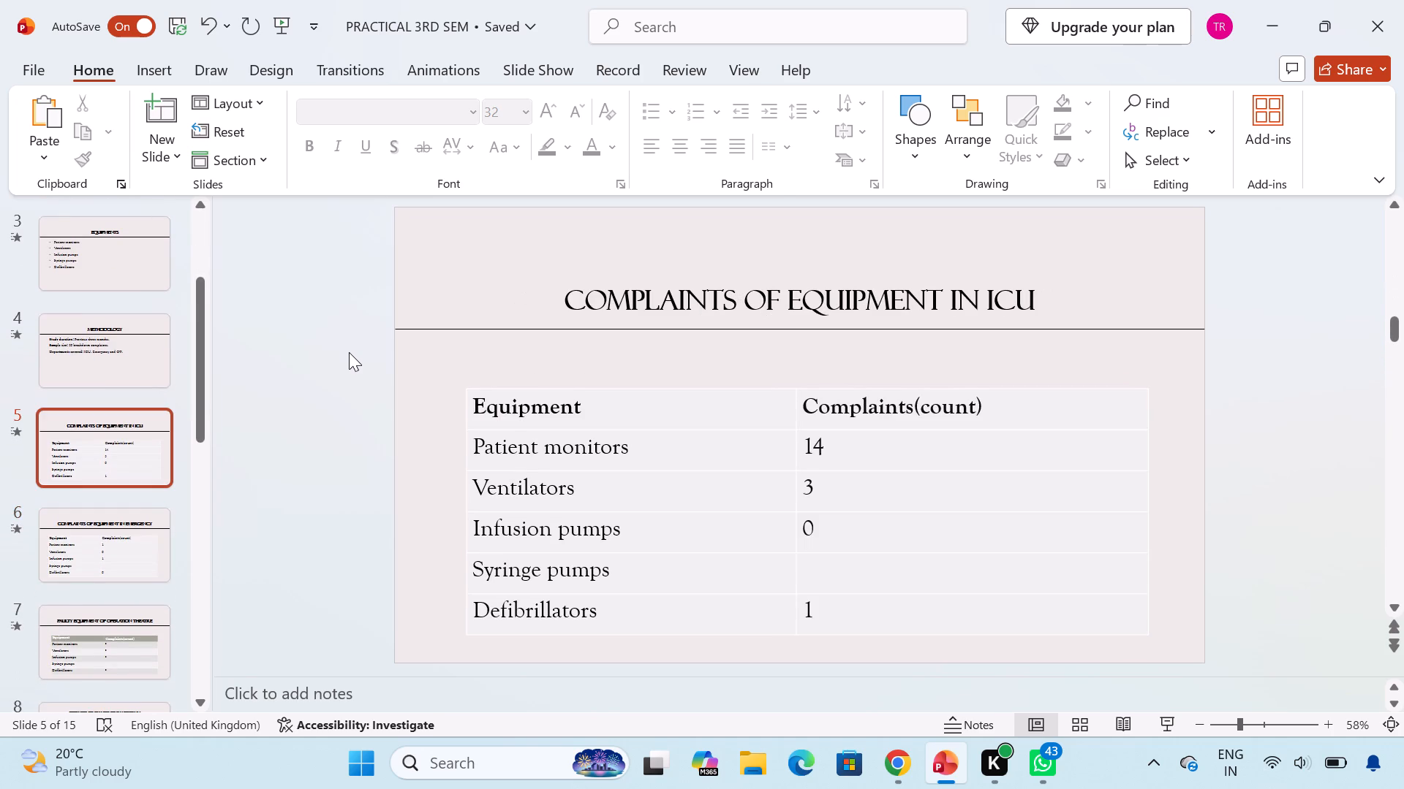
{"action": "key", "text": "Down"}
{"action": "key", "text": "Down"}
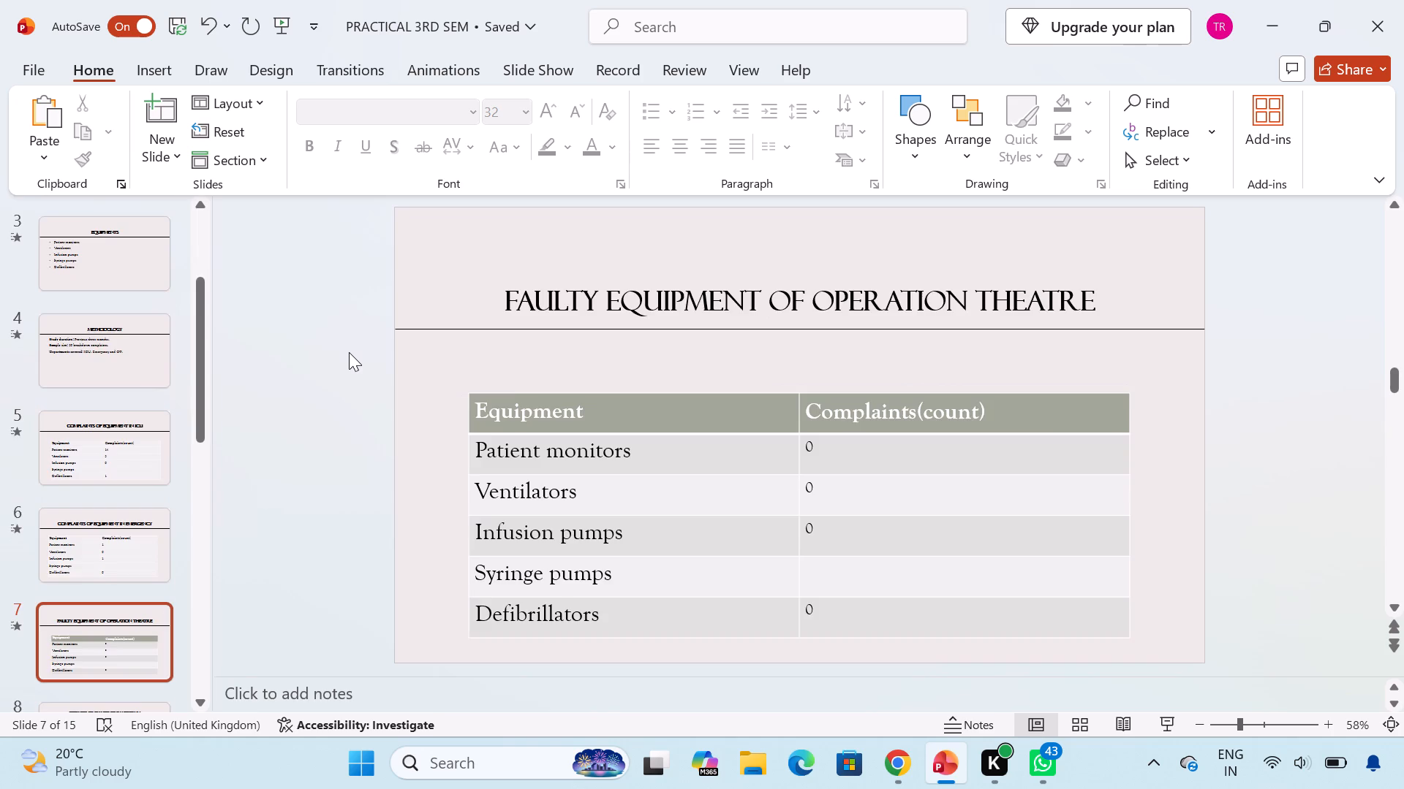
{"action": "key", "text": "Down"}
{"action": "key", "text": "Down"}
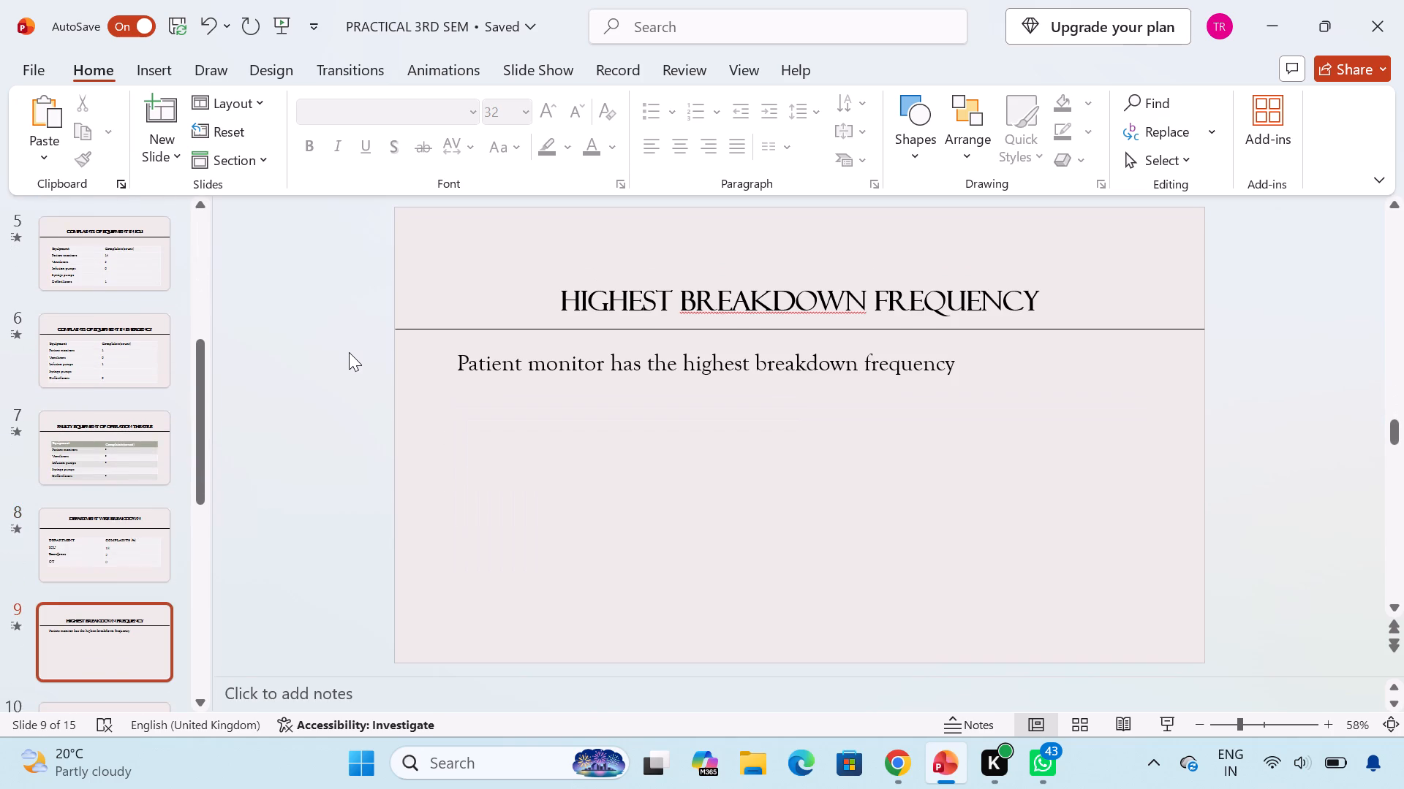
{"action": "key", "text": "Down"}
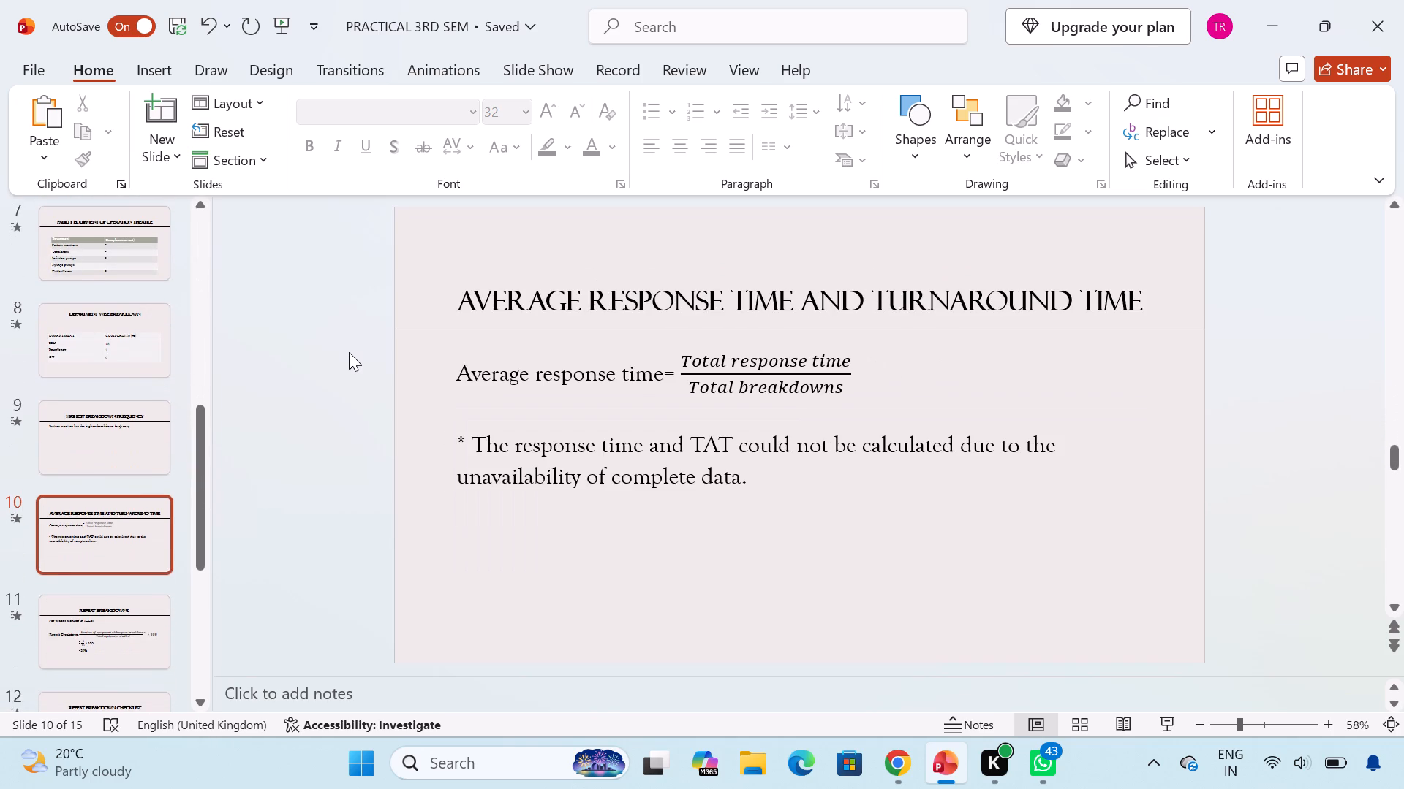
{"action": "key", "text": "Down"}
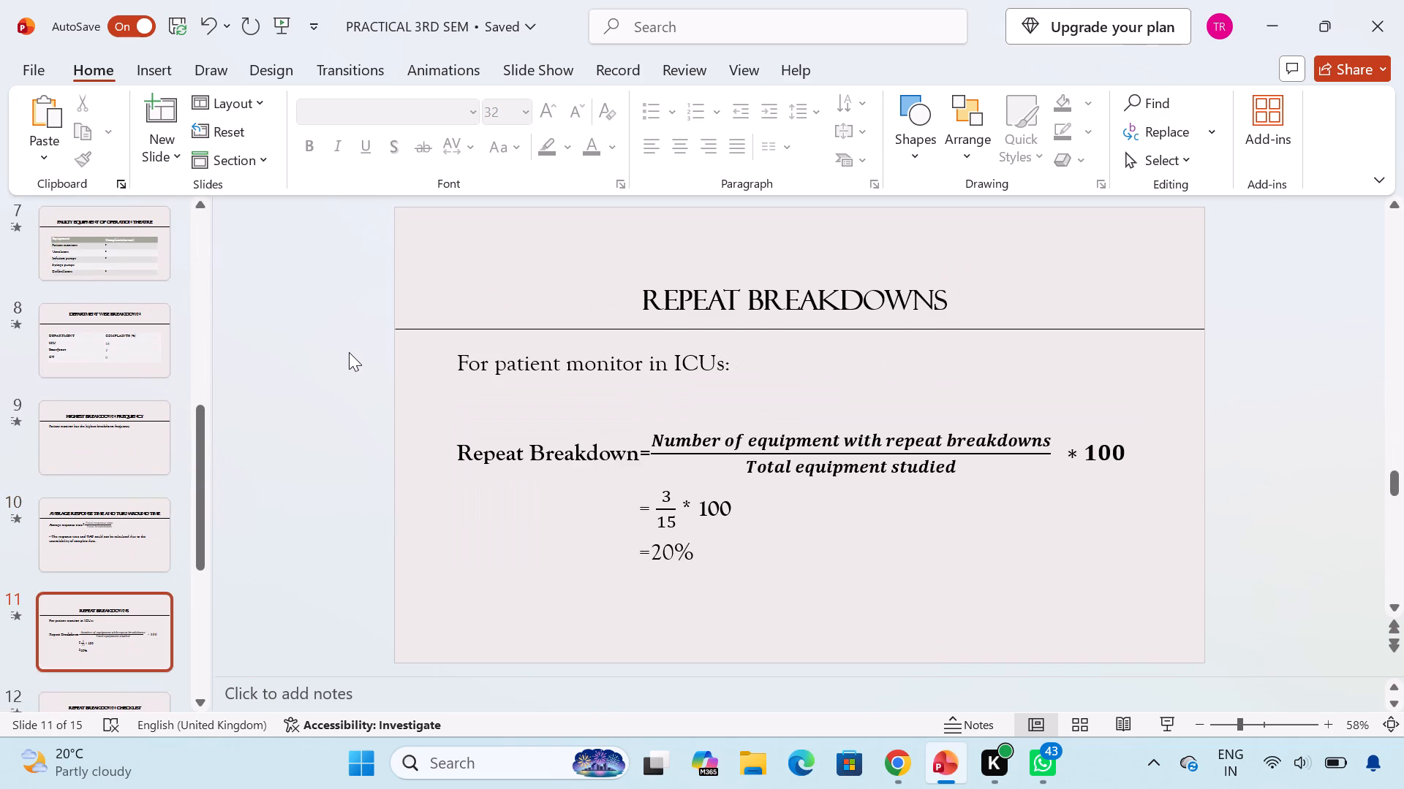
{"action": "key", "text": "Down"}
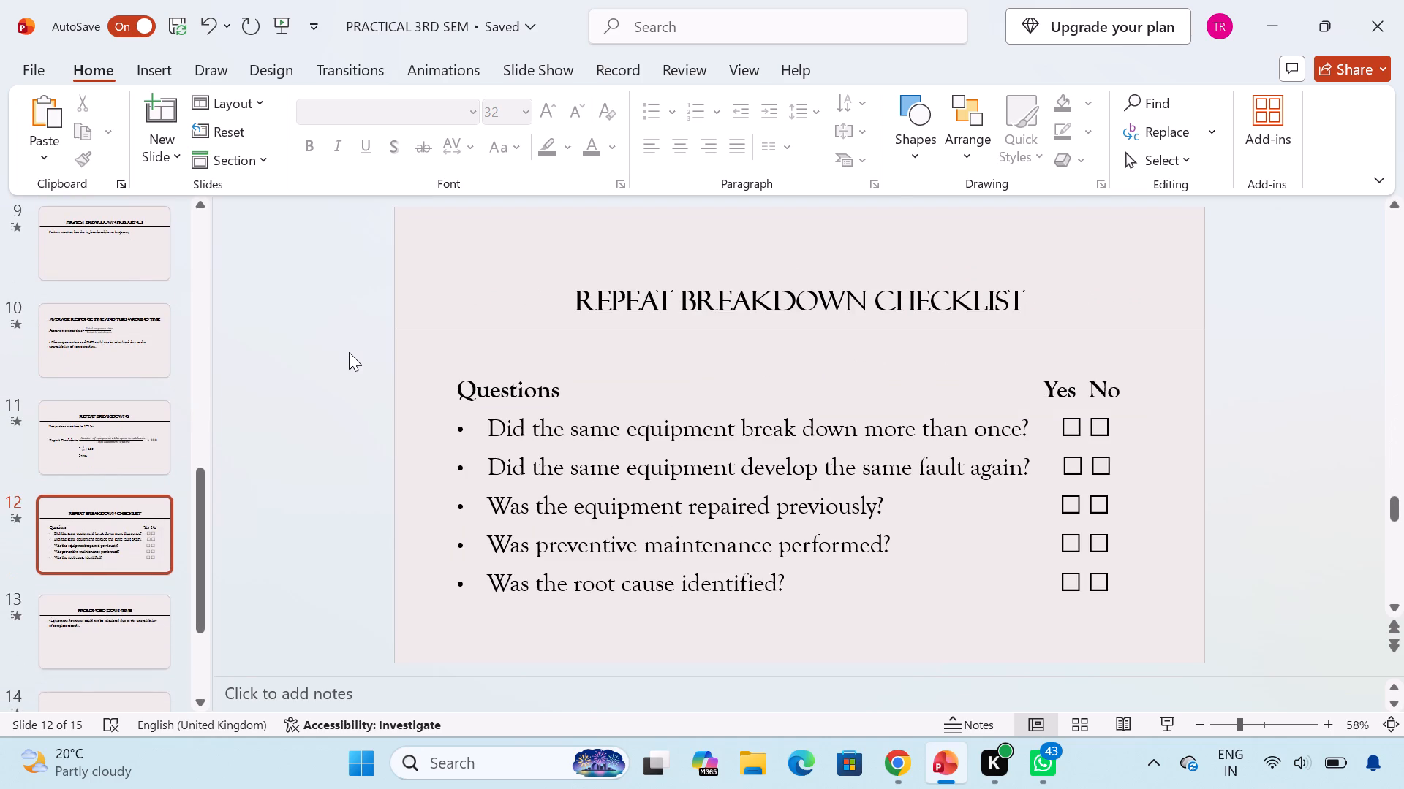
{"action": "key", "text": "Down"}
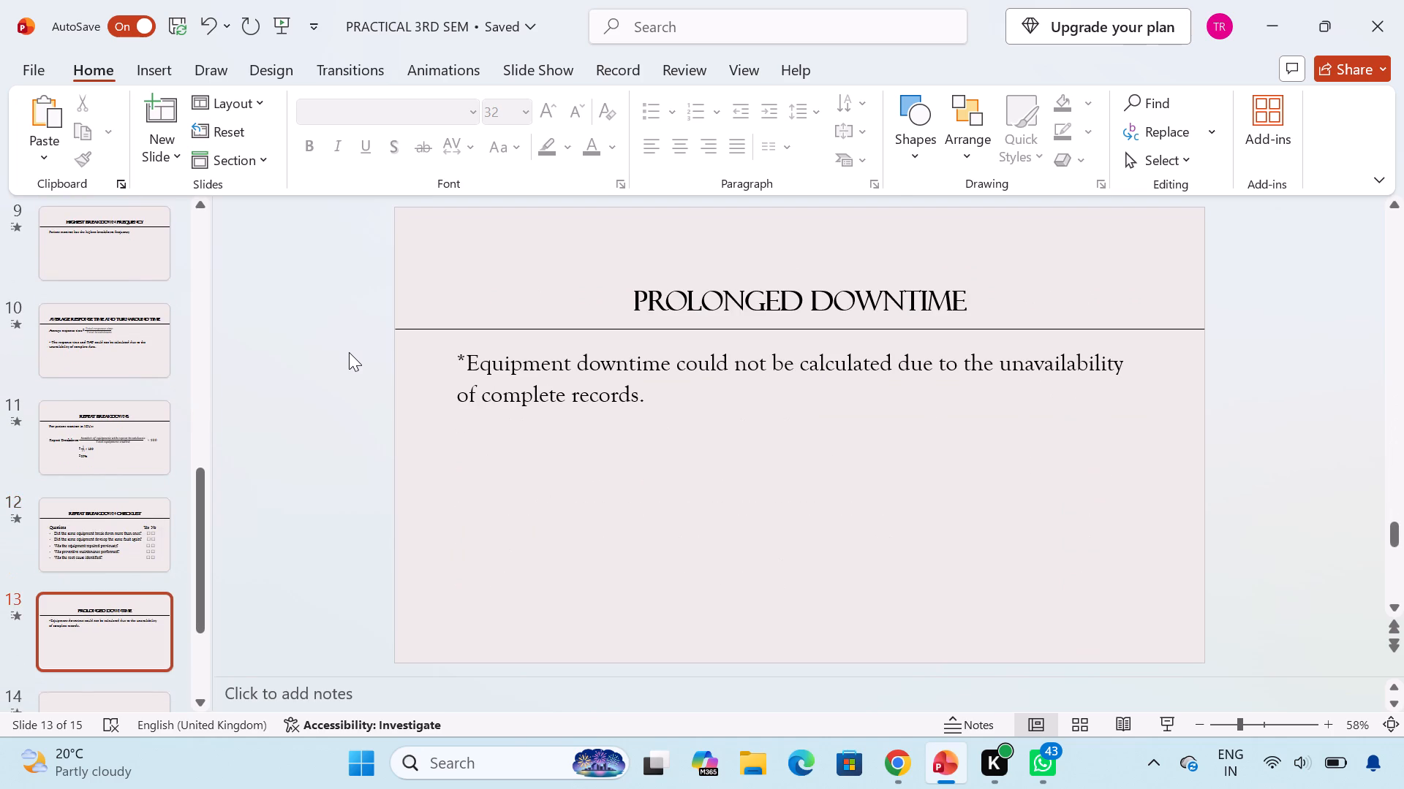
{"action": "key", "text": "Down"}
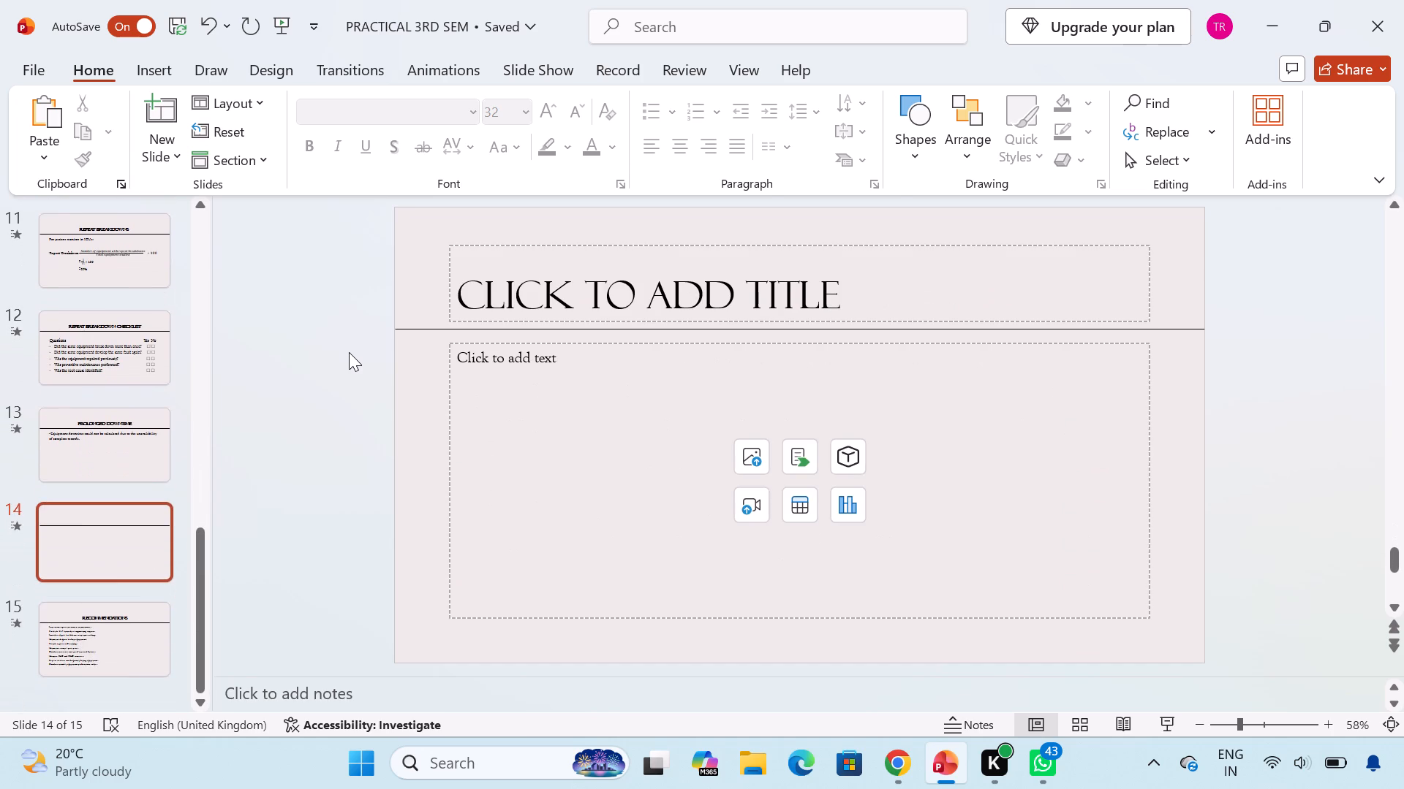
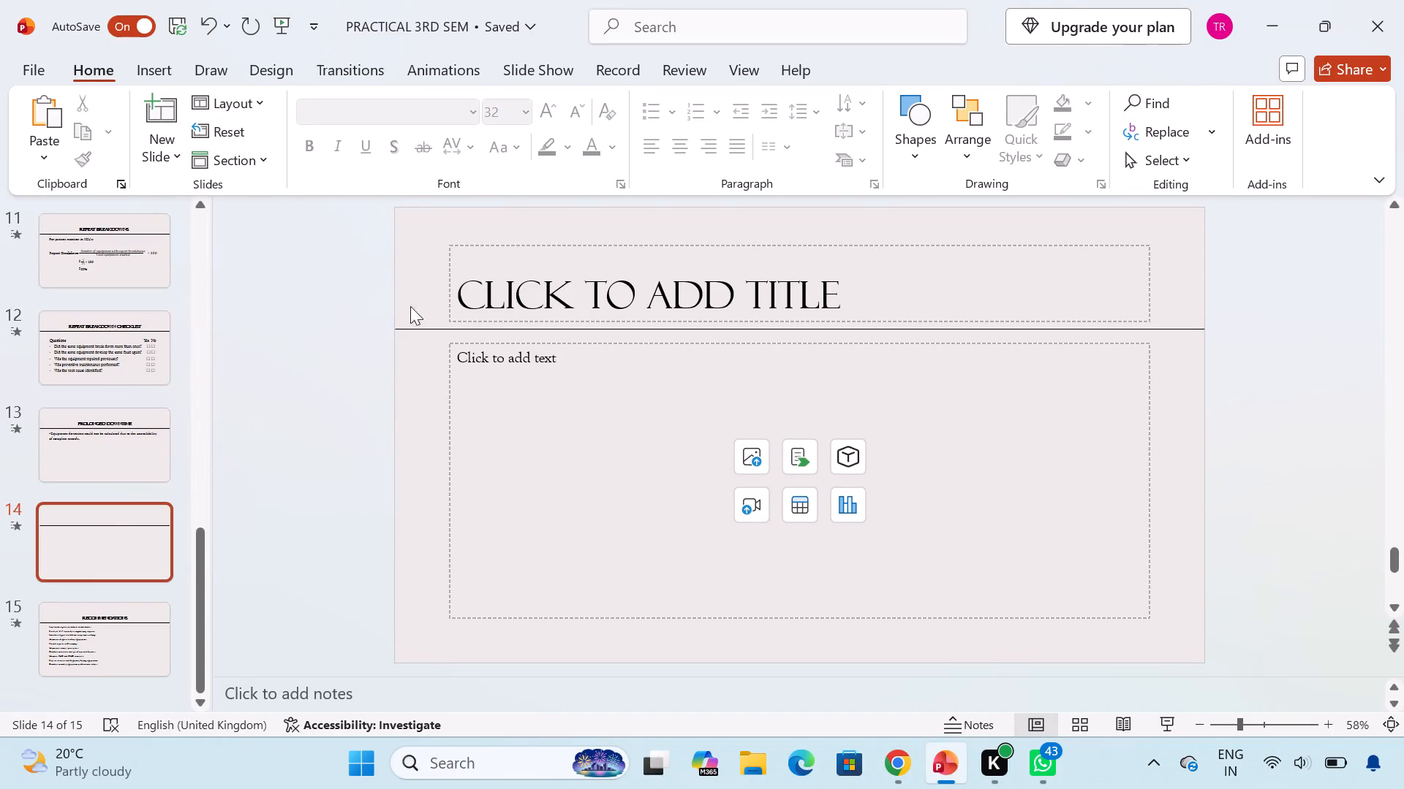
Add the title "BACKUP EQUIPMENT" to the blank slide 14, centred, bold and at font size 32.
{"action": "left_click", "coordinate": [621, 277]}
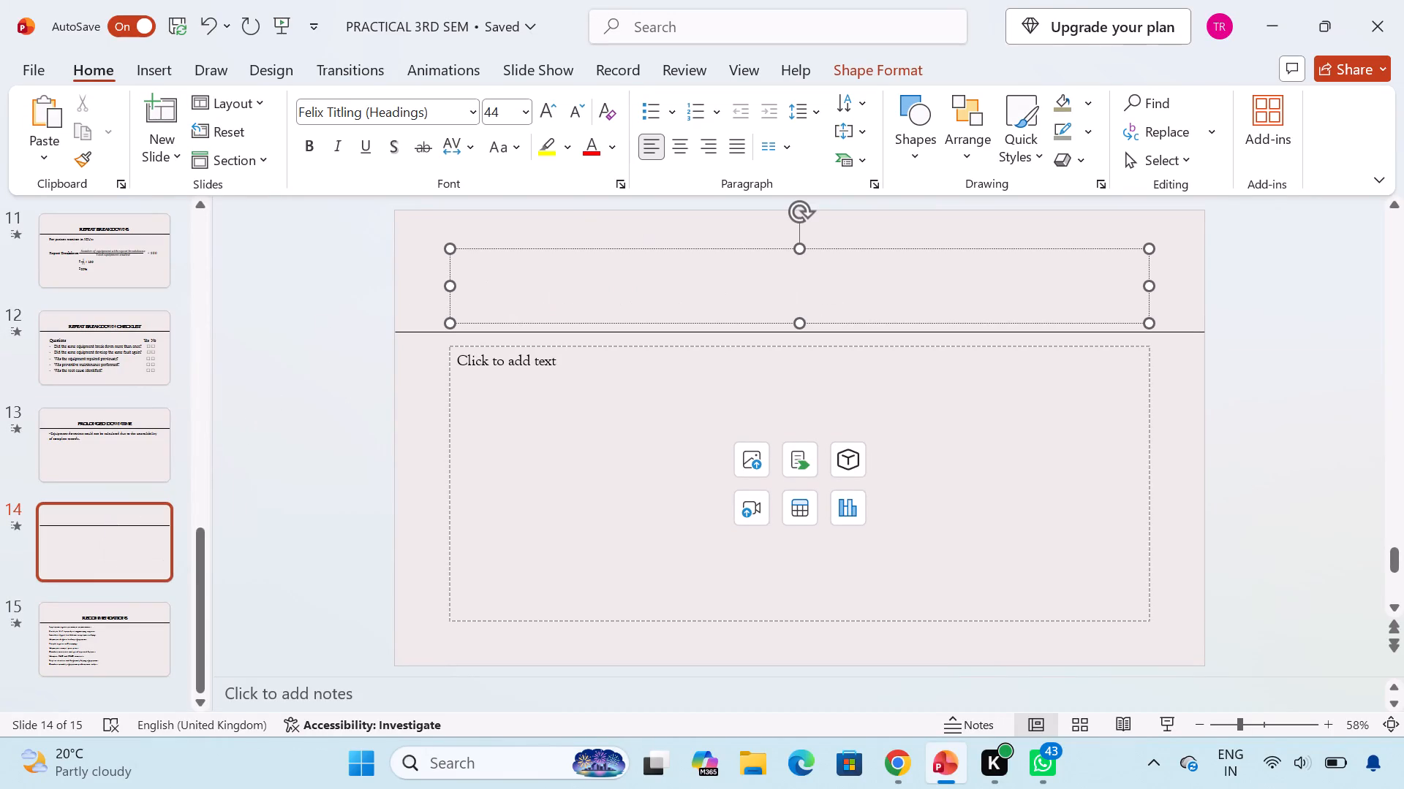
{"action": "left_click", "coordinate": [679, 155]}
{"action": "left_click", "coordinate": [309, 139]}
{"action": "double_click", "coordinate": [576, 107]}
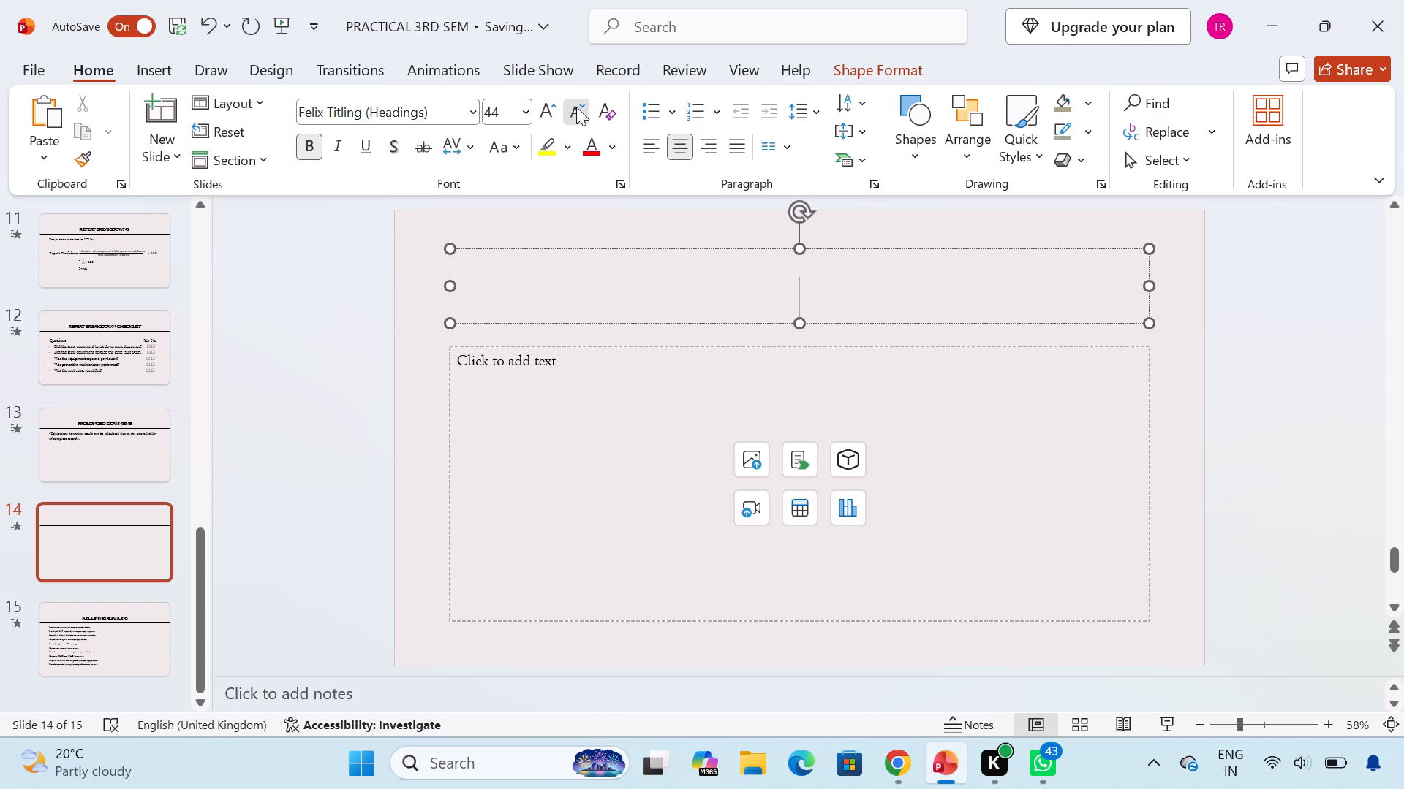
{"action": "left_click", "coordinate": [576, 107]}
{"action": "type", "text": "BACK"}
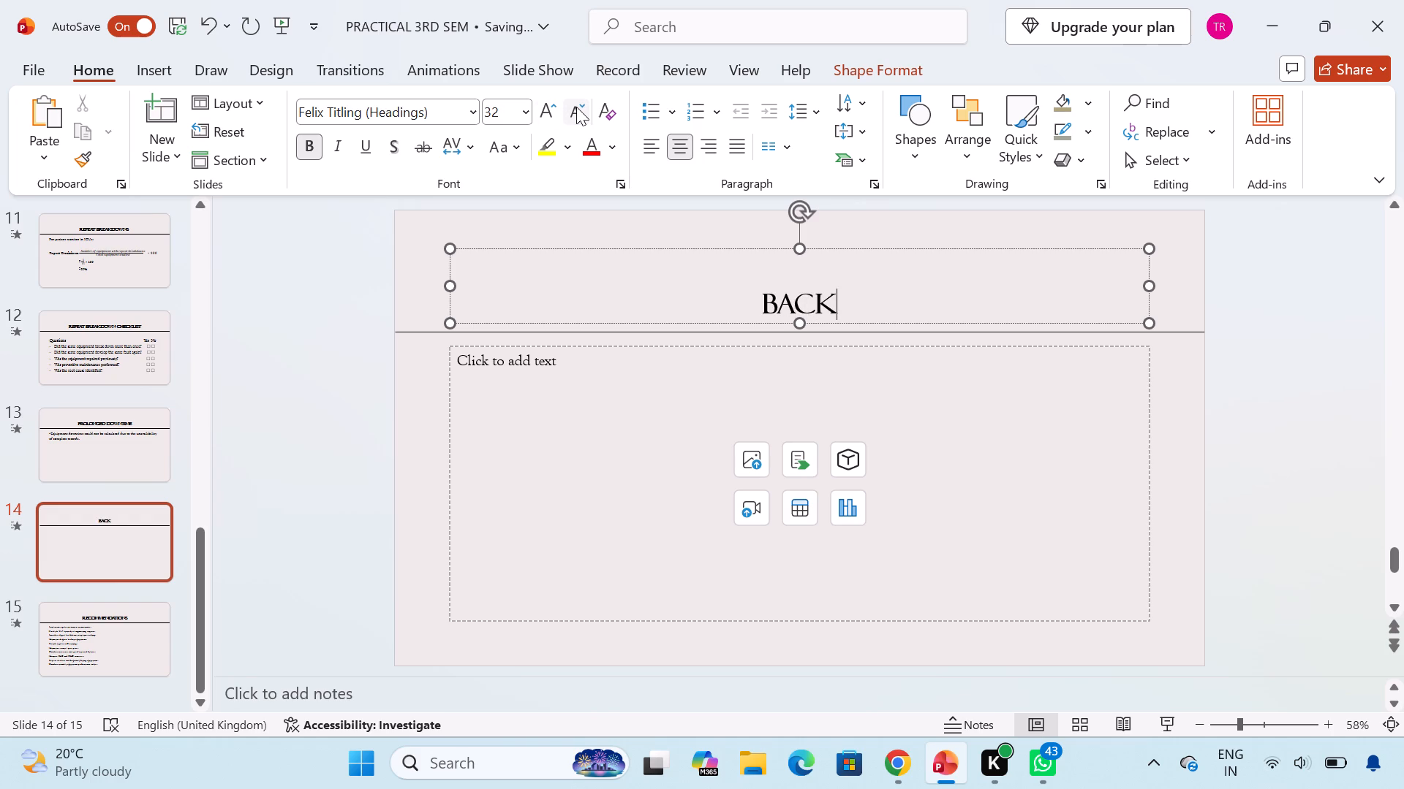
{"action": "type", "text": "UP EQUIPMENT"}
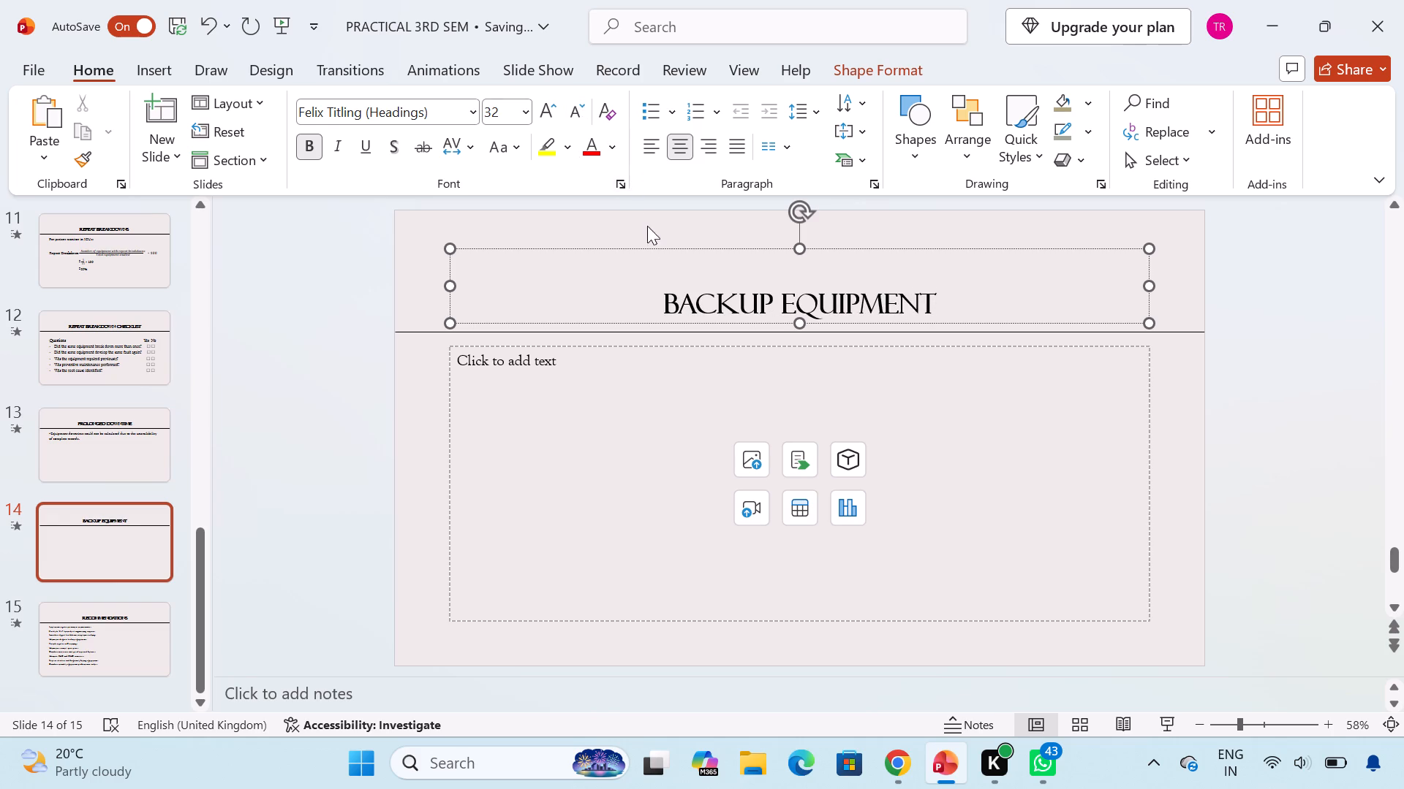
Set the font size of slide 14's empty body placeholder to 28.
{"action": "left_click", "coordinate": [668, 369]}
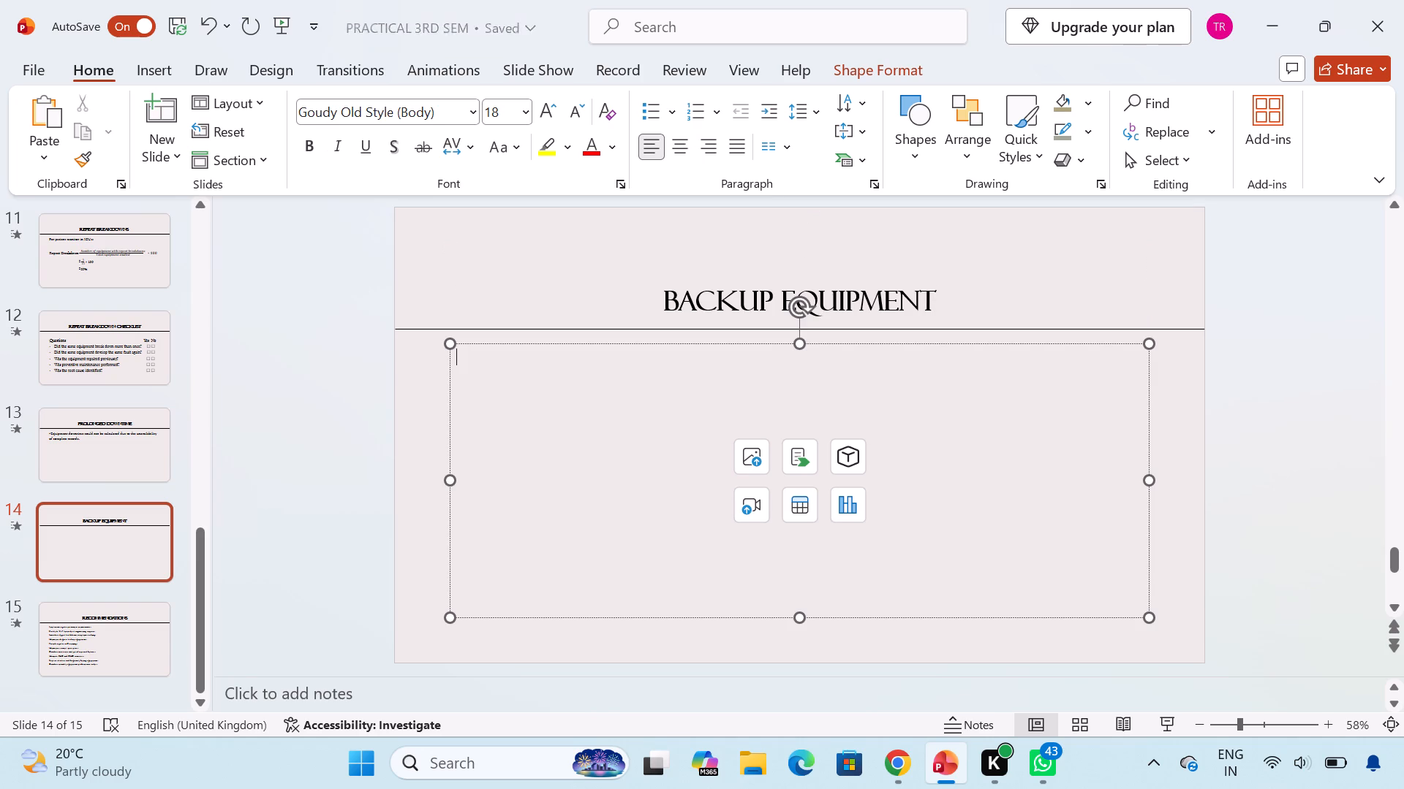
{"action": "triple_click", "coordinate": [537, 111]}
{"action": "left_click", "coordinate": [537, 111]}
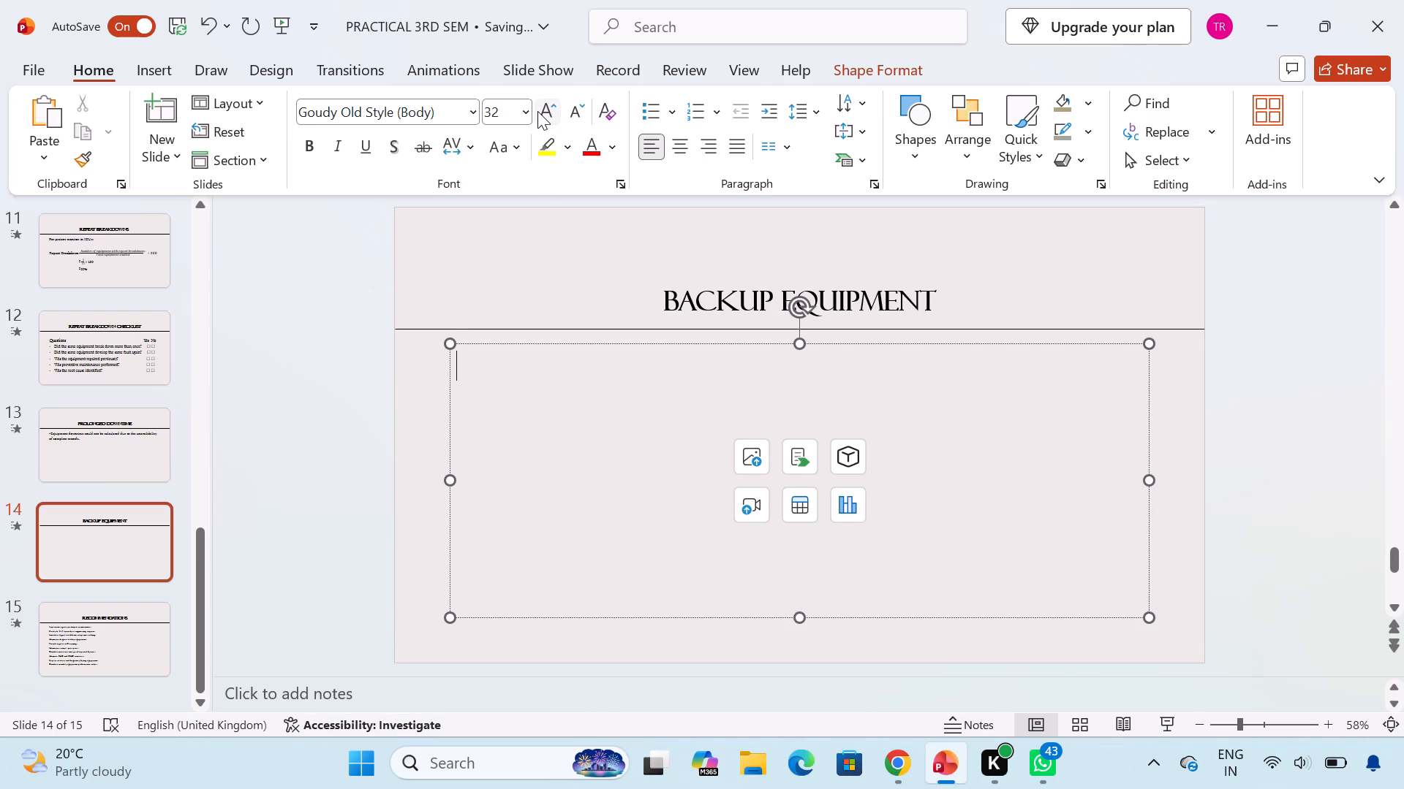
{"action": "left_click", "coordinate": [585, 109]}
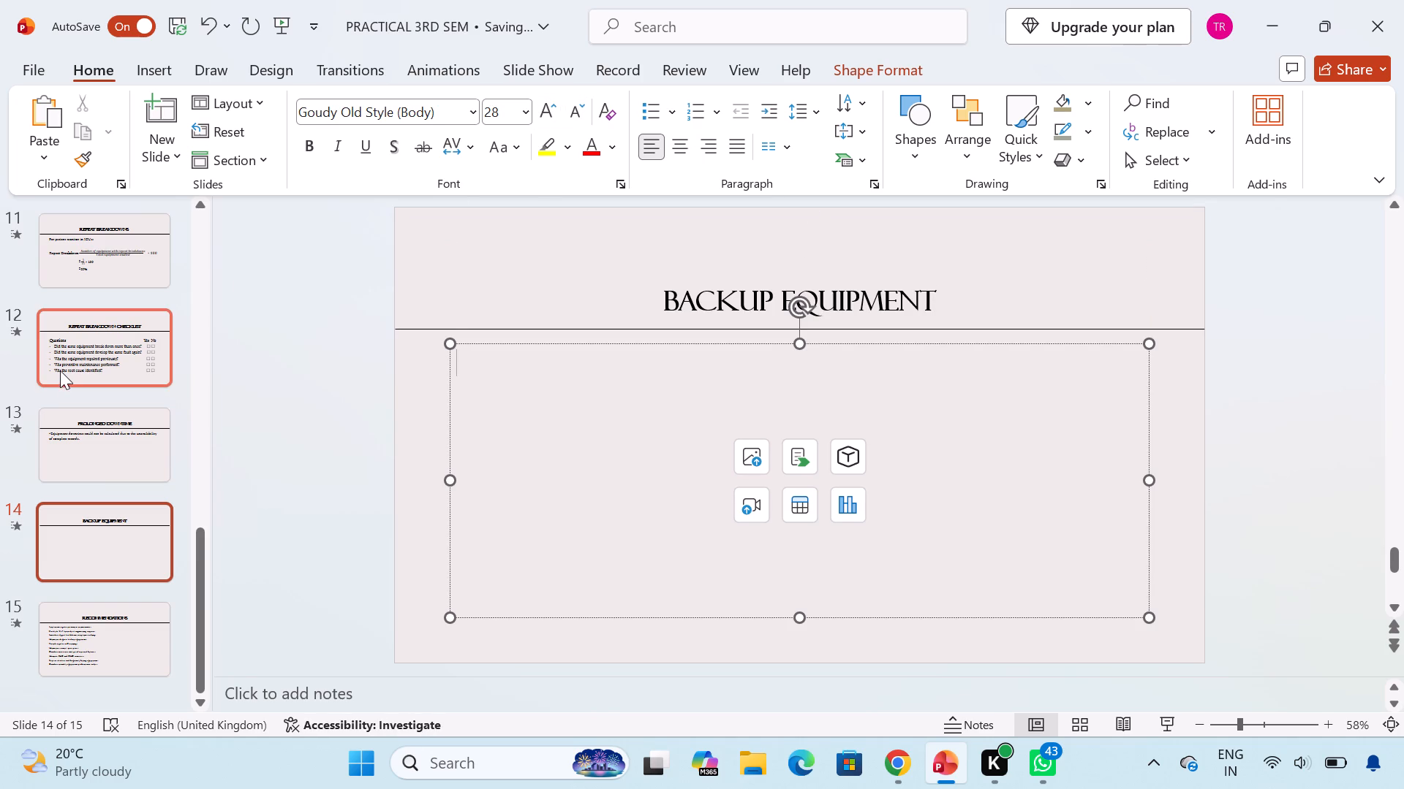
Return to the start of the deck and copy both body sentences of the Introduction slide.
{"action": "scroll", "coordinate": [61, 369], "scroll_direction": "up", "scroll_amount": 6}
{"action": "scroll", "coordinate": [77, 308], "scroll_direction": "up", "scroll_amount": 3}
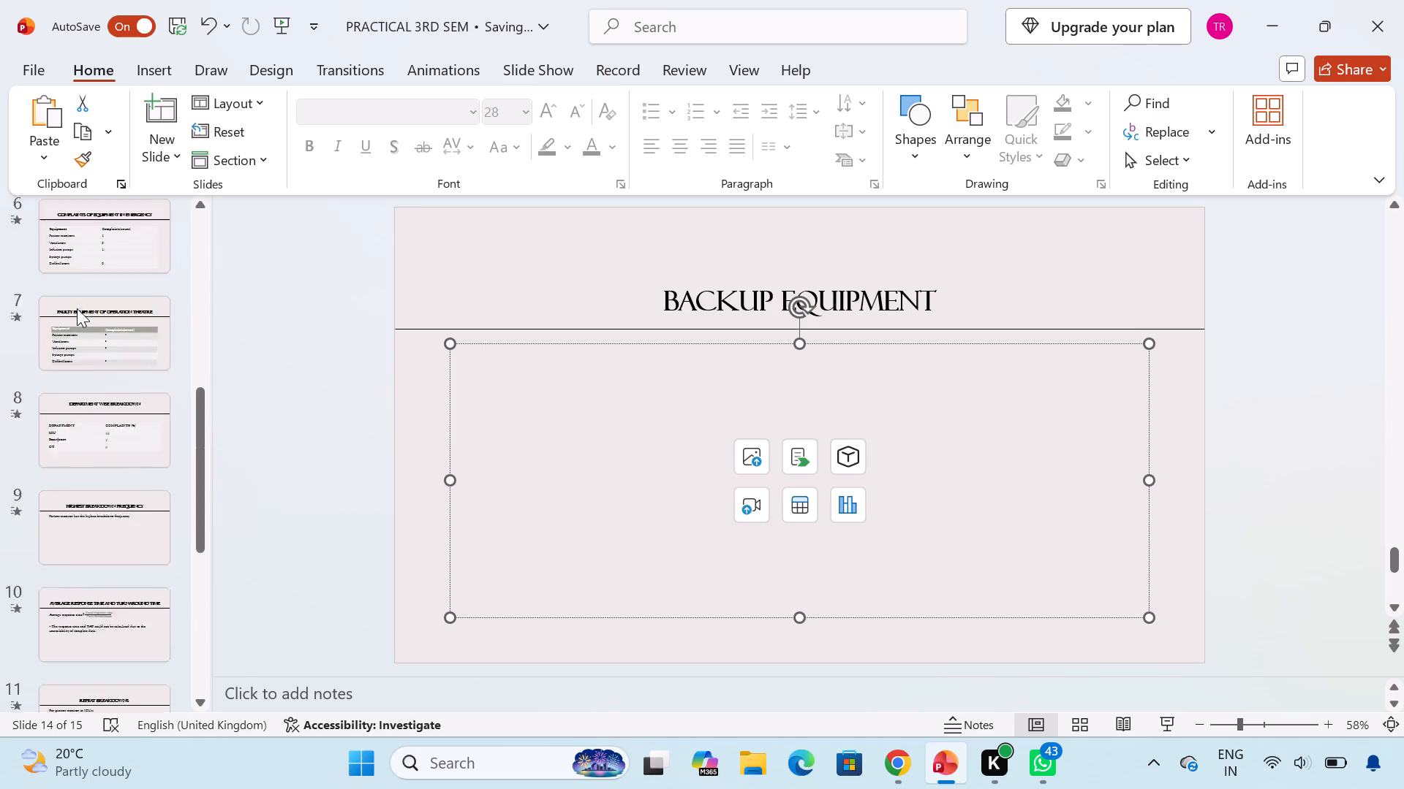
{"action": "scroll", "coordinate": [77, 308], "scroll_direction": "up", "scroll_amount": 3}
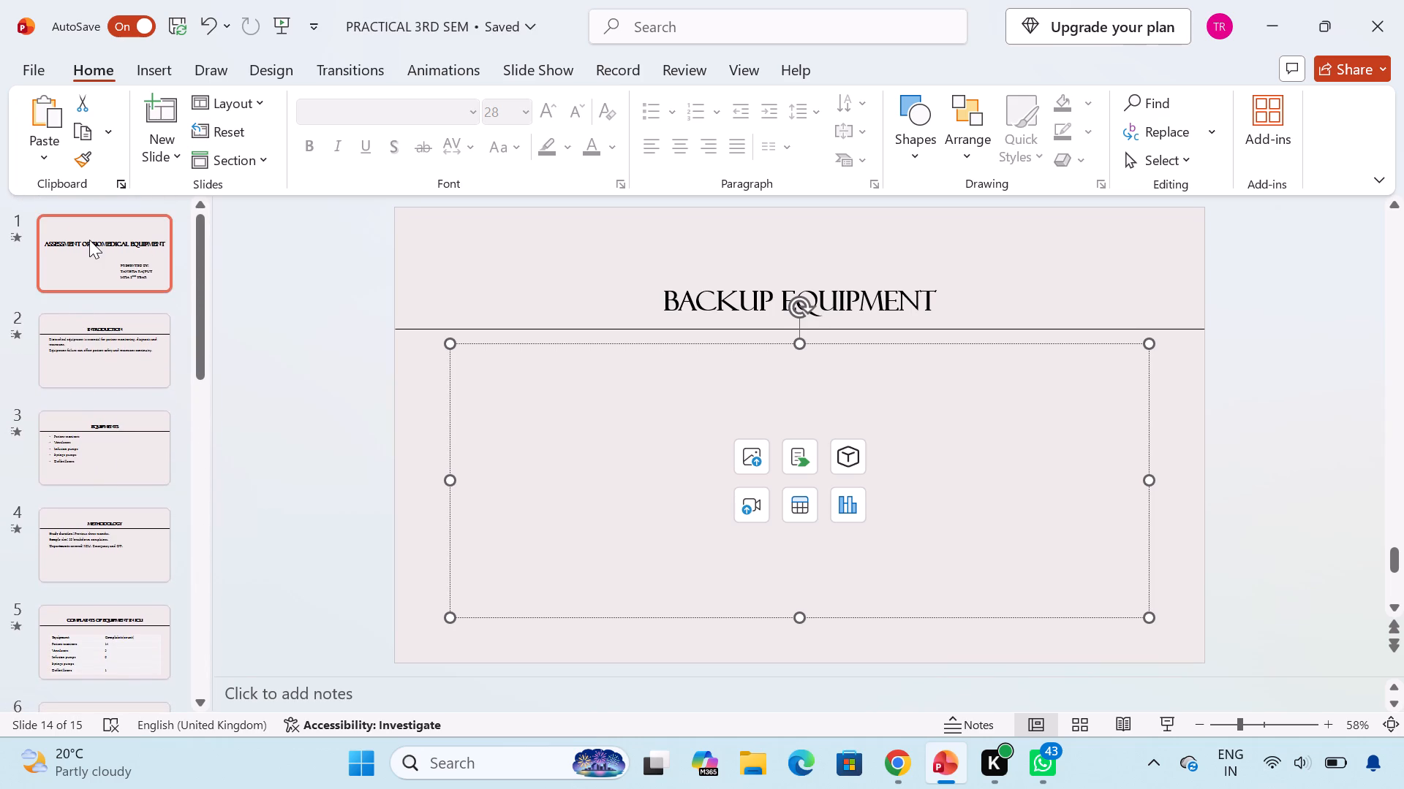
{"action": "left_click", "coordinate": [89, 240]}
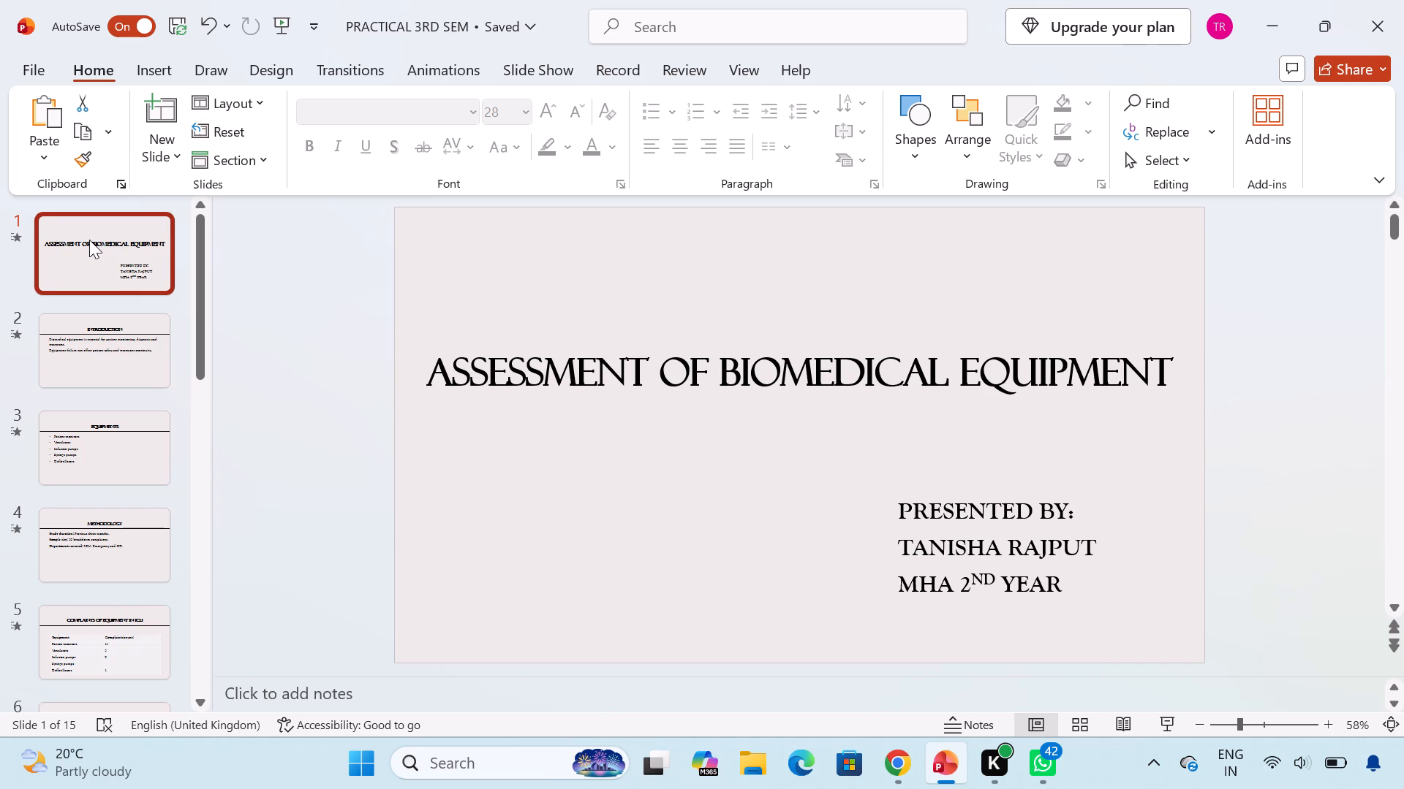
{"action": "key", "text": "Down"}
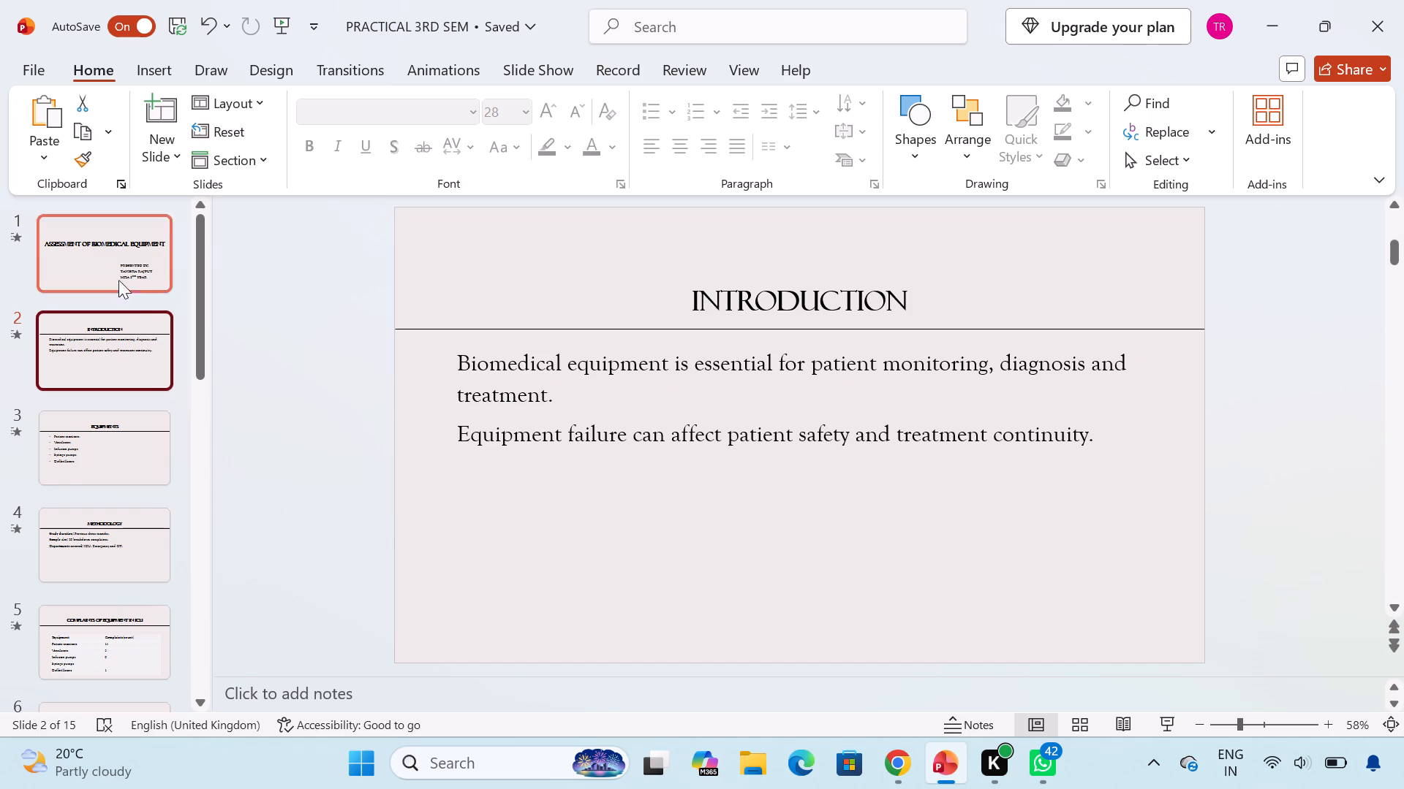
{"action": "left_click_drag", "start_coordinate": [468, 365], "coordinate": [1085, 506]}
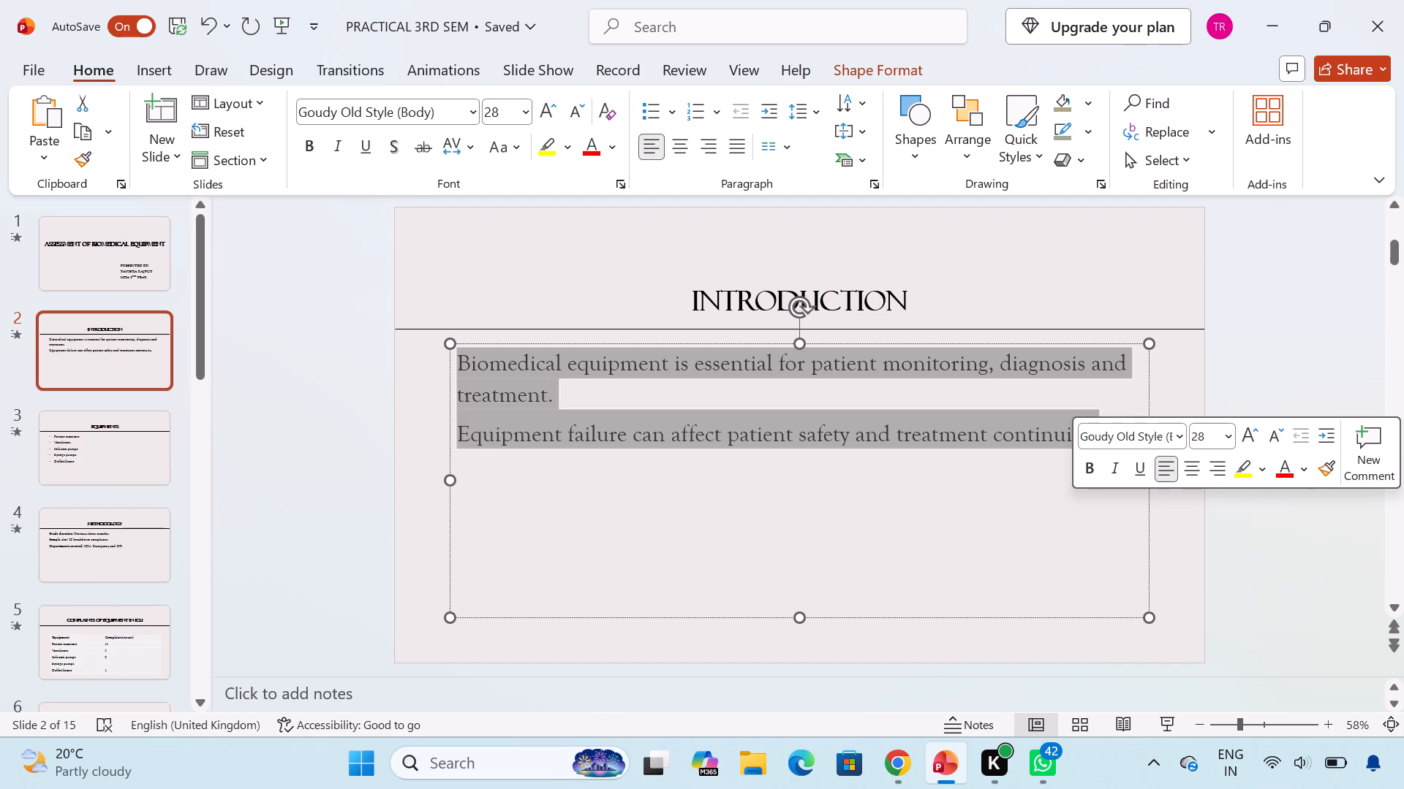
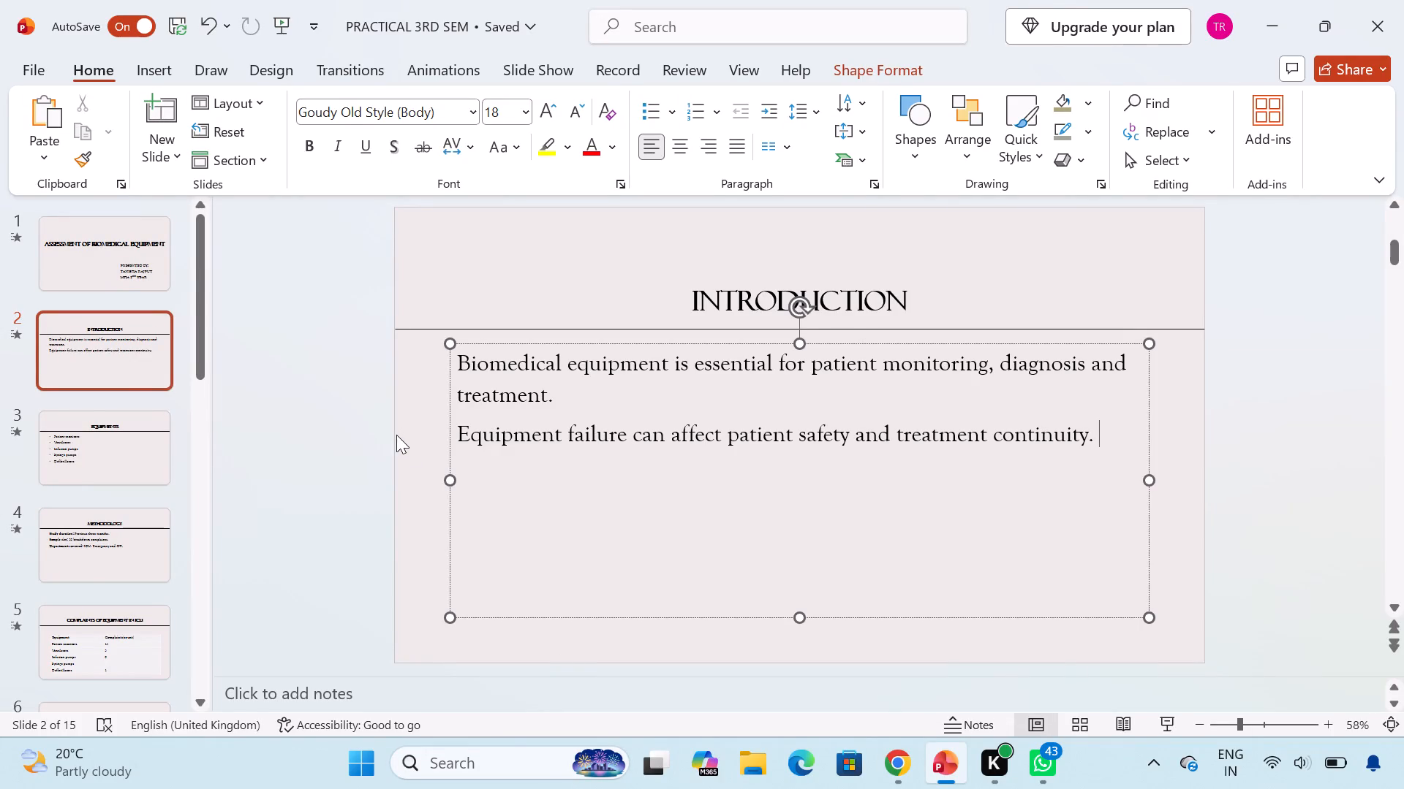
Leave the Introduction text and go to slide 3, Equipments, to view its list of devices.
{"action": "left_click", "coordinate": [341, 429]}
{"action": "key", "text": "Down"}
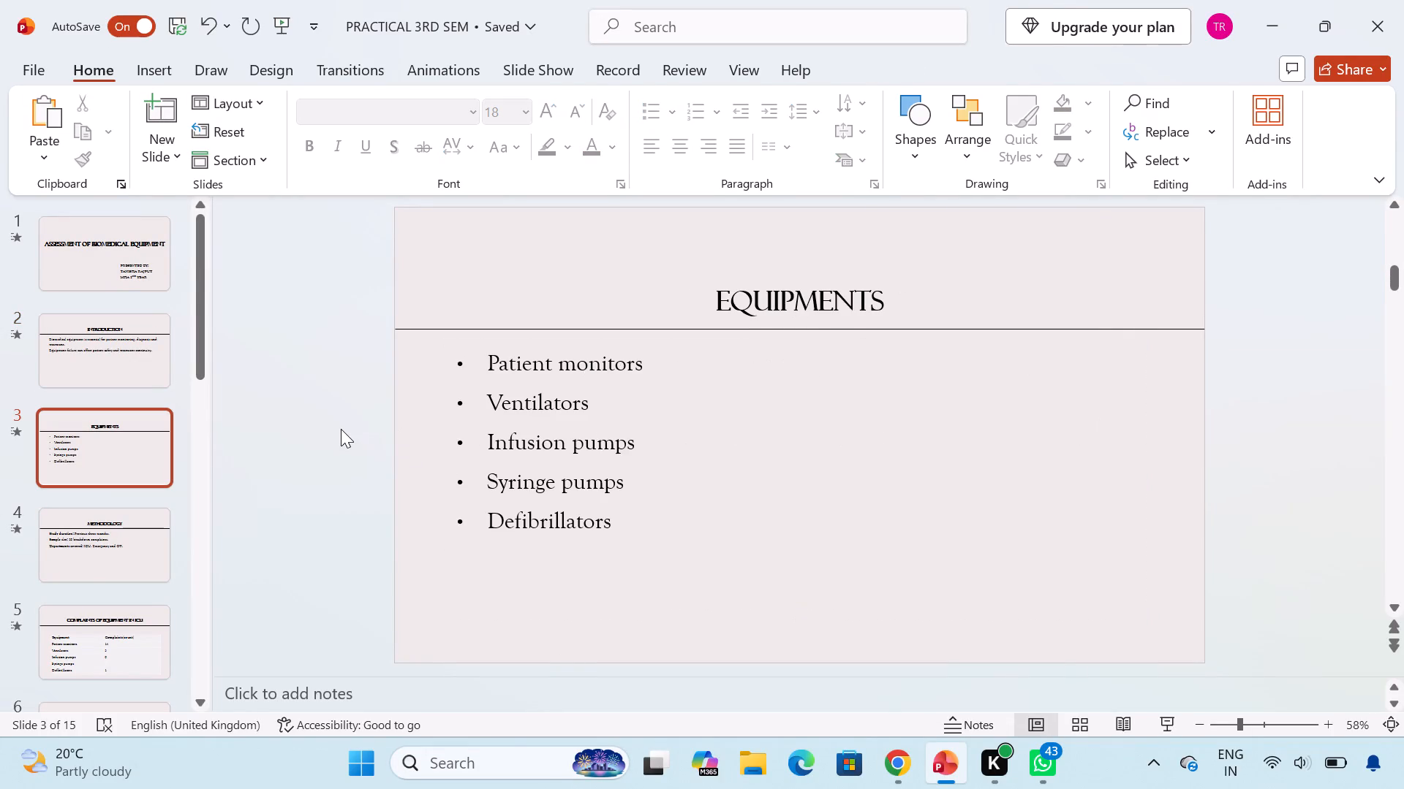
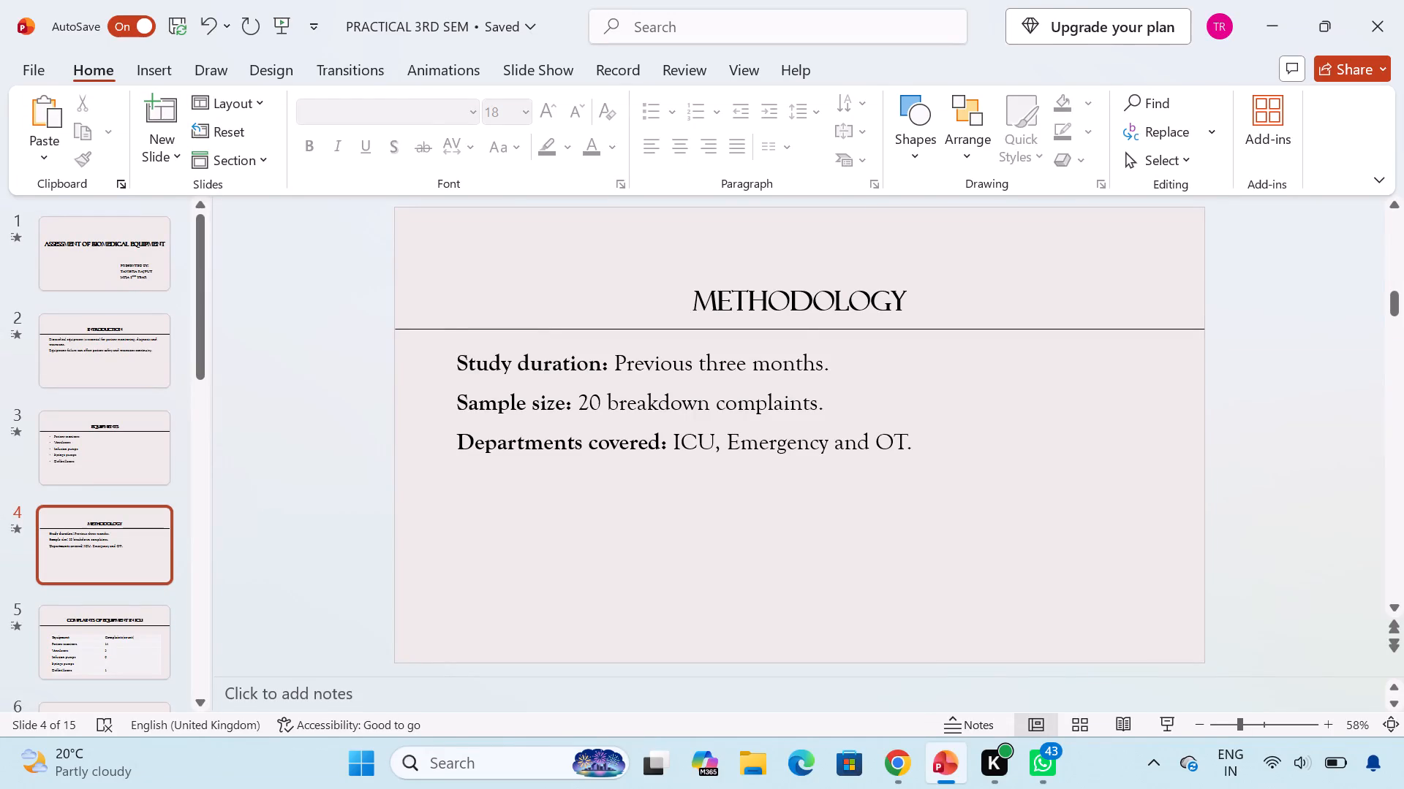
{"action": "left_click_drag", "start_coordinate": [465, 367], "coordinate": [801, 483]}
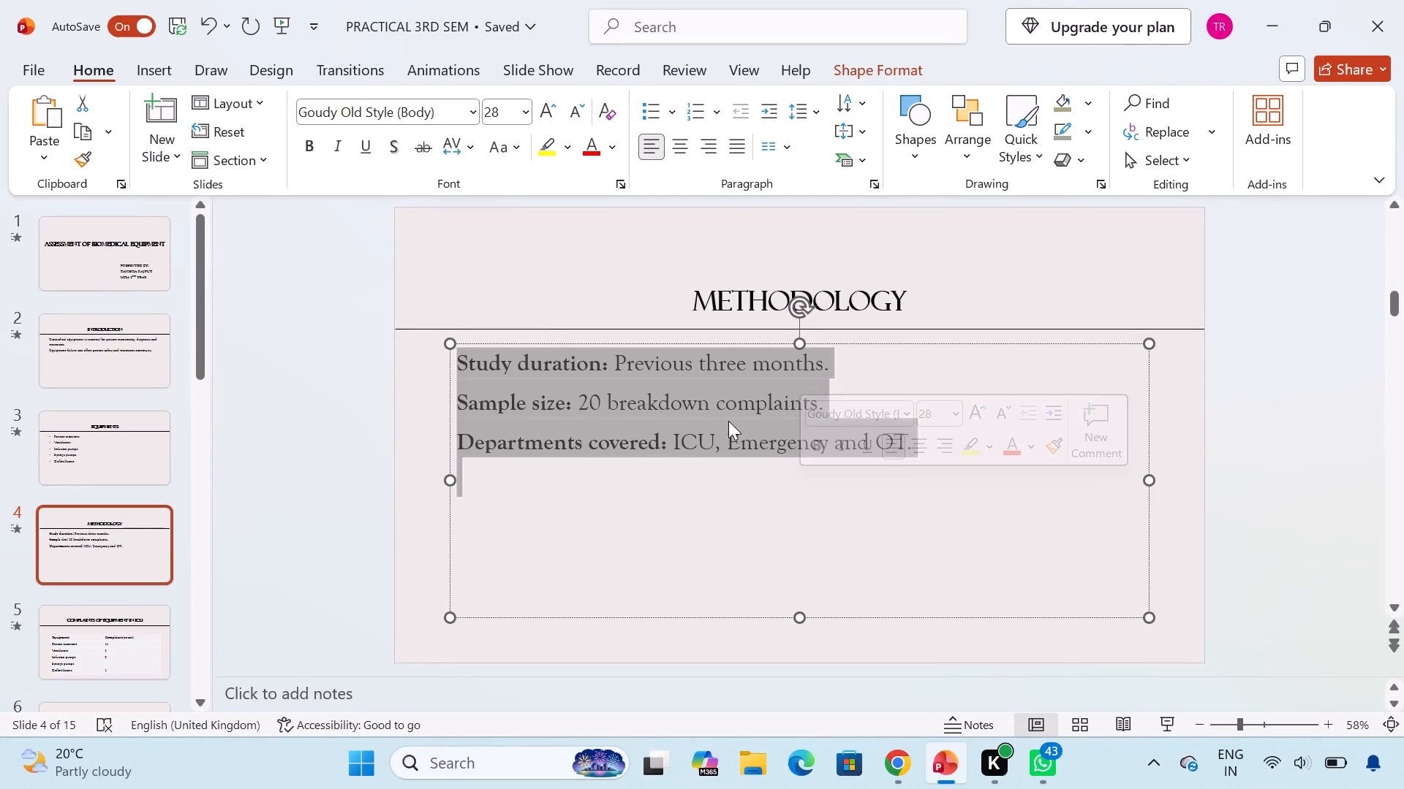
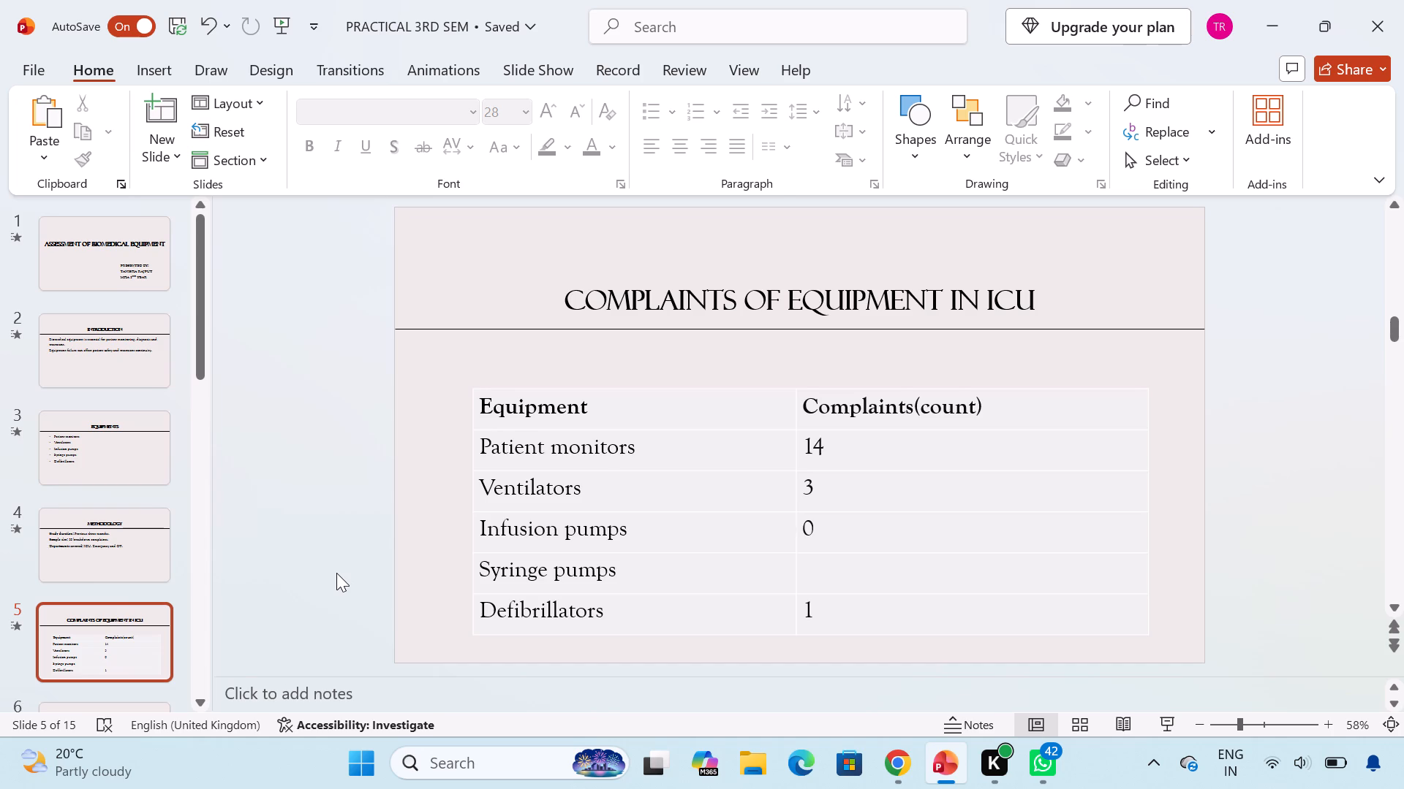
{"action": "key", "text": "Down"}
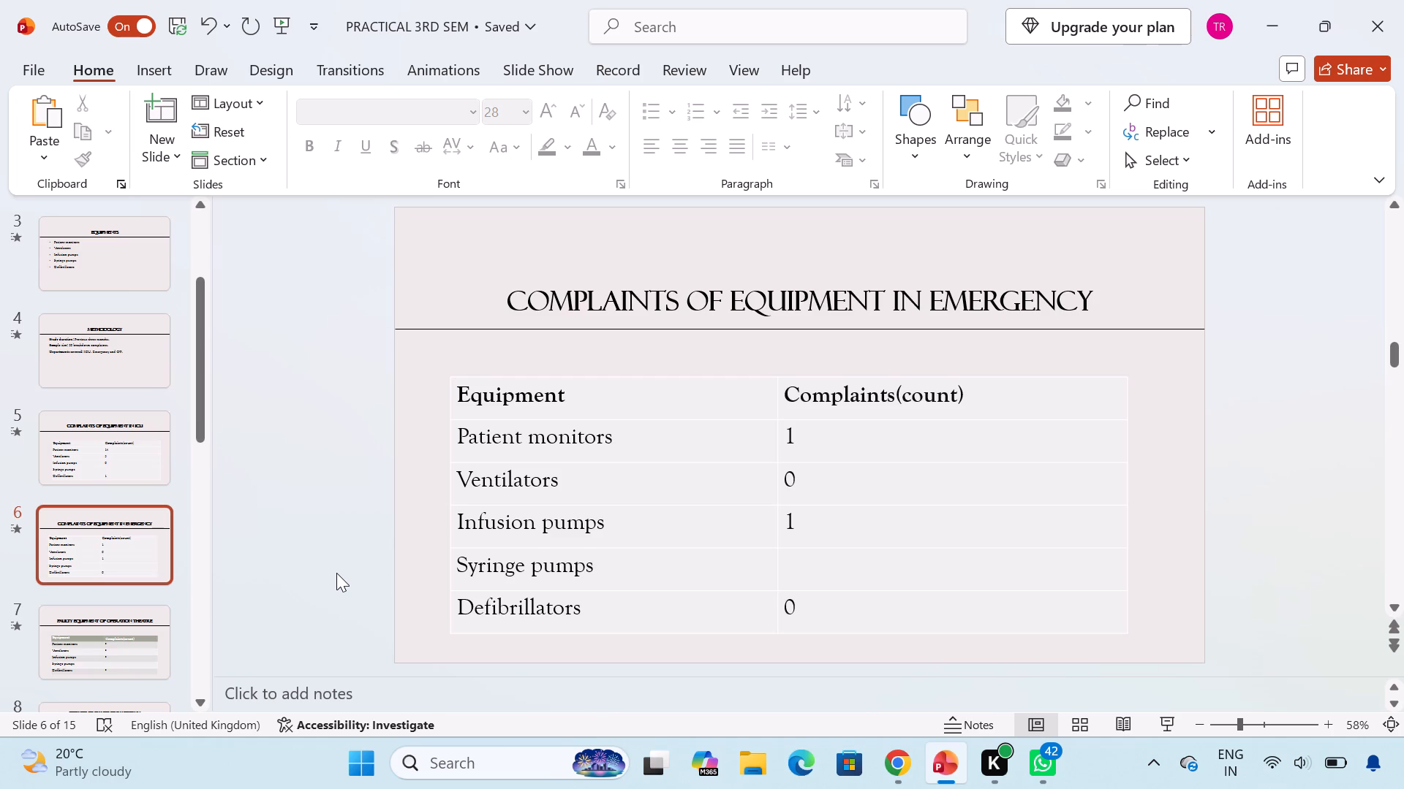
{"action": "key", "text": "Down"}
{"action": "key", "text": "Up"}
{"action": "key", "text": "Down"}
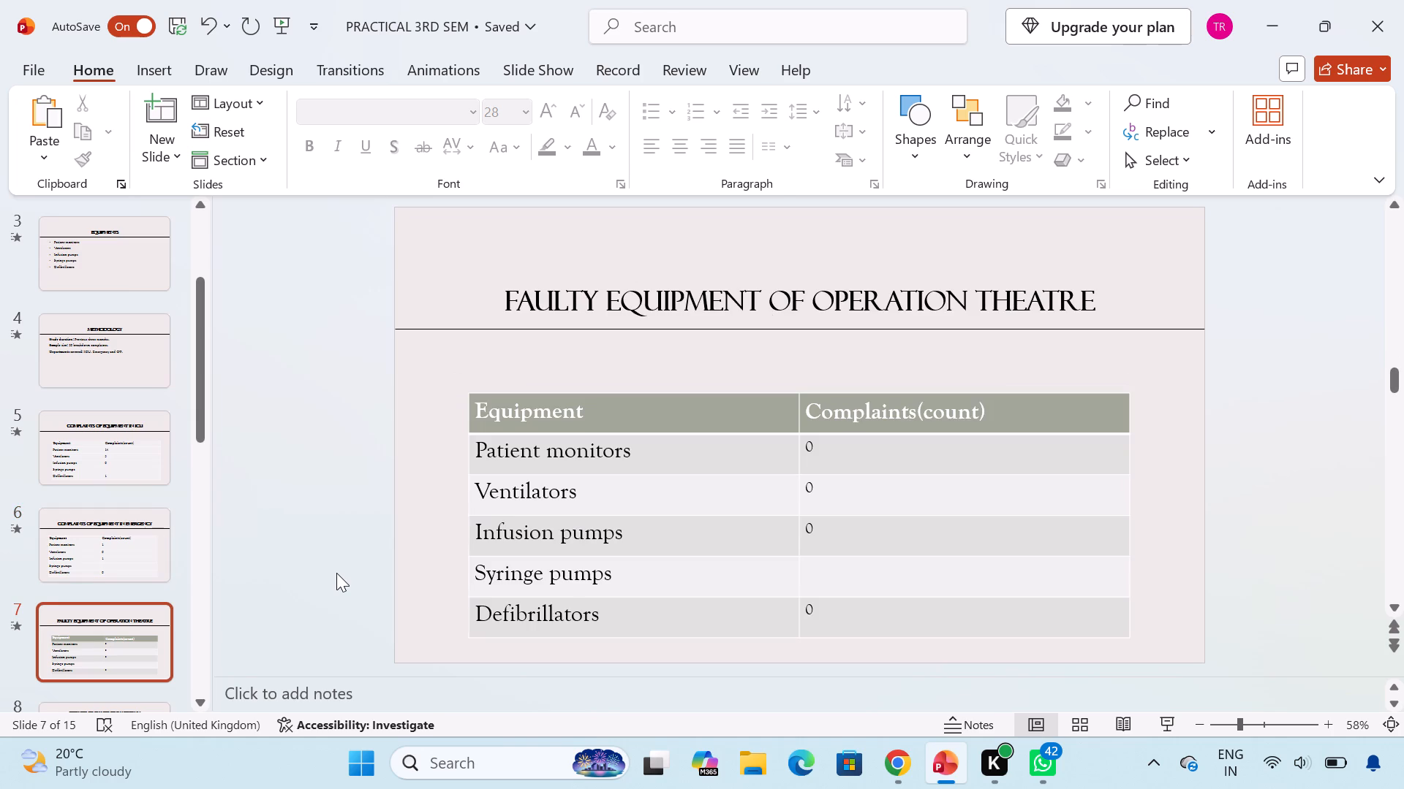
{"action": "left_click", "coordinate": [322, 533]}
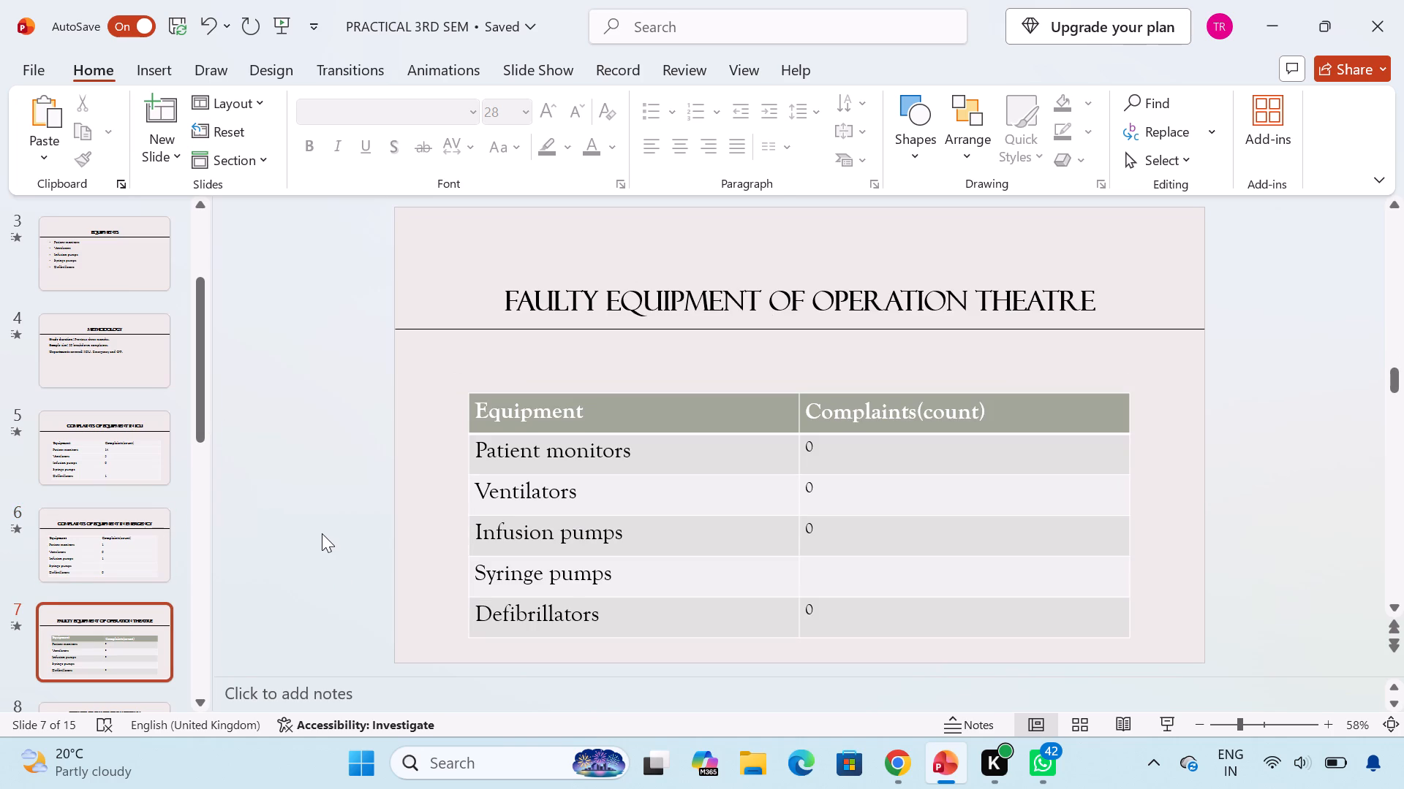
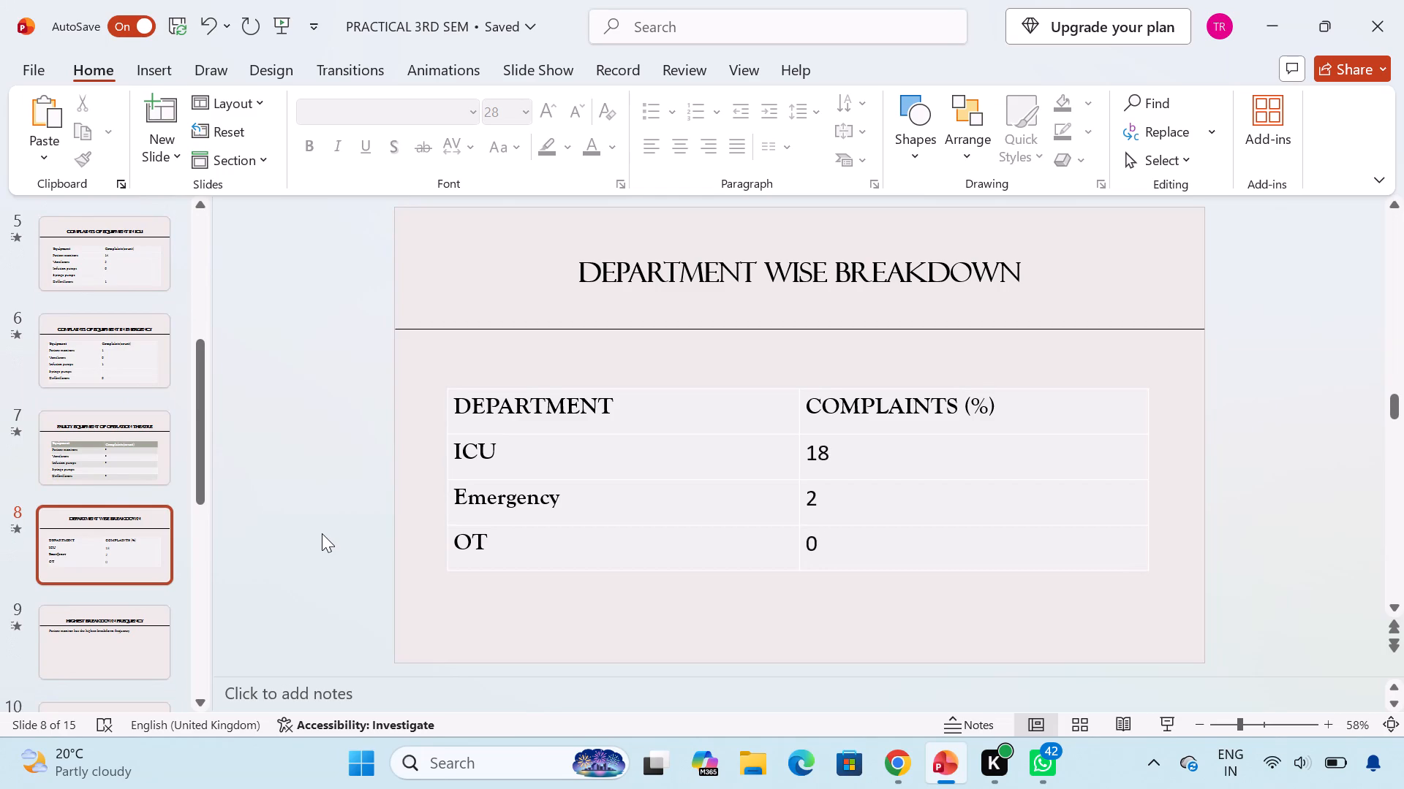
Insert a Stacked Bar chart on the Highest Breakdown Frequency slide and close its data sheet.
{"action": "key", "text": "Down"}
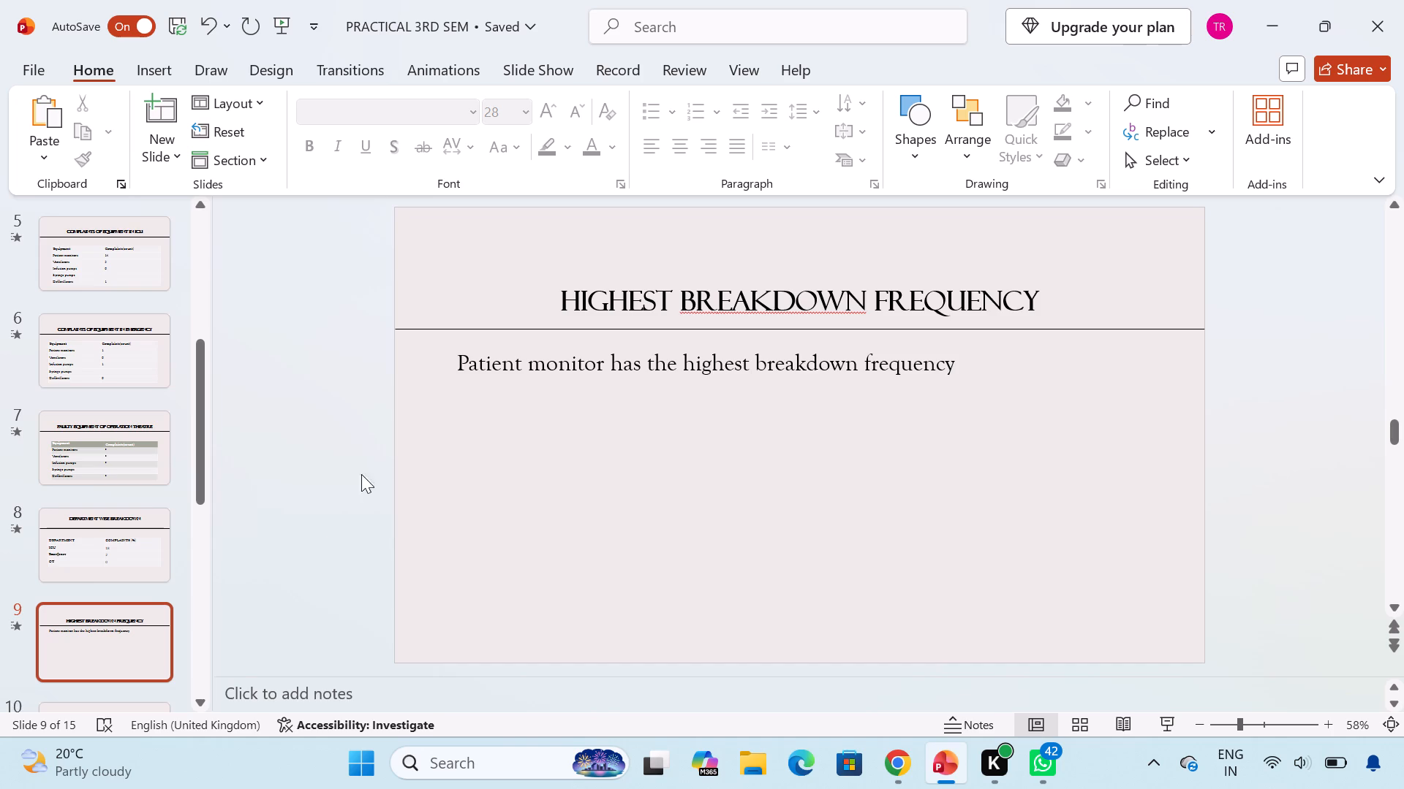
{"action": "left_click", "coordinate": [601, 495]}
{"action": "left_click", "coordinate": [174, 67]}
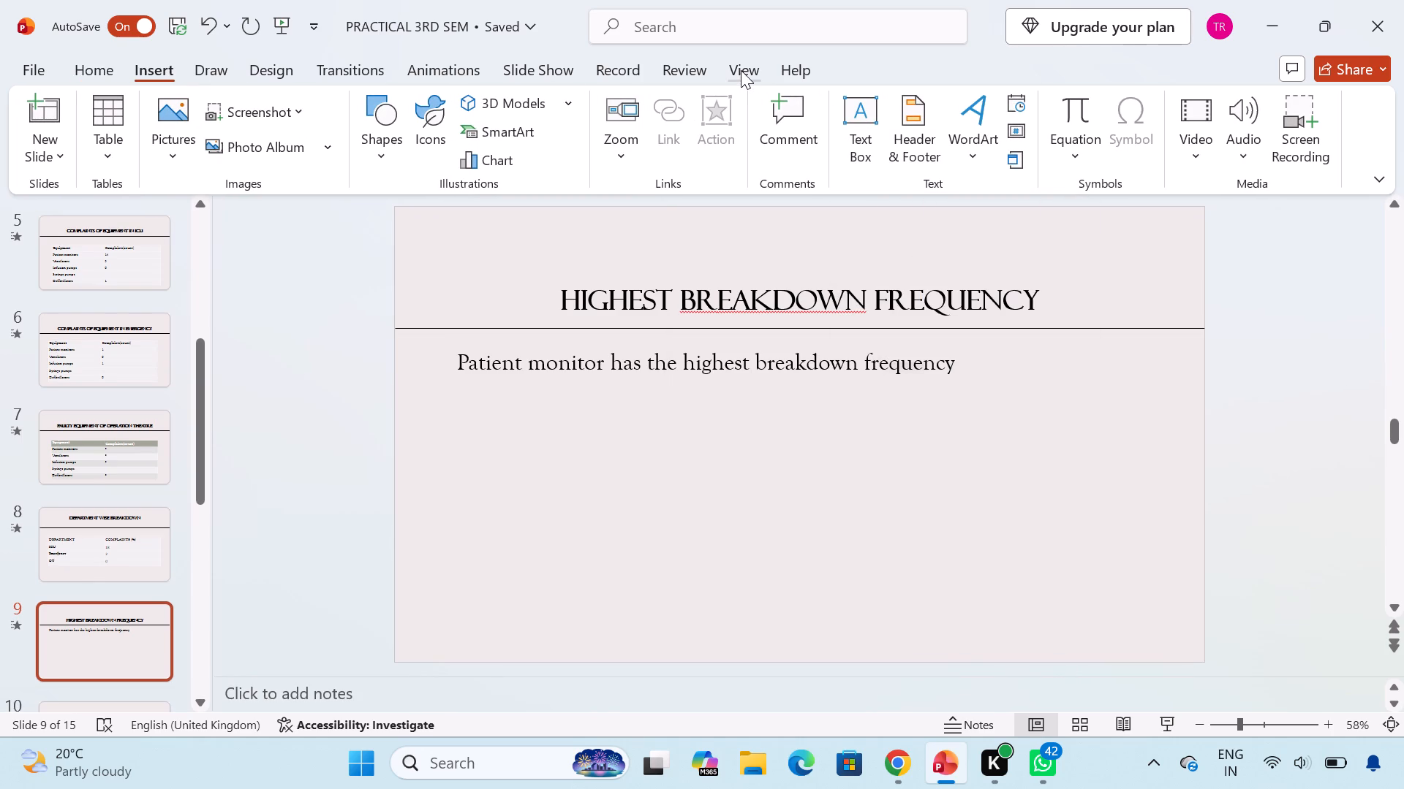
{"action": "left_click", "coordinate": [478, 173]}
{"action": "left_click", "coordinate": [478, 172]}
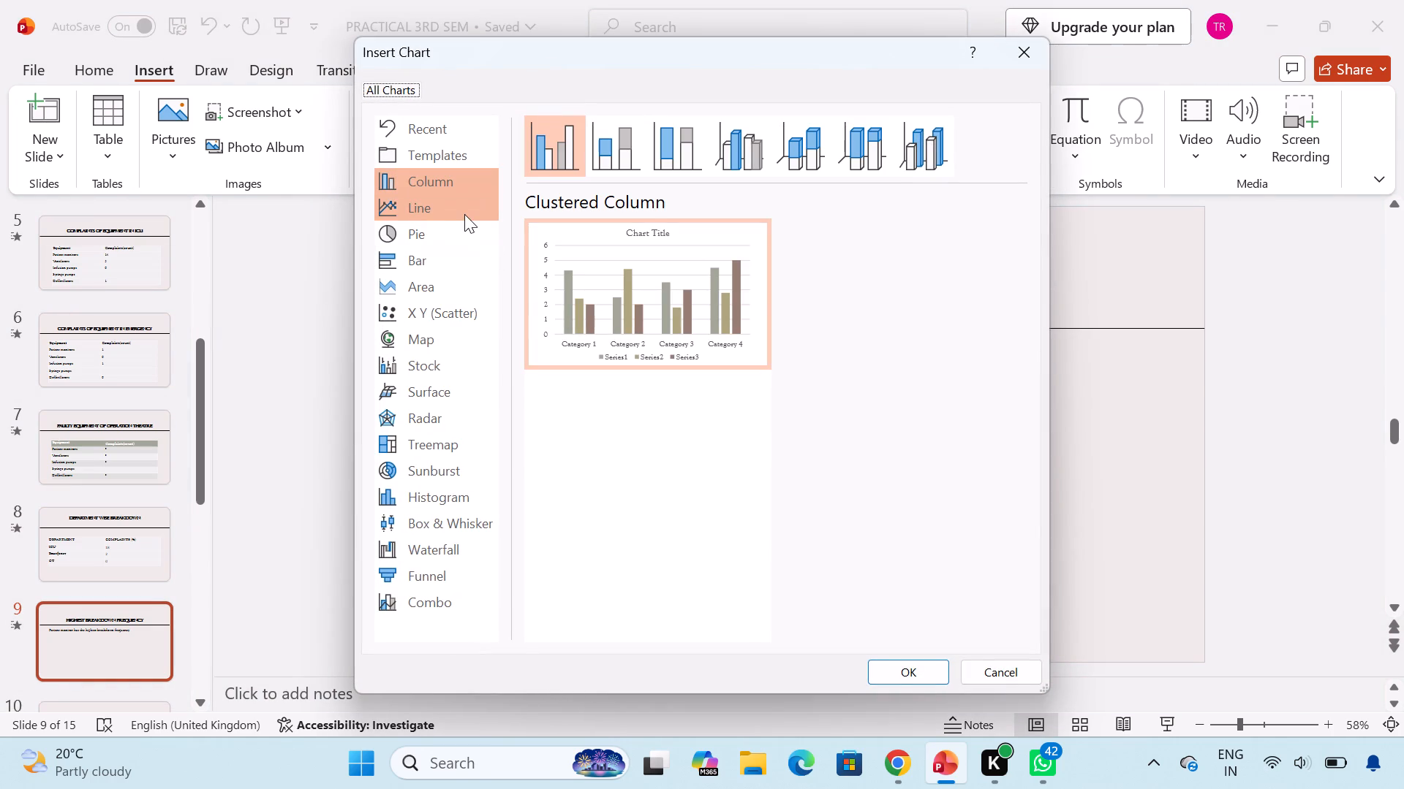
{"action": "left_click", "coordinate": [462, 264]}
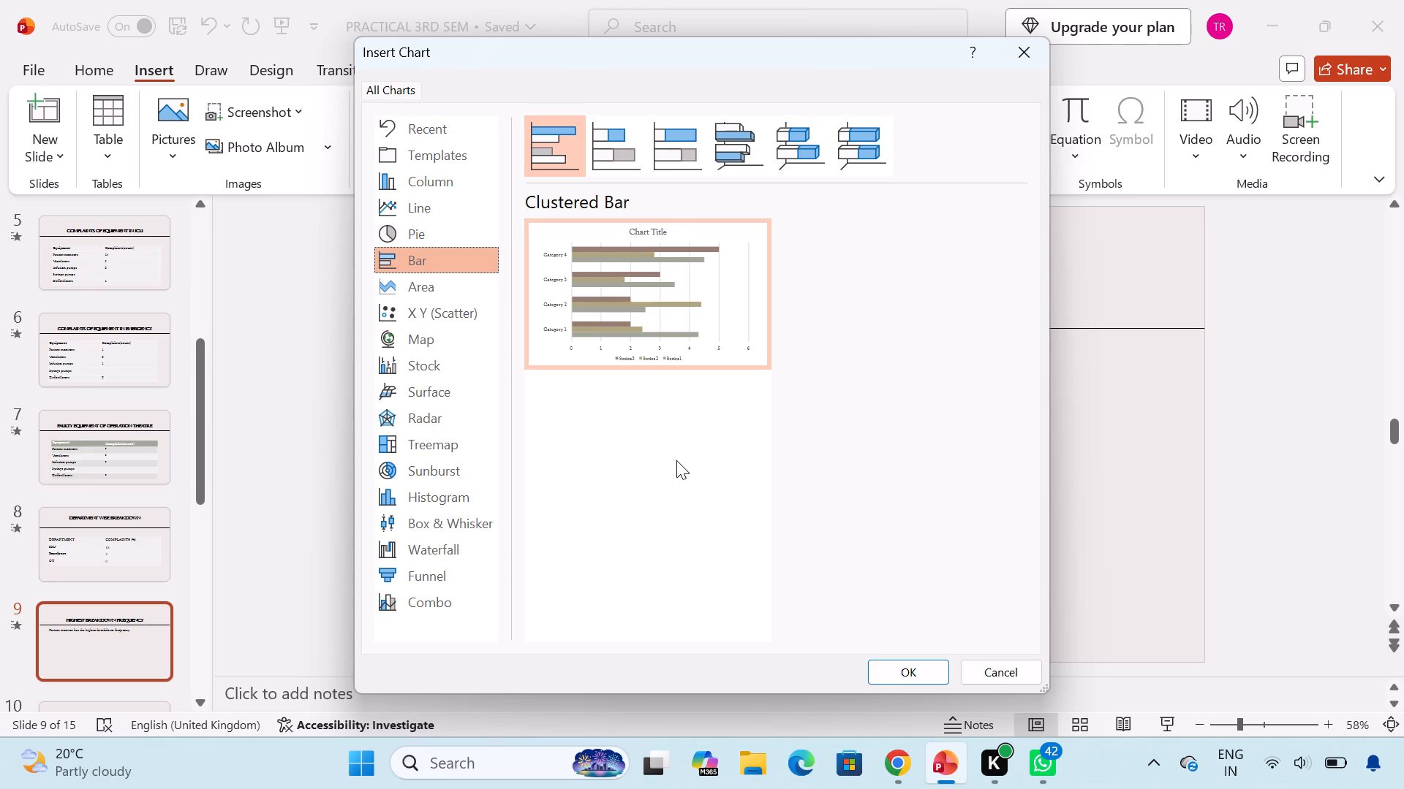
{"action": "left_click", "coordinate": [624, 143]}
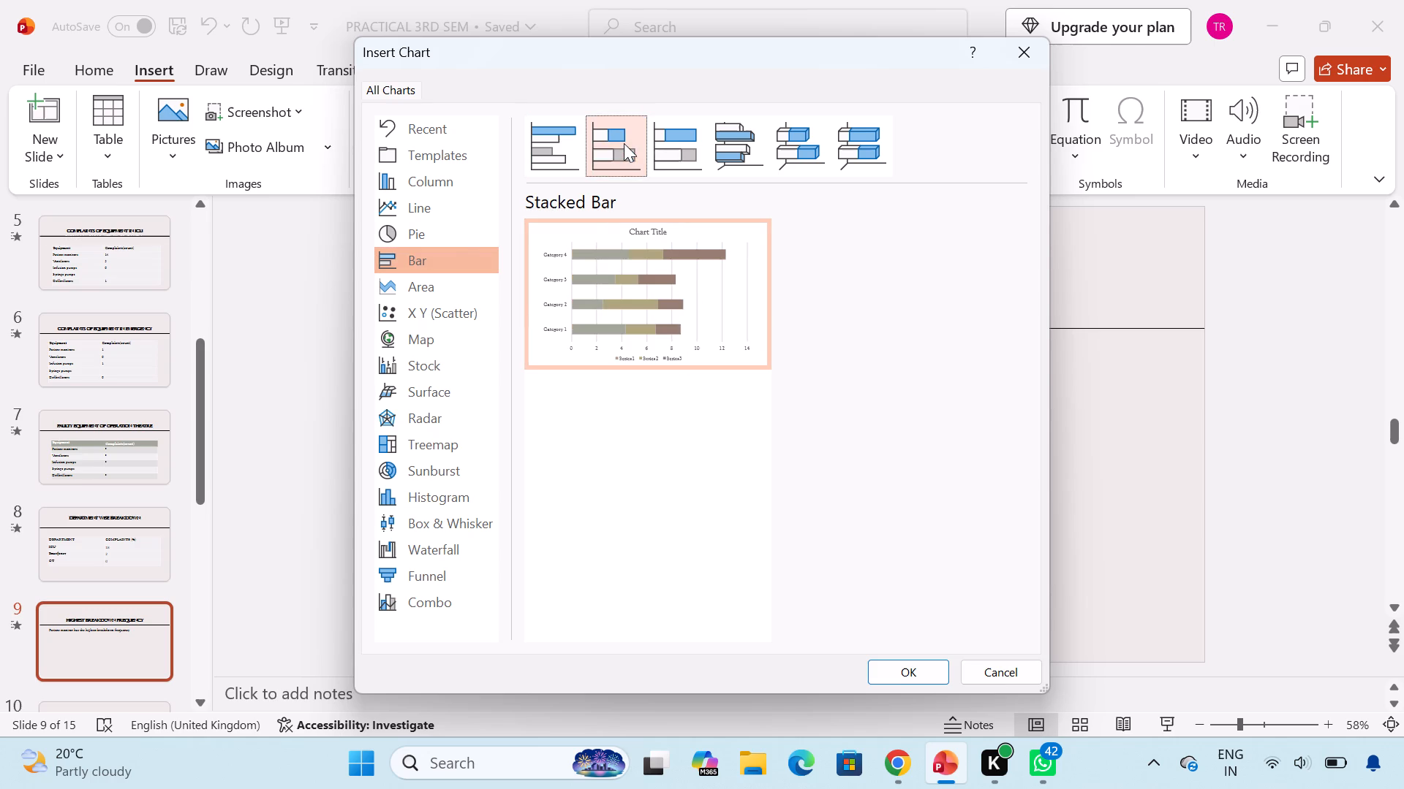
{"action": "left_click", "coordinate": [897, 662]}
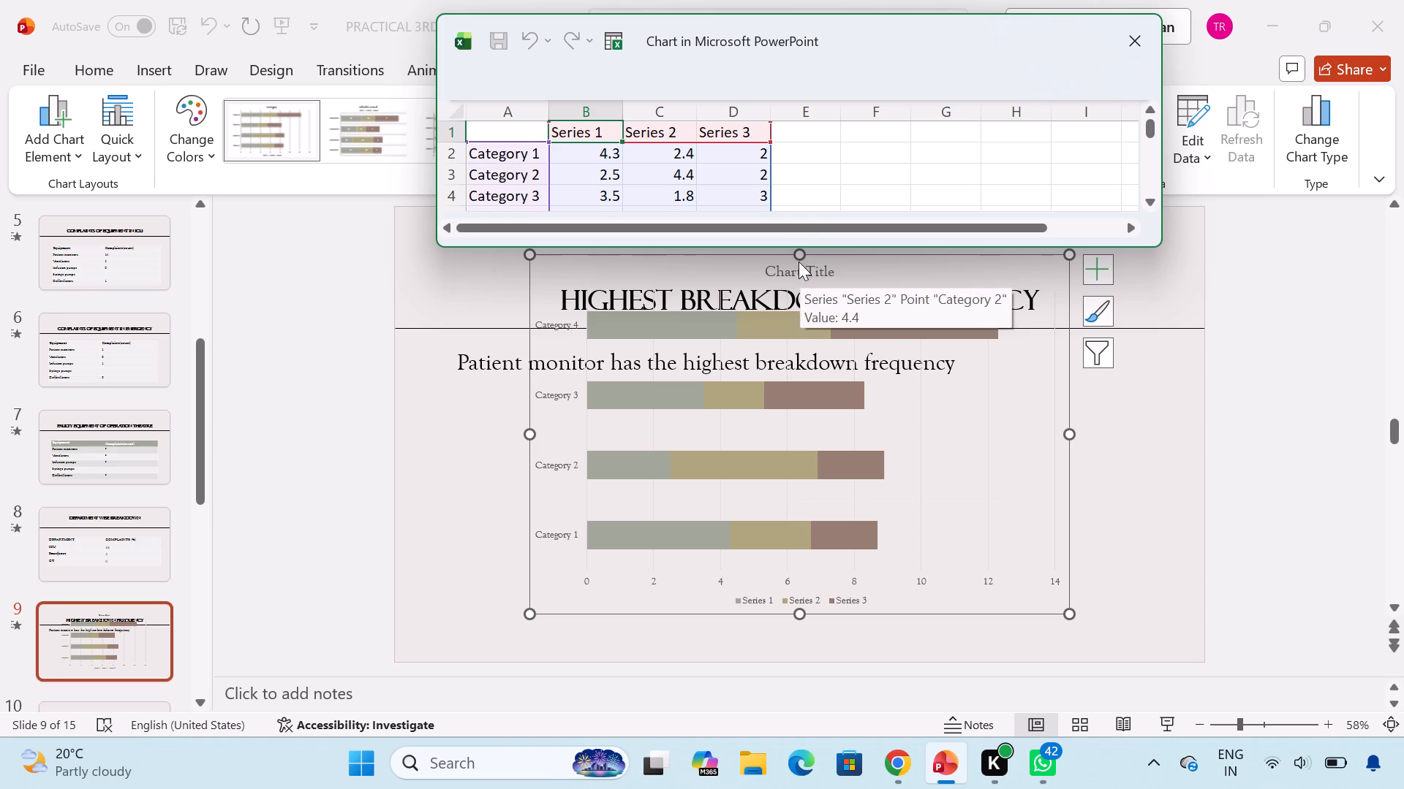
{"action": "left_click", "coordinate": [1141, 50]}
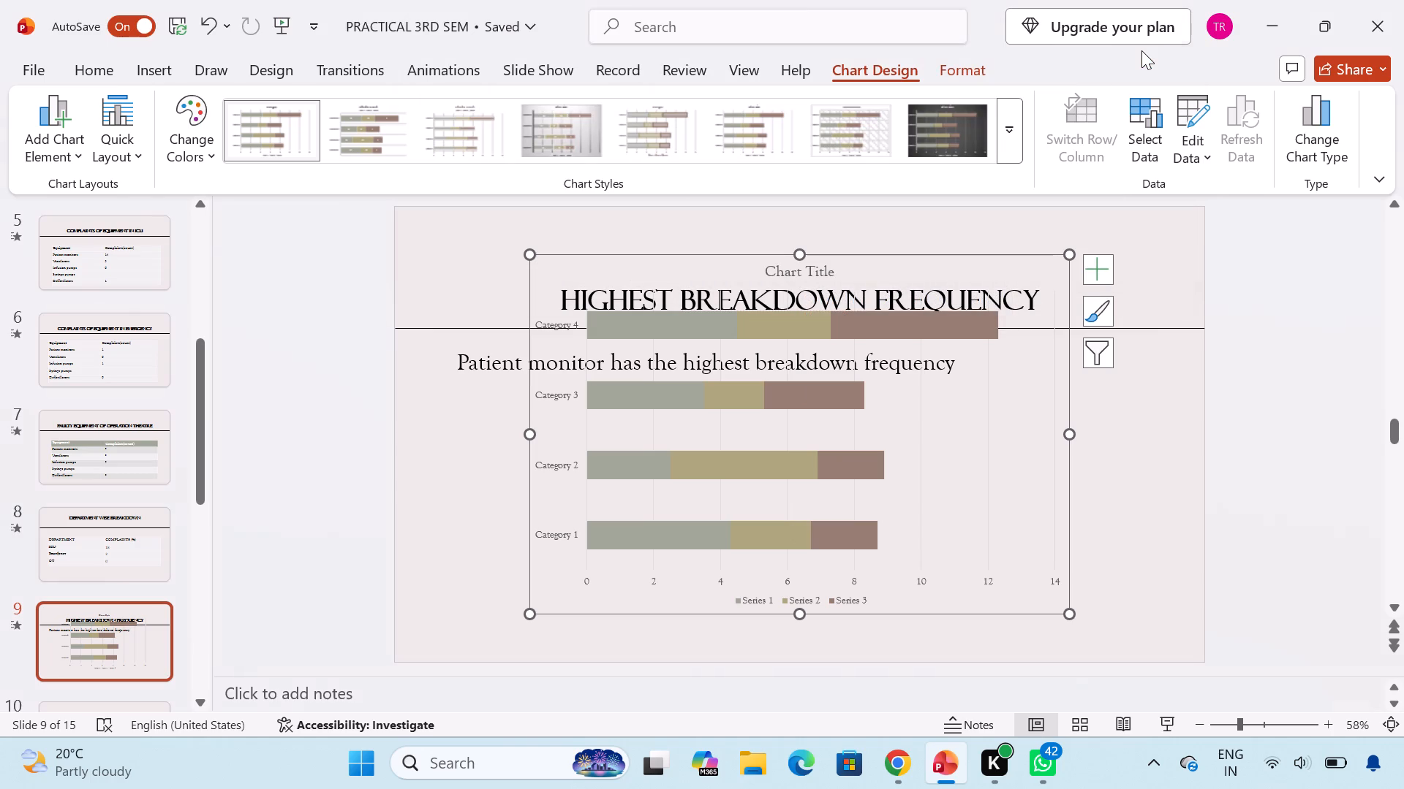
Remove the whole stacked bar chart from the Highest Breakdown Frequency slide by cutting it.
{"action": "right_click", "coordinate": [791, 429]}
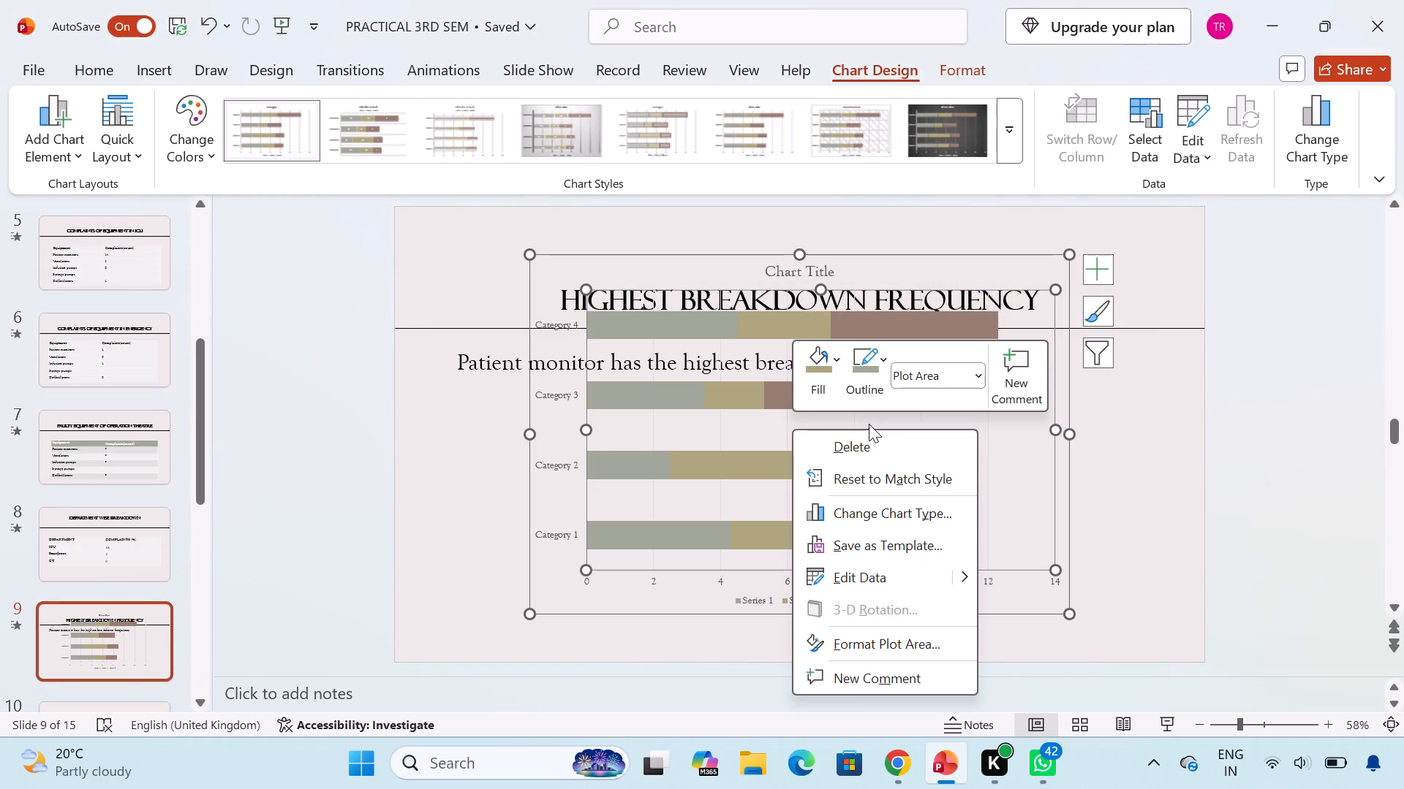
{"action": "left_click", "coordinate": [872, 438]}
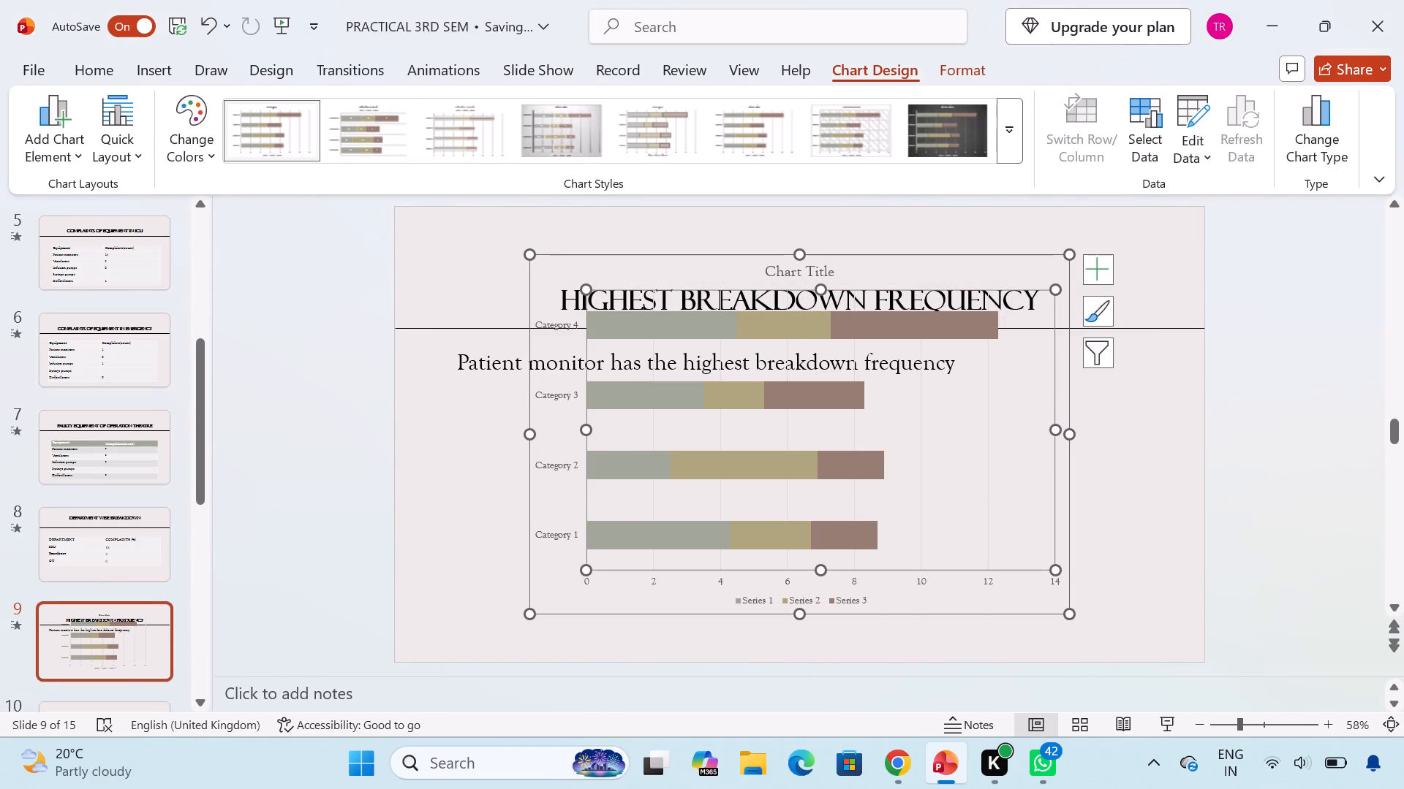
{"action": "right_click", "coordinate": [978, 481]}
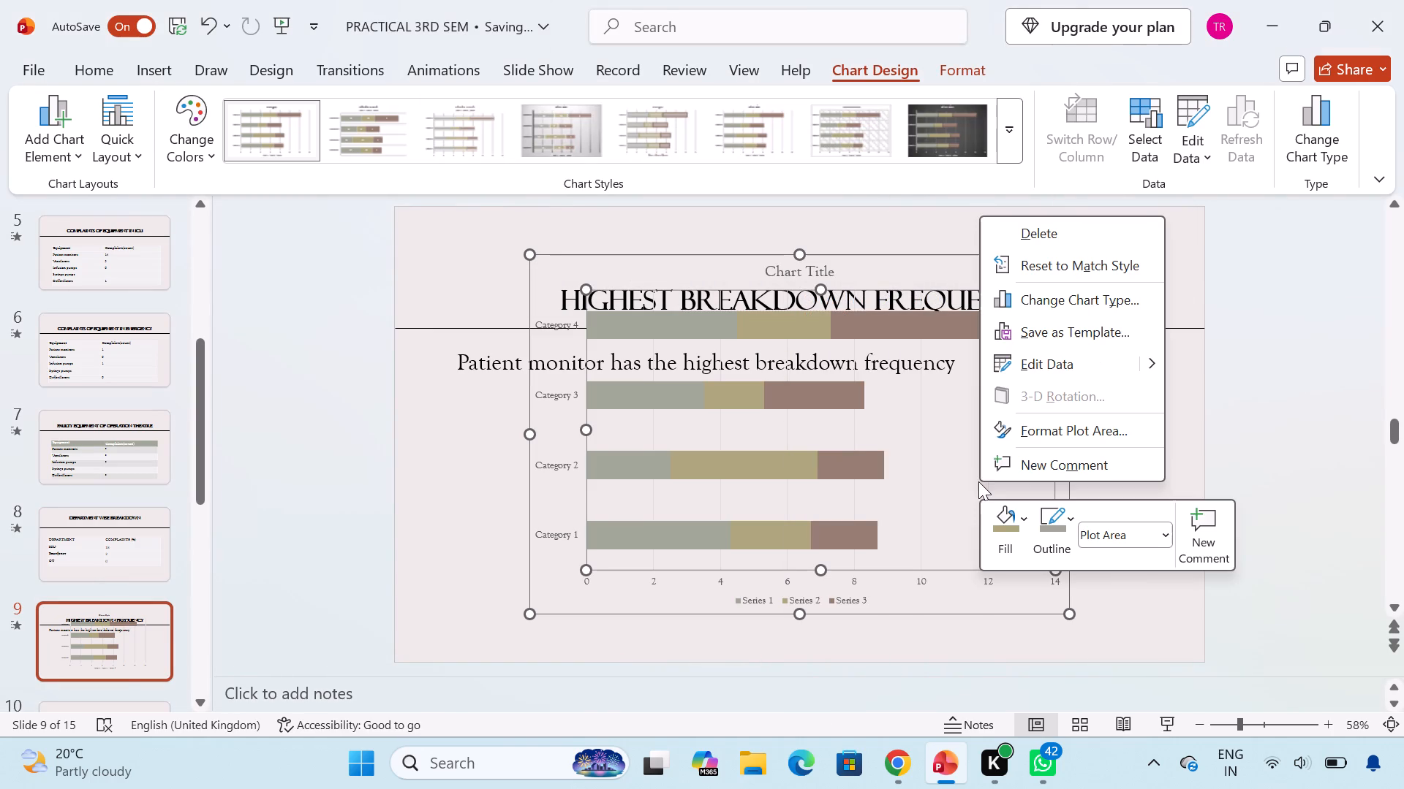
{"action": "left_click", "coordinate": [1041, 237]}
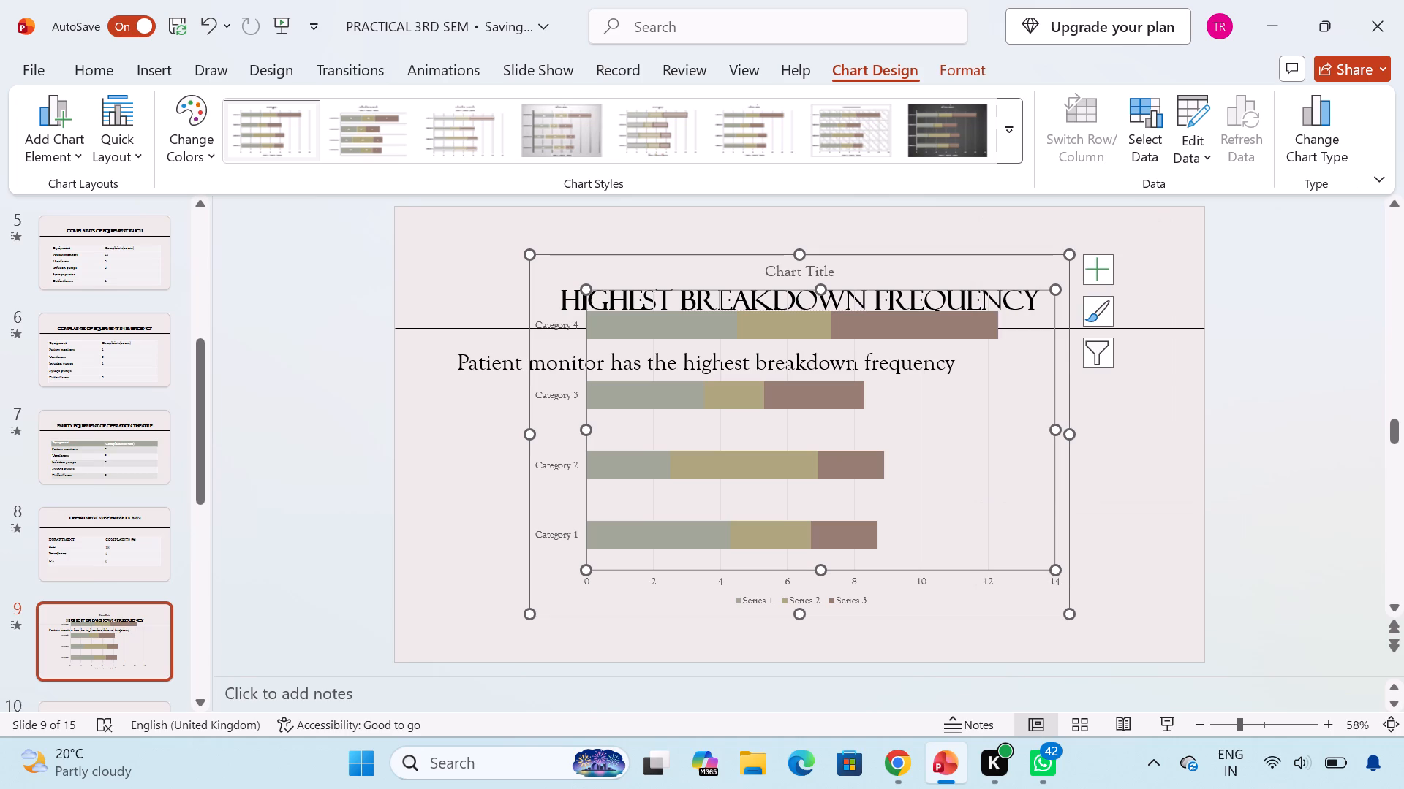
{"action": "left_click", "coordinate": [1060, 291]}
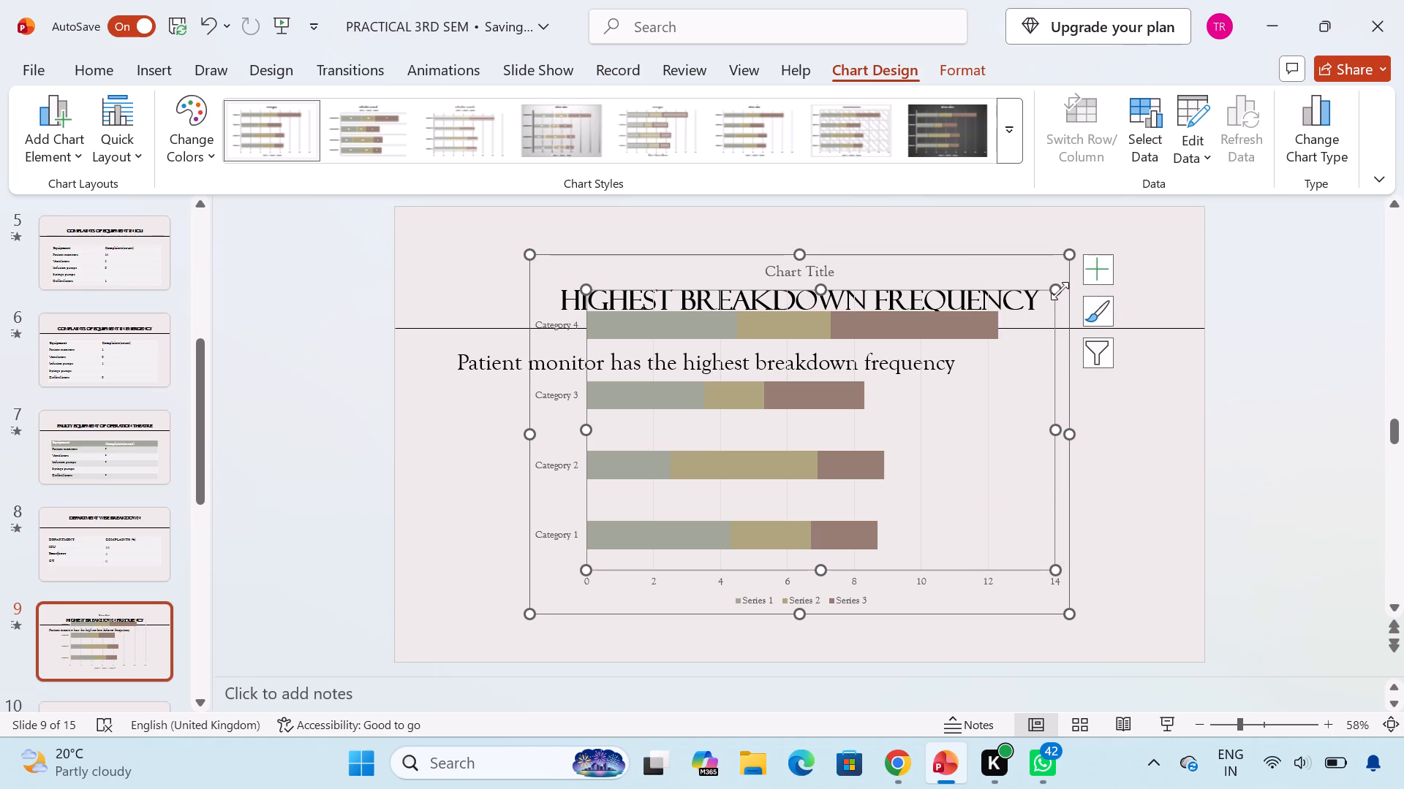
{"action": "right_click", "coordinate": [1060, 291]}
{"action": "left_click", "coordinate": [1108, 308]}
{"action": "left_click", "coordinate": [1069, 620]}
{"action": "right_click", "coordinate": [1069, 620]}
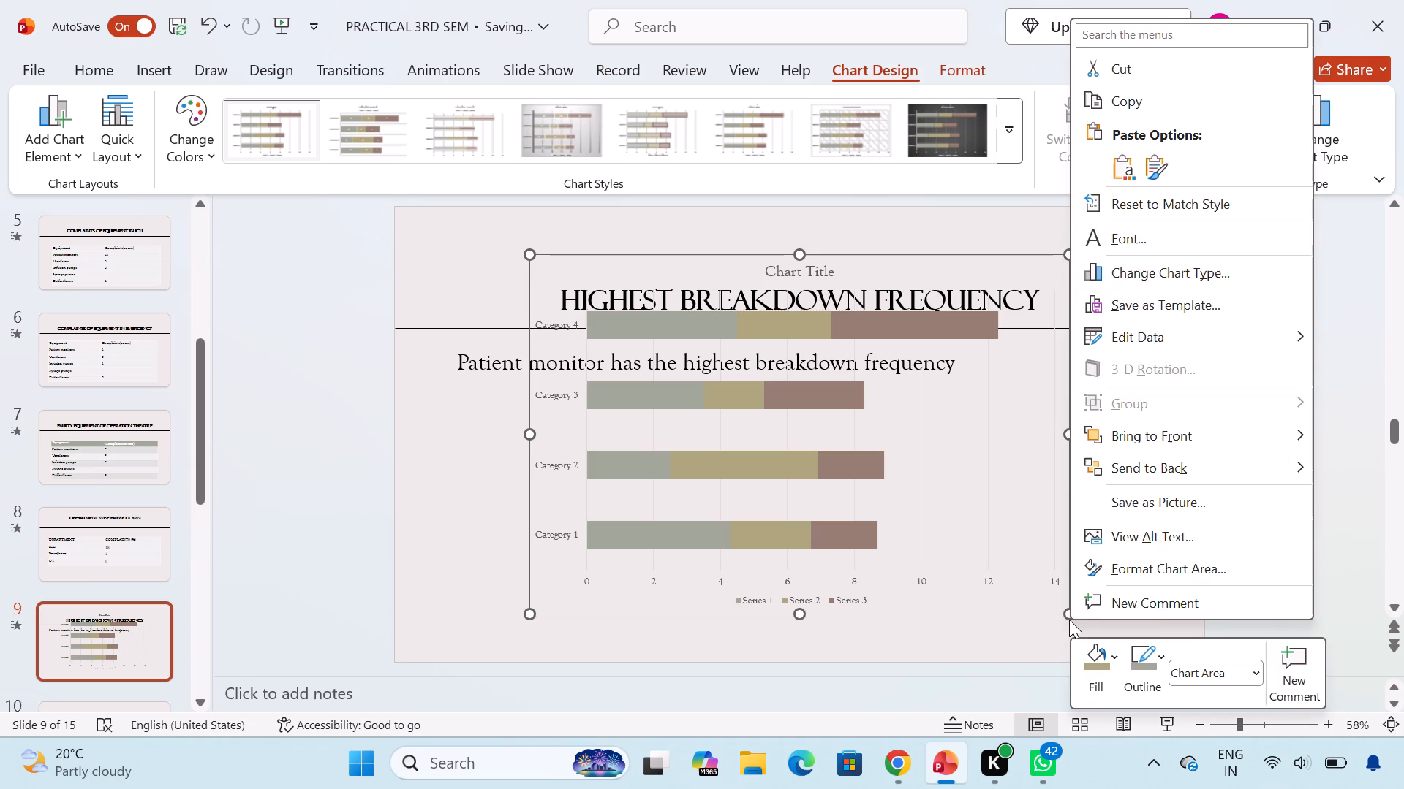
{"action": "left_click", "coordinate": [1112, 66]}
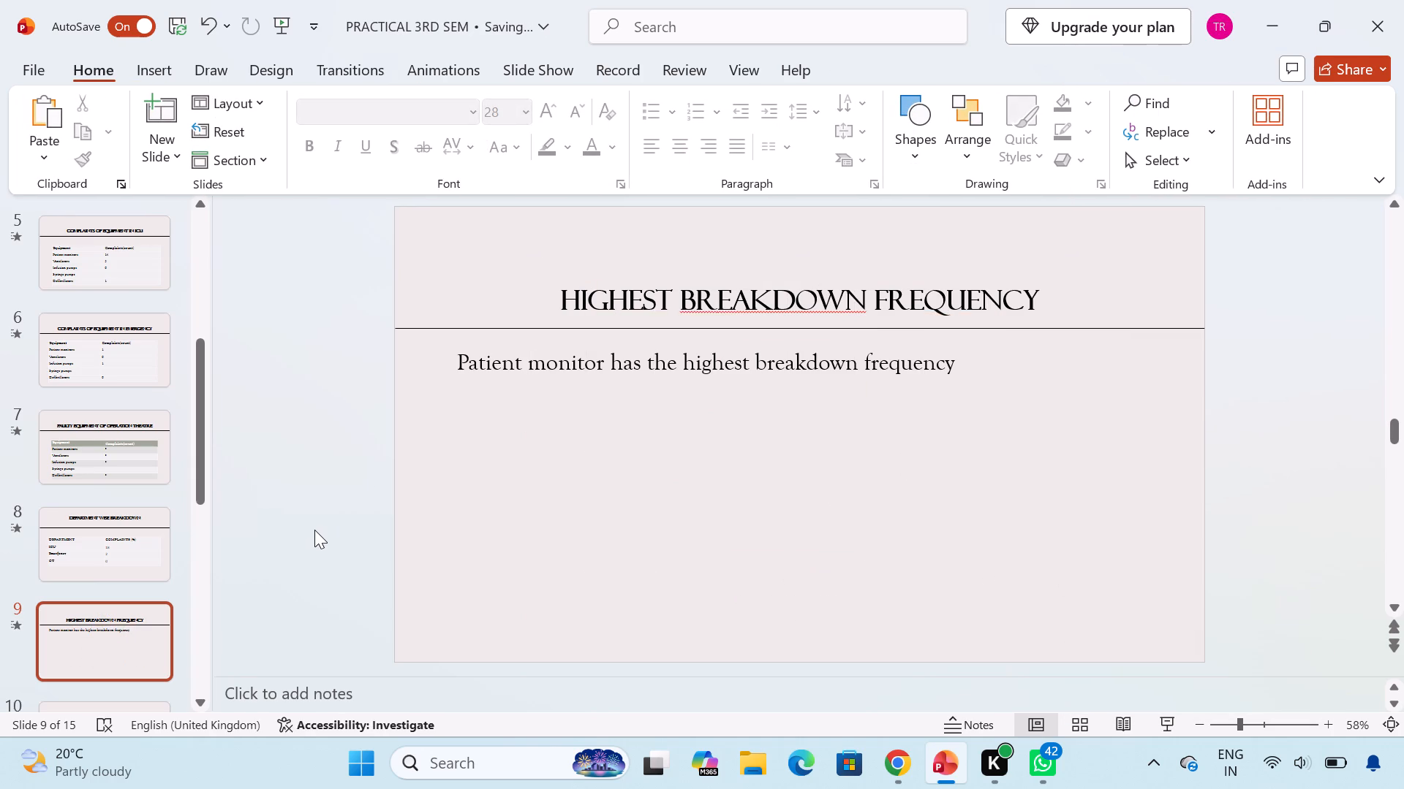
Review the following slides on Average Response Time and Turnaround Time and on Repeat Breakdowns.
{"action": "key", "text": "Down"}
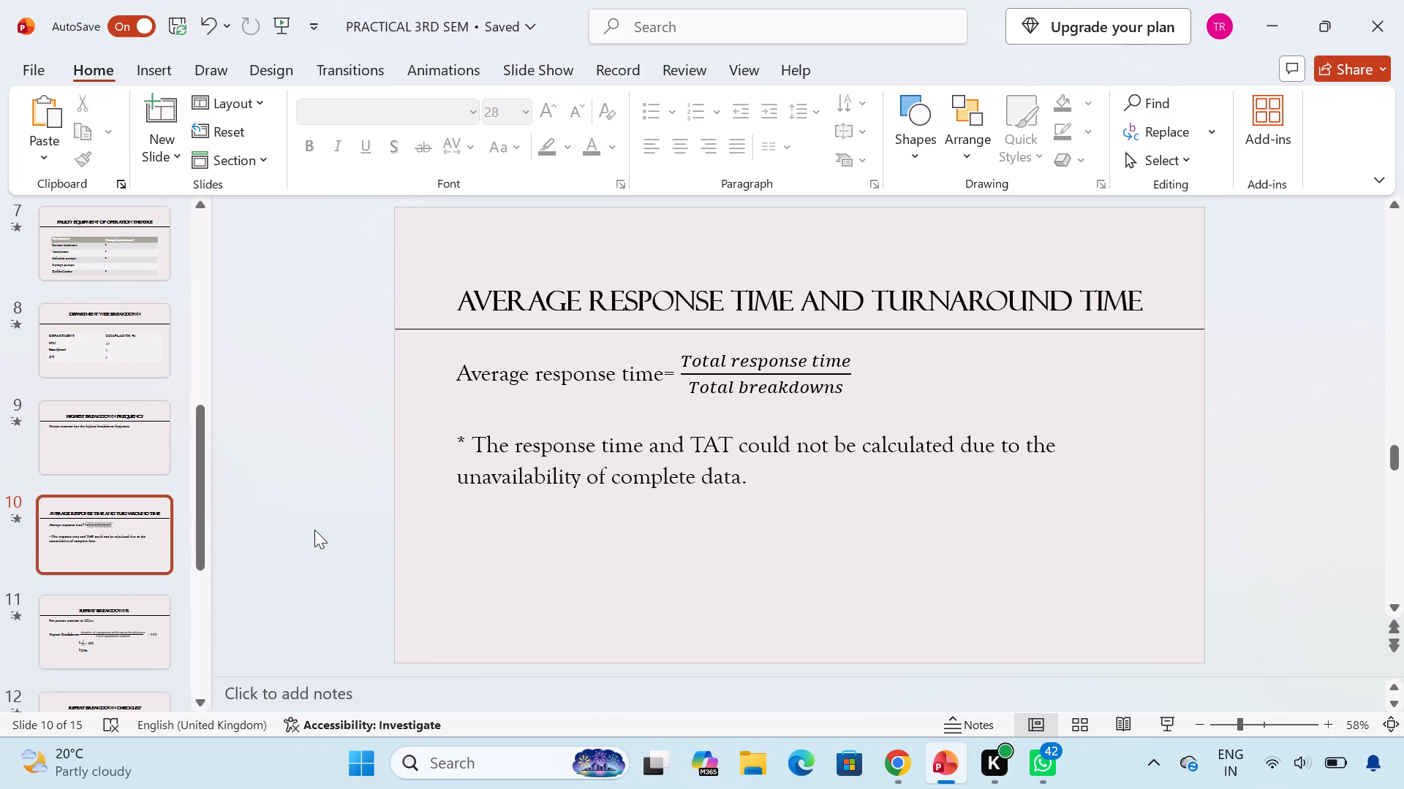
{"action": "key", "text": "Down"}
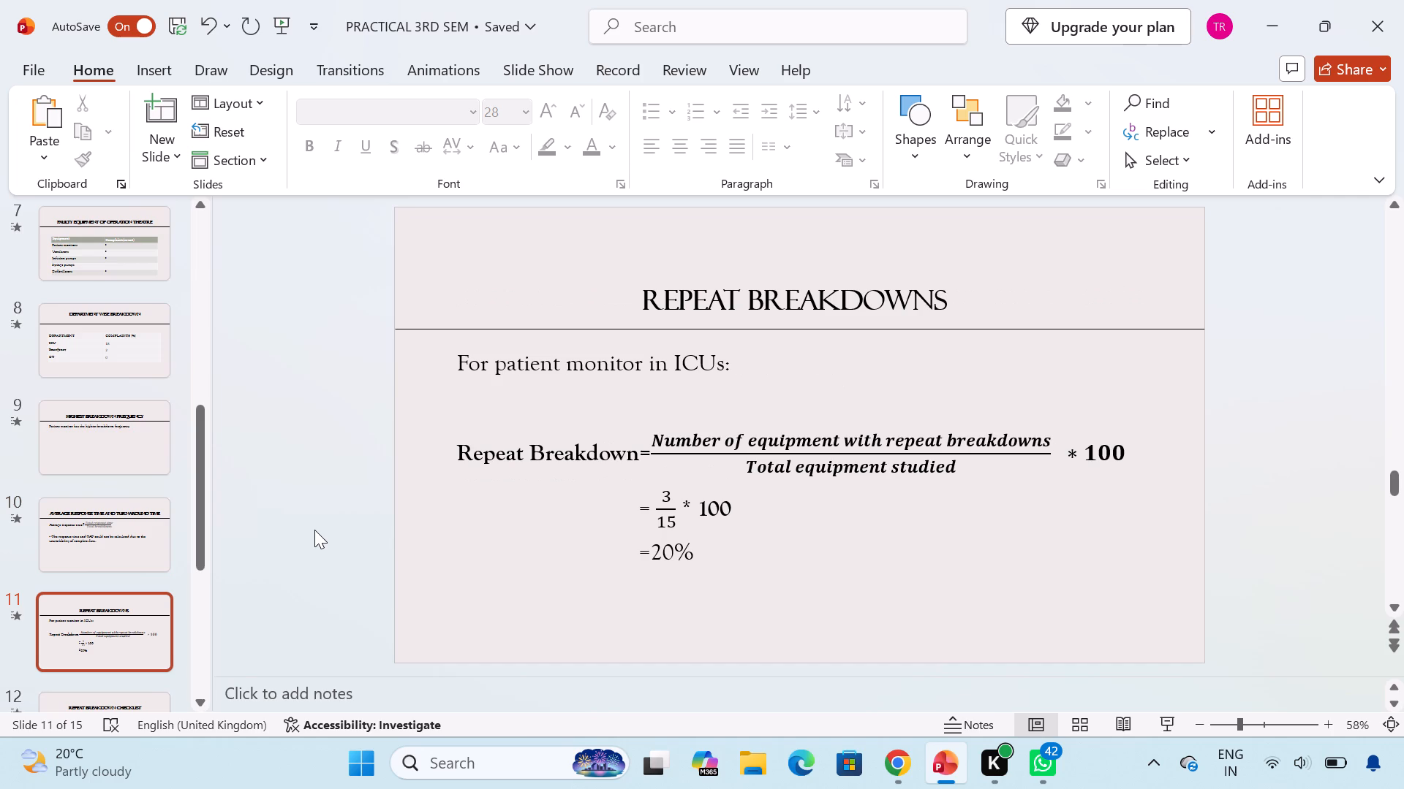
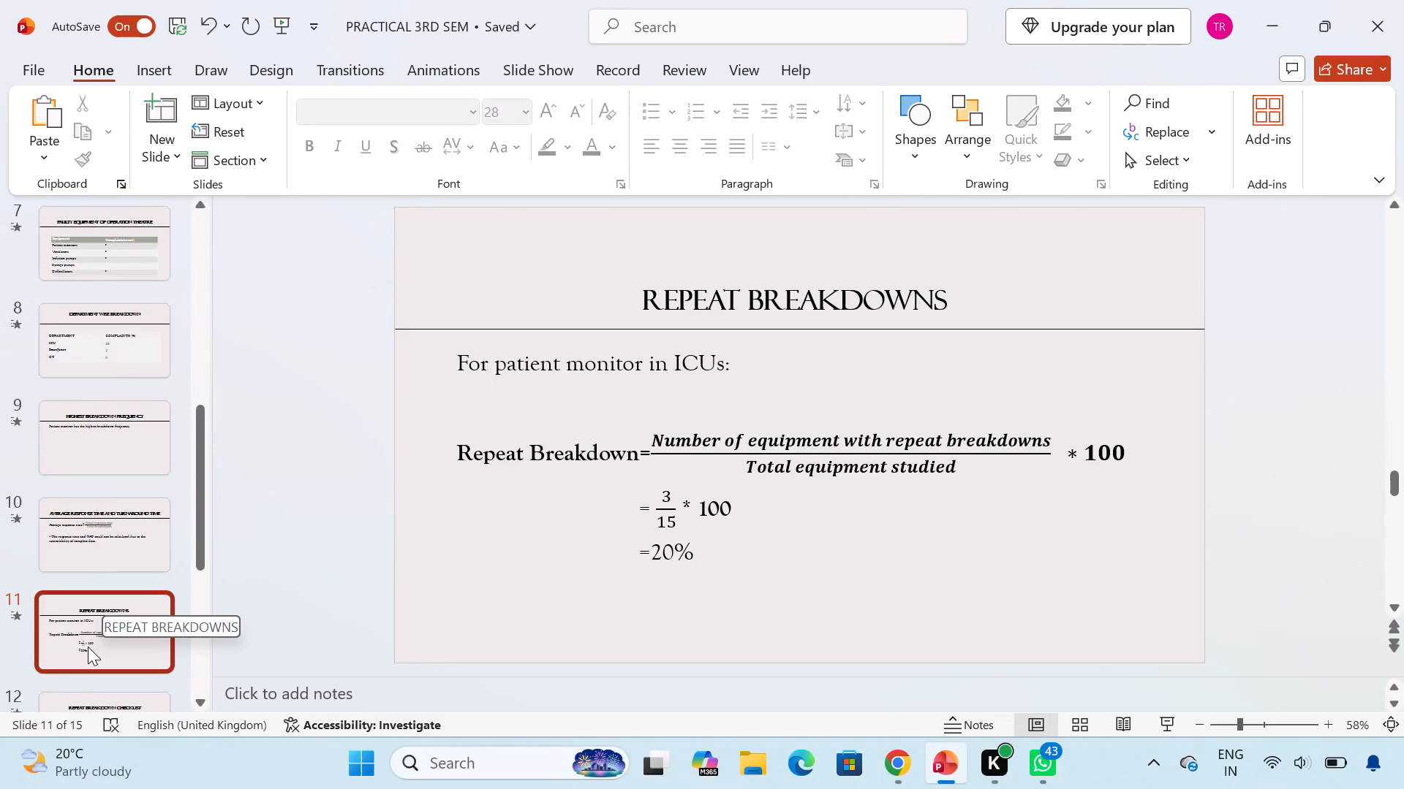
Review the Repeat Breakdown Checklist slide and its Yes/No boxes, then go back to the Repeat Breakdowns slide.
{"action": "key", "text": "Down"}
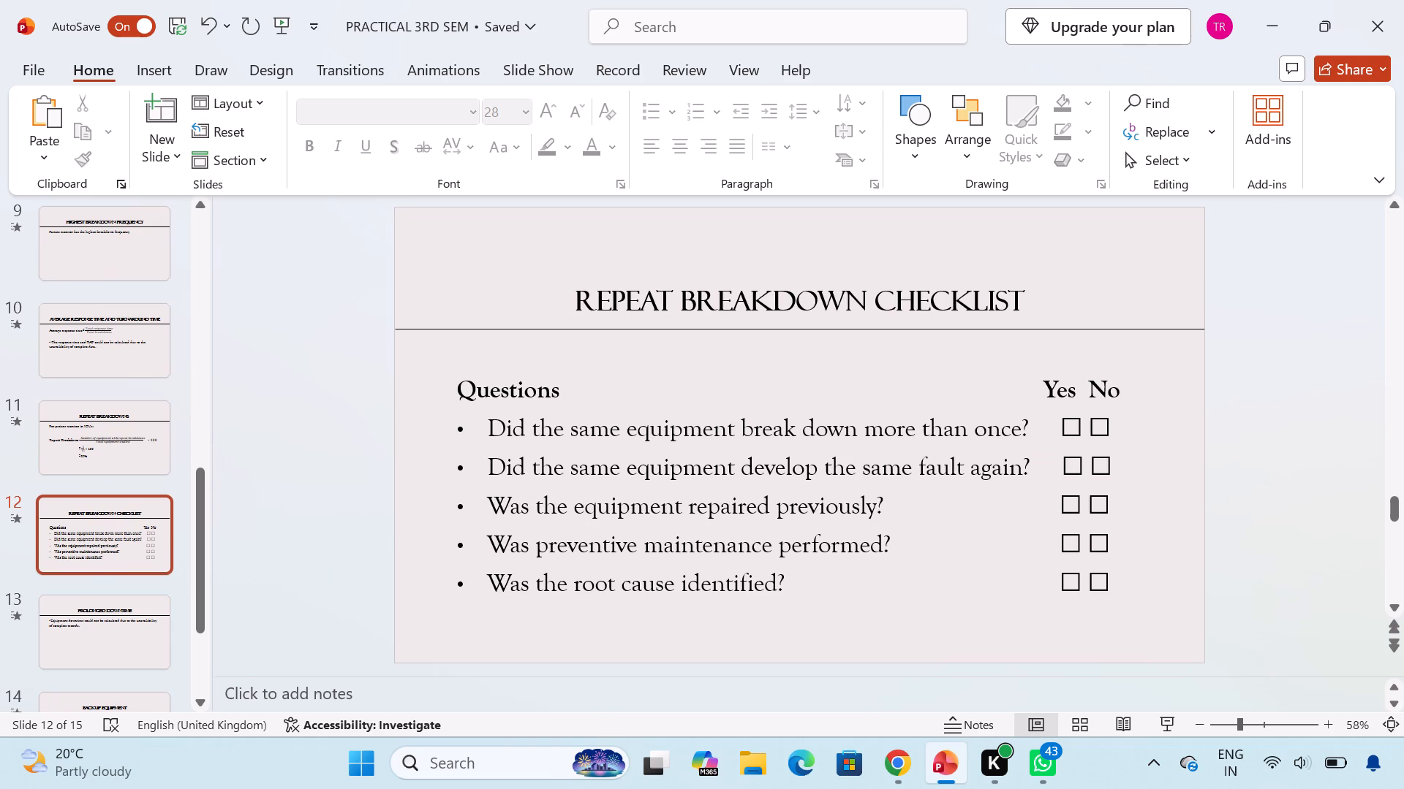
{"action": "left_click", "coordinate": [1078, 429]}
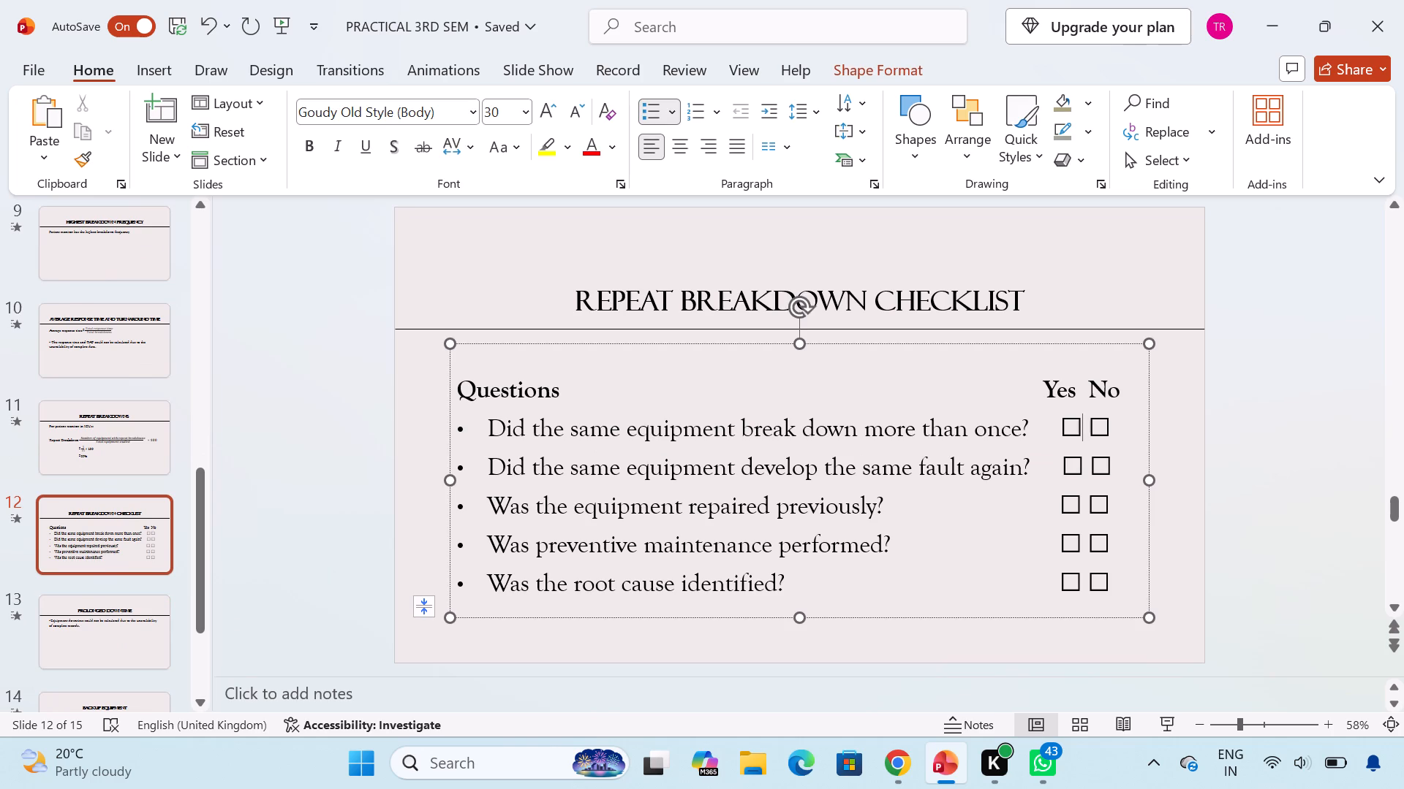
{"action": "left_click", "coordinate": [1071, 429]}
{"action": "left_click", "coordinate": [129, 464]}
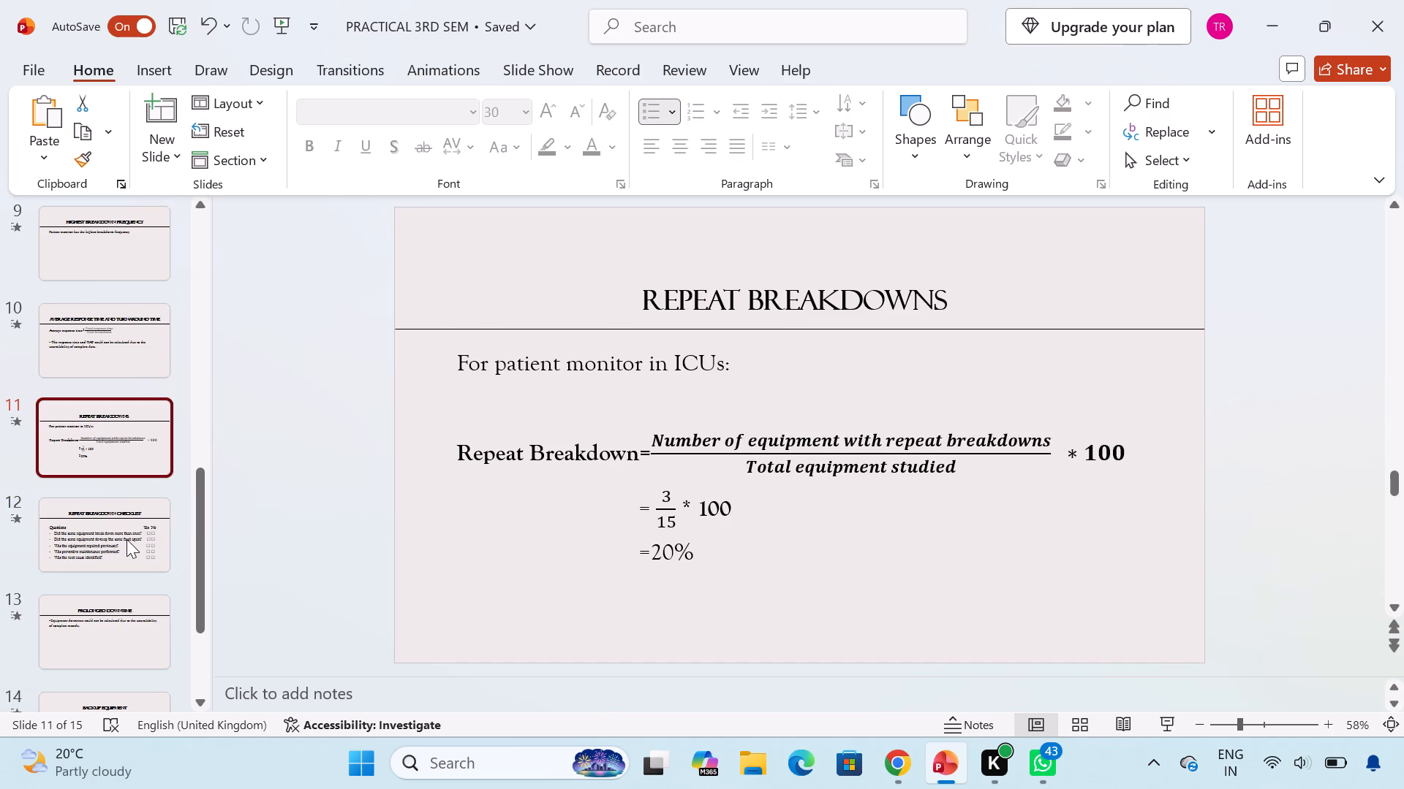
Insert a new slide with title and text placeholders directly after the Repeat Breakdown Checklist slide and place the cursor in its body.
{"action": "left_click", "coordinate": [127, 539]}
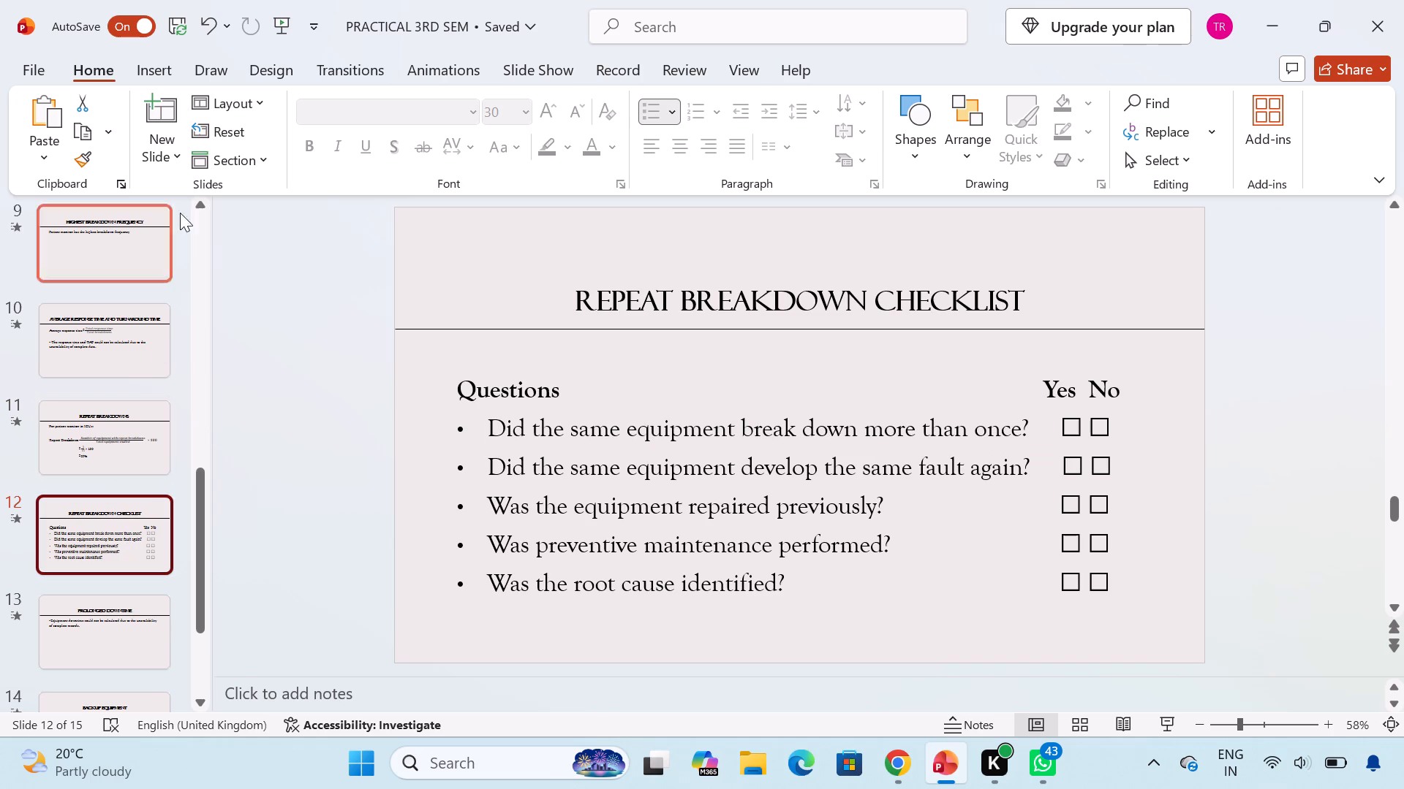
{"action": "left_click", "coordinate": [172, 101]}
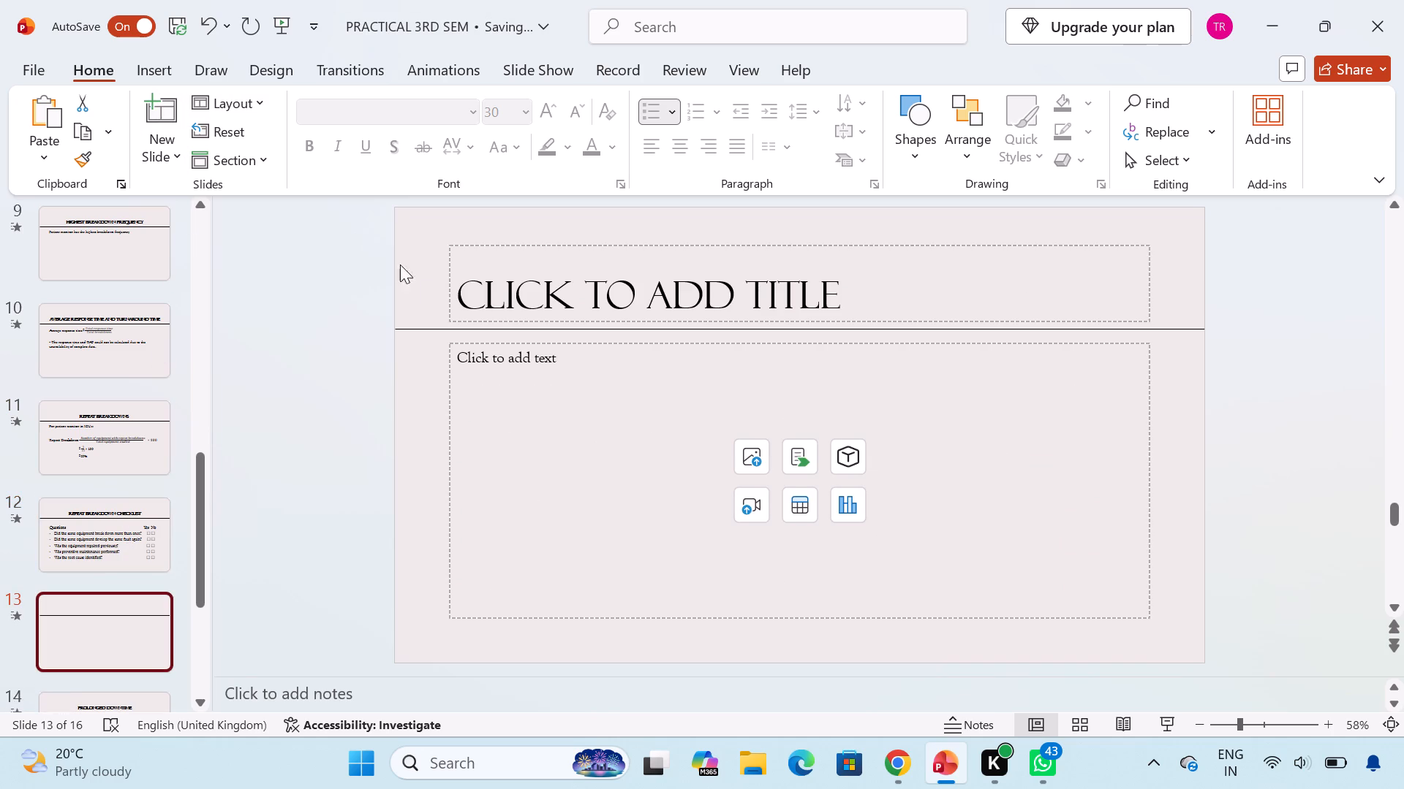
{"action": "left_click", "coordinate": [610, 405]}
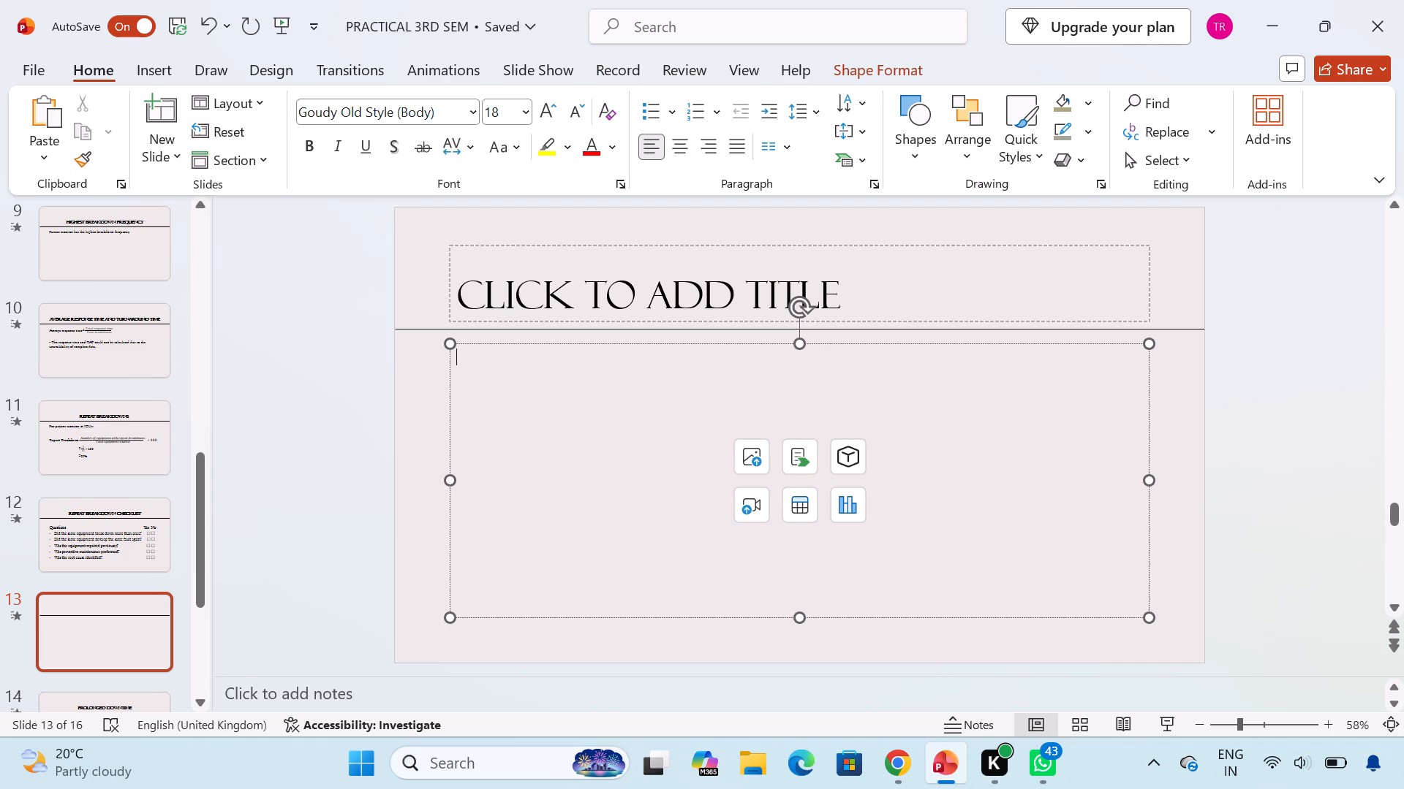
Return to the Repeat Breakdowns slide to consult its patient monitor calculation.
{"action": "left_click", "coordinate": [140, 432]}
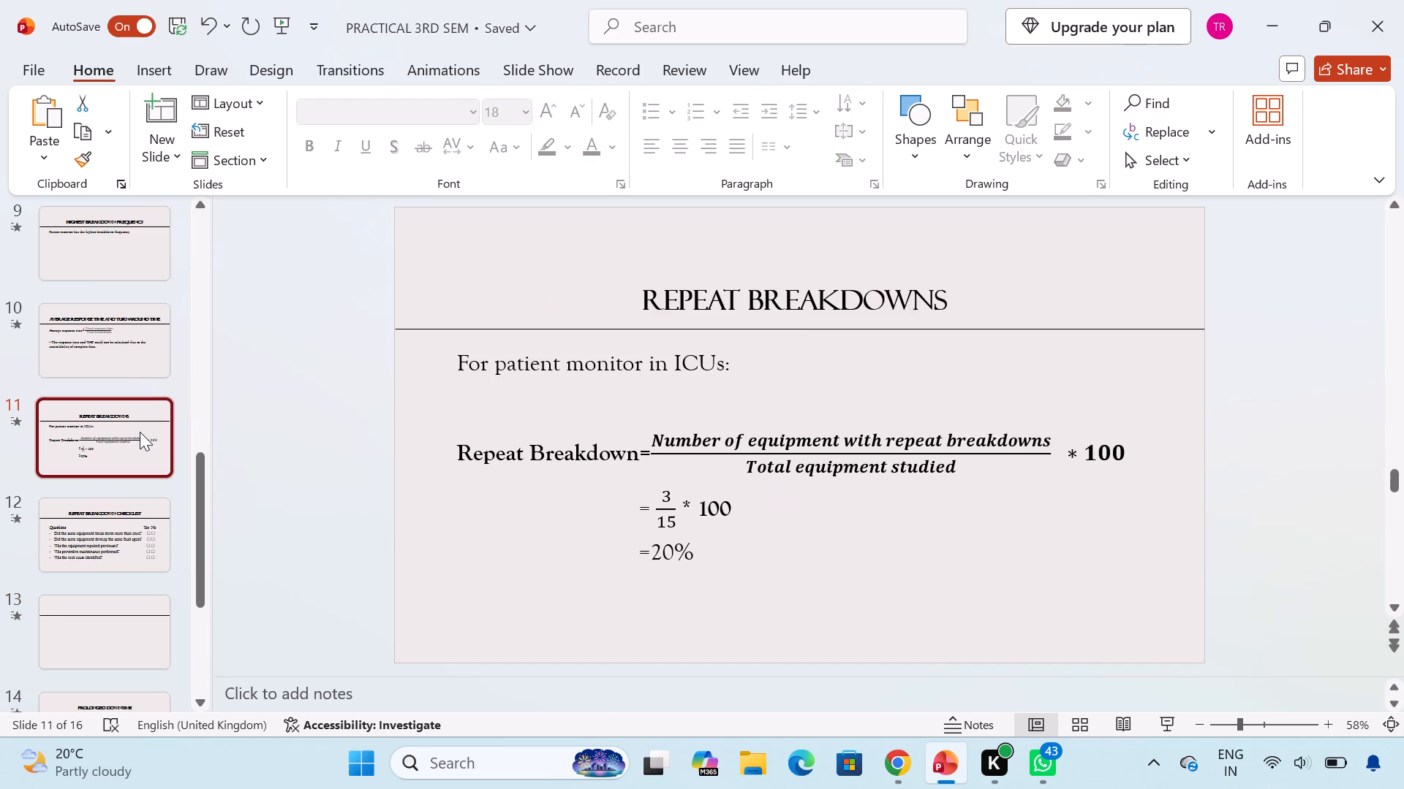
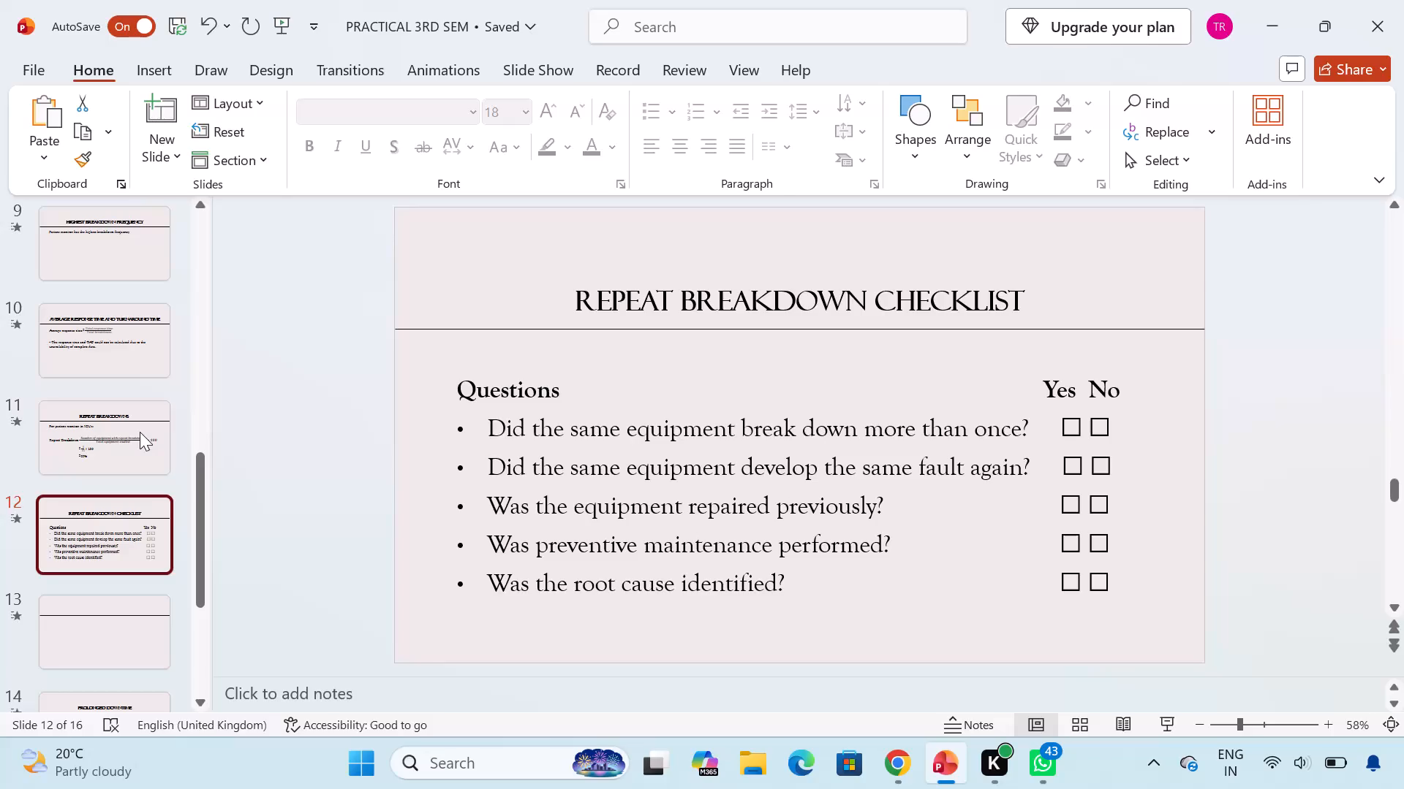
Remove the blank slide that follows the Repeat Breakdown Checklist slide.
{"action": "key", "text": "Down"}
{"action": "right_click", "coordinate": [97, 624]}
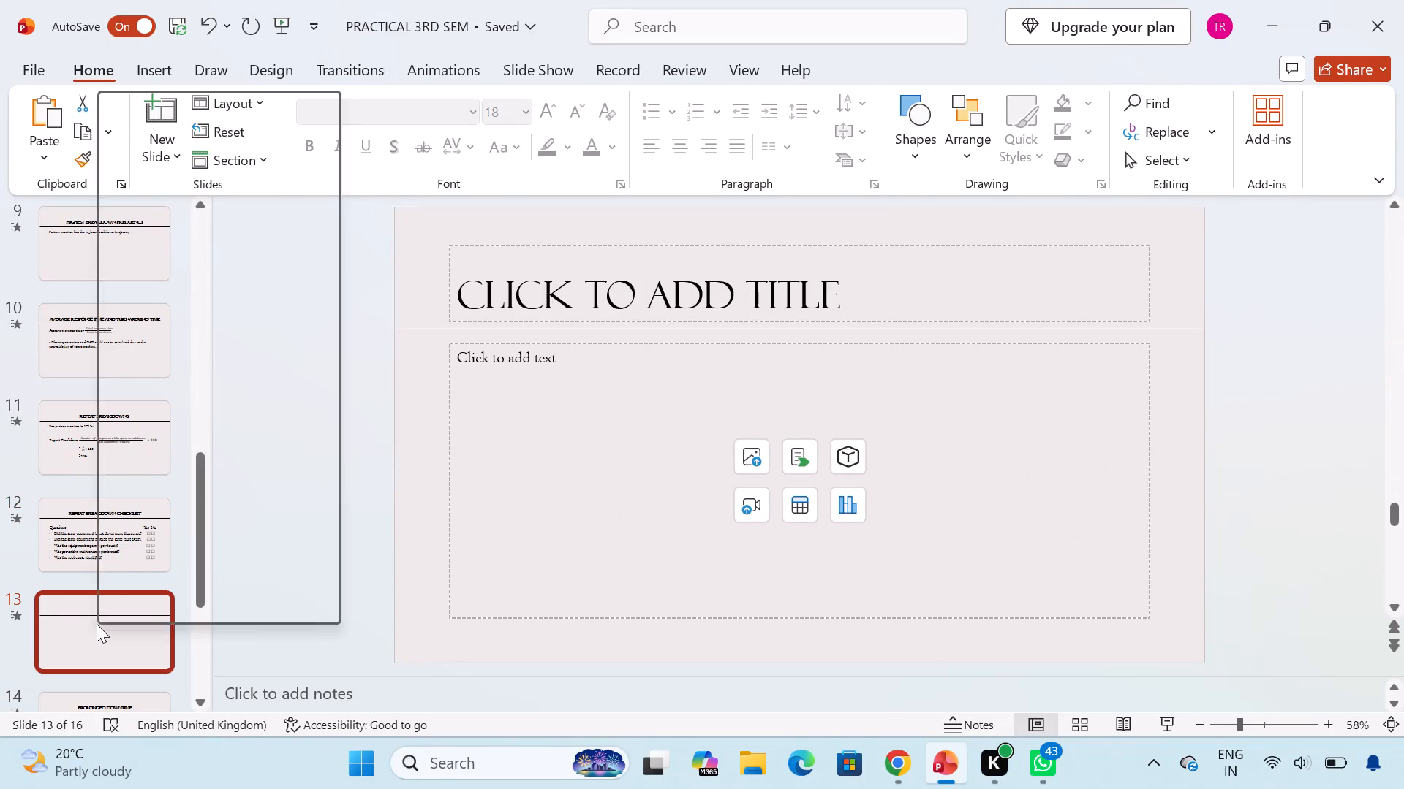
{"action": "left_click", "coordinate": [175, 142]}
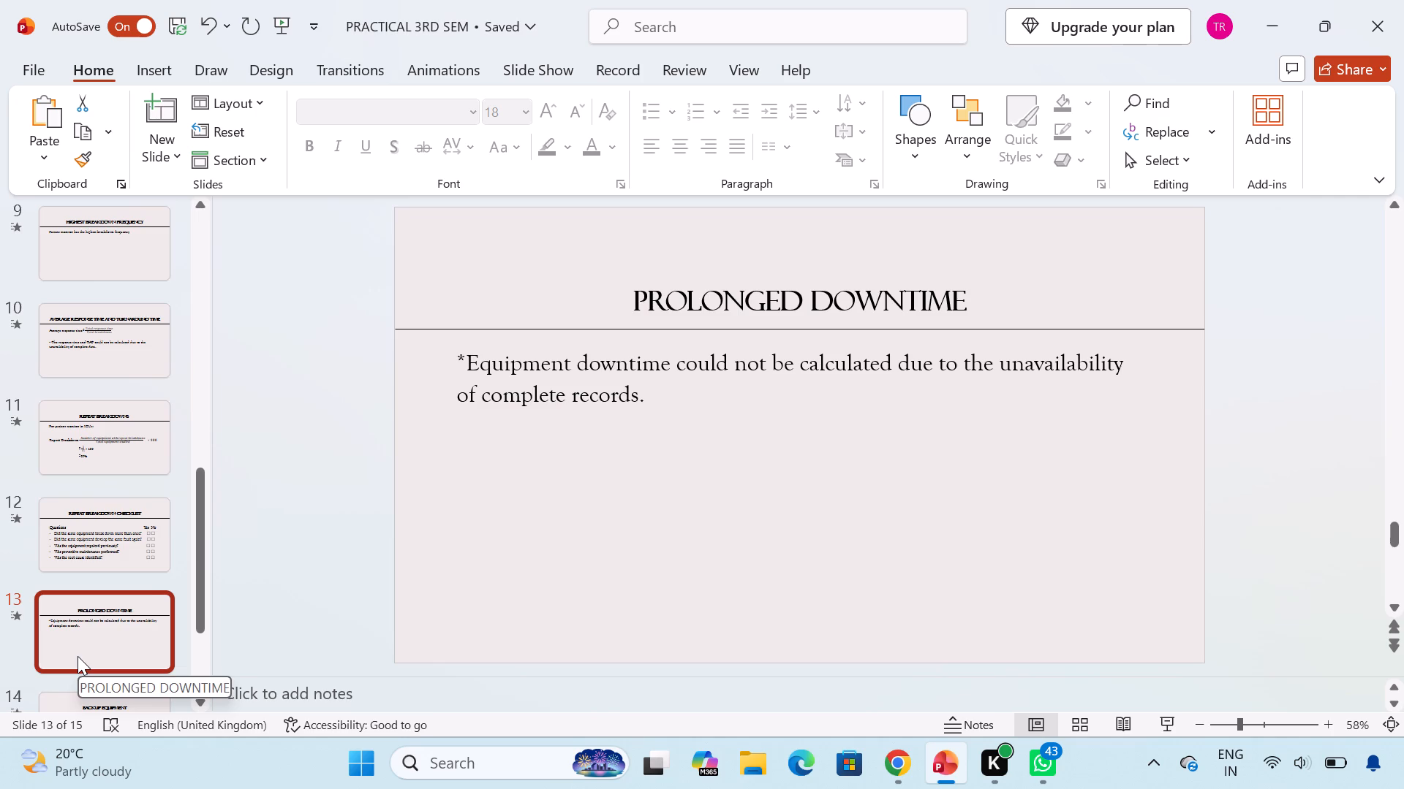
Review the closing slides after Prolonged Downtime: Backup Equipment and Recommendations.
{"action": "key", "text": "Down"}
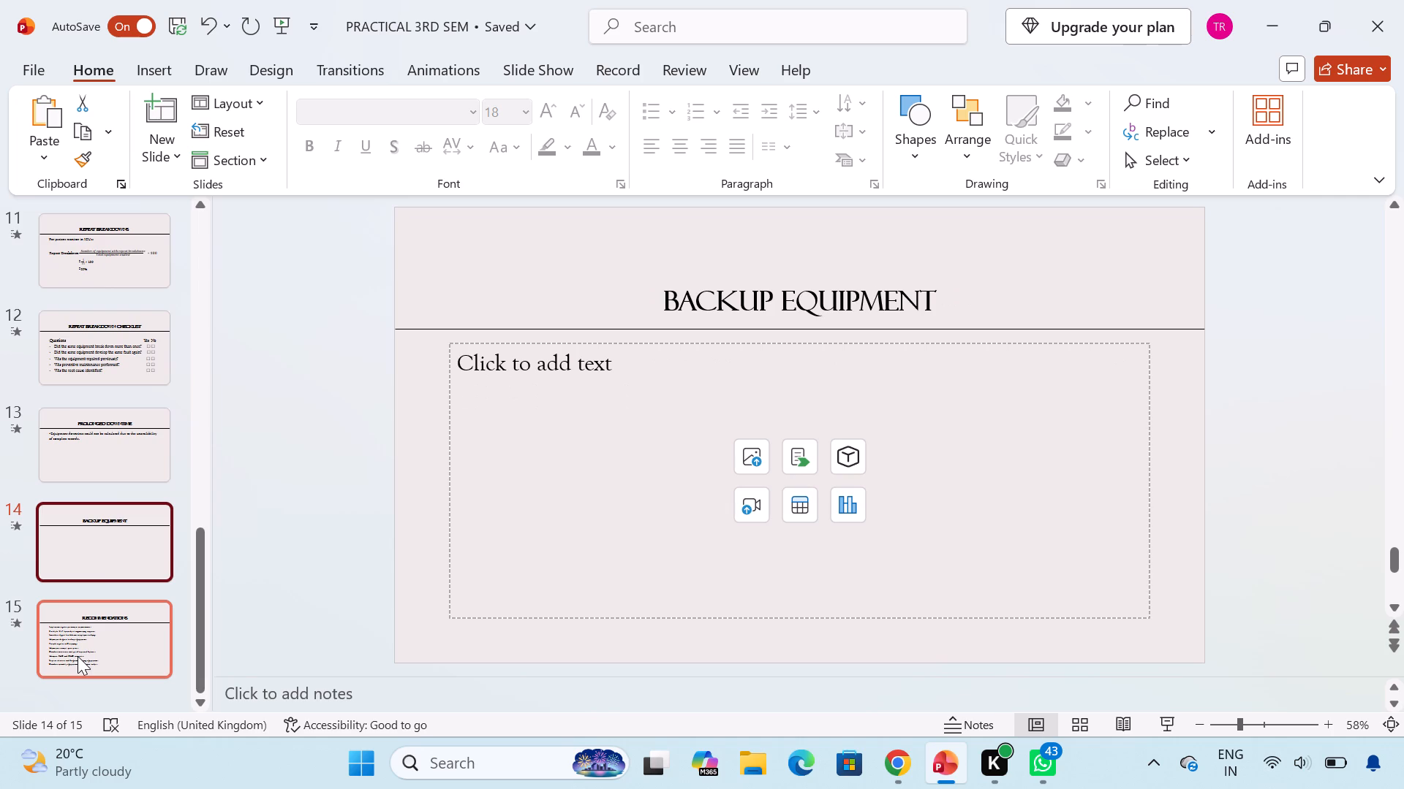
{"action": "left_click", "coordinate": [78, 656]}
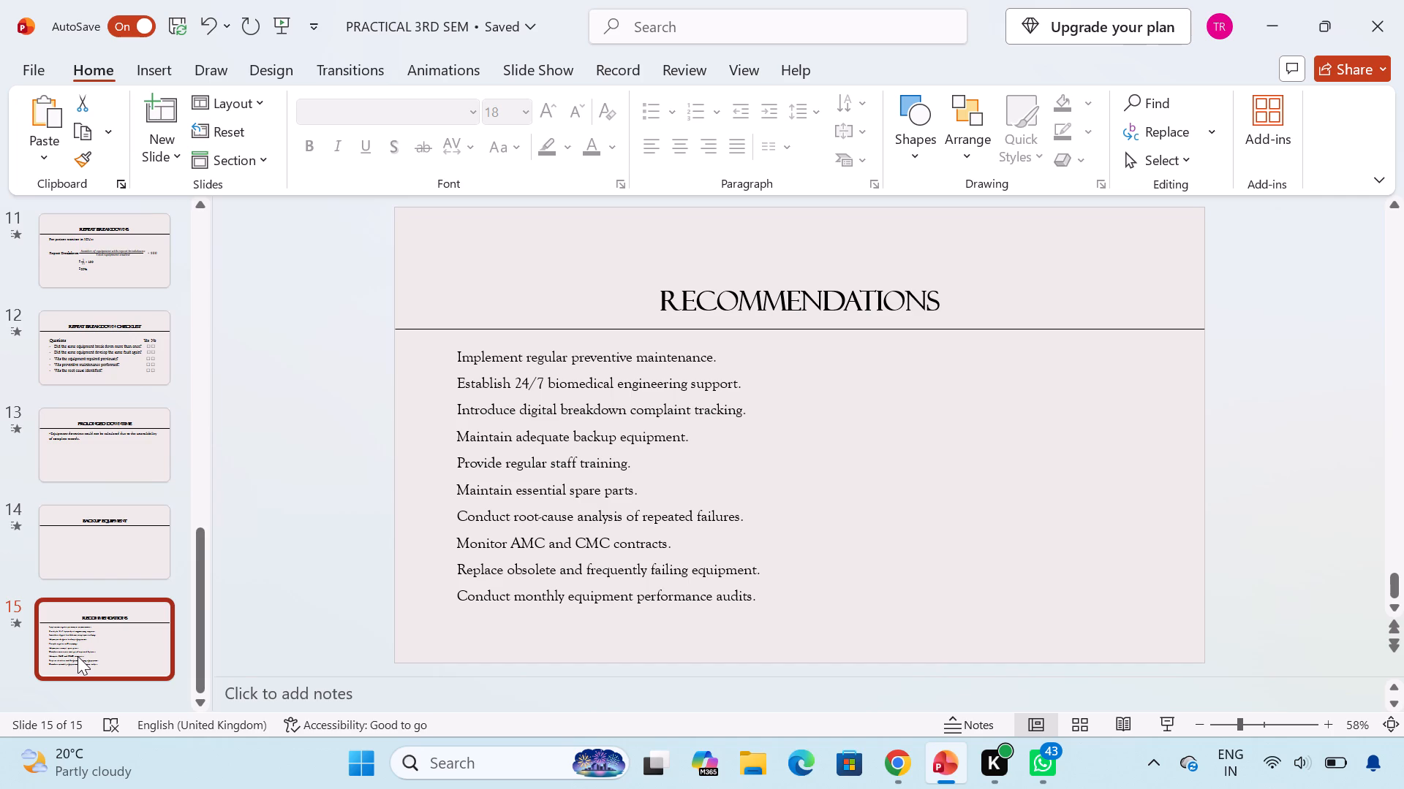
{"action": "left_click_drag", "start_coordinate": [78, 656], "coordinate": [77, 648]}
On the Introduction slide, change the opening of the first sentence to "Biomedical equipments are essential".
{"action": "scroll", "coordinate": [88, 522], "scroll_direction": "up", "scroll_amount": 9}
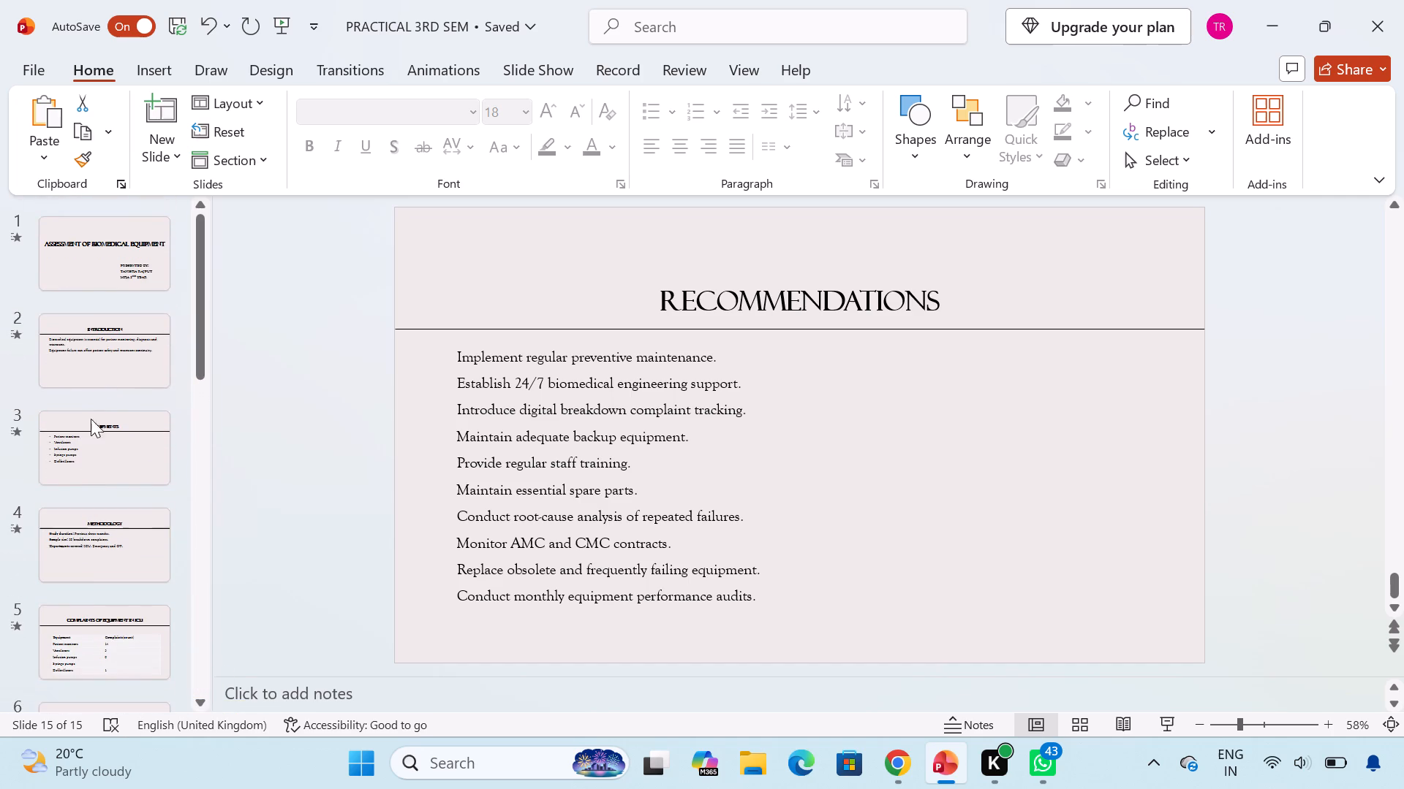
{"action": "left_click", "coordinate": [99, 359]}
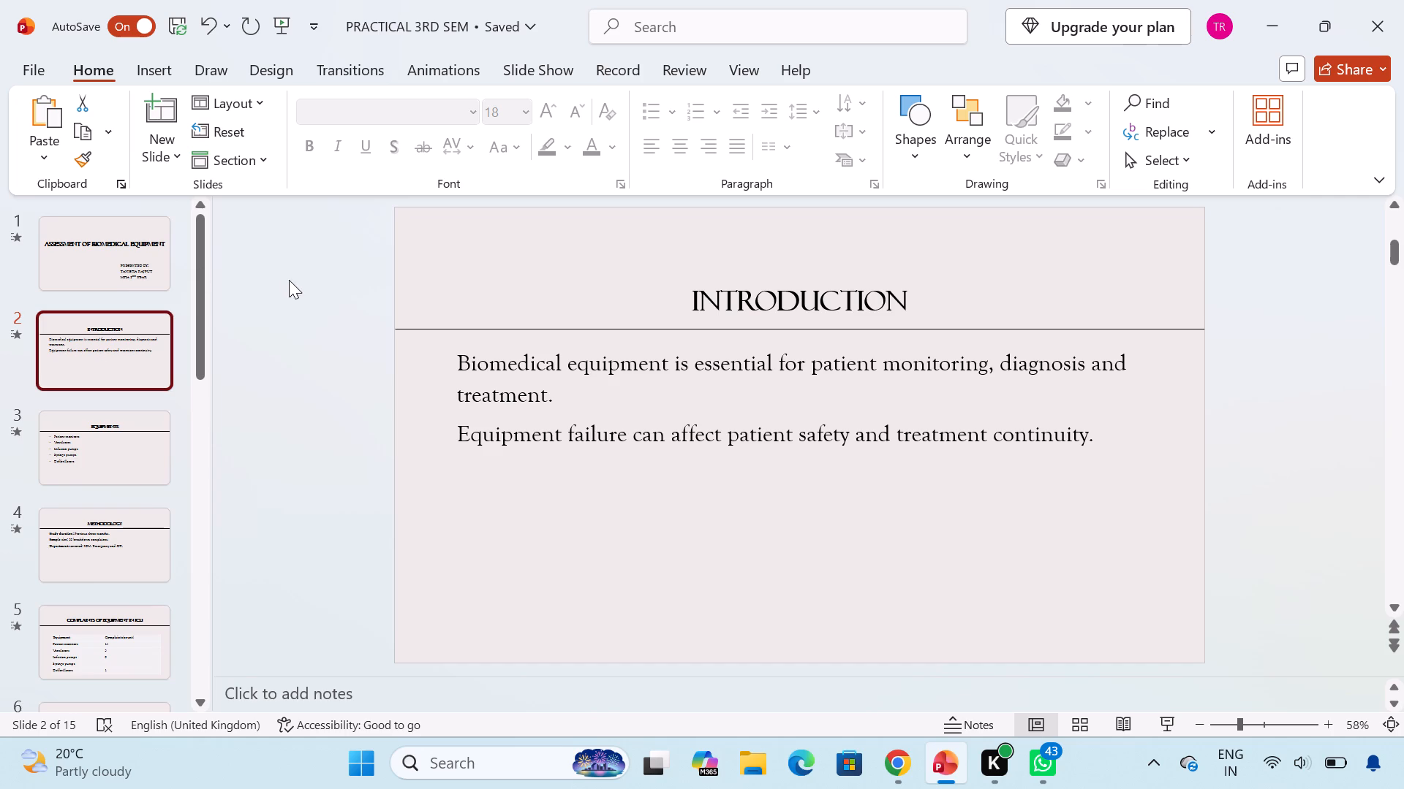
{"action": "left_click", "coordinate": [684, 368]}
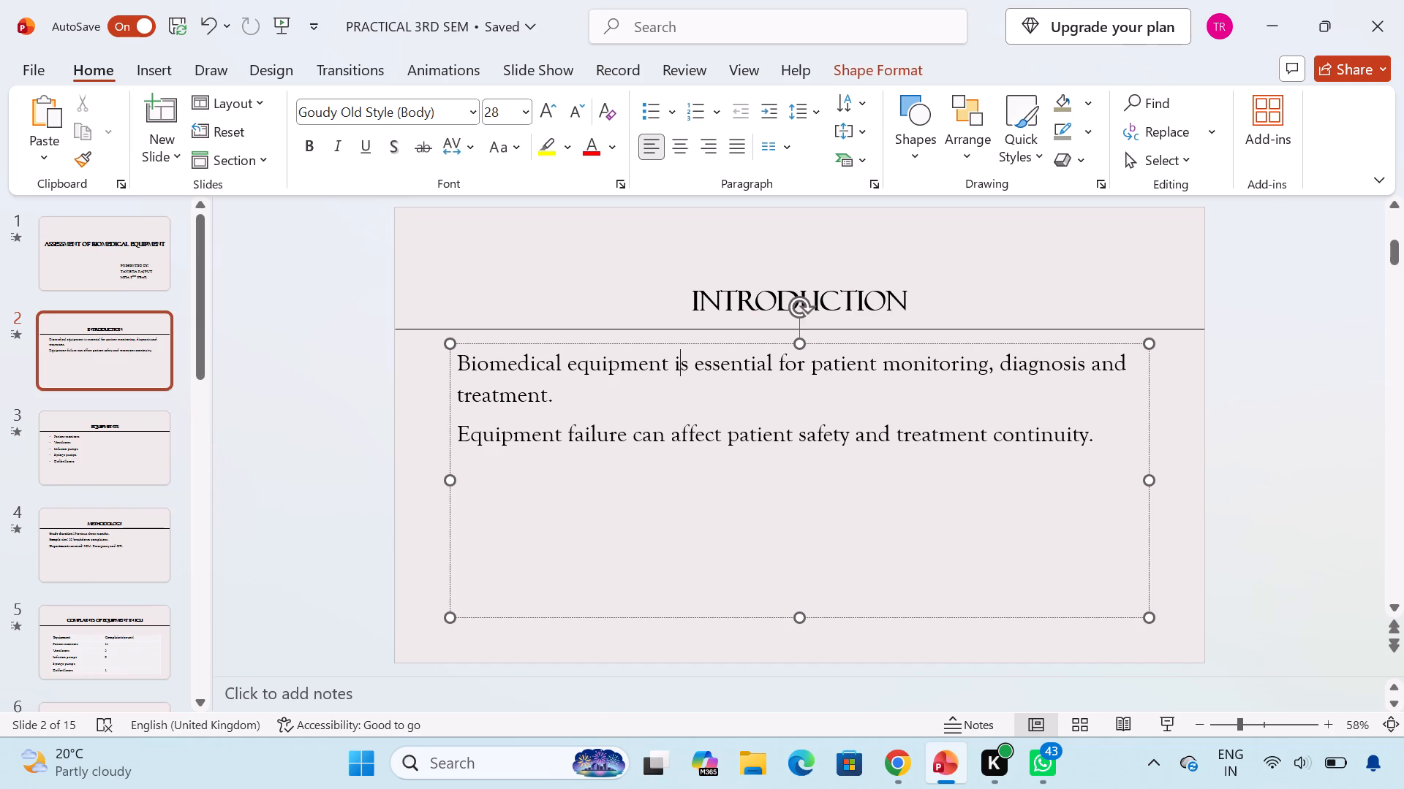
{"action": "key", "text": "BackSpace"}
{"action": "key", "text": "BackSpace"}
{"action": "key", "text": "Right"}
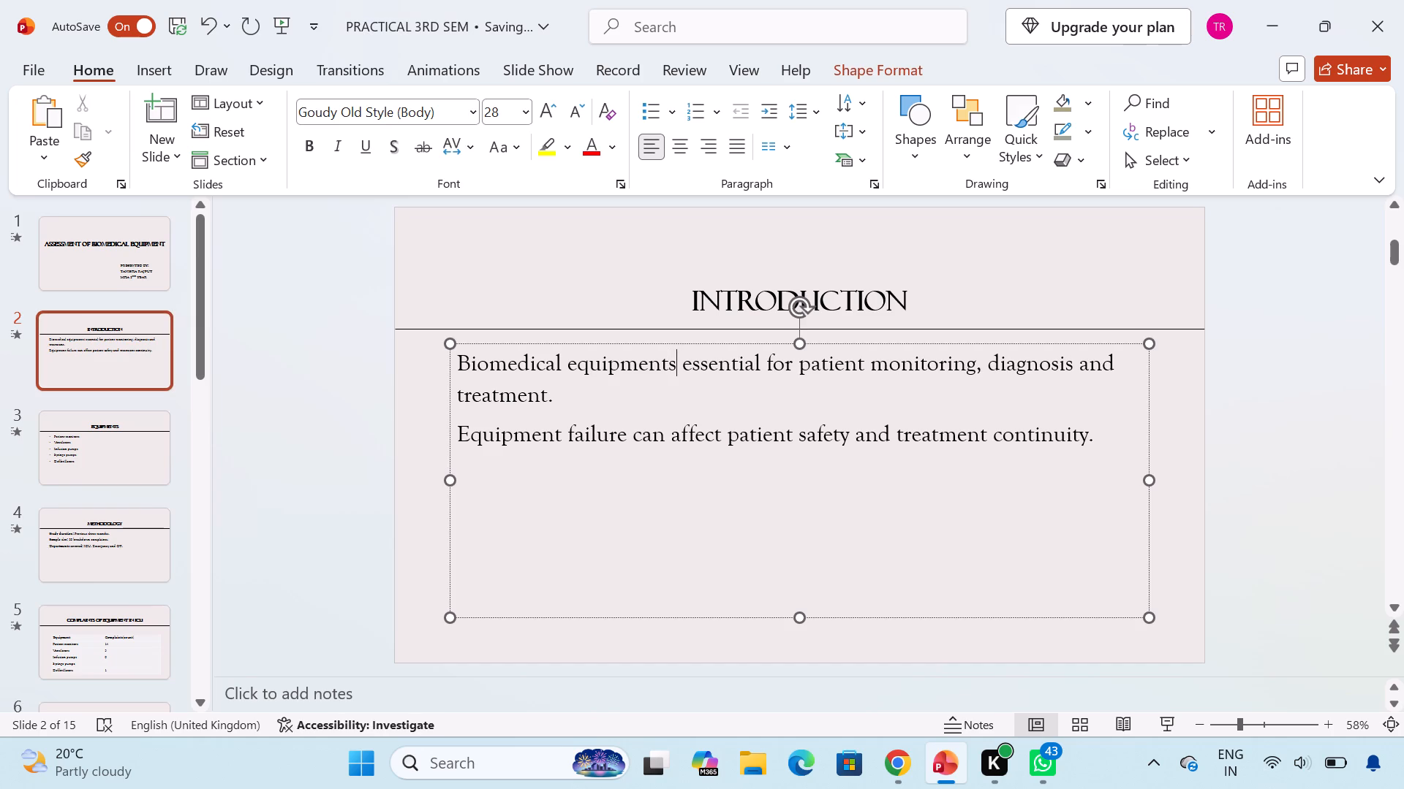
{"action": "key", "text": "space"}
{"action": "type", "text": "are"}
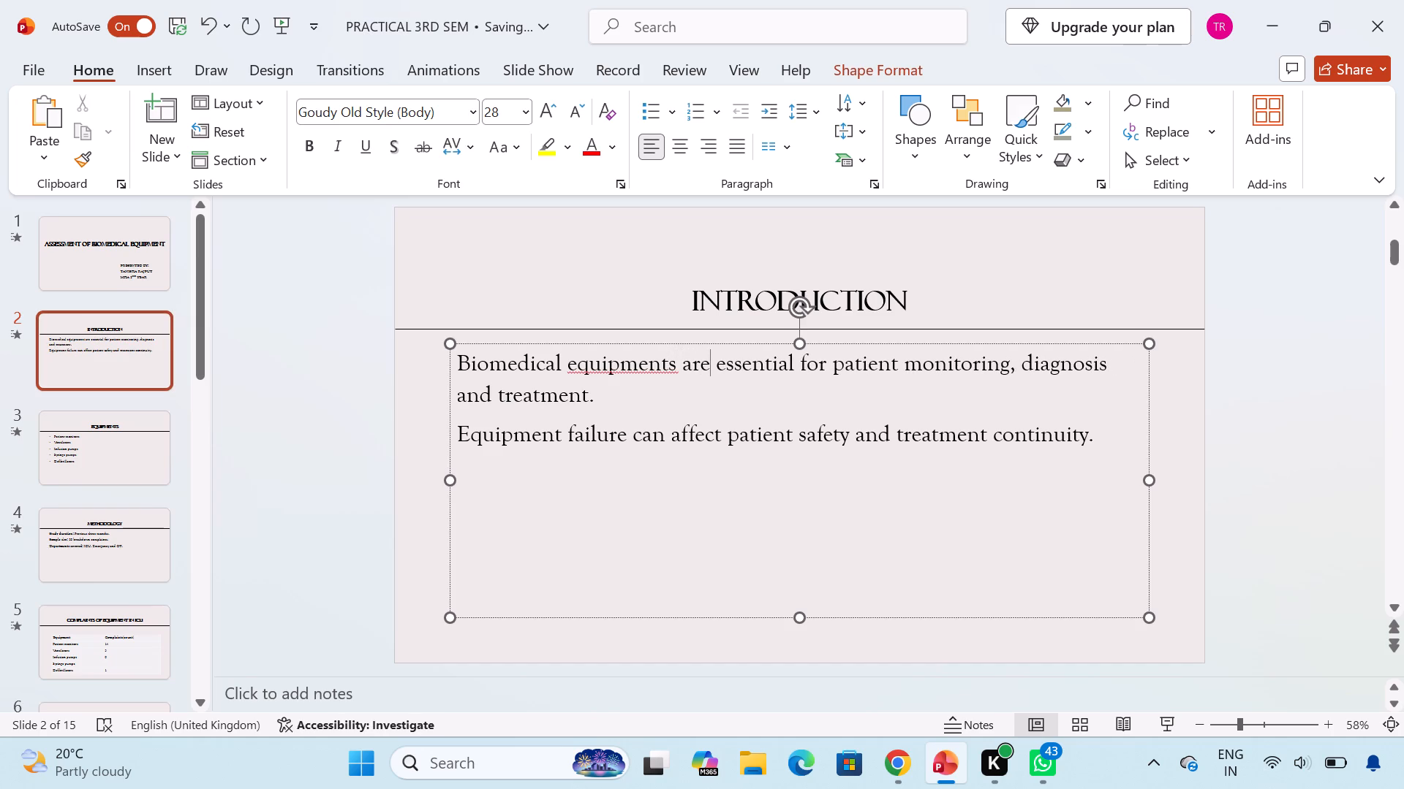
{"action": "left_click", "coordinate": [627, 365]}
{"action": "left_click", "coordinate": [676, 366]}
{"action": "key", "text": "BackSpace"}
{"action": "key", "text": "s"}
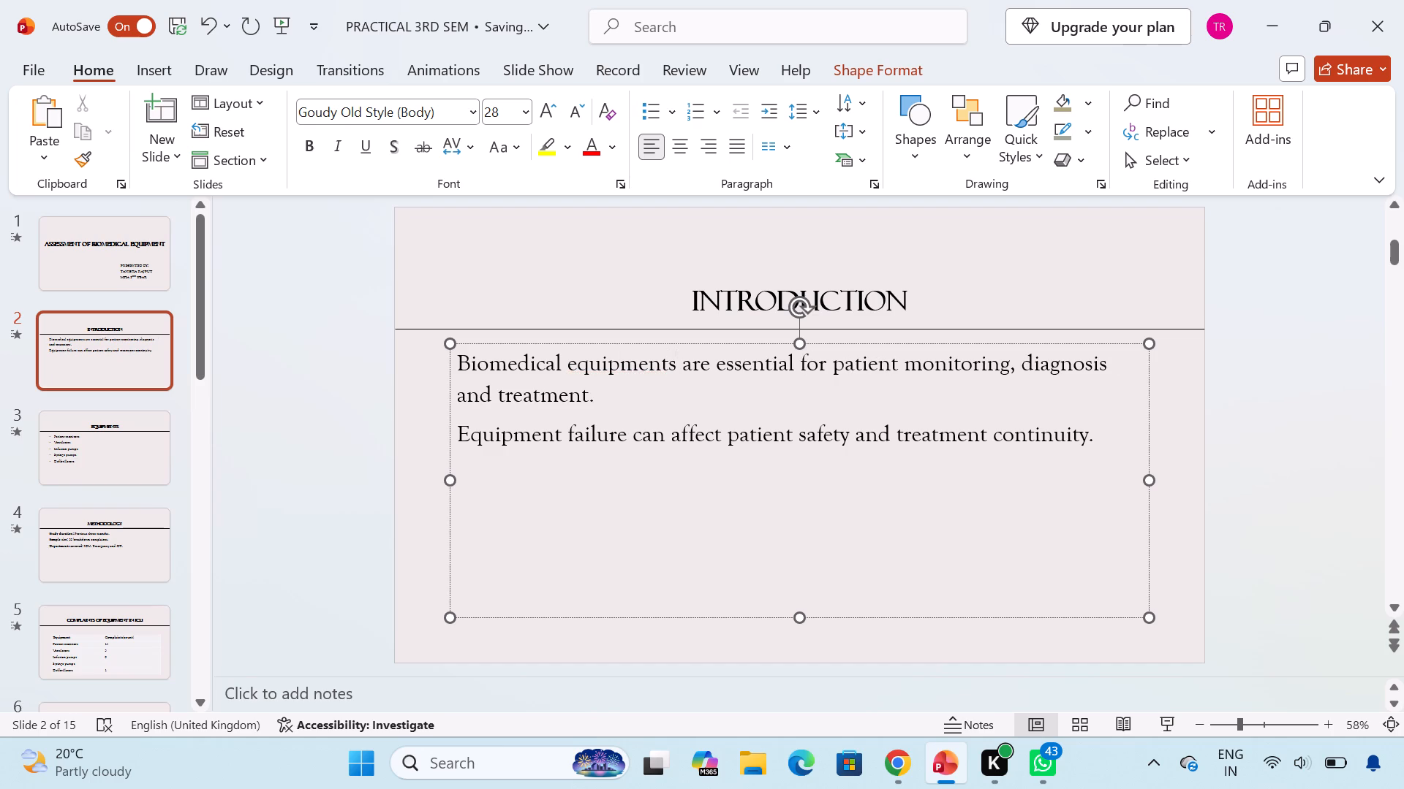
{"action": "left_click", "coordinate": [720, 481]}
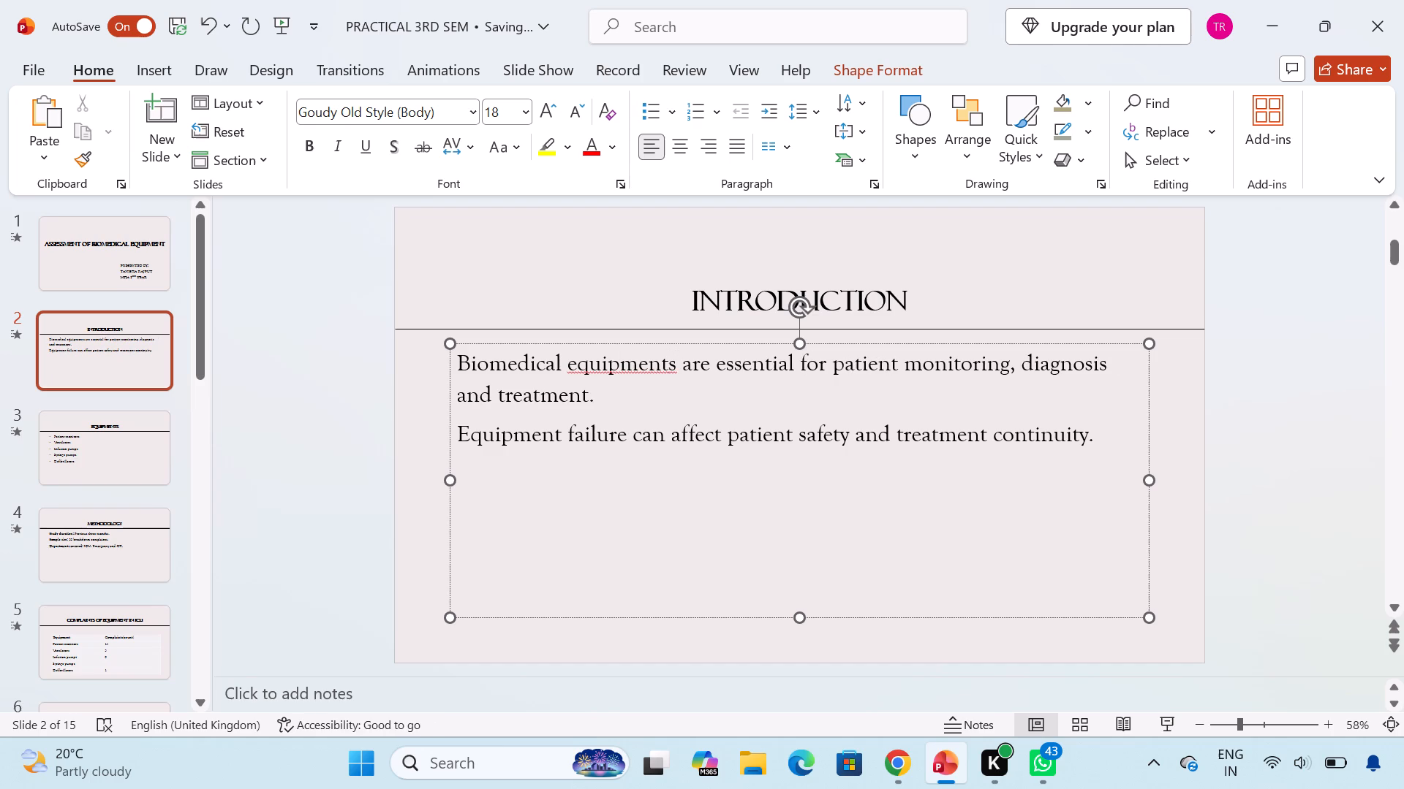
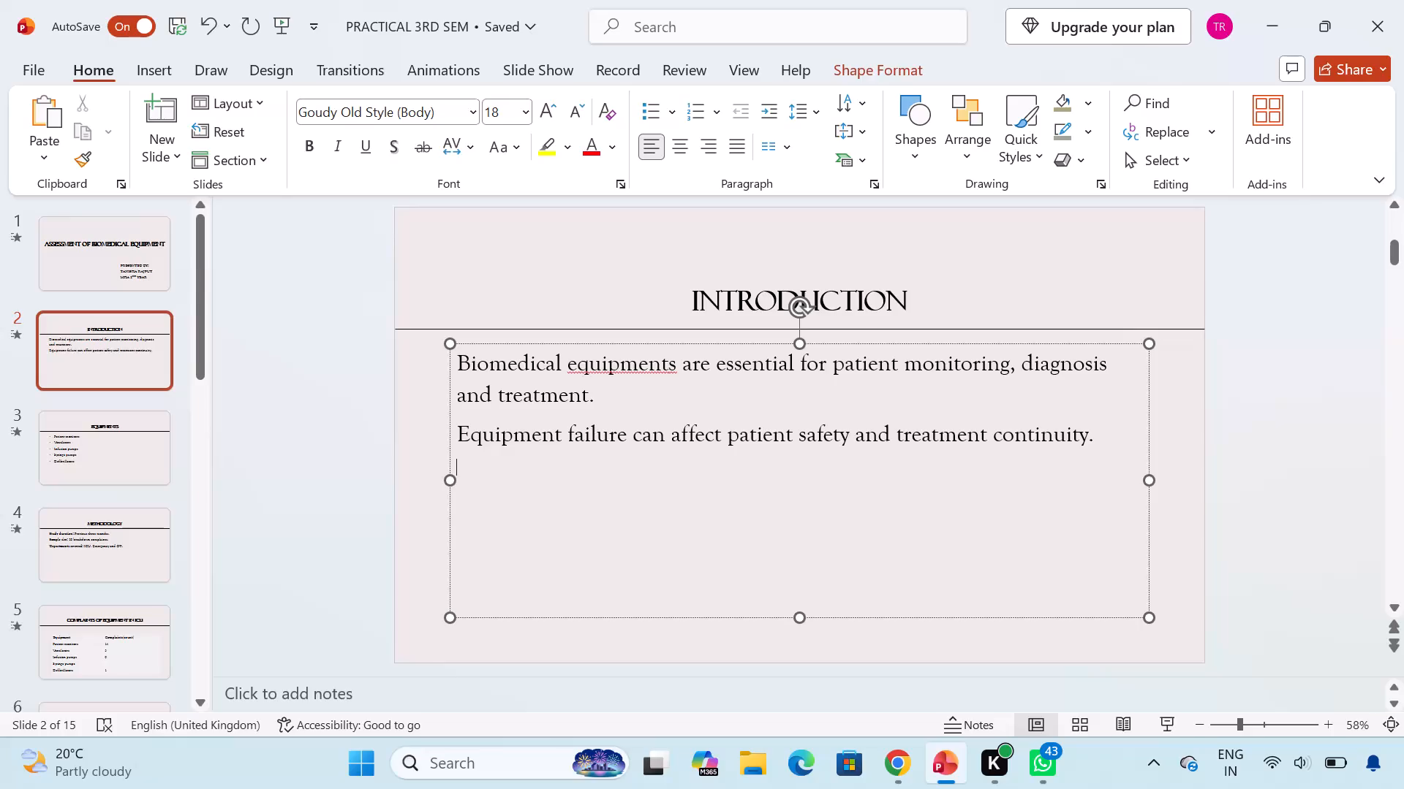
Retitle the "Faulty Equipment of Operation Theatre" slide as "Complaints of Equipment in Operation Theatre".
{"action": "left_click", "coordinate": [343, 470]}
{"action": "key", "text": "Down"}
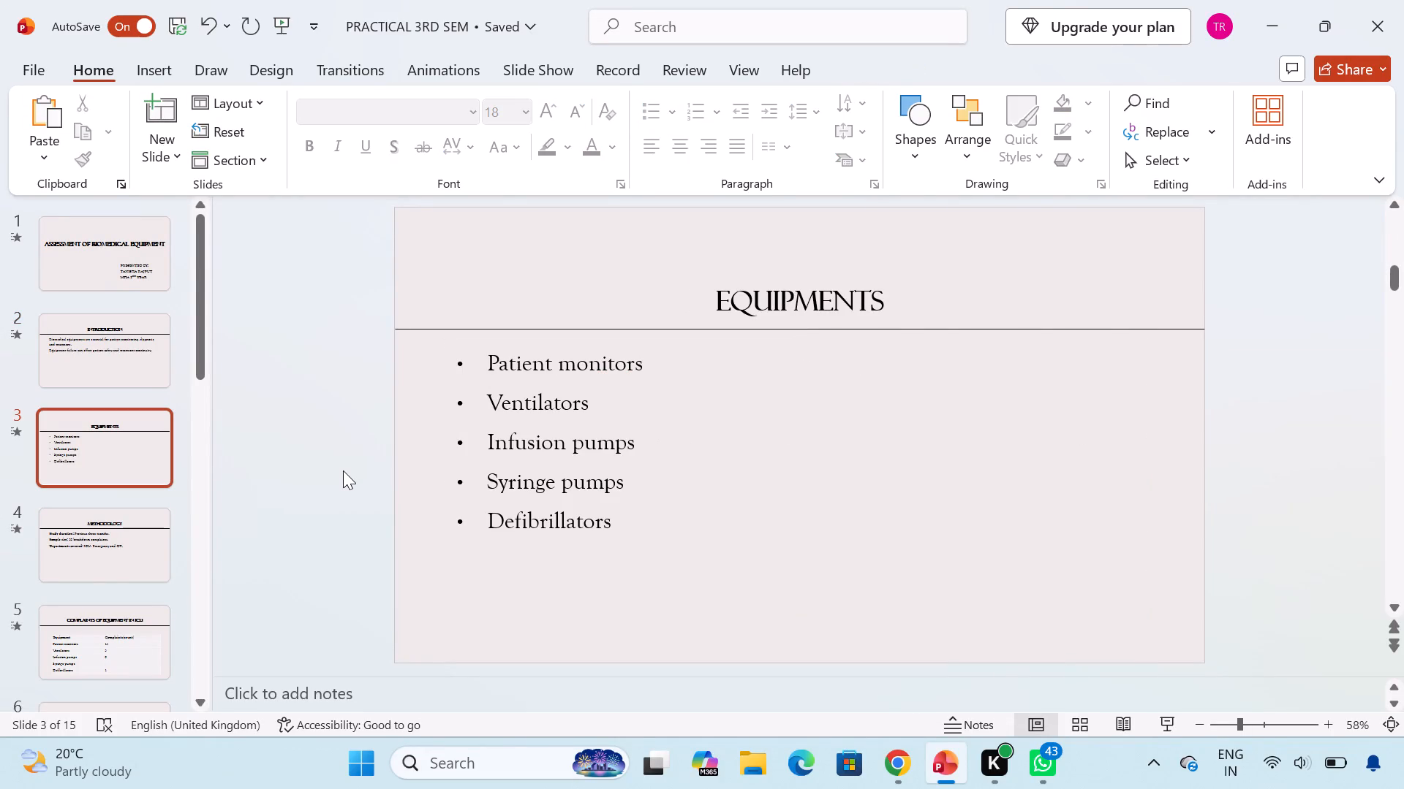
{"action": "key", "text": "Down"}
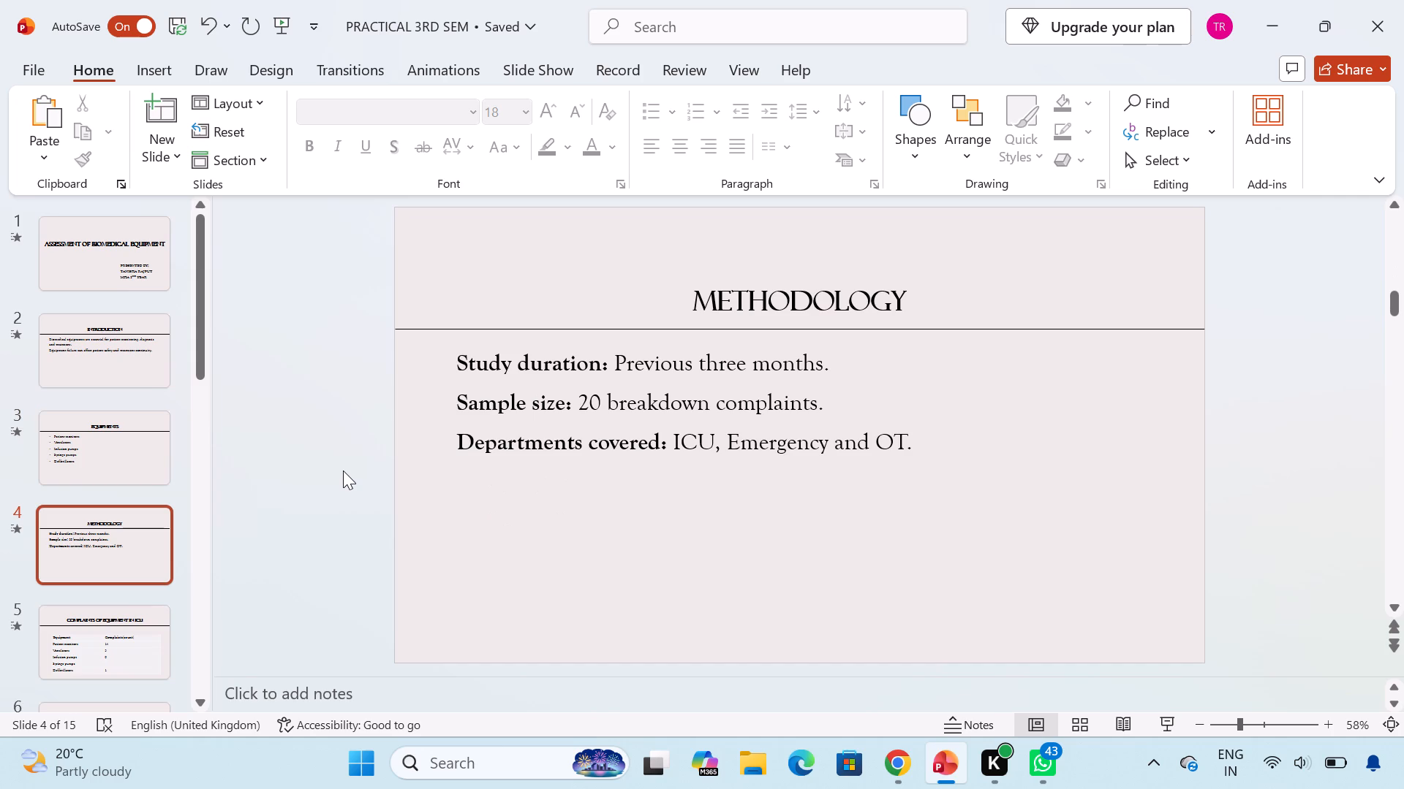
{"action": "key", "text": "Down"}
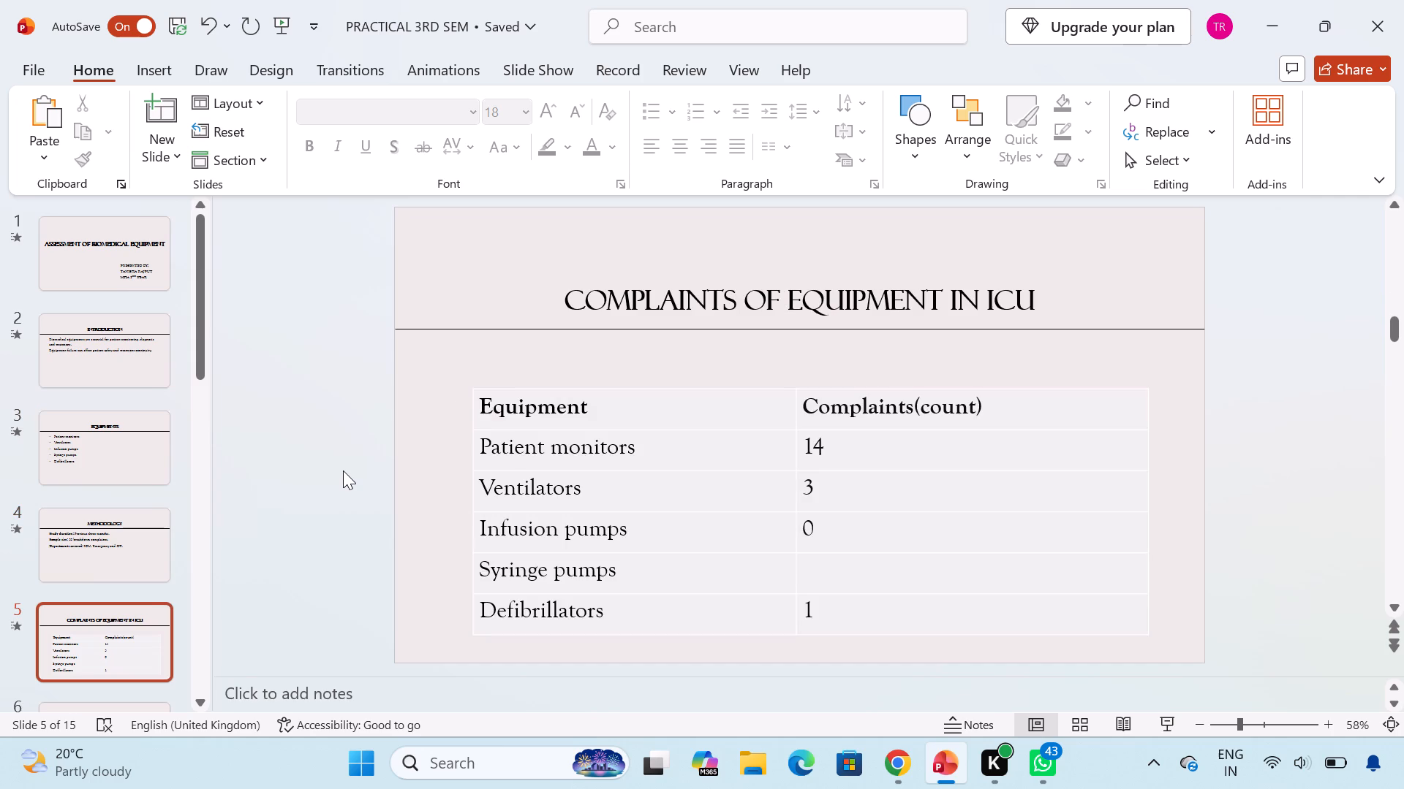
{"action": "key", "text": "Down"}
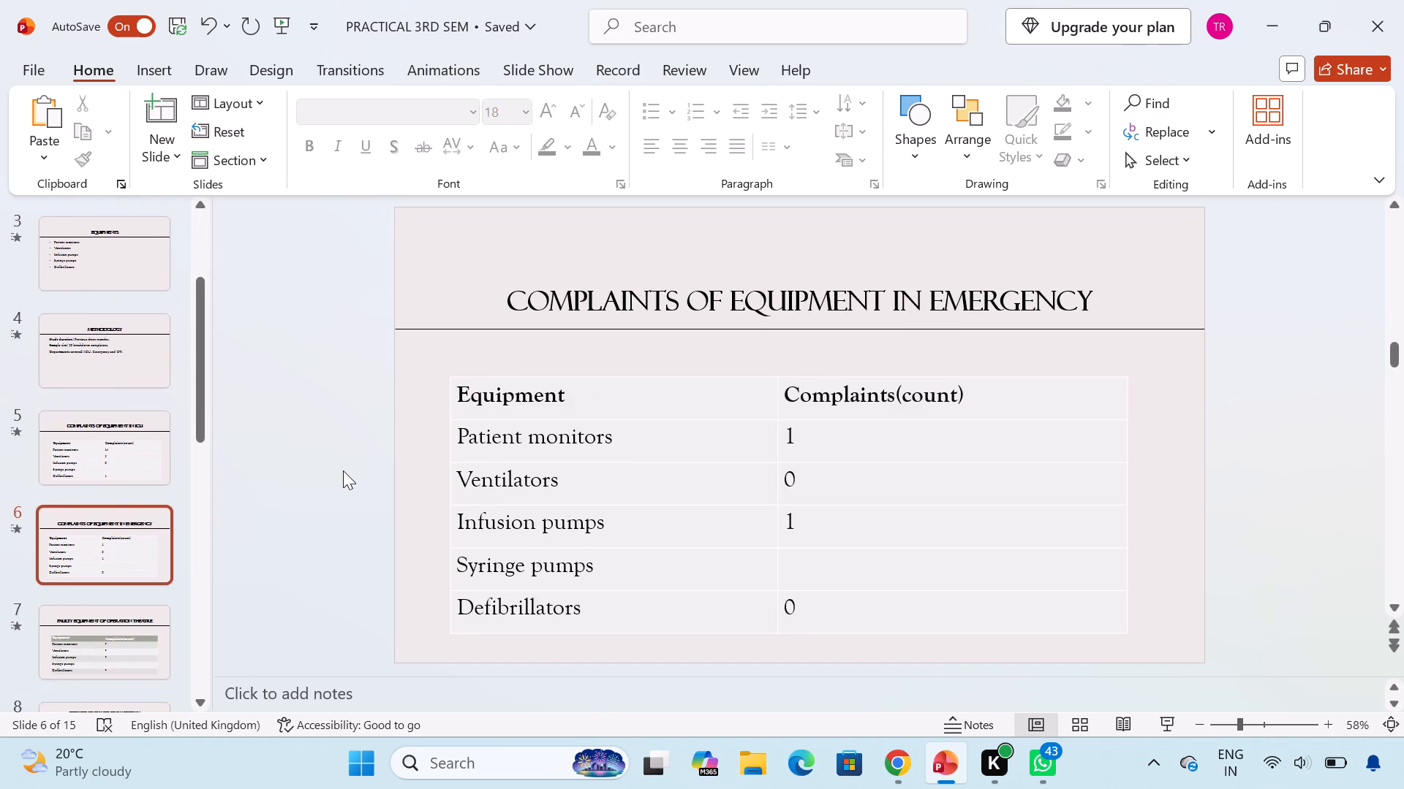
{"action": "key", "text": "Down"}
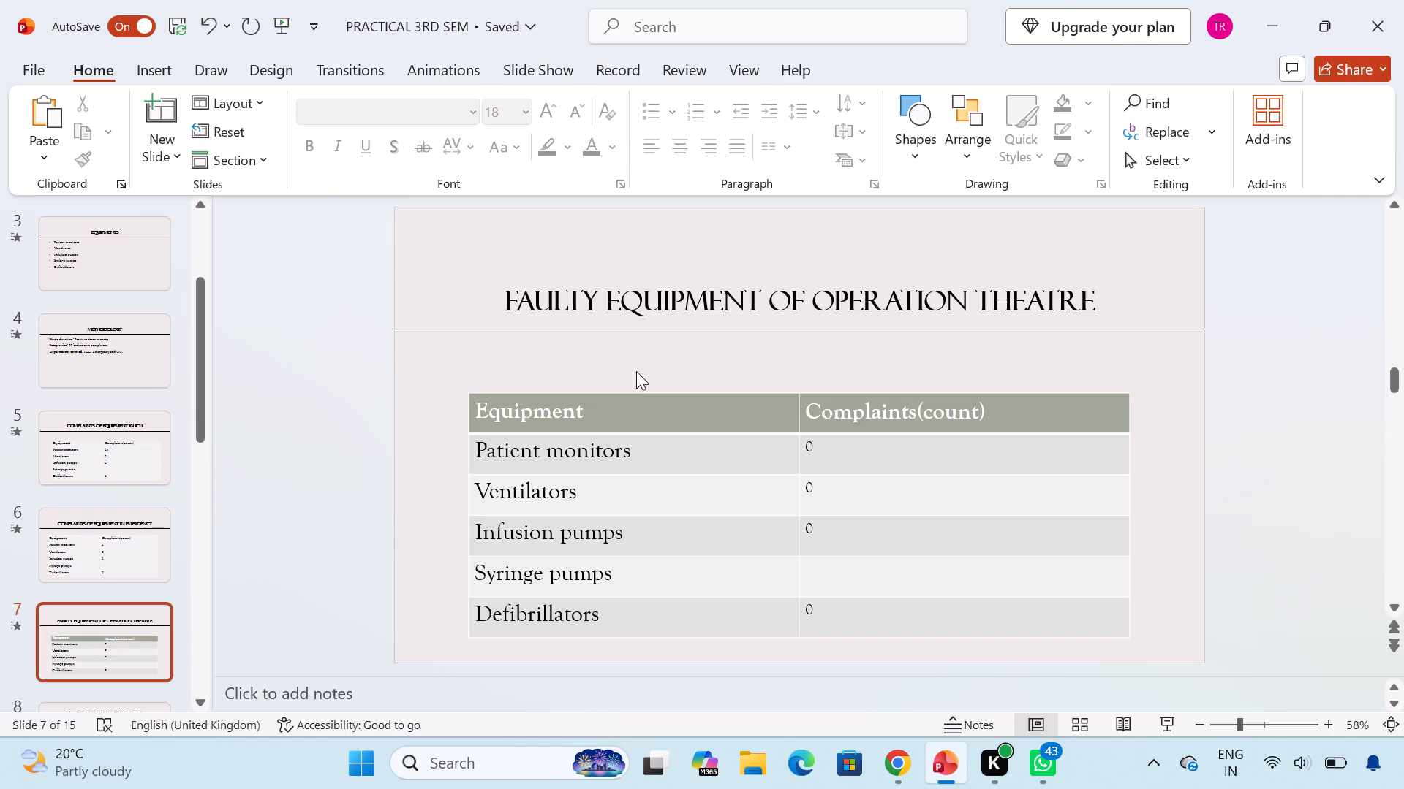
{"action": "double_click", "coordinate": [566, 299]}
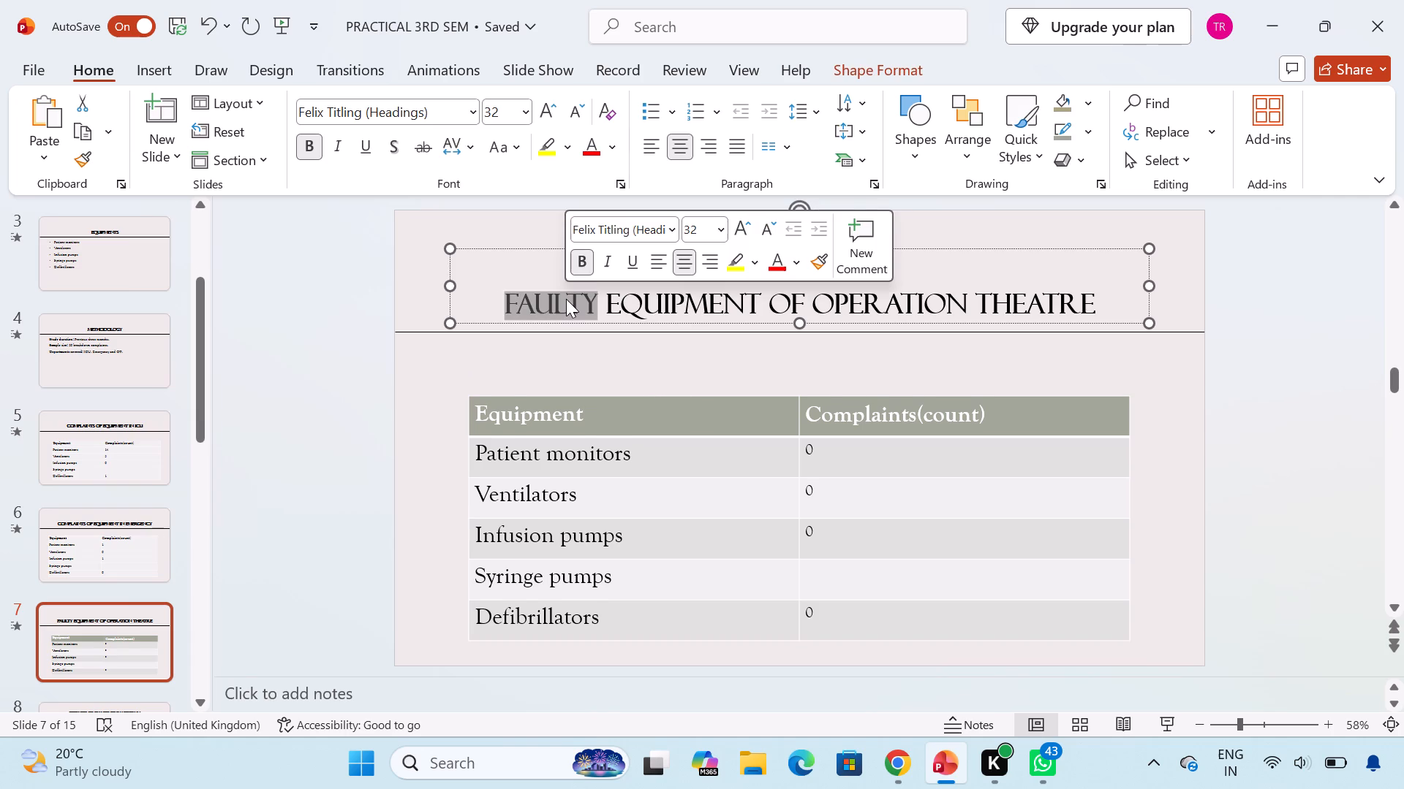
{"action": "key", "text": "BackSpace"}
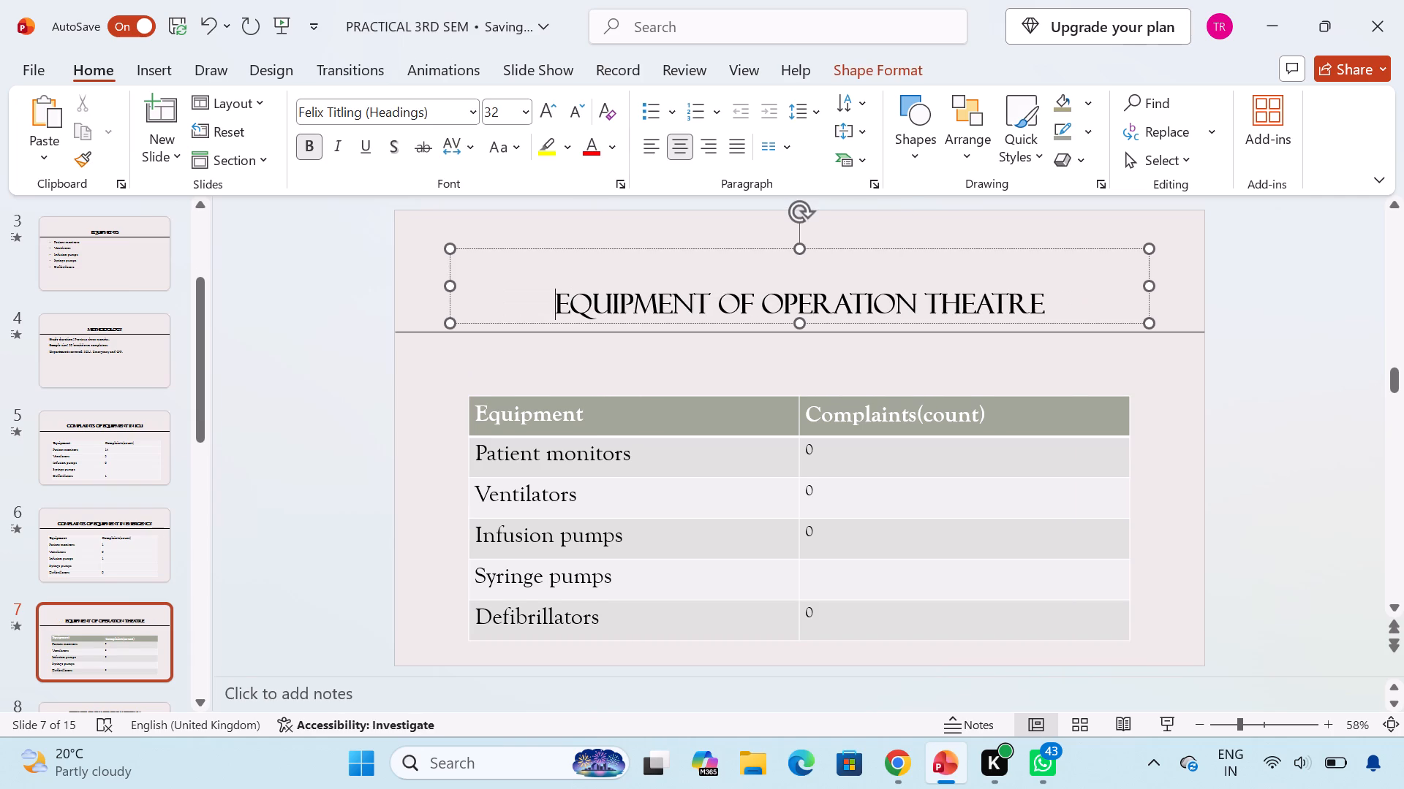
{"action": "type", "text": "COMPLAN"}
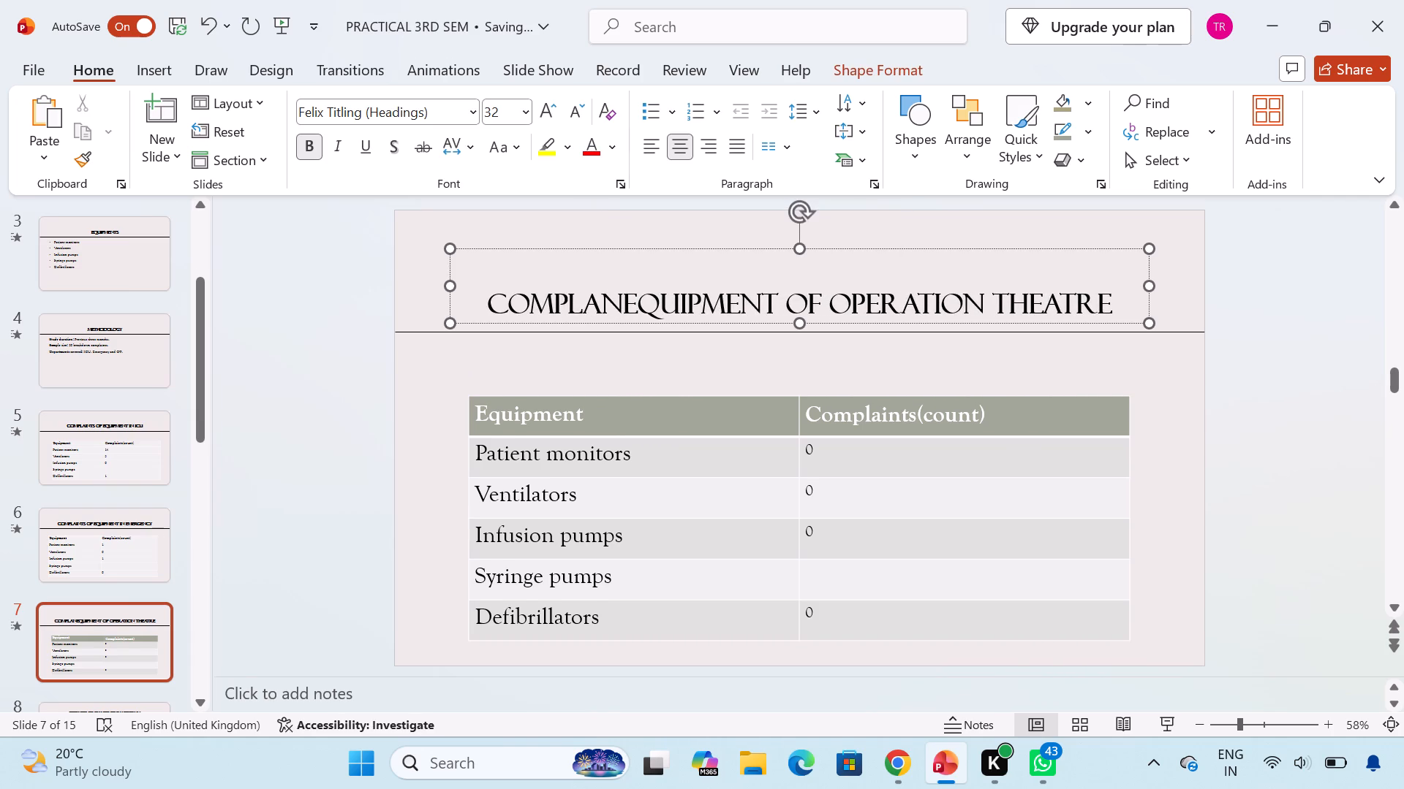
{"action": "key", "text": "BackSpace"}
{"action": "type", "text": "INTS OF"}
{"action": "key", "text": "space"}
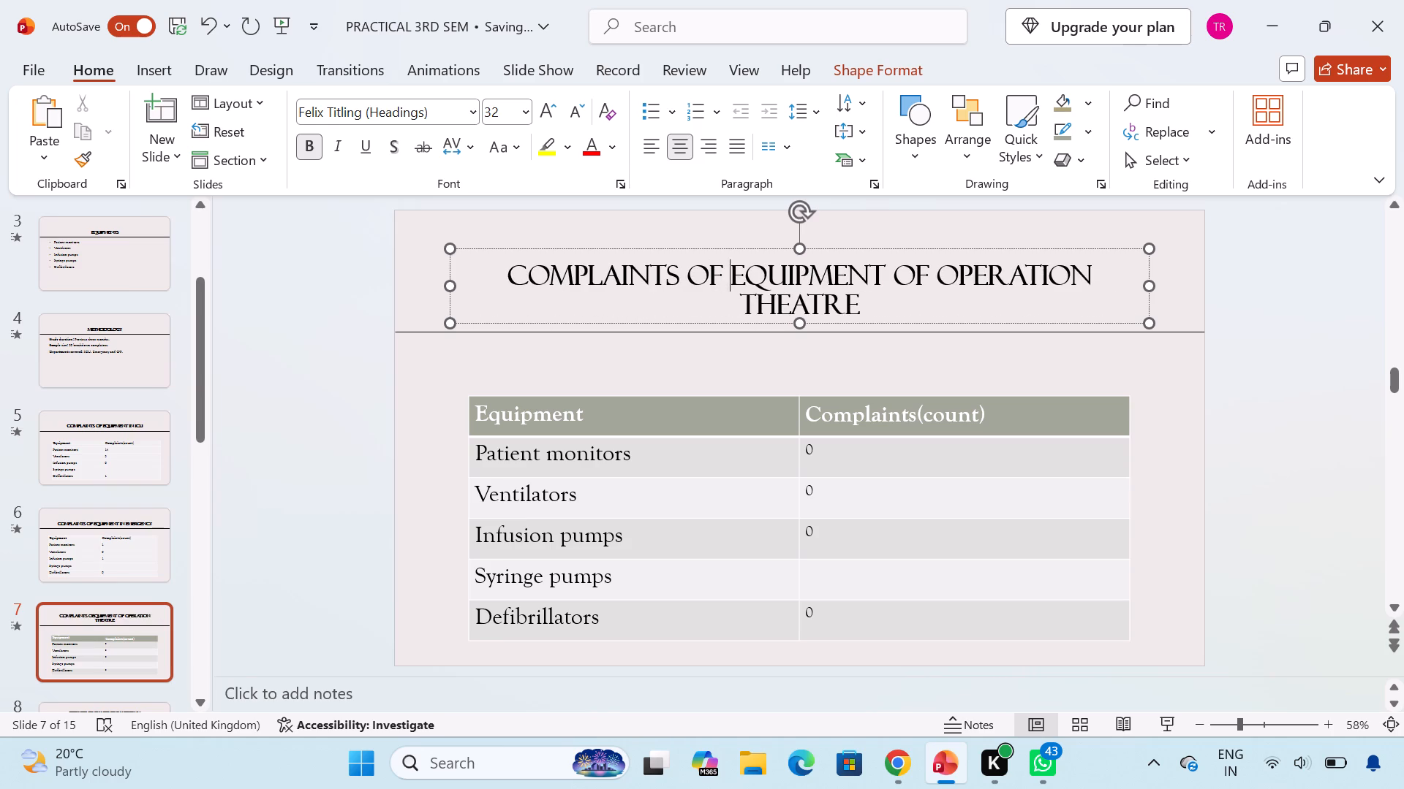
{"action": "double_click", "coordinate": [911, 281]}
{"action": "key", "text": "BackSpace"}
{"action": "type", "text": "IN"}
{"action": "key", "text": "space"}
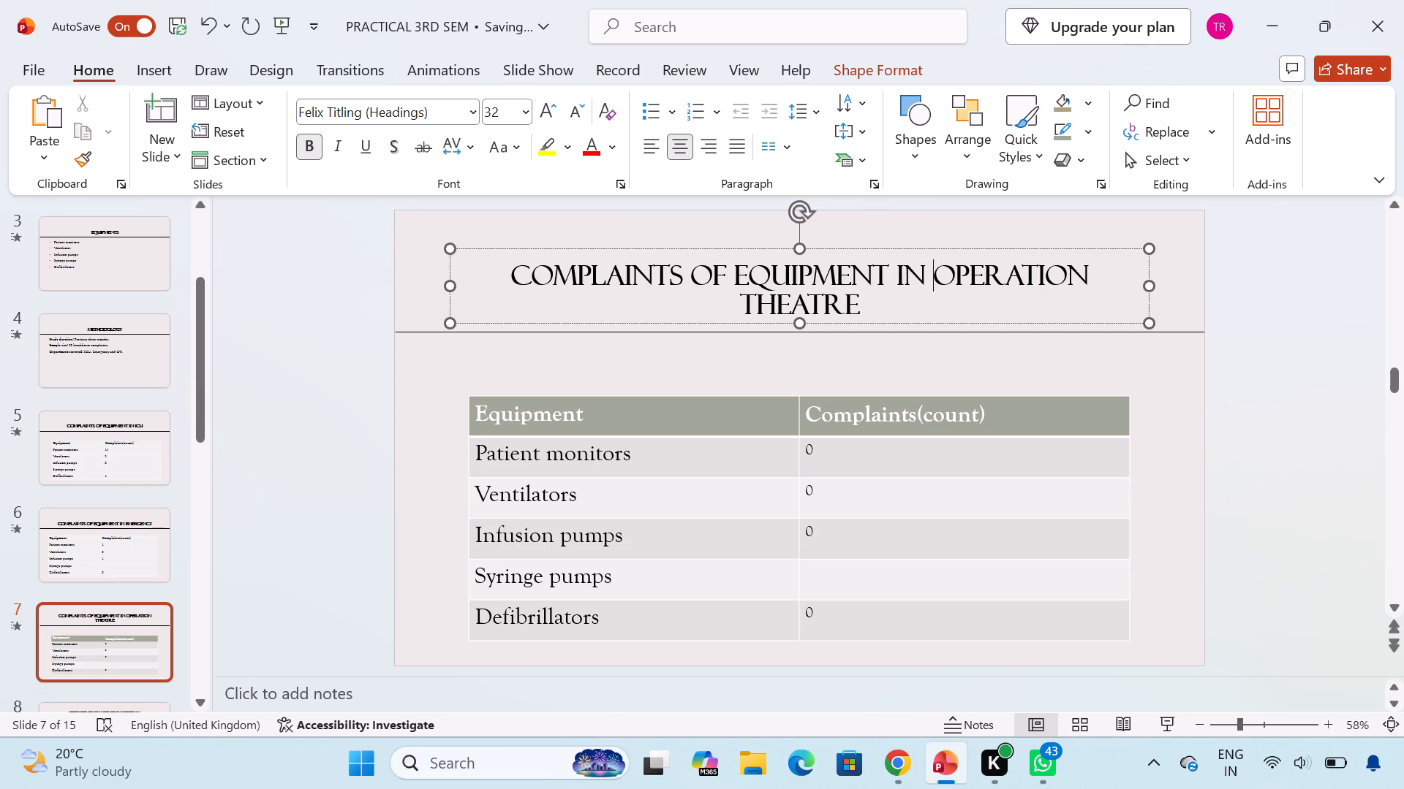
{"action": "left_click", "coordinate": [287, 424]}
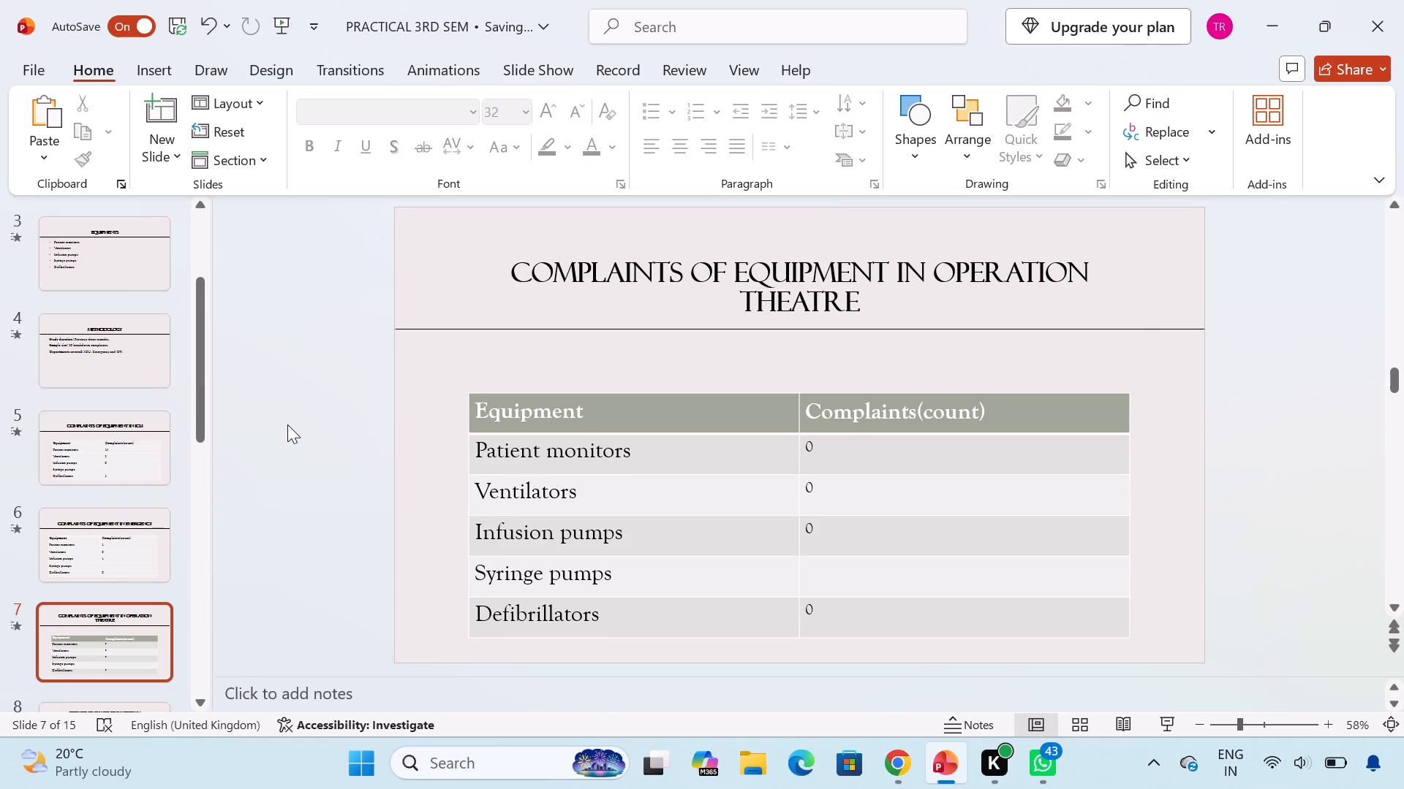
Review the remaining slides from Department Wise Breakdown through Recommendations, checking their titles and content.
{"action": "key", "text": "Down"}
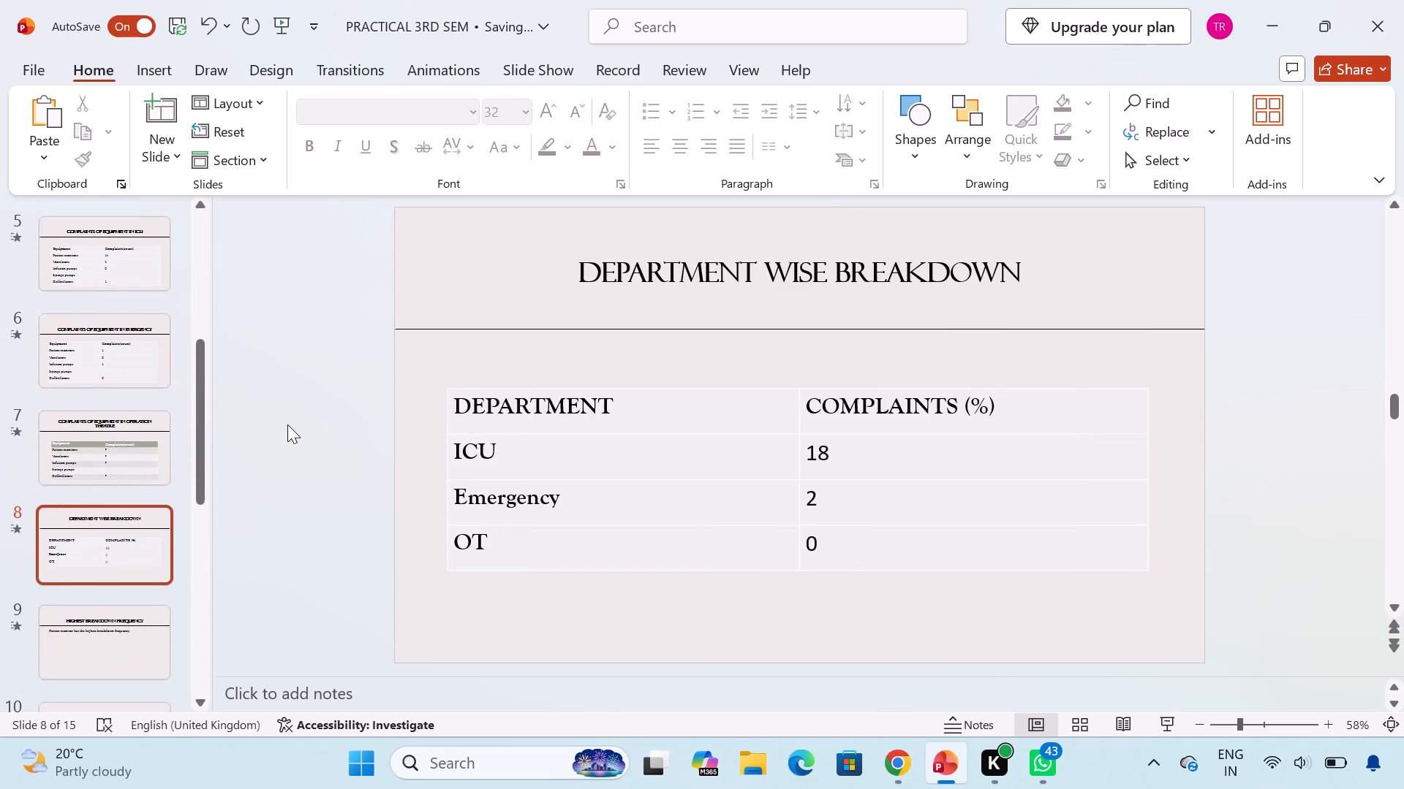
{"action": "key", "text": "Down"}
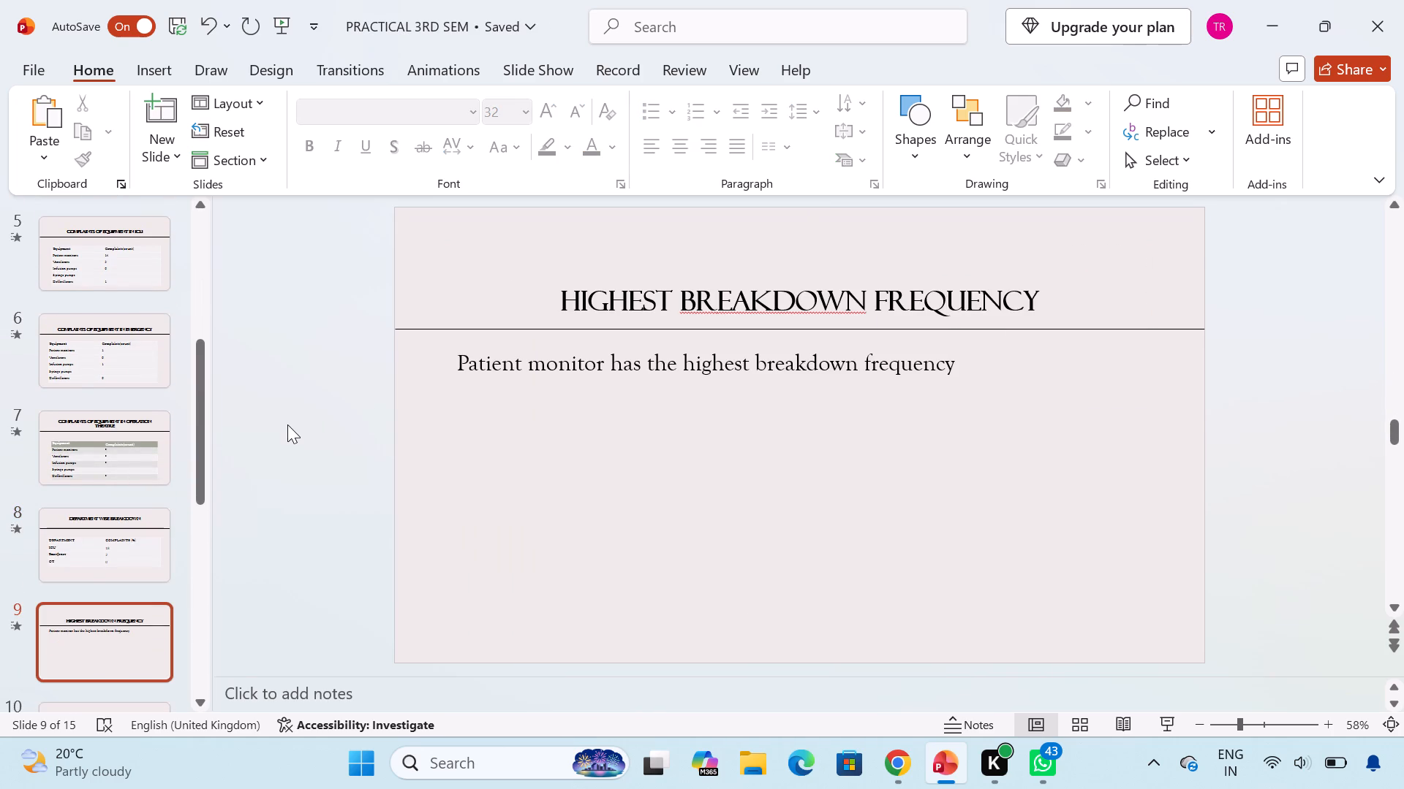
{"action": "key", "text": "Down"}
{"action": "key", "text": "Down"}
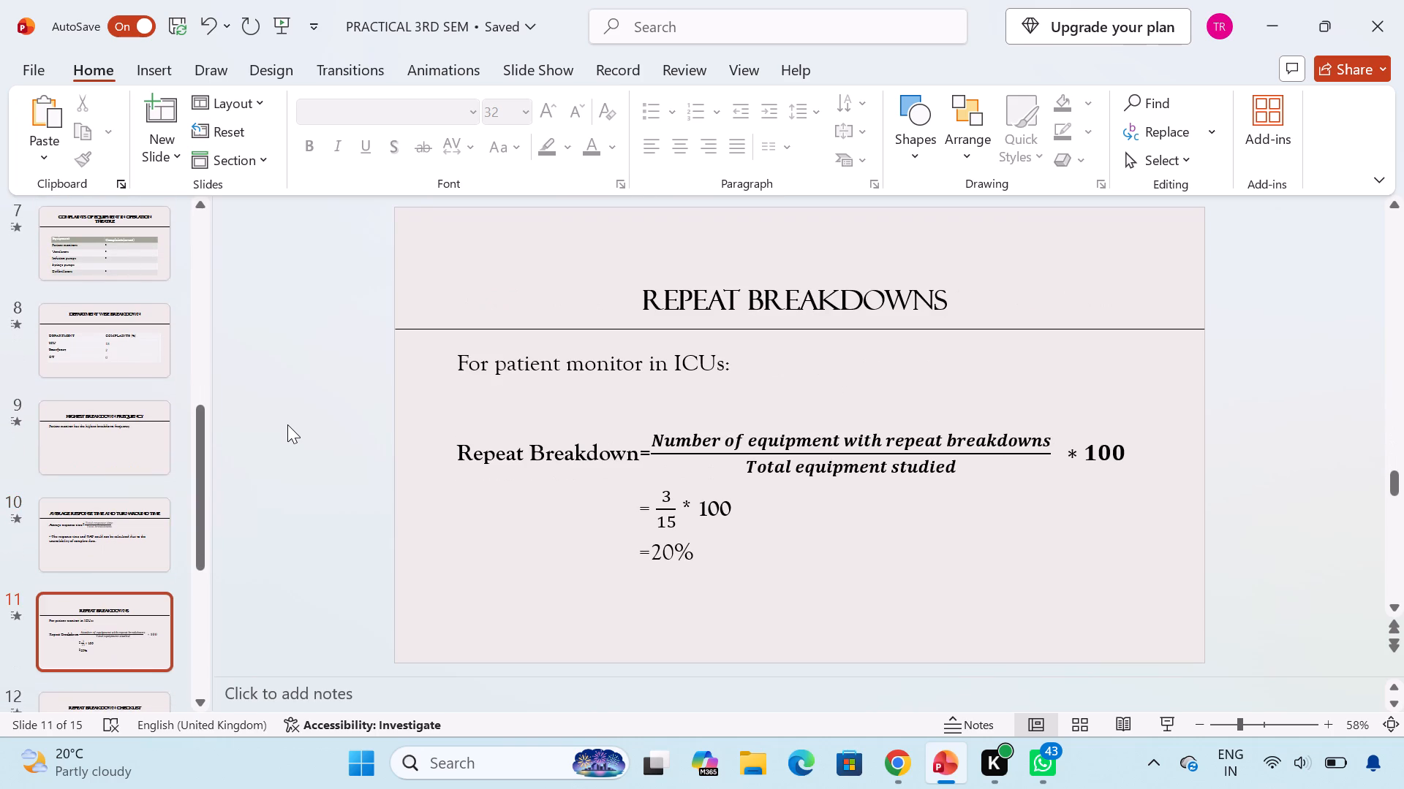
{"action": "key", "text": "Up"}
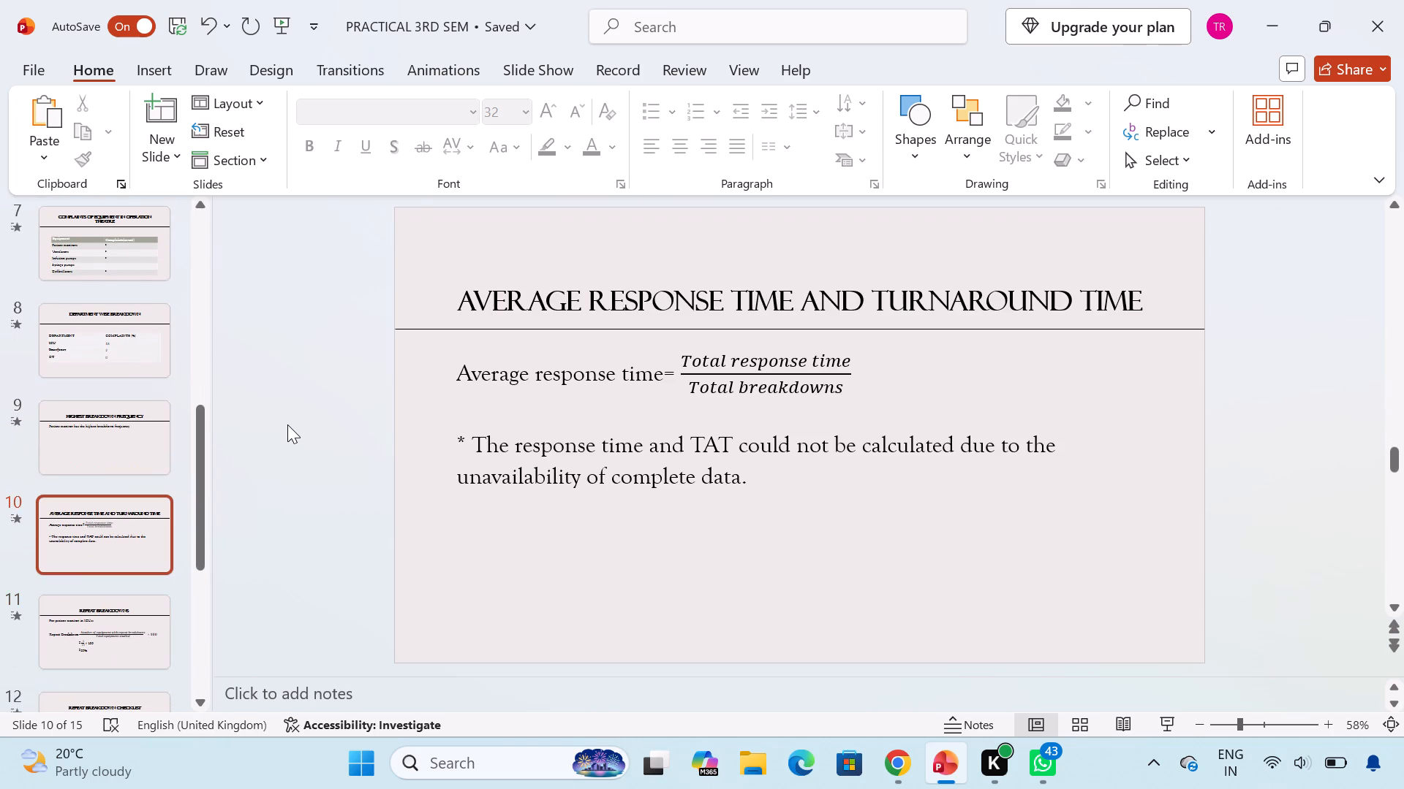
{"action": "key", "text": "Down"}
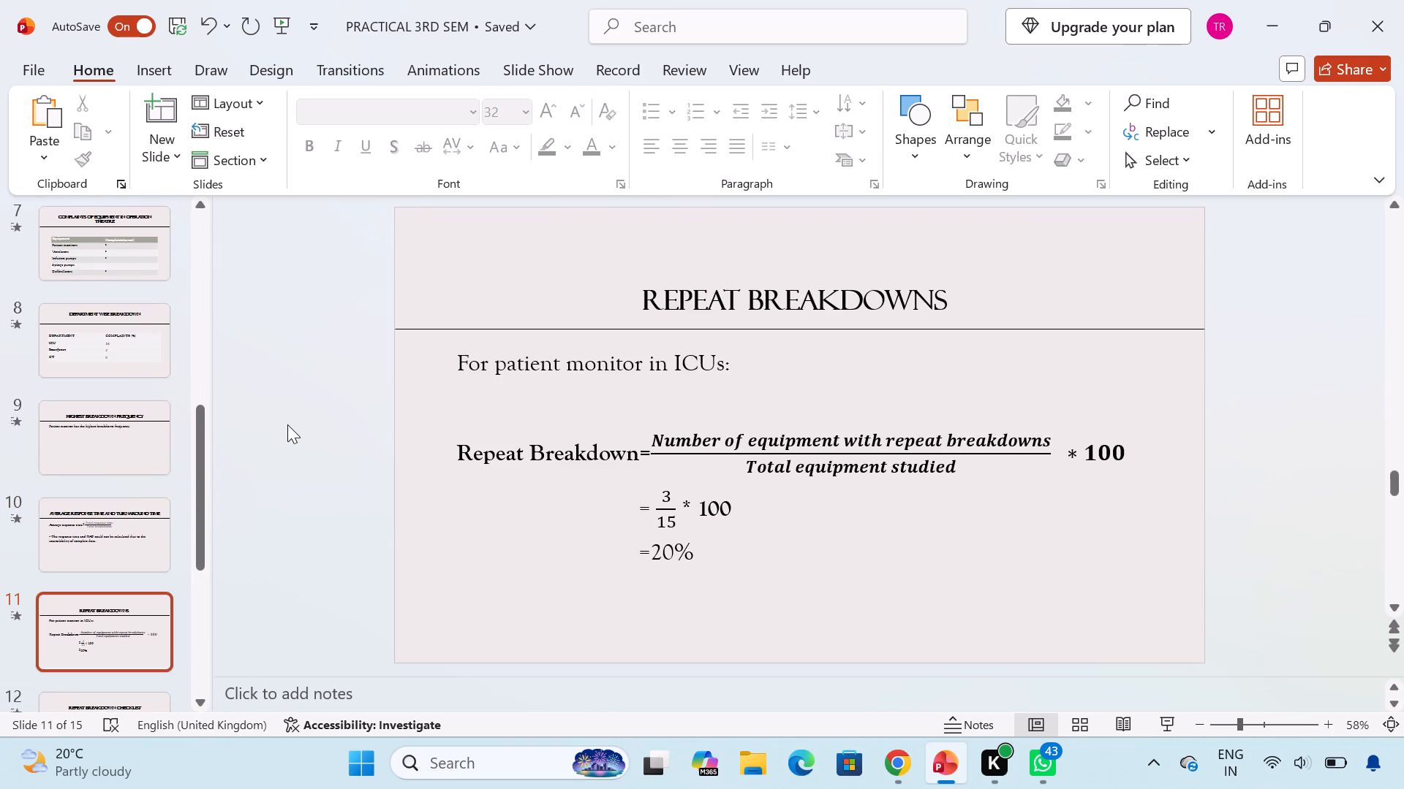
{"action": "key", "text": "Down"}
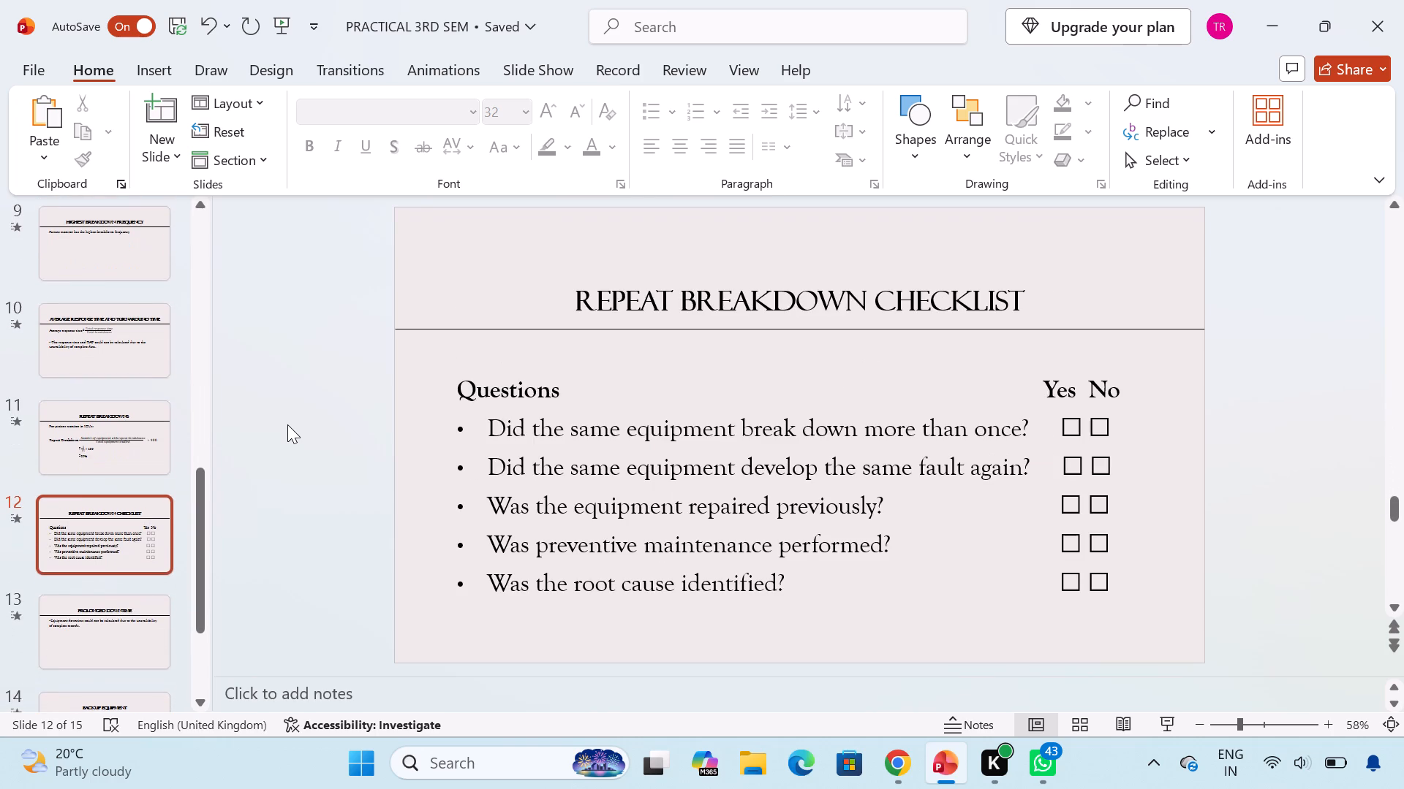
{"action": "key", "text": "Down"}
{"action": "key", "text": "Down"}
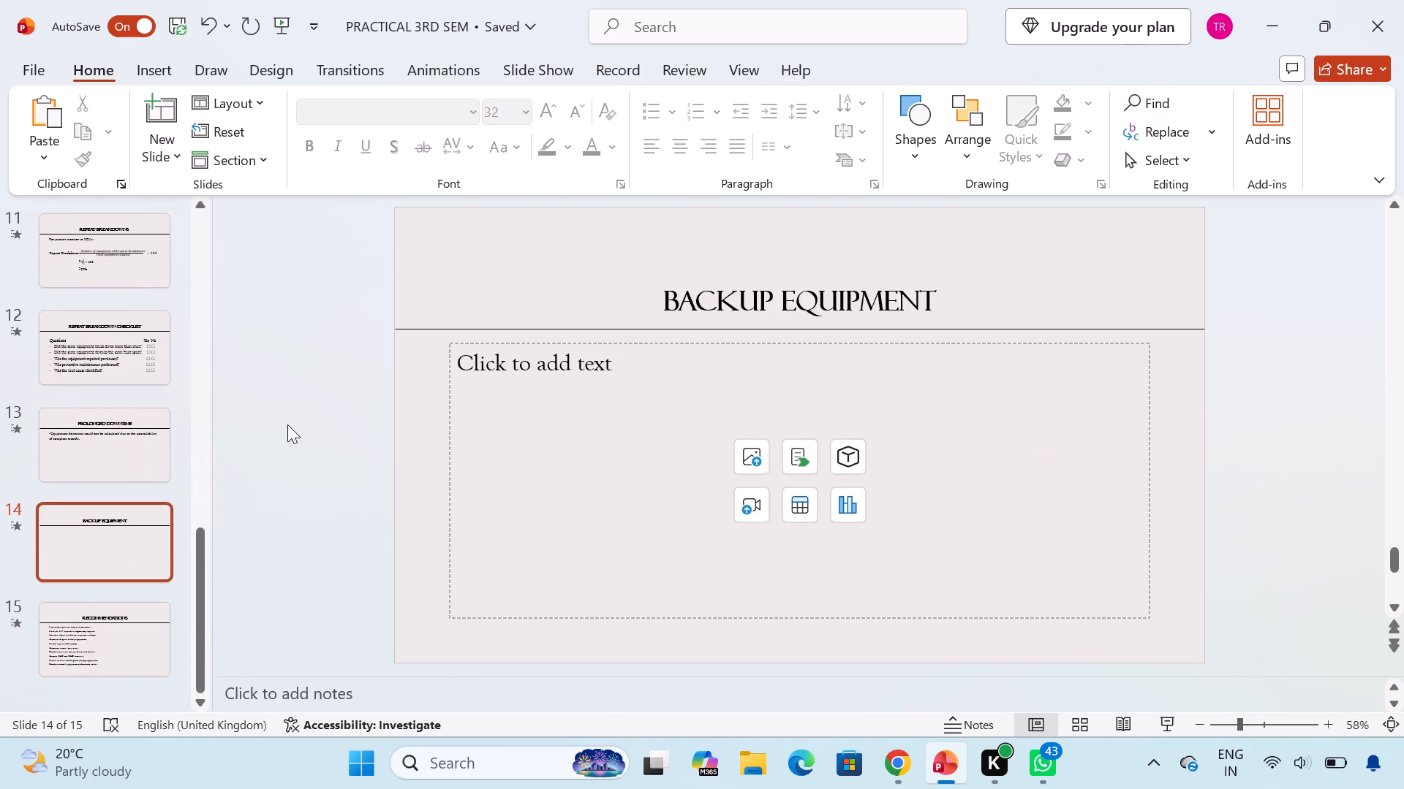
{"action": "key", "text": "Down"}
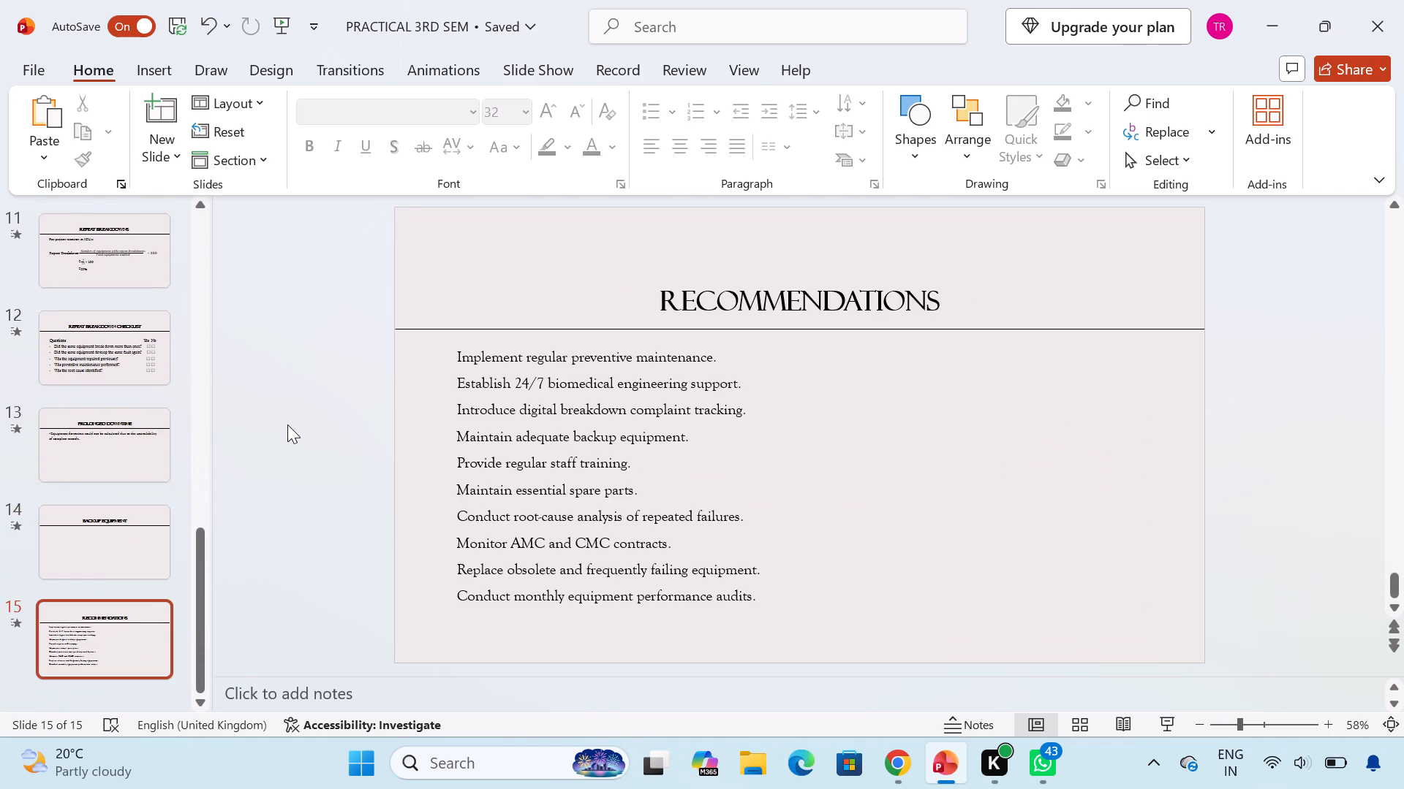
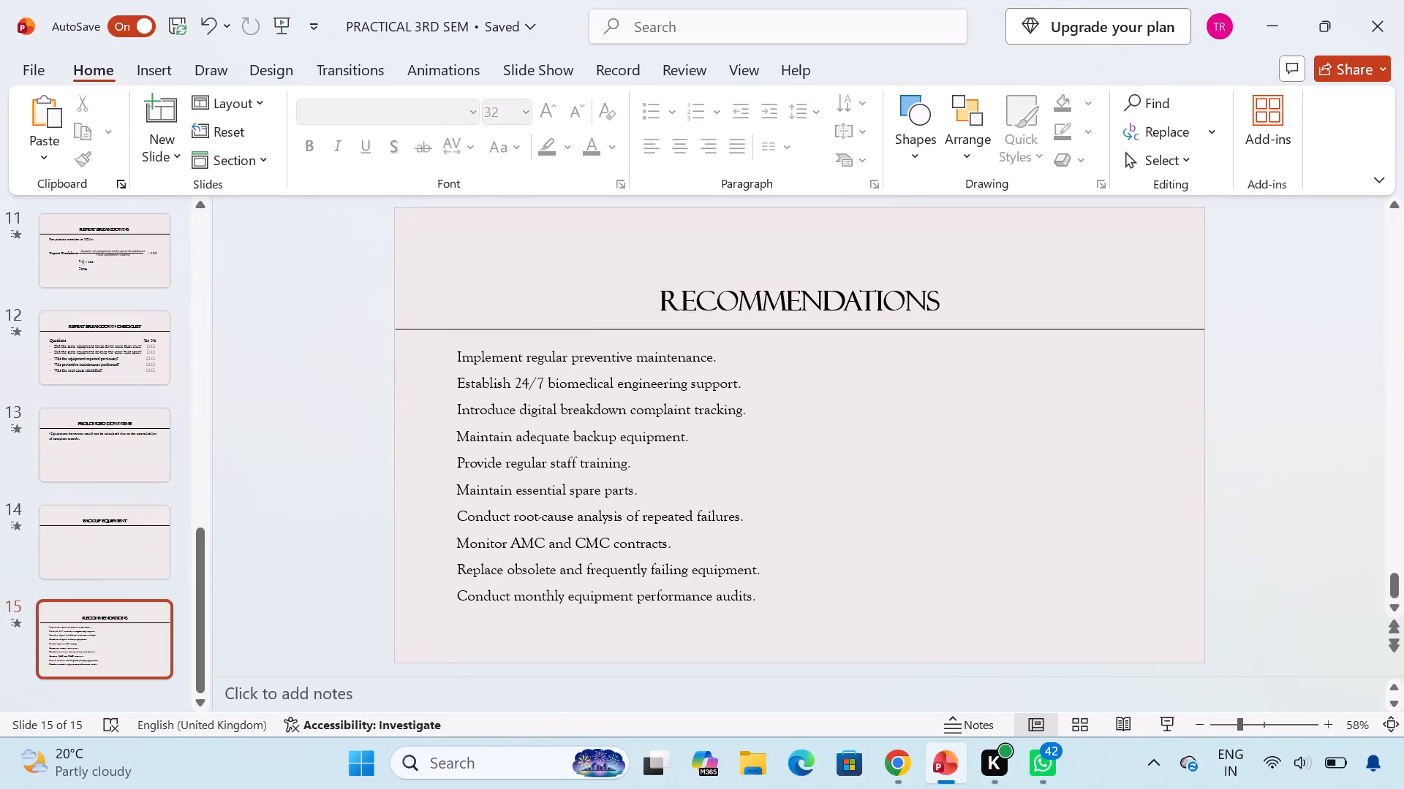
Delete the 24/7 biomedical engineering support, digital breakdown complaint tracking and regular staff training lines from the Recommendations slide.
{"action": "left_click_drag", "start_coordinate": [466, 383], "coordinate": [755, 404]}
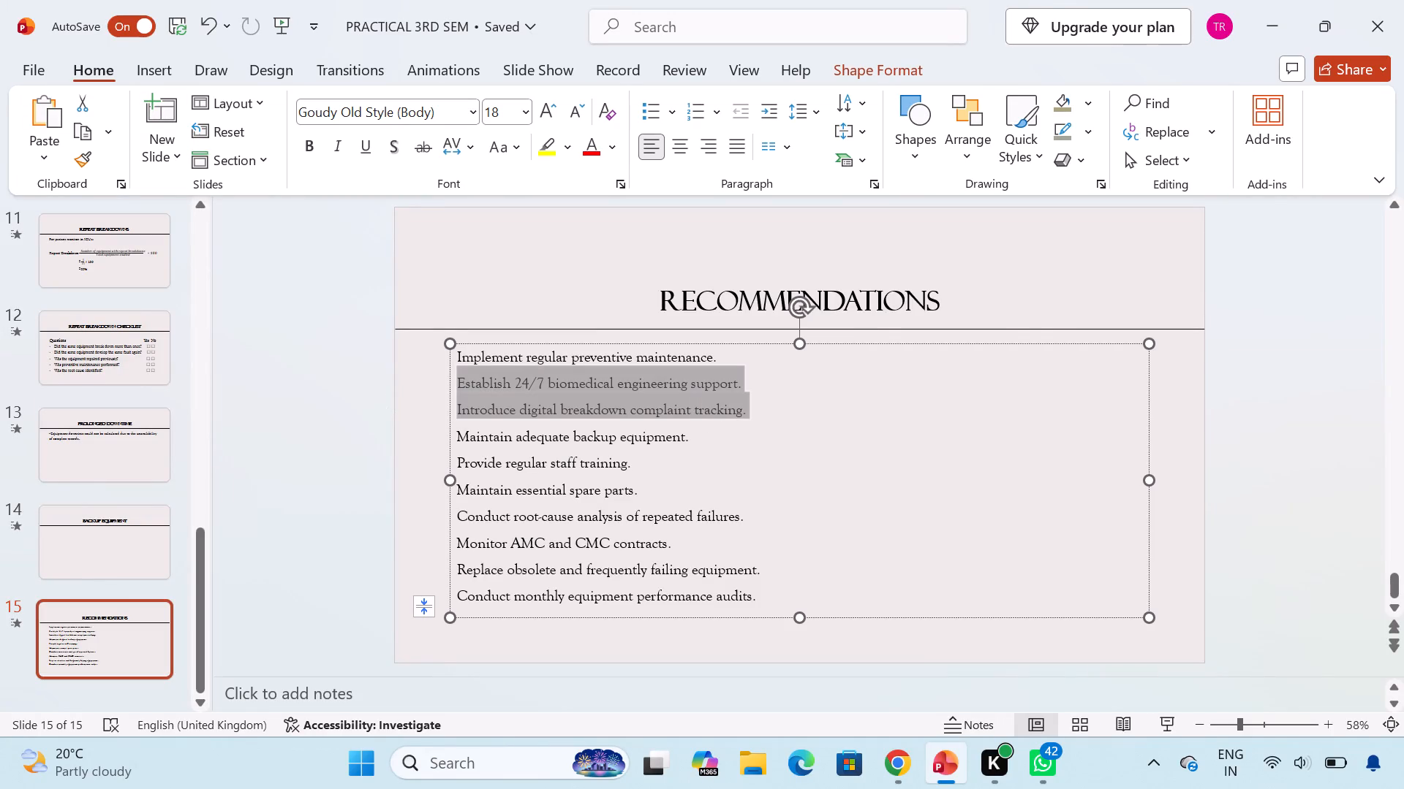
{"action": "left_click_drag", "start_coordinate": [755, 404], "coordinate": [758, 403]}
{"action": "key", "text": "BackSpace"}
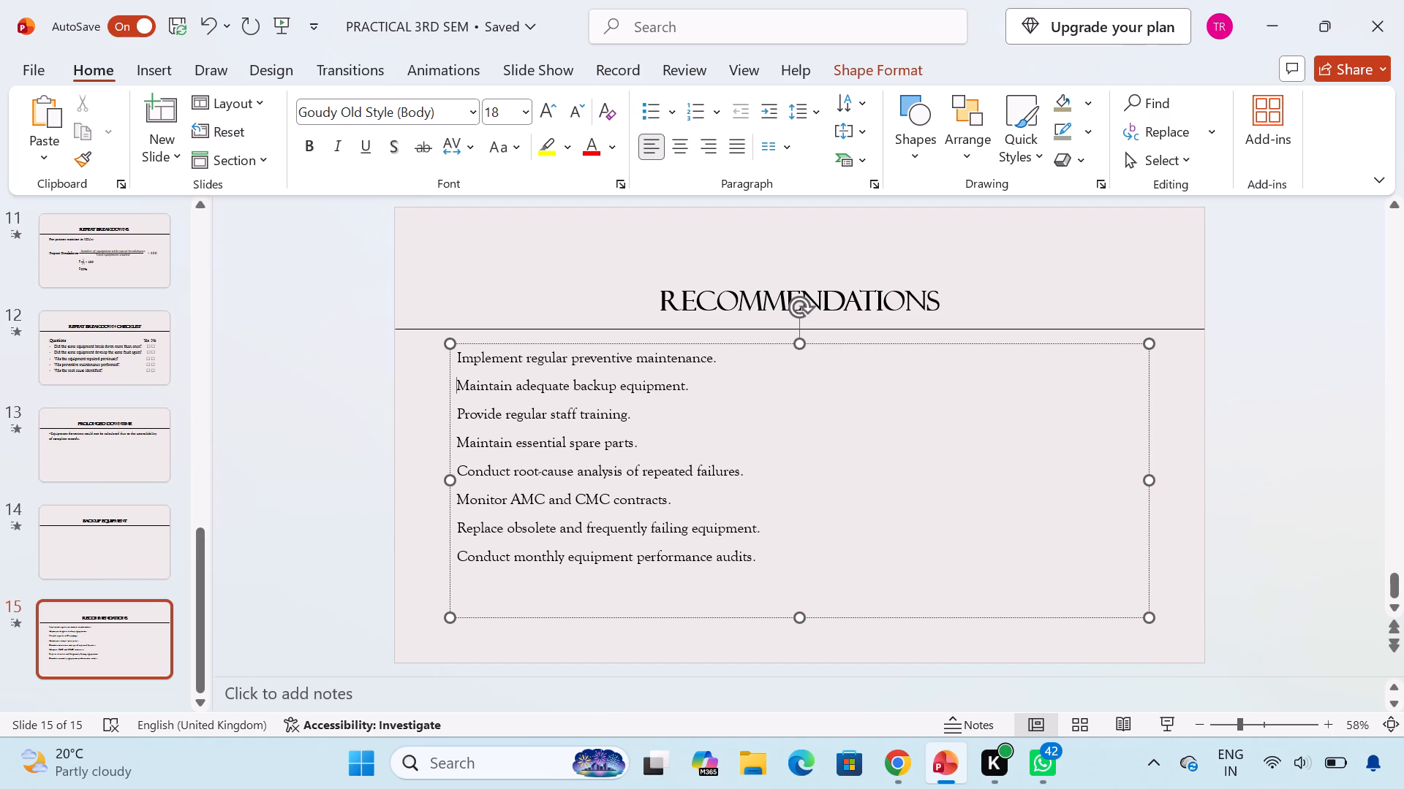
{"action": "left_click_drag", "start_coordinate": [462, 406], "coordinate": [516, 416]}
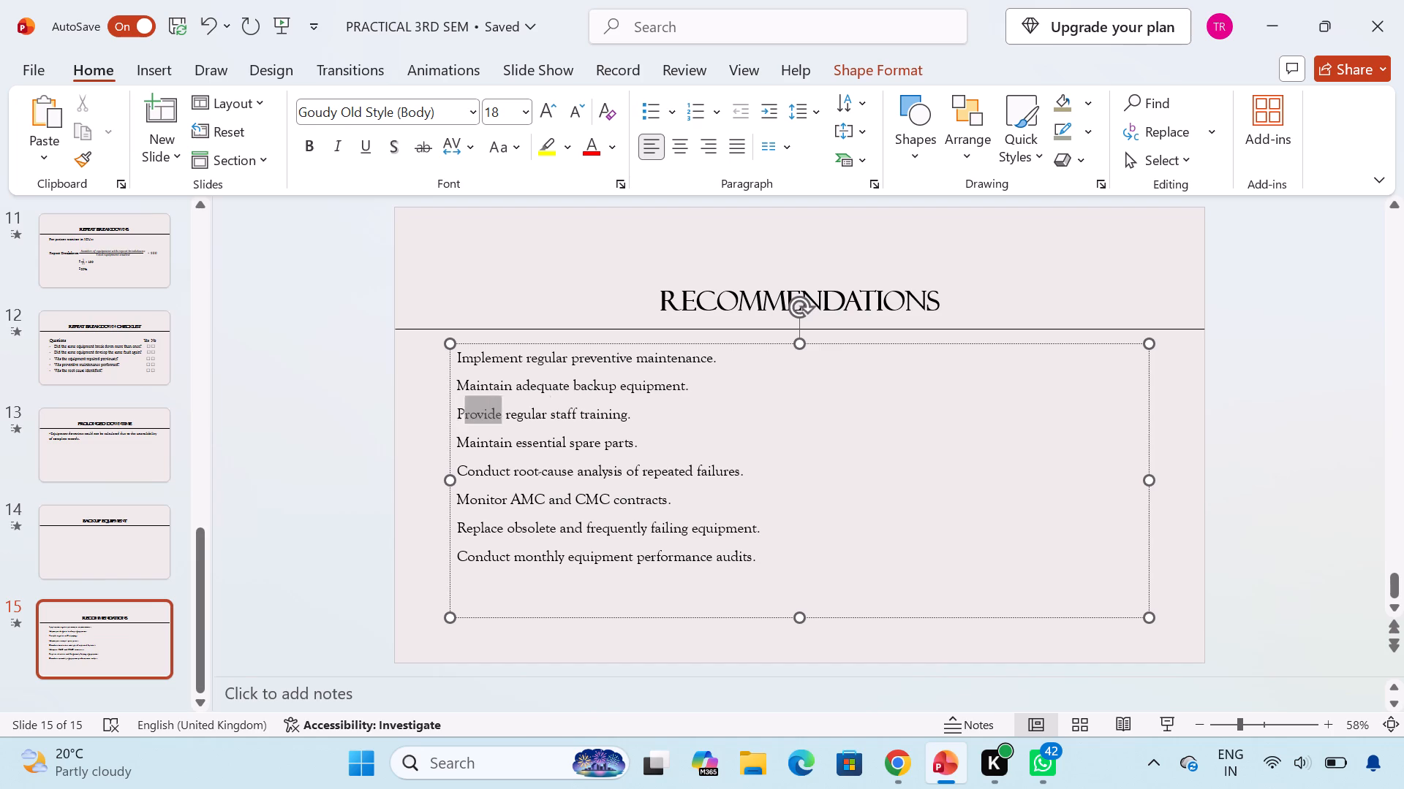
{"action": "left_click_drag", "start_coordinate": [516, 416], "coordinate": [651, 420]}
{"action": "key", "text": "BackSpace"}
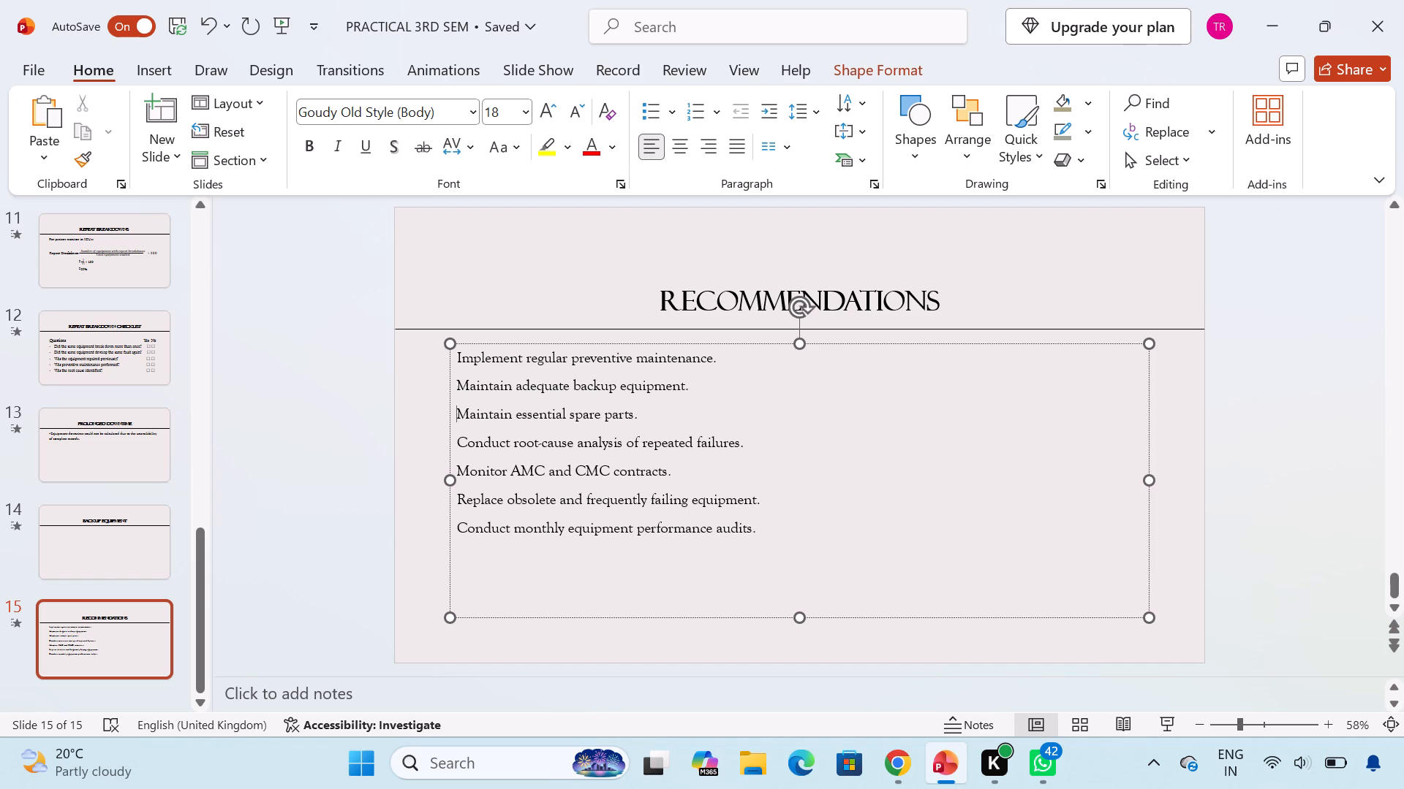
Enlarge all the remaining recommendation lines to font size 28.
{"action": "left_click_drag", "start_coordinate": [464, 357], "coordinate": [777, 535]}
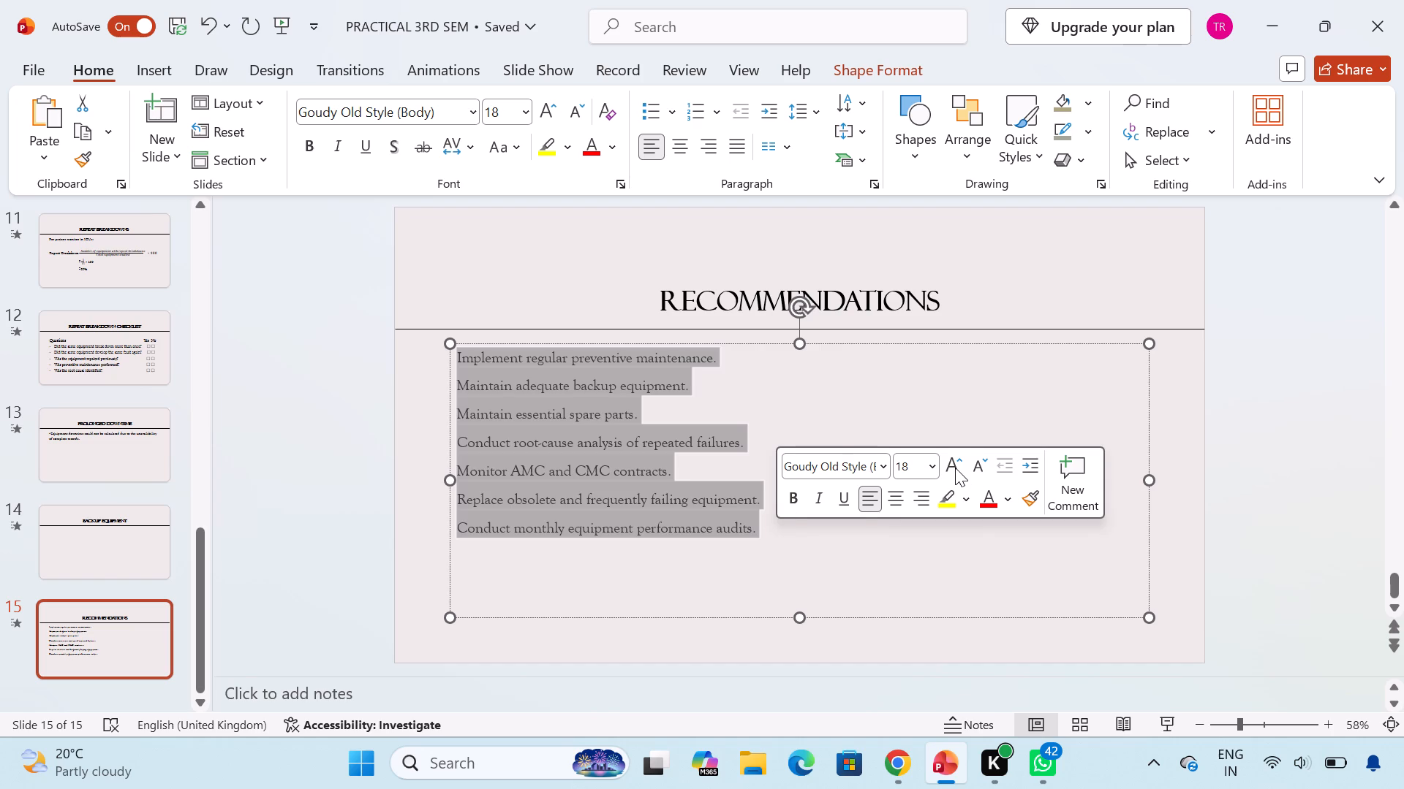
{"action": "double_click", "coordinate": [955, 468]}
{"action": "left_click", "coordinate": [955, 468]}
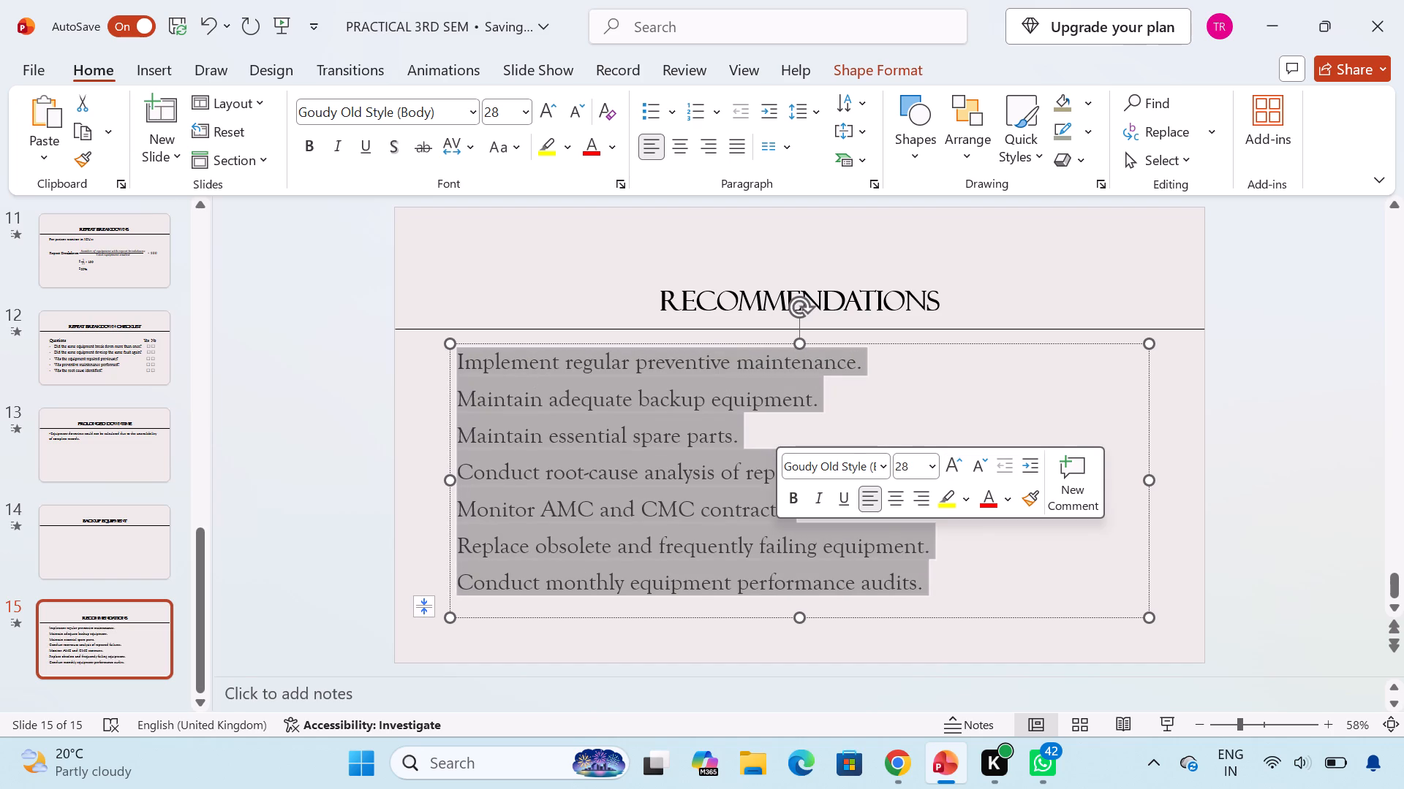
{"action": "left_click", "coordinate": [893, 422]}
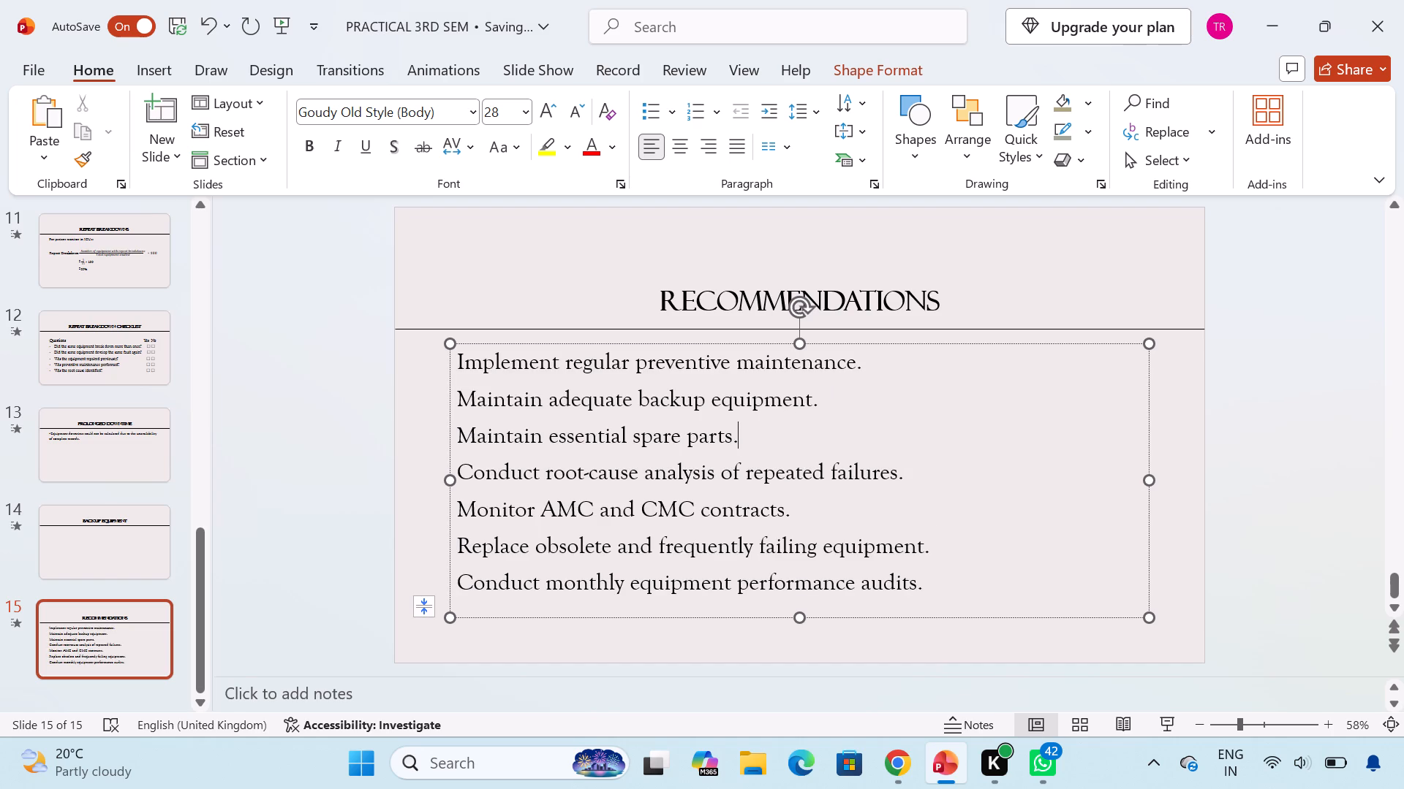
Delete the recommendations on essential spare parts, AMC and CMC contracts, and monthly equipment performance audits.
{"action": "left_click_drag", "start_coordinate": [464, 430], "coordinate": [732, 438]}
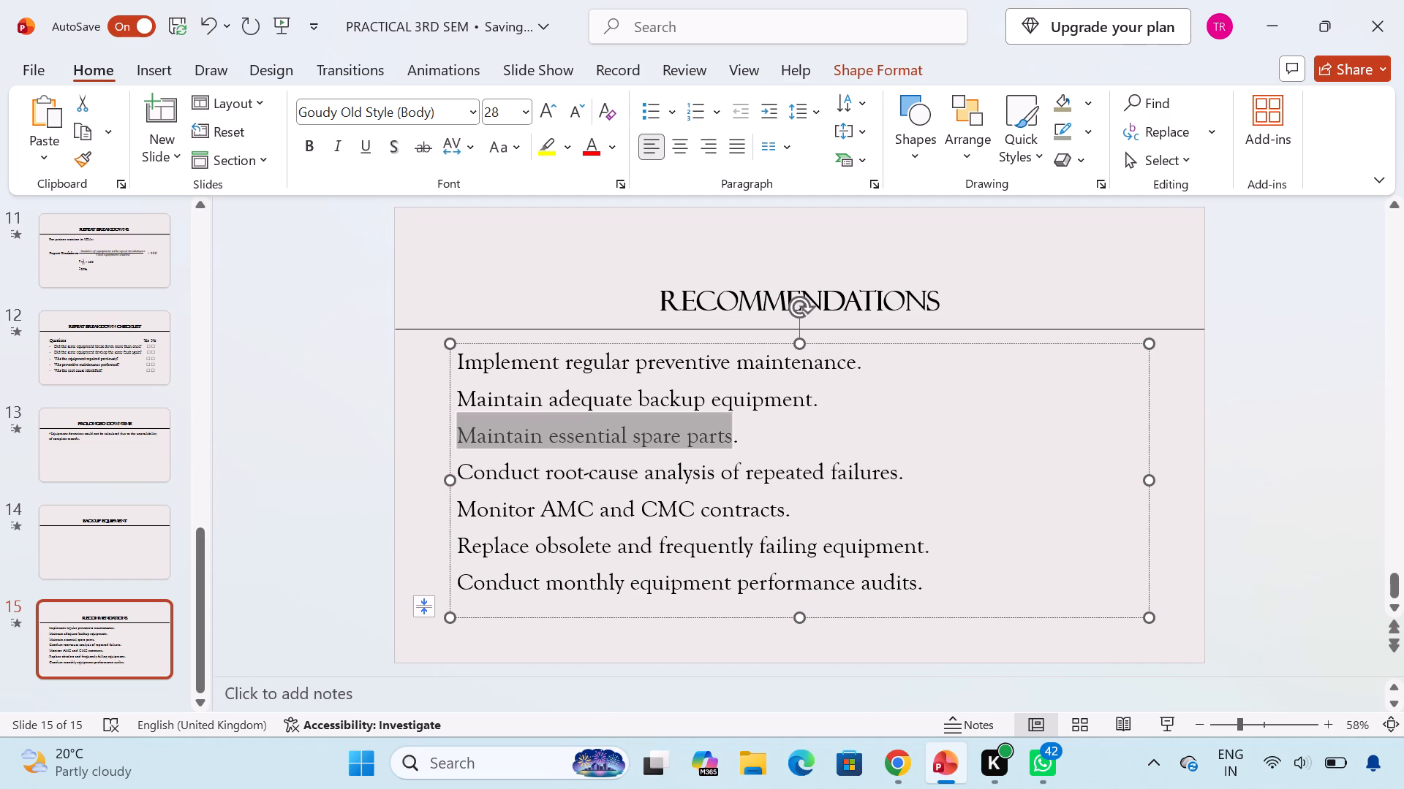
{"action": "left_click_drag", "start_coordinate": [732, 438], "coordinate": [745, 441]}
{"action": "key", "text": "BackSpace"}
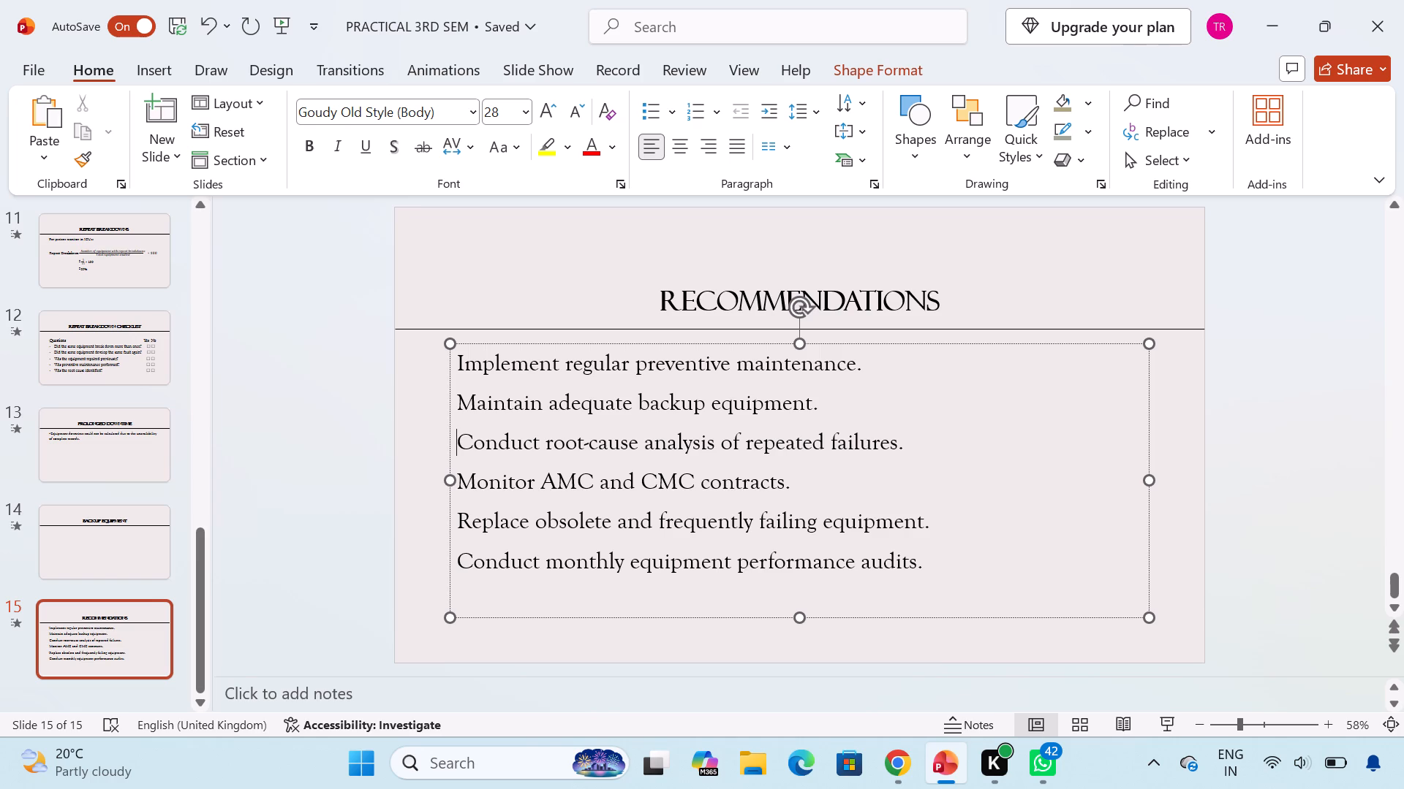
{"action": "left_click_drag", "start_coordinate": [494, 485], "coordinate": [792, 490]}
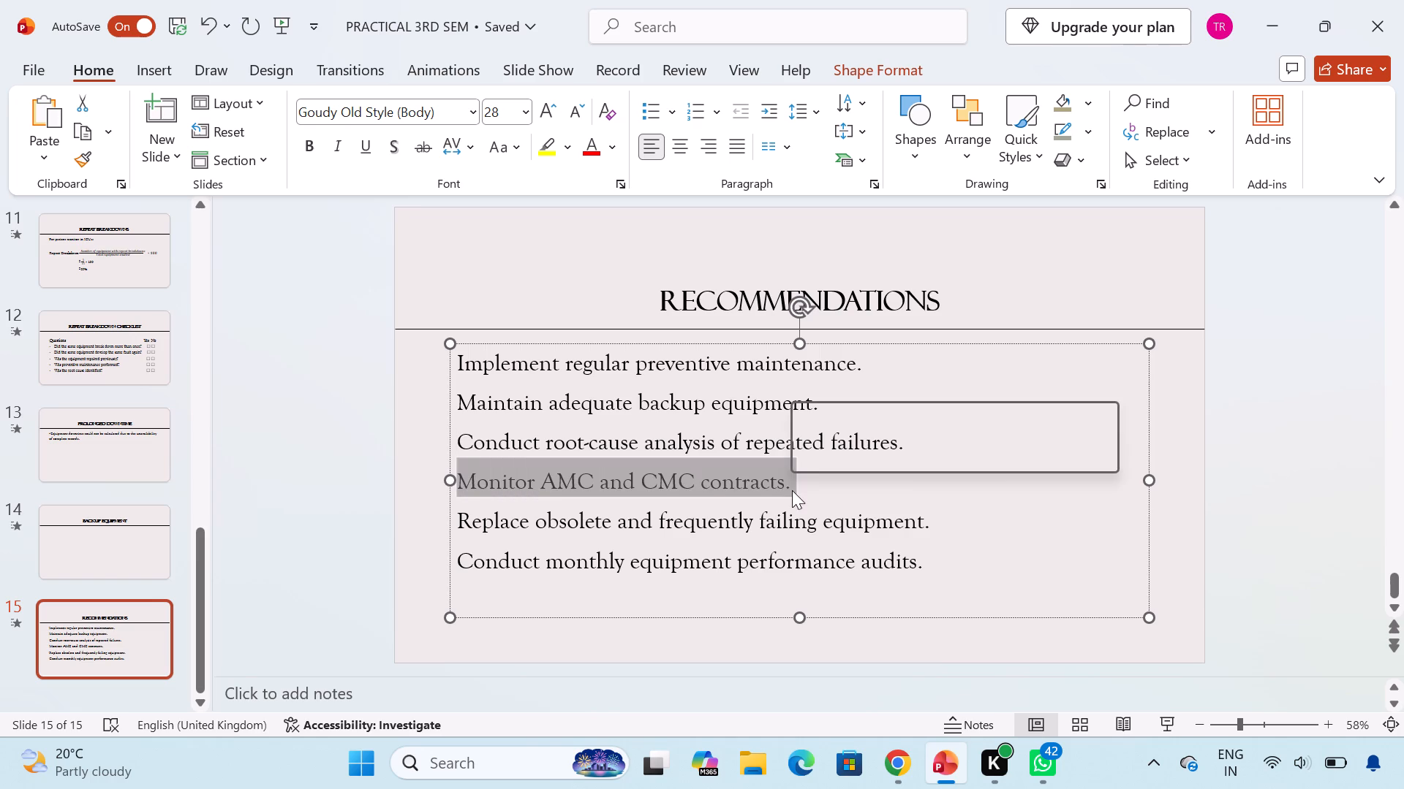
{"action": "key", "text": "BackSpace"}
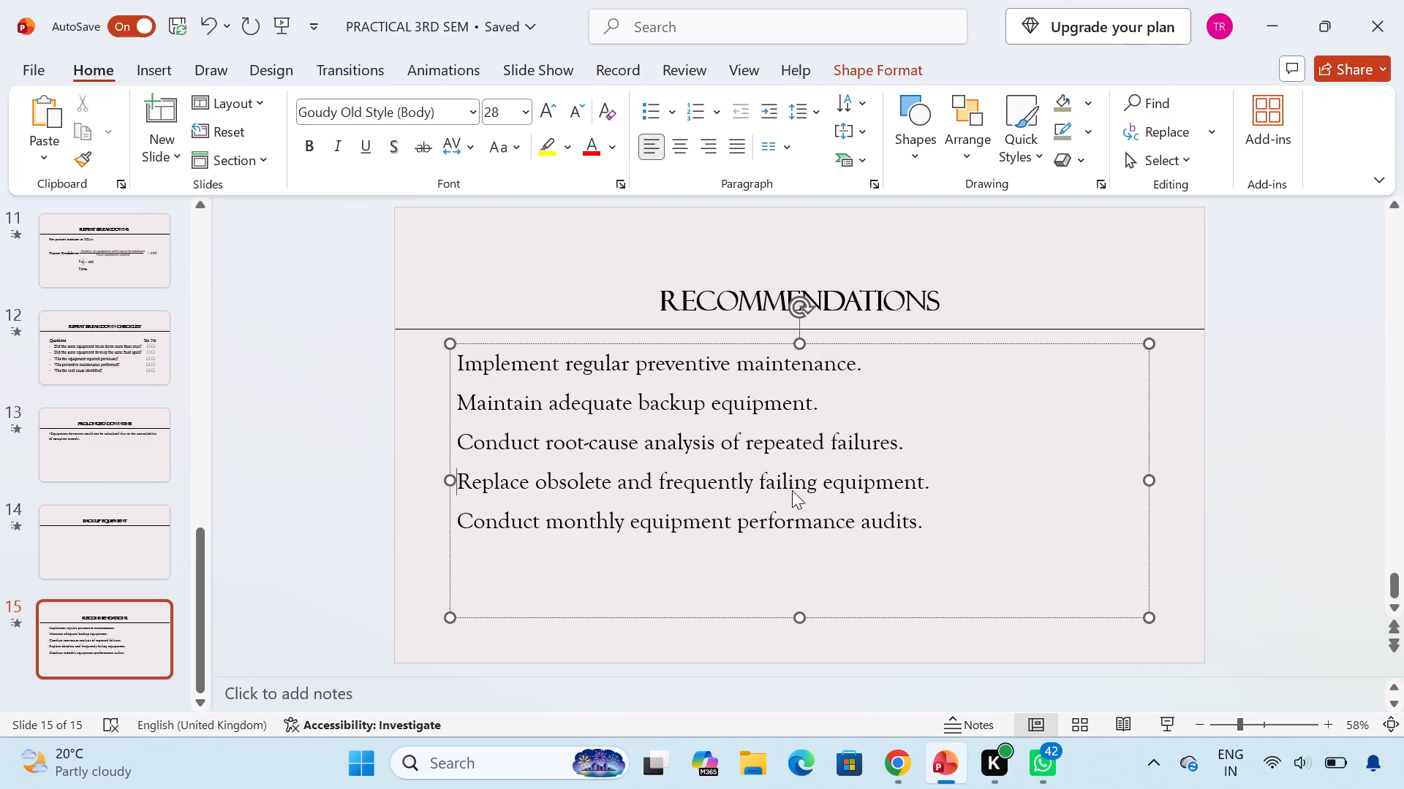
{"action": "left_click_drag", "start_coordinate": [527, 520], "coordinate": [956, 579]}
{"action": "key", "text": "BackSpace"}
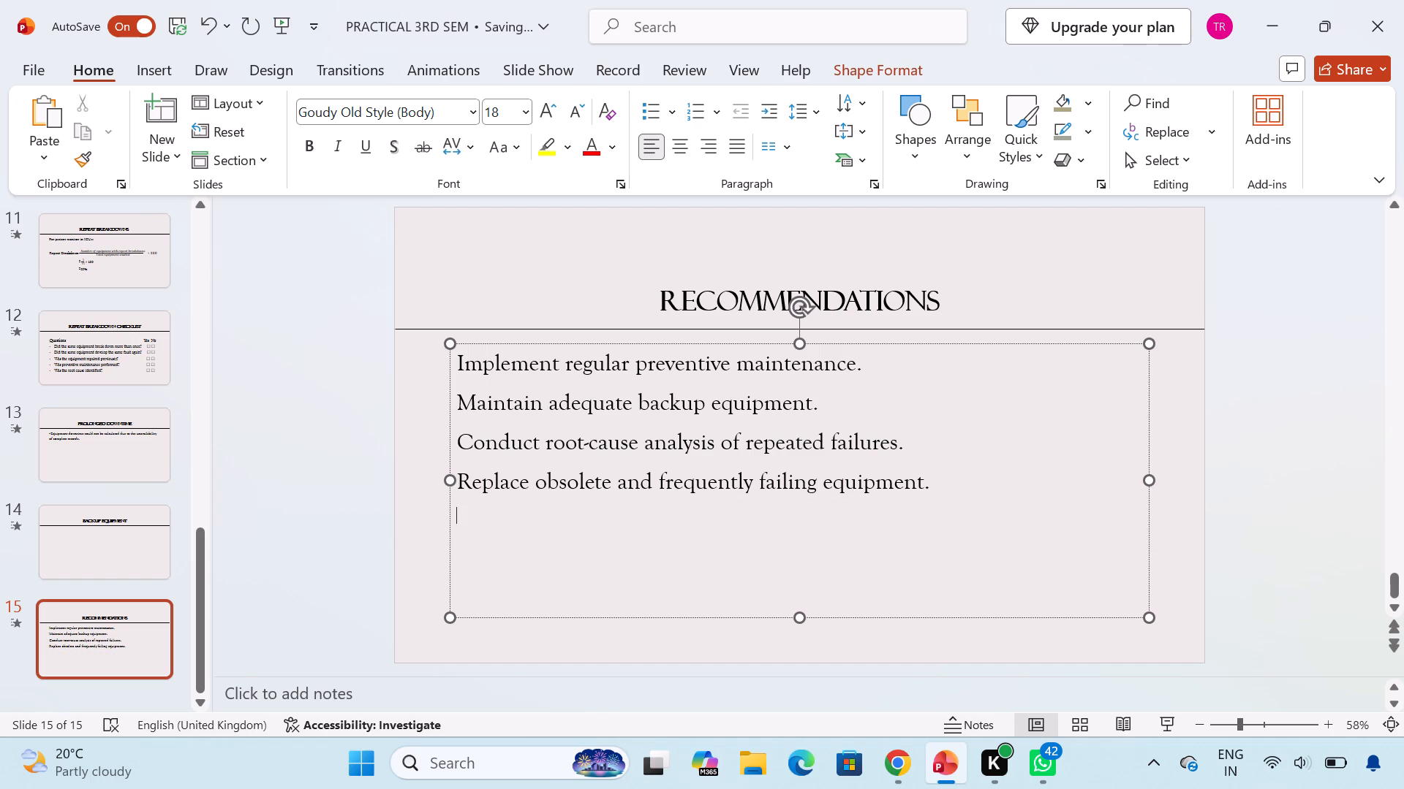
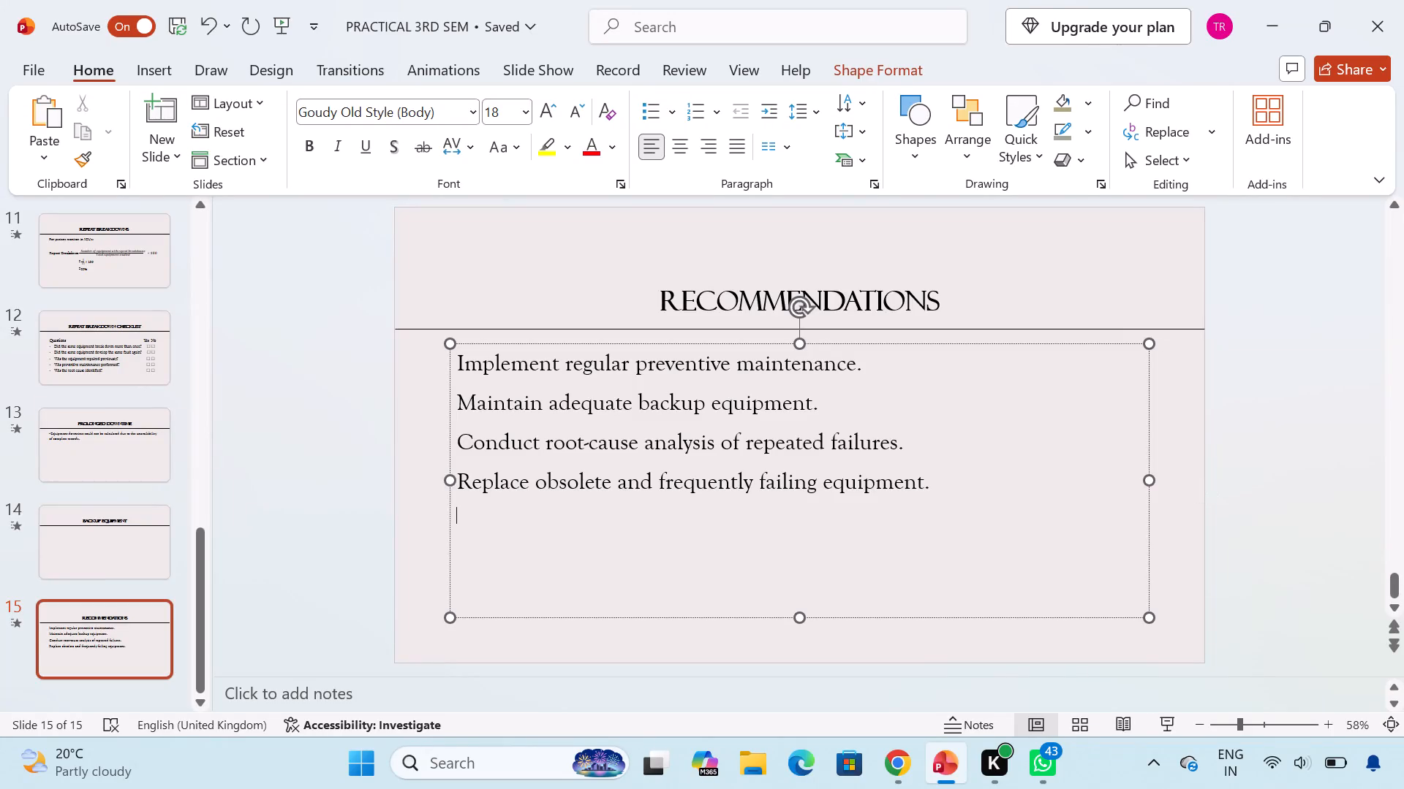
Shorten the second recommendation, "Maintain adequate backup equipment.", to read "Backup equipment." with a capital B.
{"action": "left_click_drag", "start_coordinate": [513, 408], "coordinate": [600, 413]}
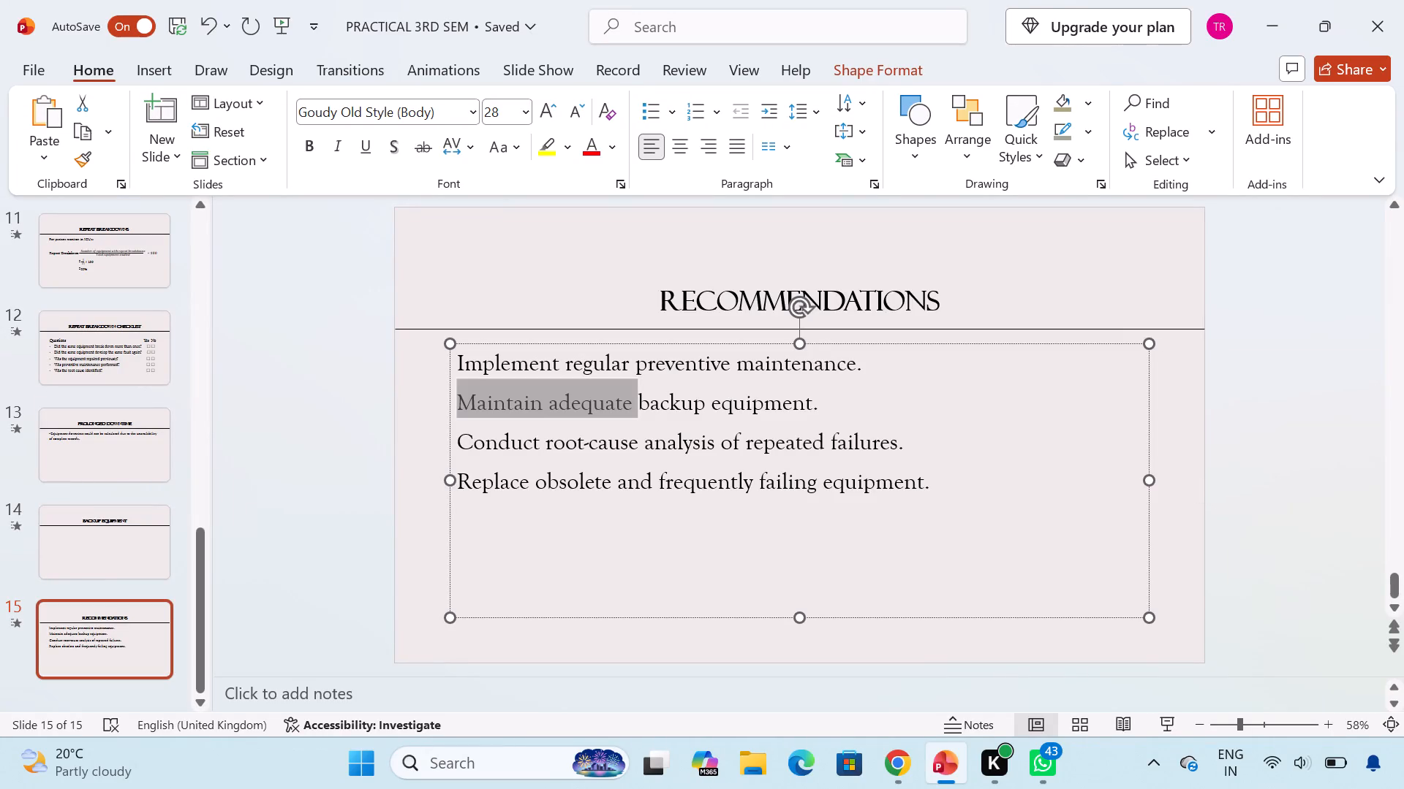
{"action": "left_click_drag", "start_coordinate": [600, 413], "coordinate": [614, 414]}
{"action": "key", "text": "BackSpace"}
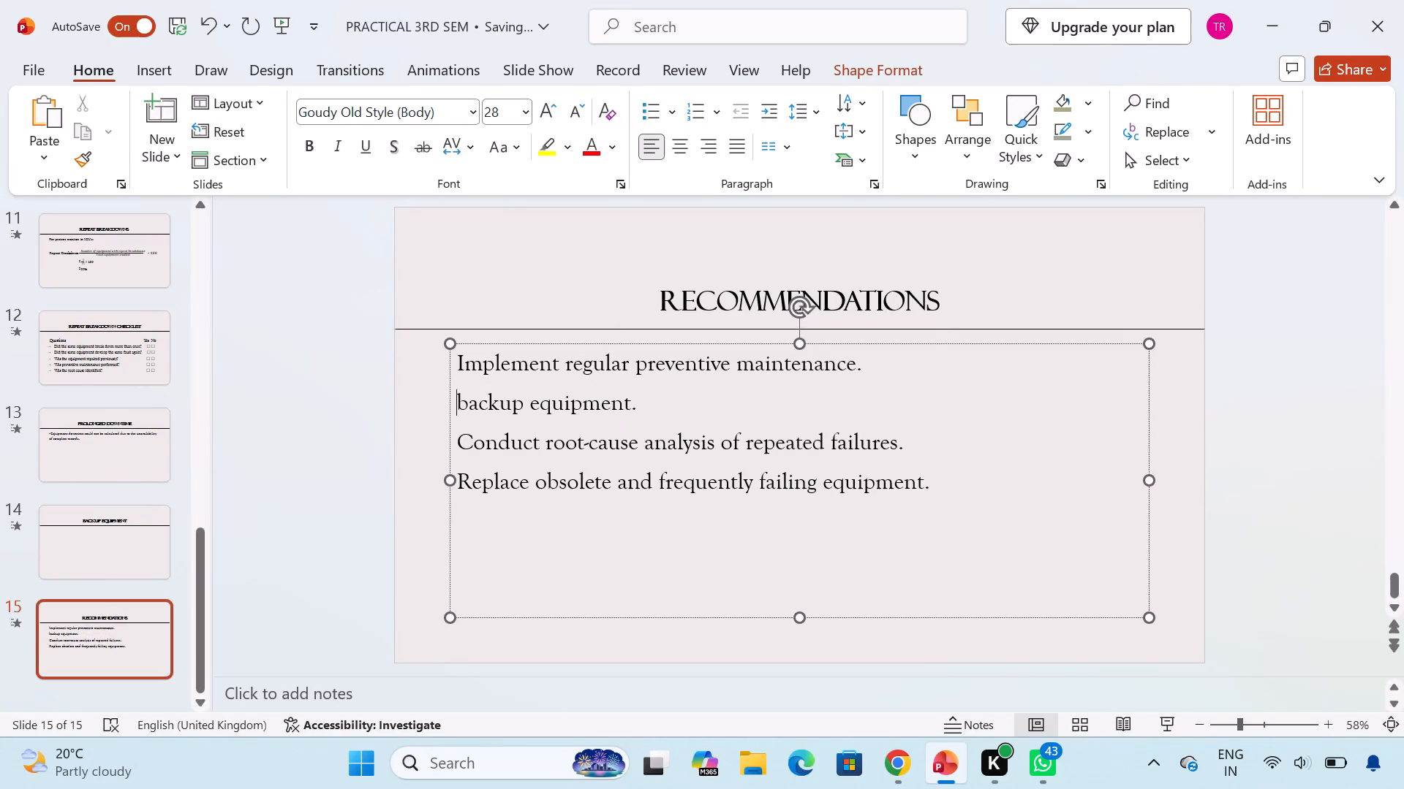
{"action": "key", "text": "Right"}
{"action": "key", "text": "BackSpace"}
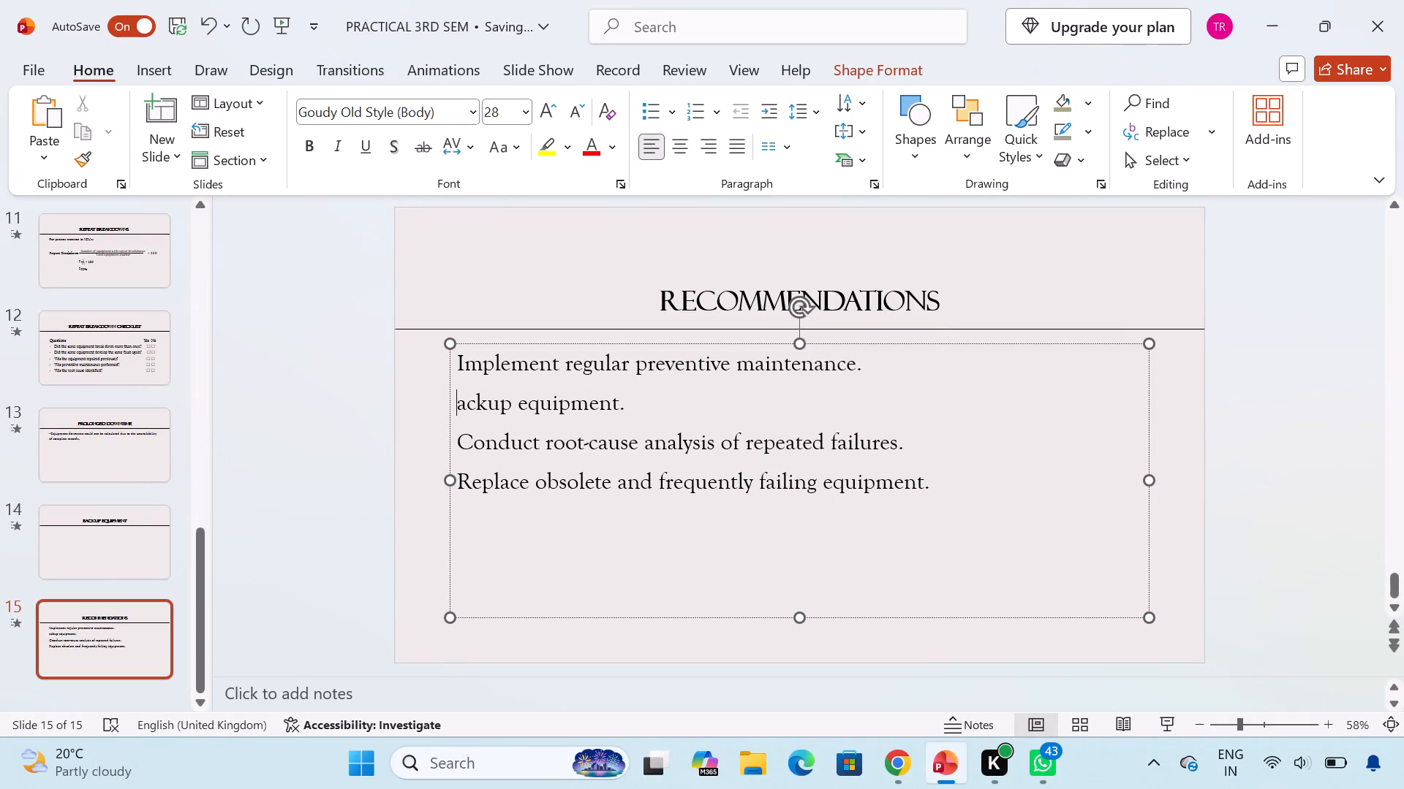
{"action": "key", "text": "b"}
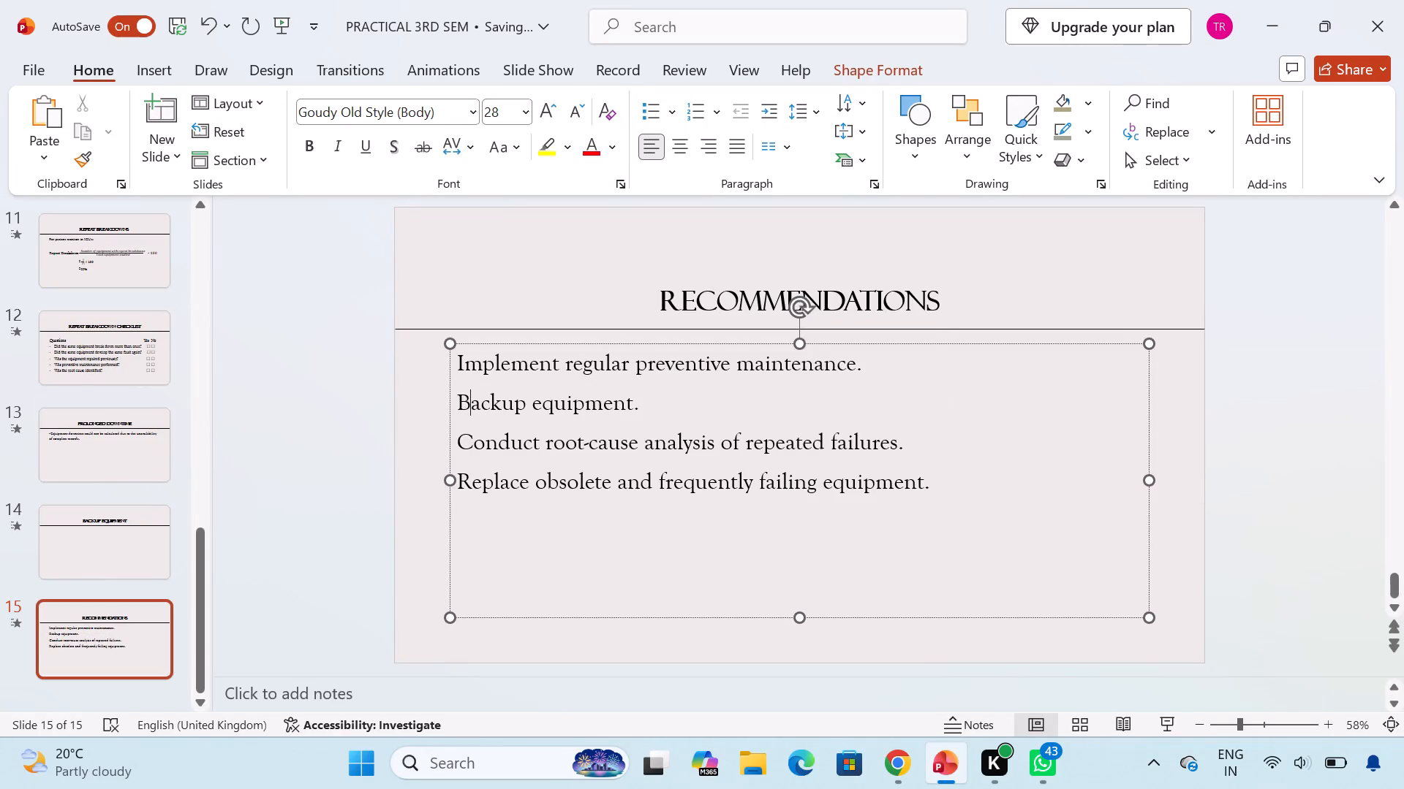
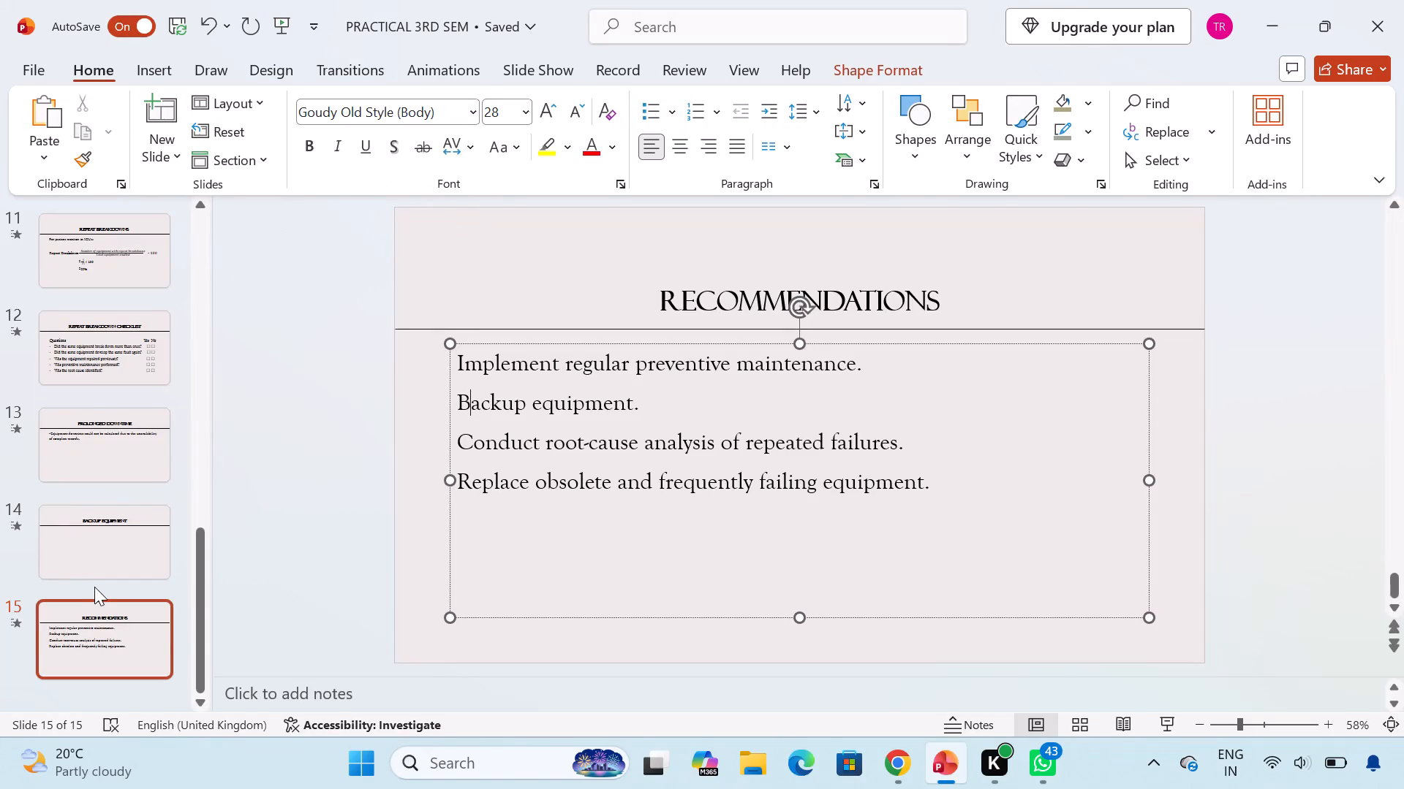
Add a new slide with the Conclusion layout after the Recommendations slide.
{"action": "scroll", "coordinate": [154, 435], "scroll_direction": "down", "scroll_amount": 1}
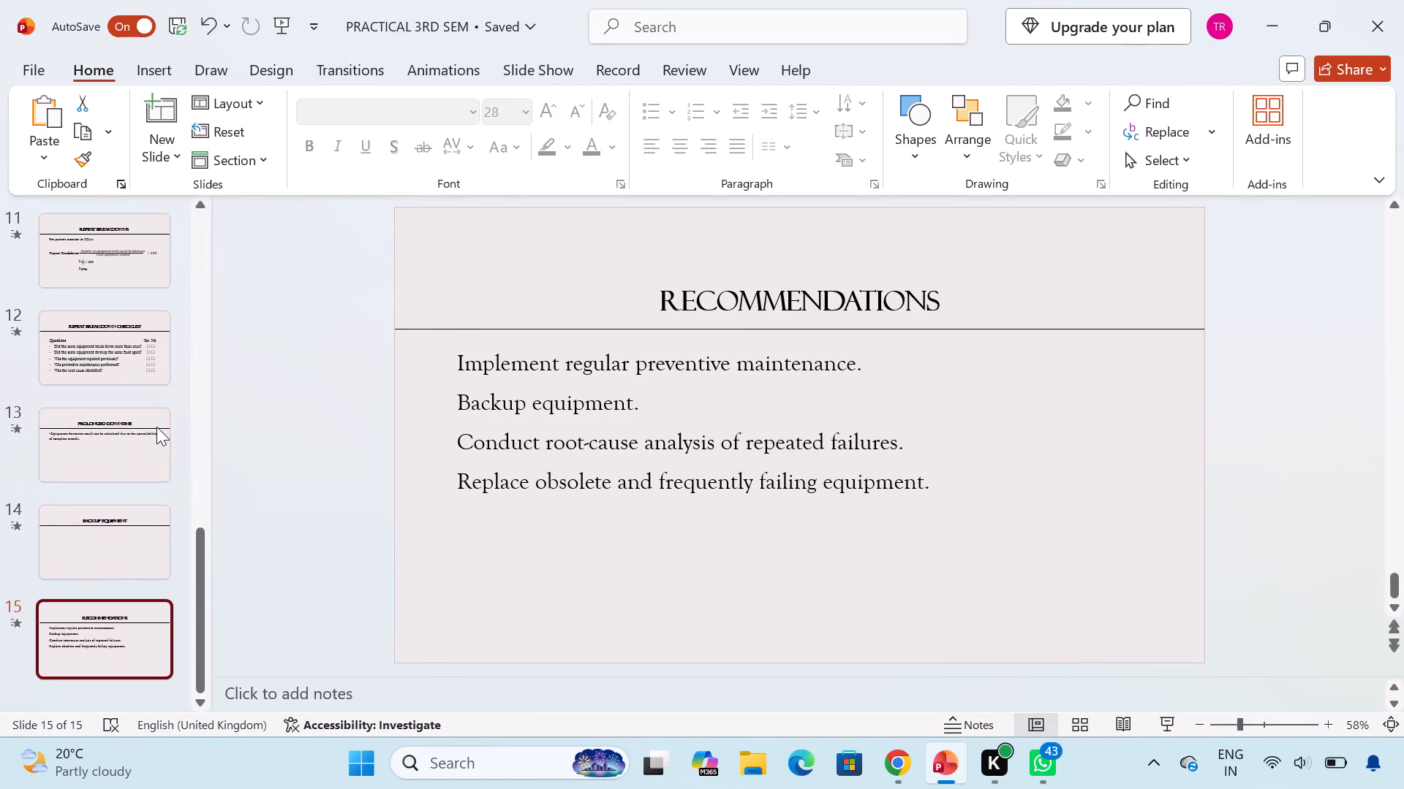
{"action": "left_click", "coordinate": [175, 146]}
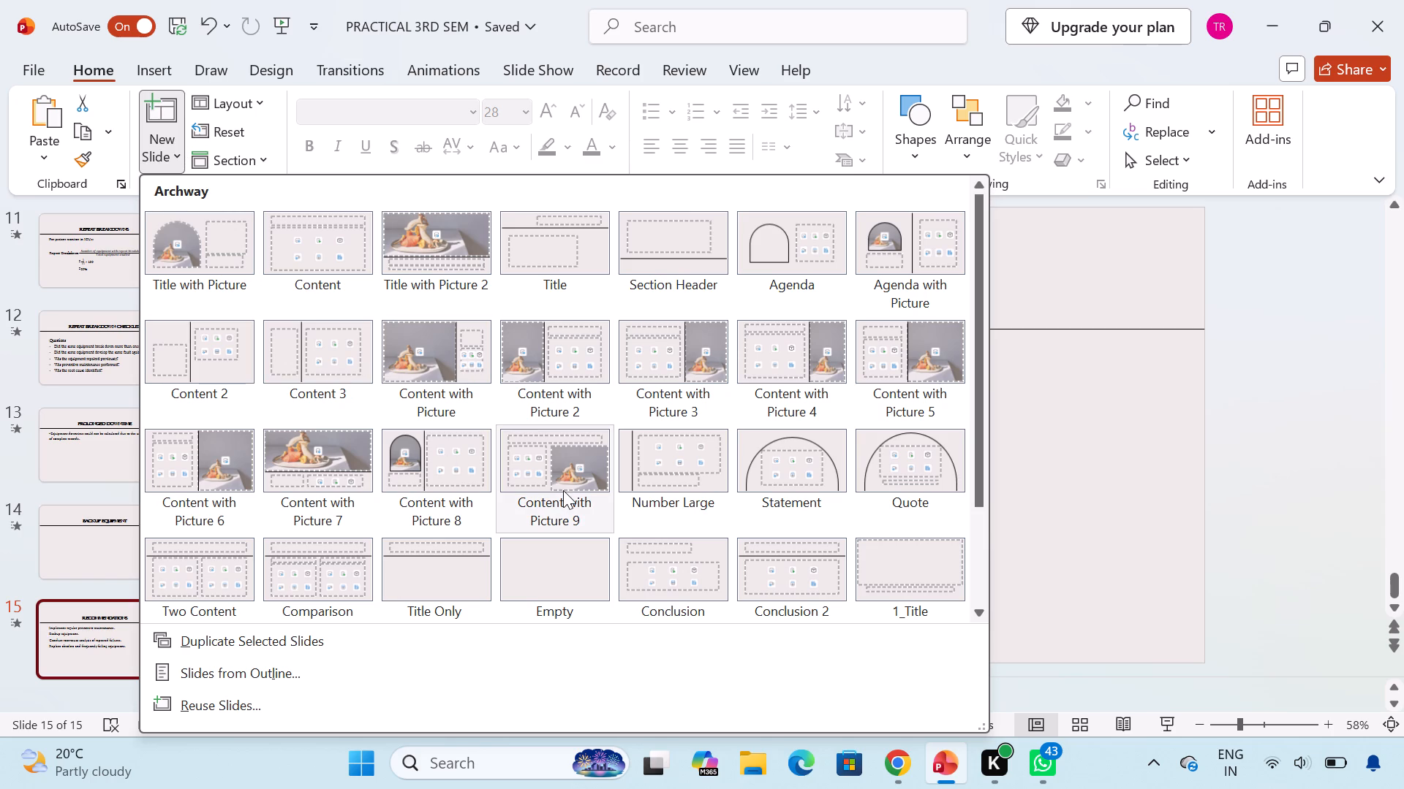
{"action": "left_click", "coordinate": [665, 593]}
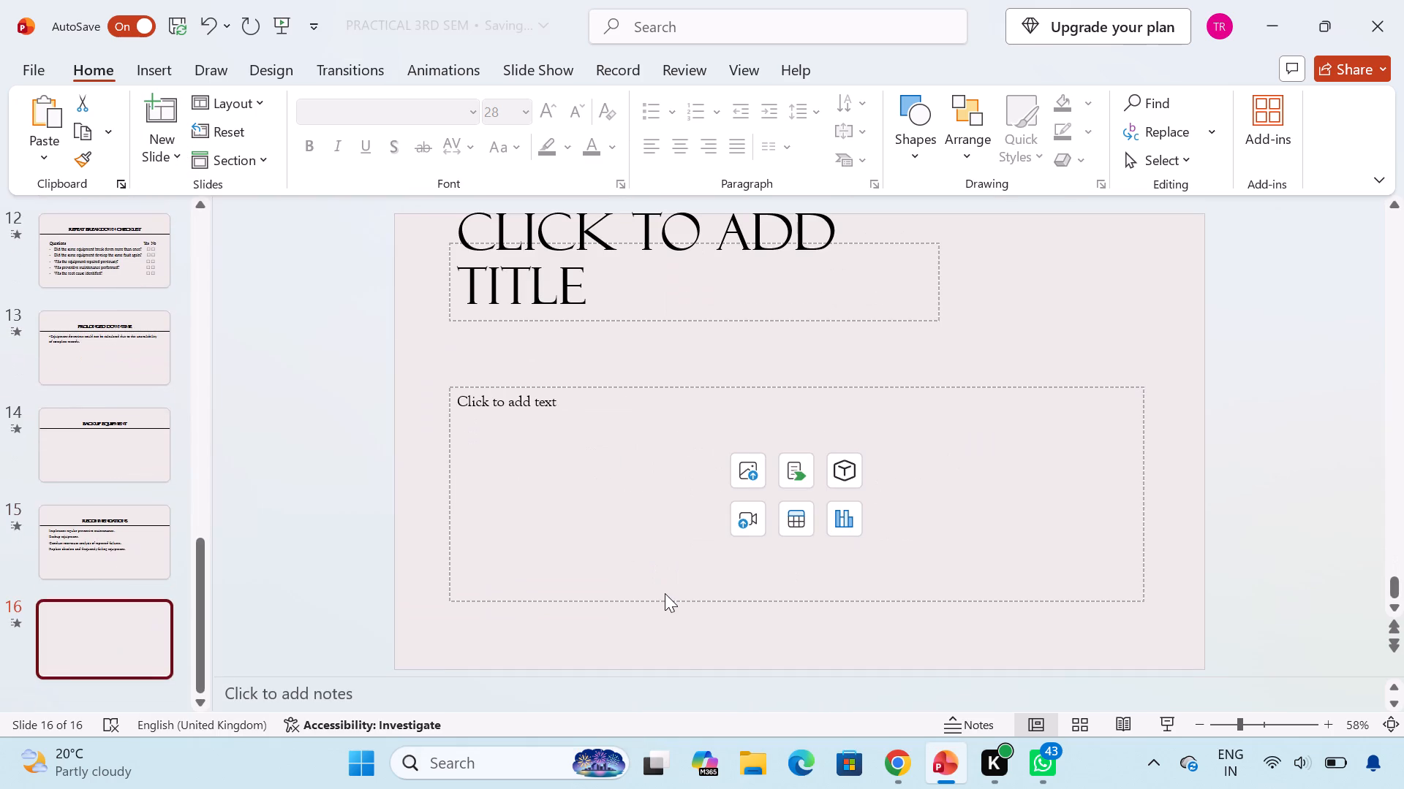
Remove the empty title placeholder from the new closing slide.
{"action": "left_click", "coordinate": [575, 499]}
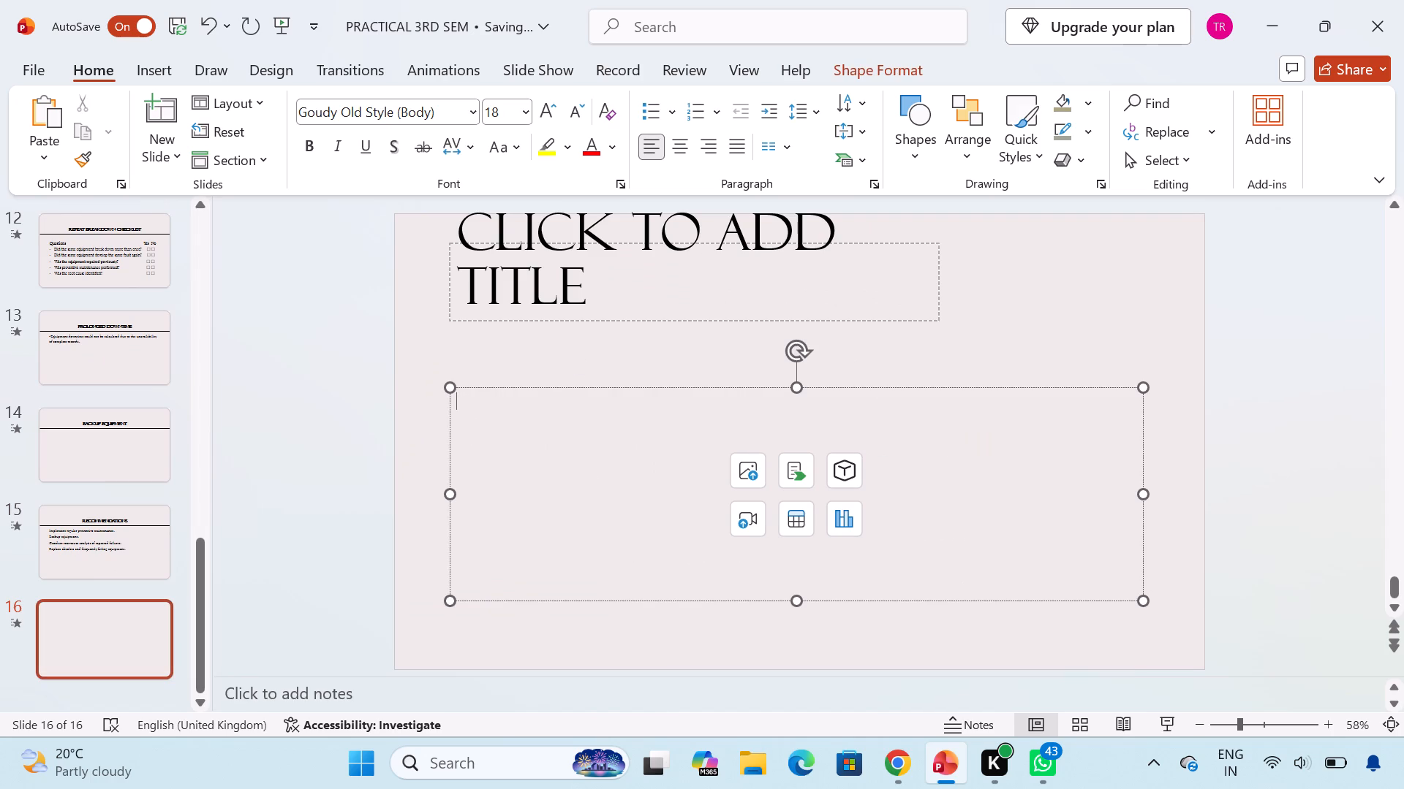
{"action": "left_click", "coordinate": [608, 279]}
{"action": "right_click", "coordinate": [608, 279]}
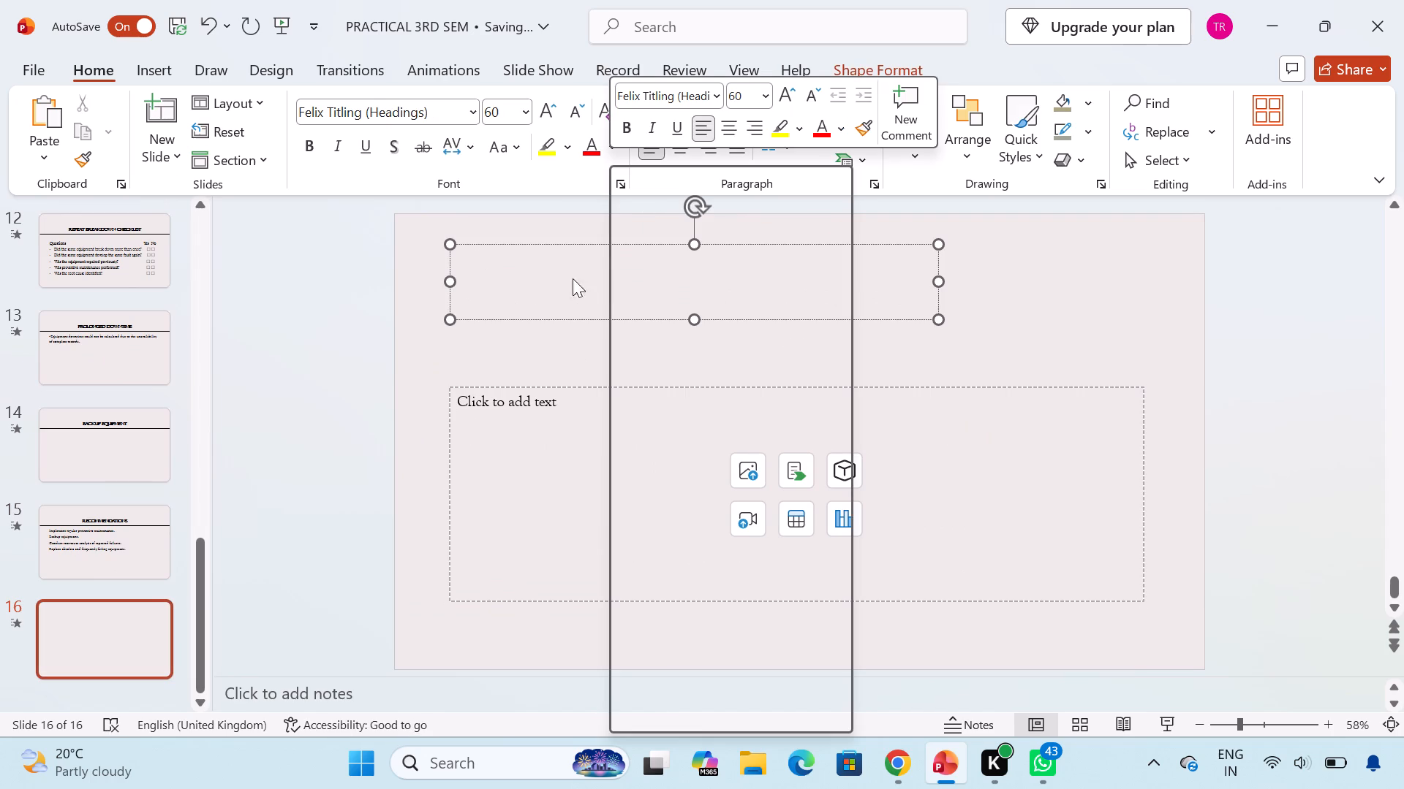
{"action": "left_click", "coordinate": [446, 313]}
{"action": "right_click", "coordinate": [446, 313]}
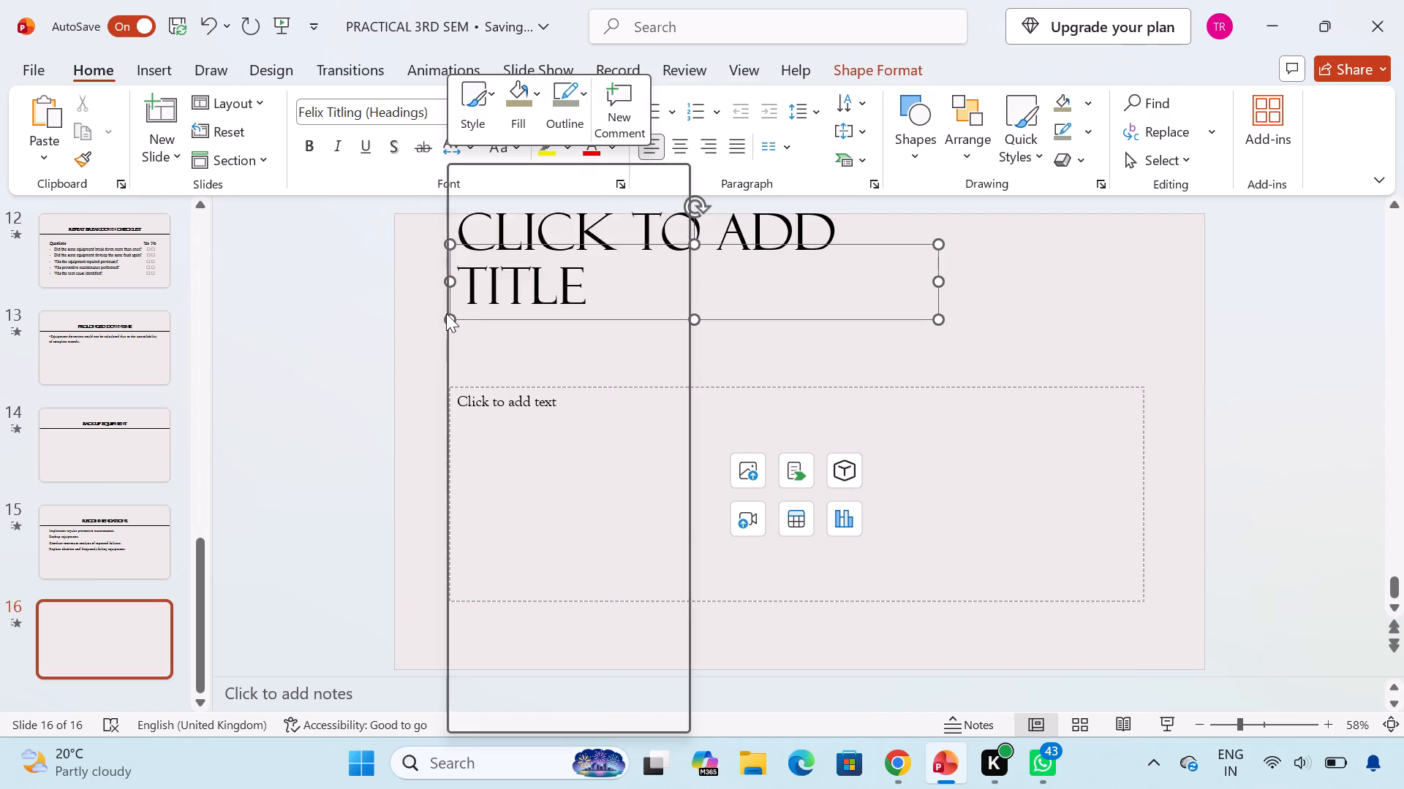
{"action": "left_click", "coordinate": [510, 215]}
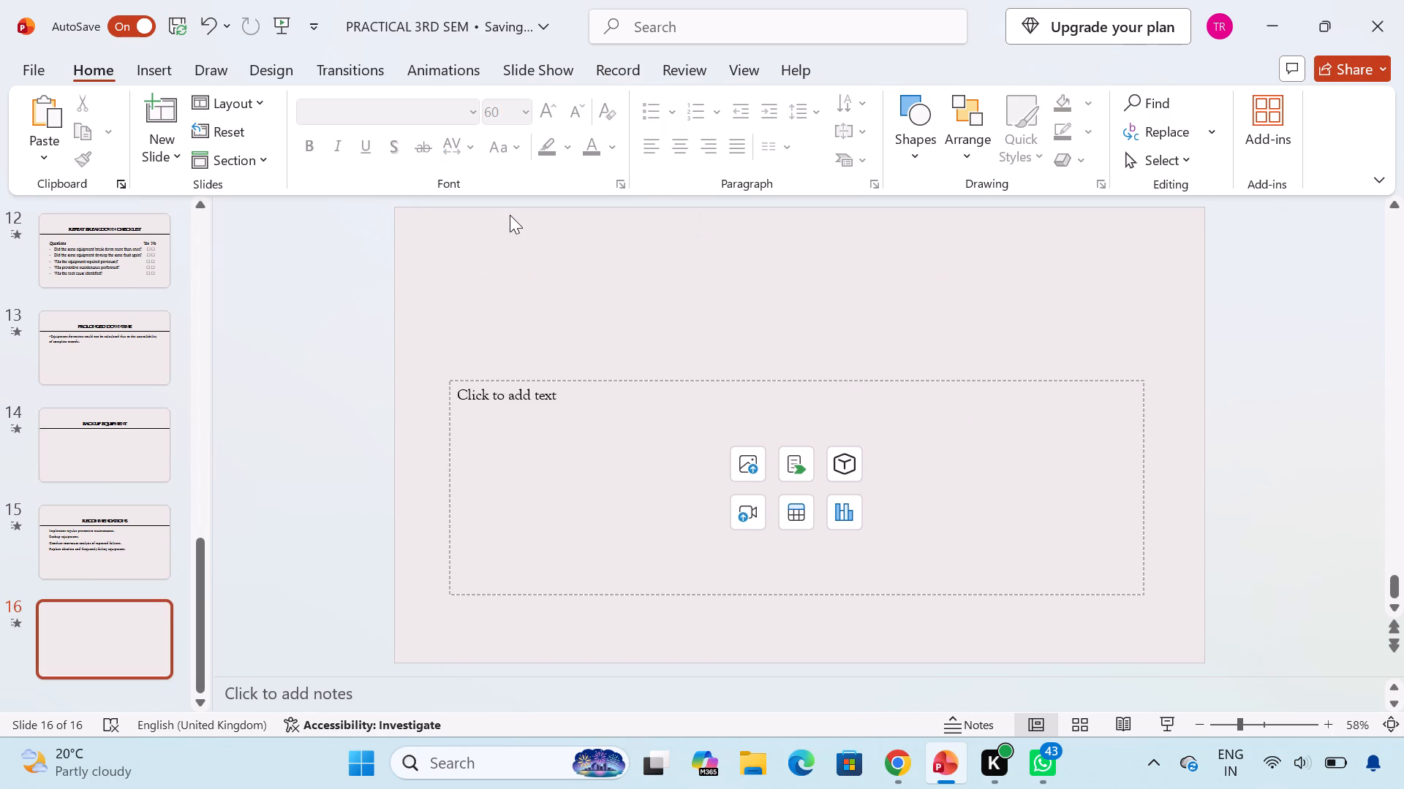
Enter "THANK YOU" in the closing slide's content box as bold, centred 40 pt text, moved down one line.
{"action": "left_click", "coordinate": [676, 480]}
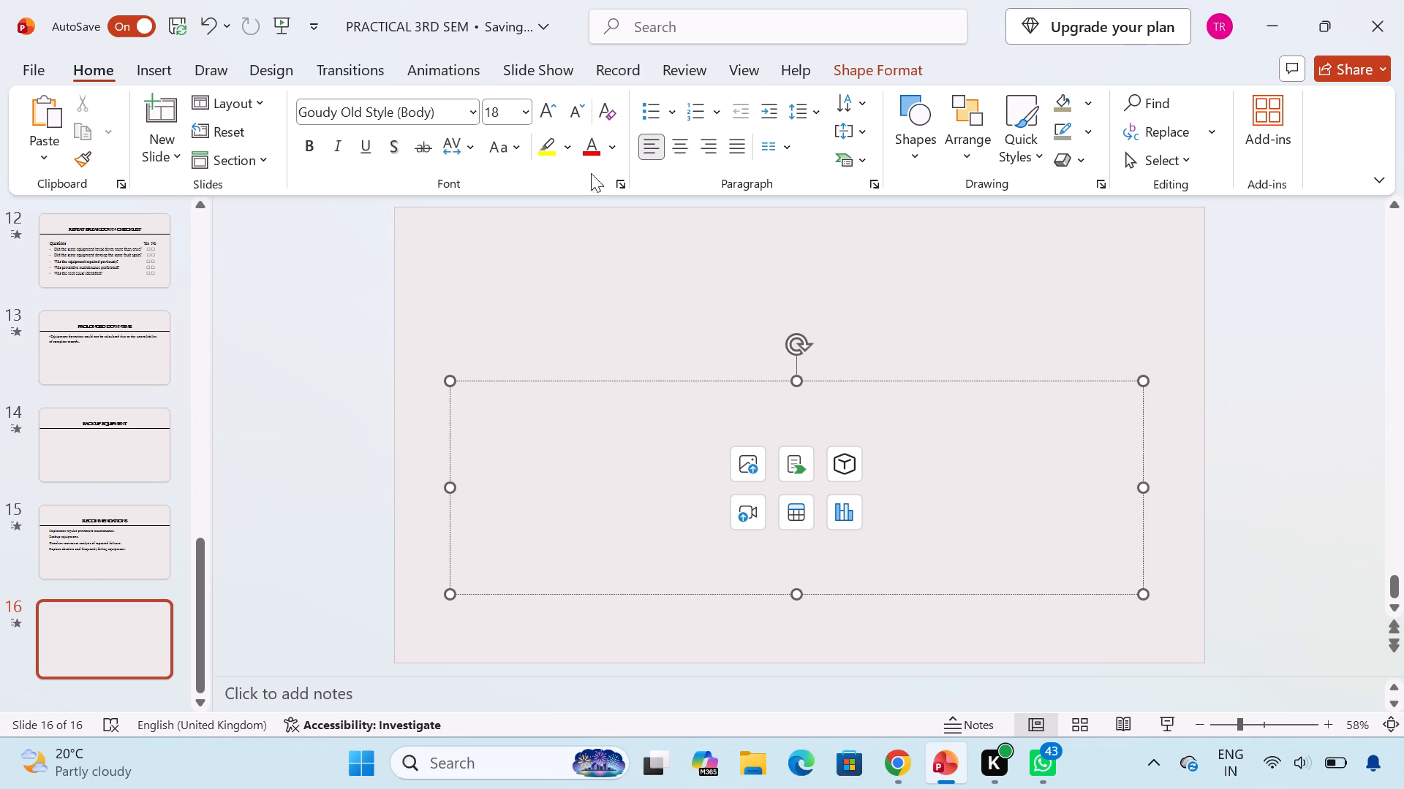
{"action": "triple_click", "coordinate": [545, 115]}
{"action": "left_click", "coordinate": [545, 115]}
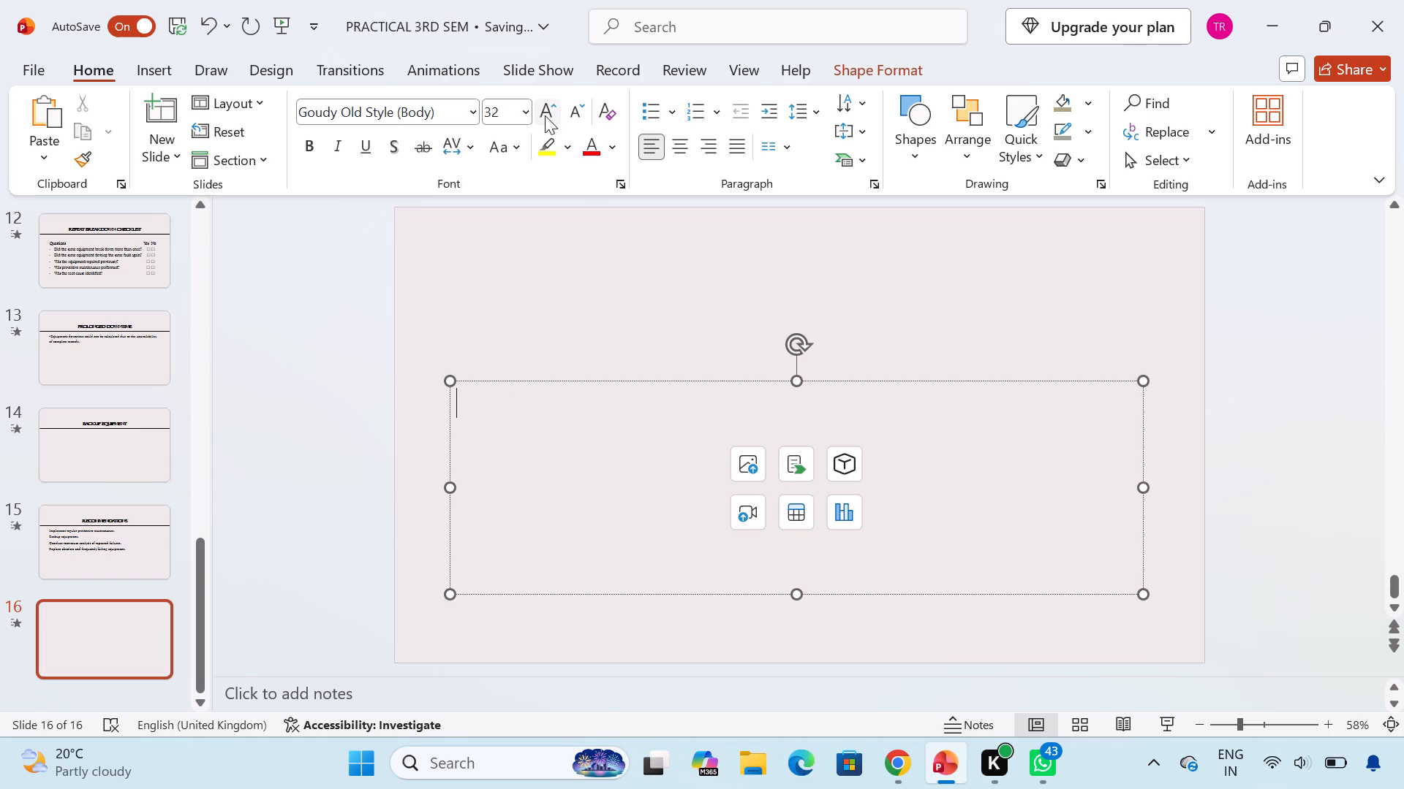
{"action": "double_click", "coordinate": [545, 115]}
{"action": "left_click", "coordinate": [671, 150]}
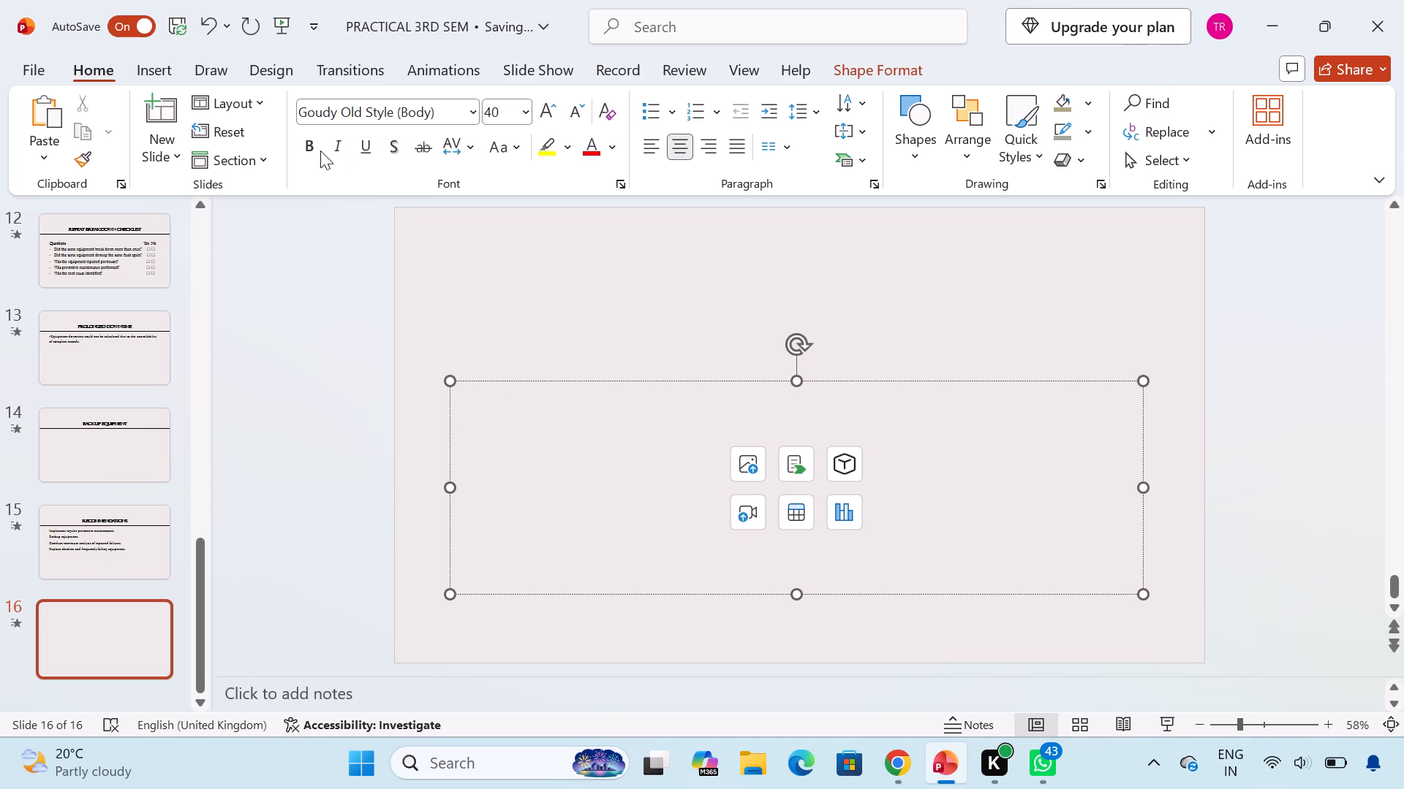
{"action": "left_click", "coordinate": [320, 150]}
{"action": "type", "text": "THANK"}
{"action": "key", "text": "space"}
{"action": "type", "text": "YOU"}
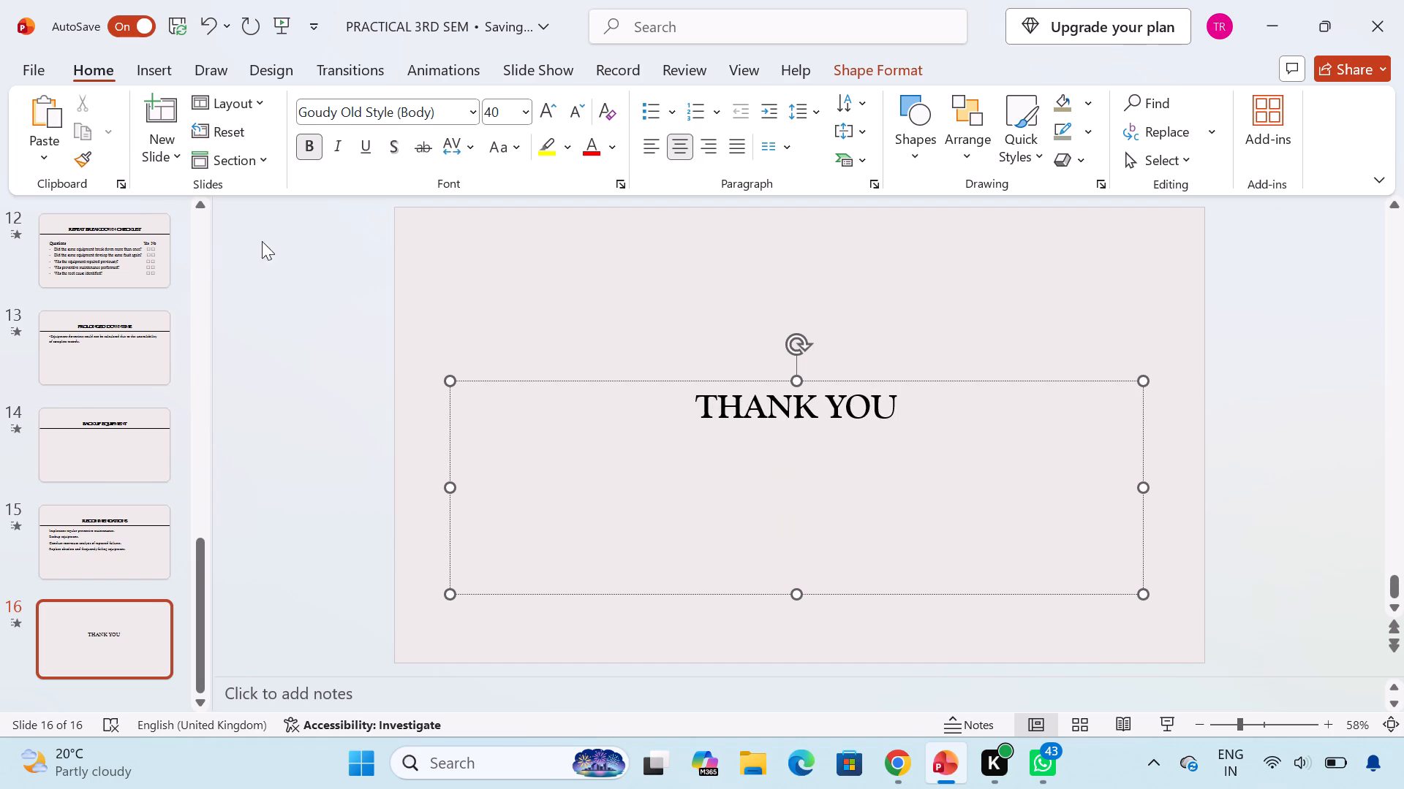
{"action": "left_click", "coordinate": [679, 404]}
{"action": "key", "text": "Return"}
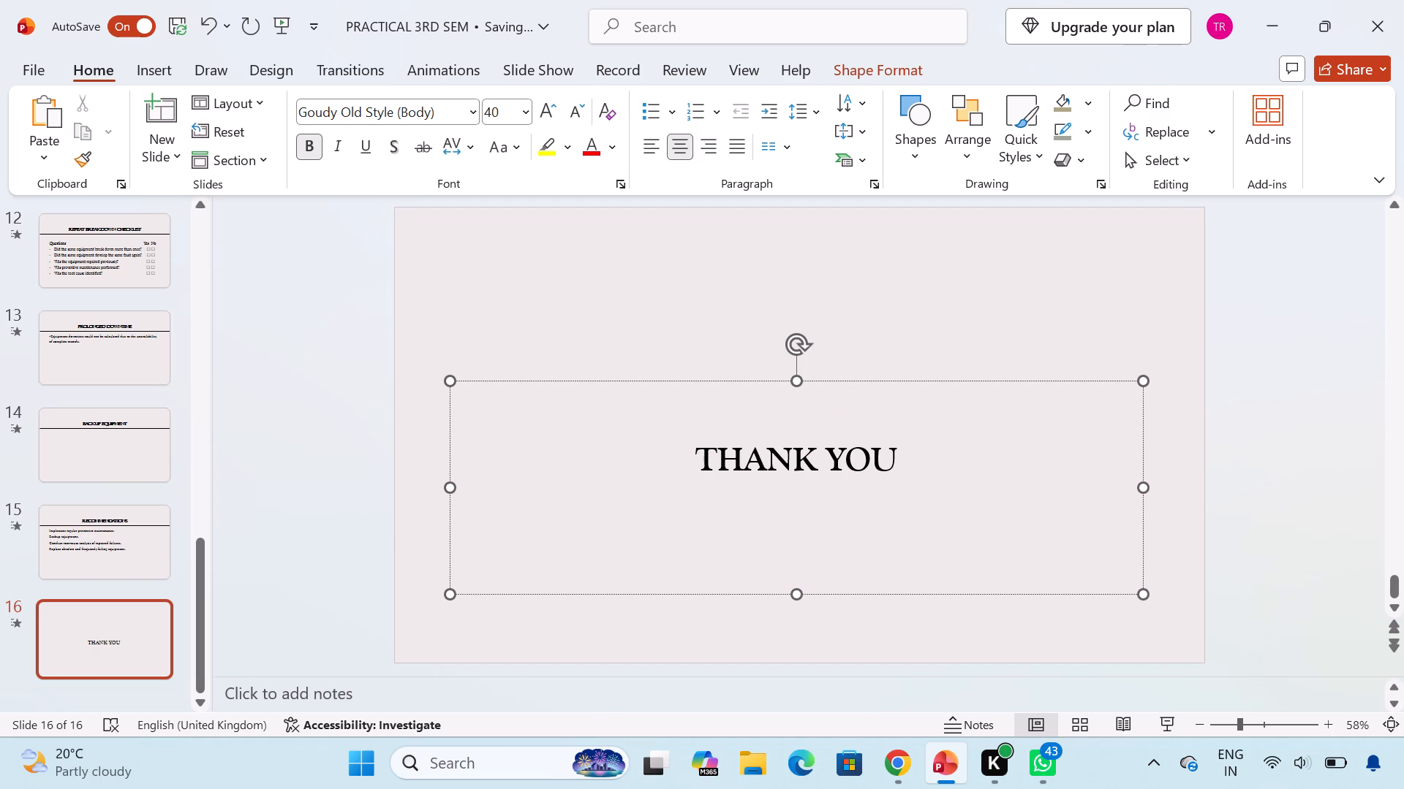
{"action": "left_click", "coordinate": [332, 290]}
Copy the bulleted equipment list, from Patient monitors to Defibrillators, on the Equipments slide.
{"action": "scroll", "coordinate": [156, 302], "scroll_direction": "up", "scroll_amount": 5}
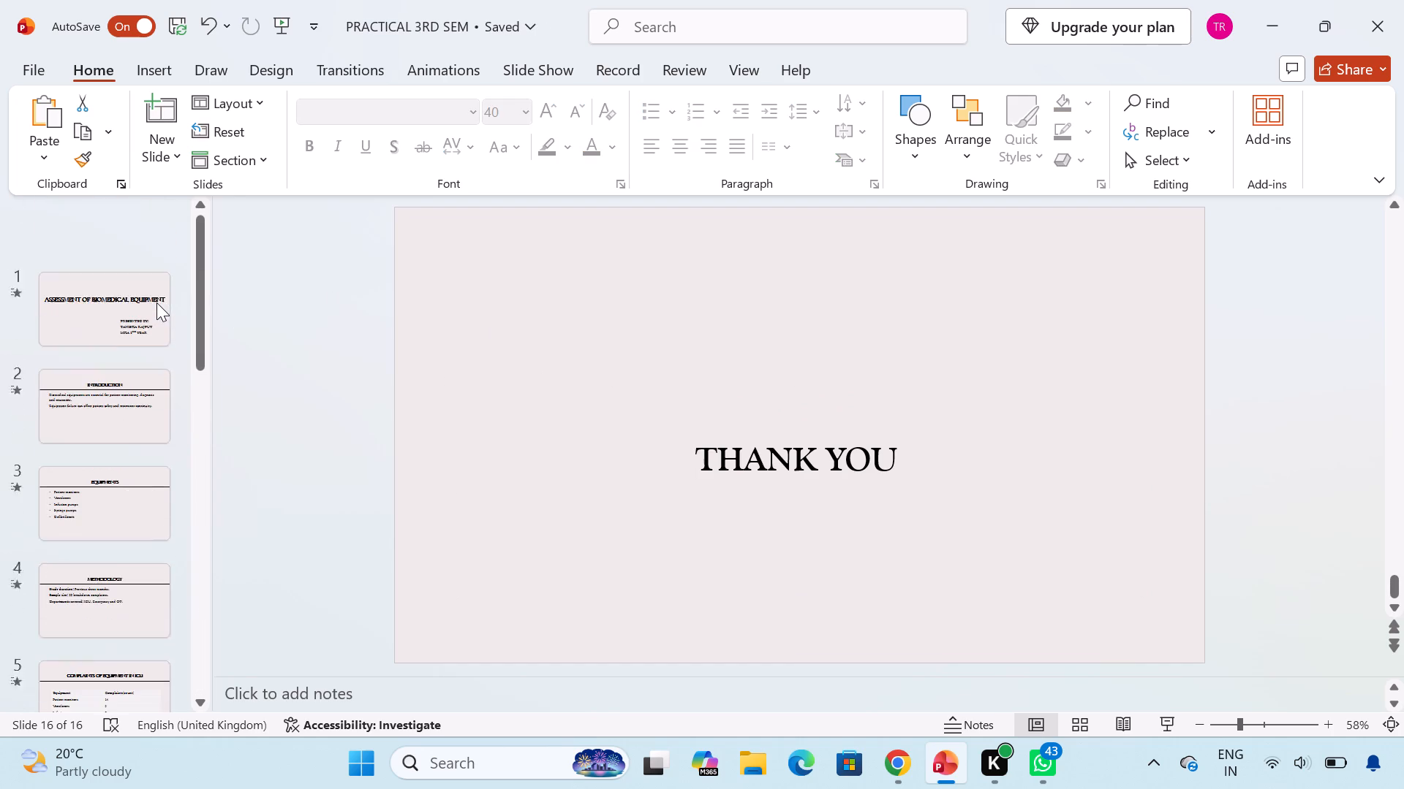
{"action": "left_click", "coordinate": [105, 451]}
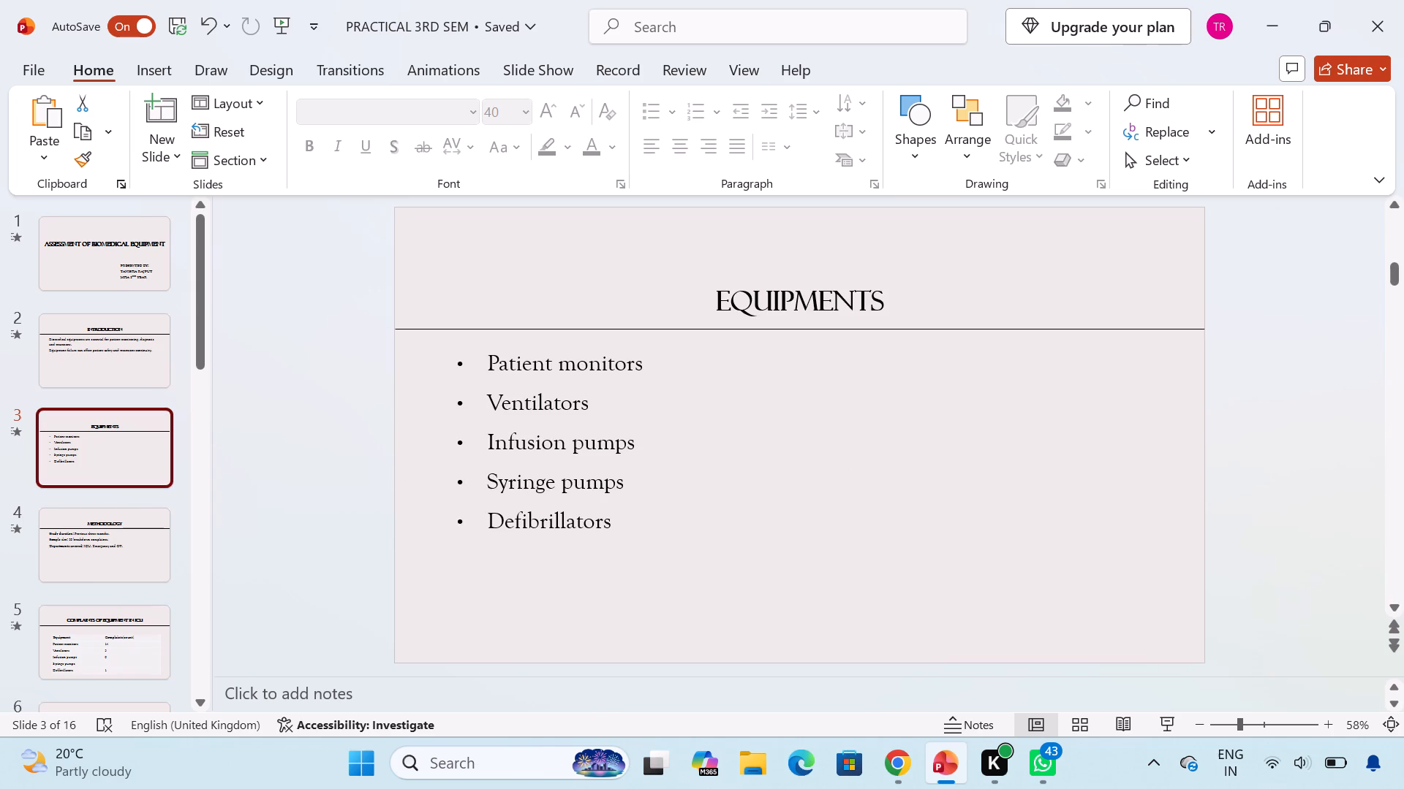
{"action": "left_click", "coordinate": [131, 552]}
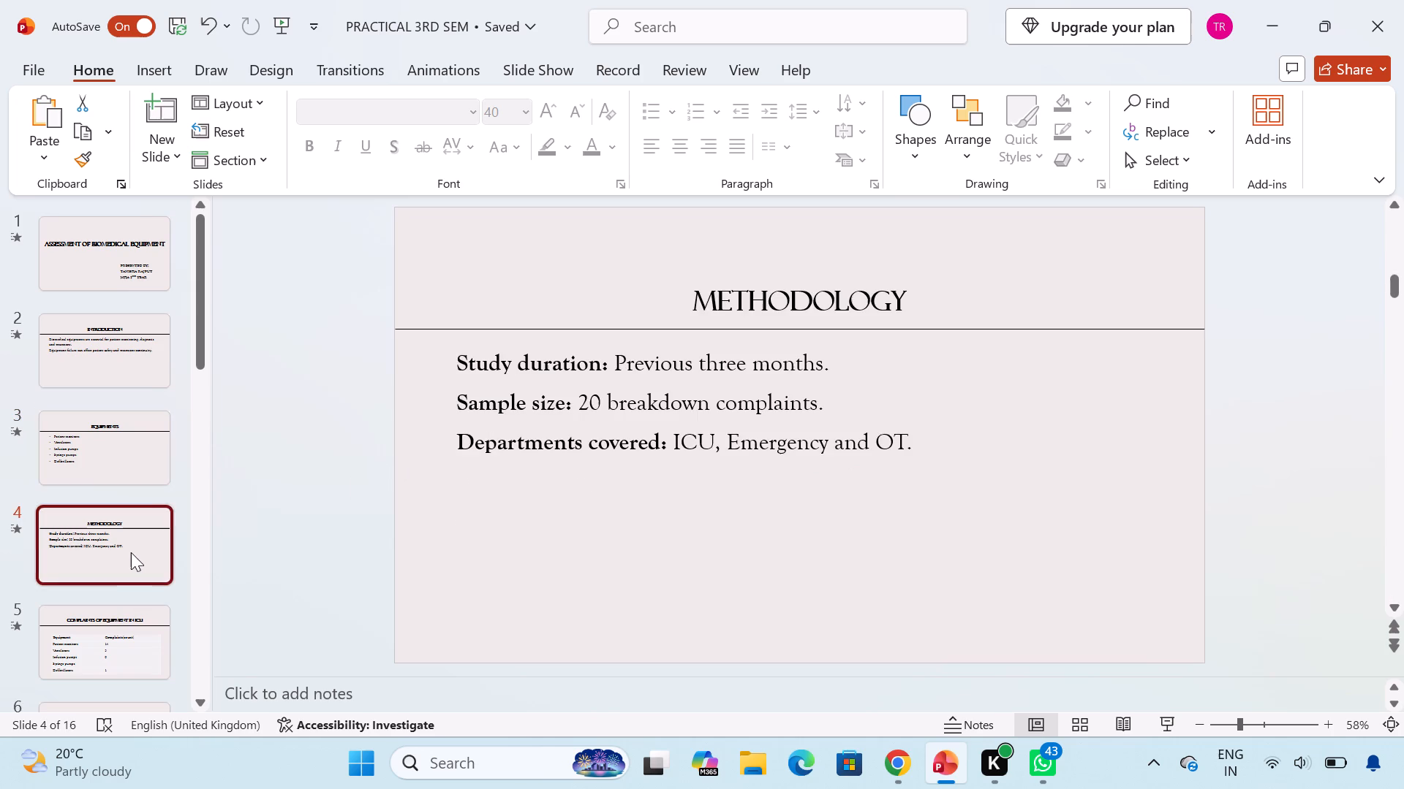
{"action": "key", "text": "Down"}
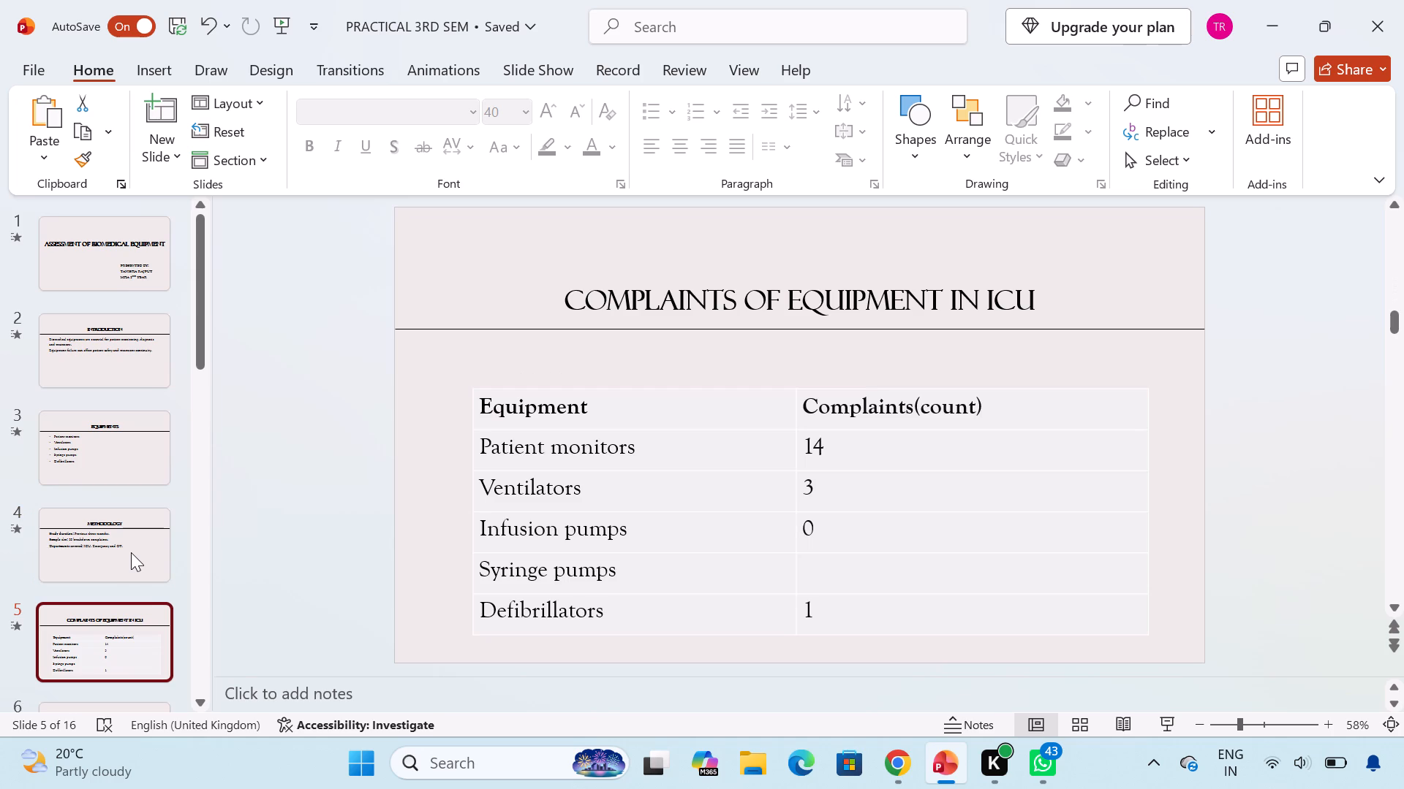
{"action": "left_click", "coordinate": [121, 460]}
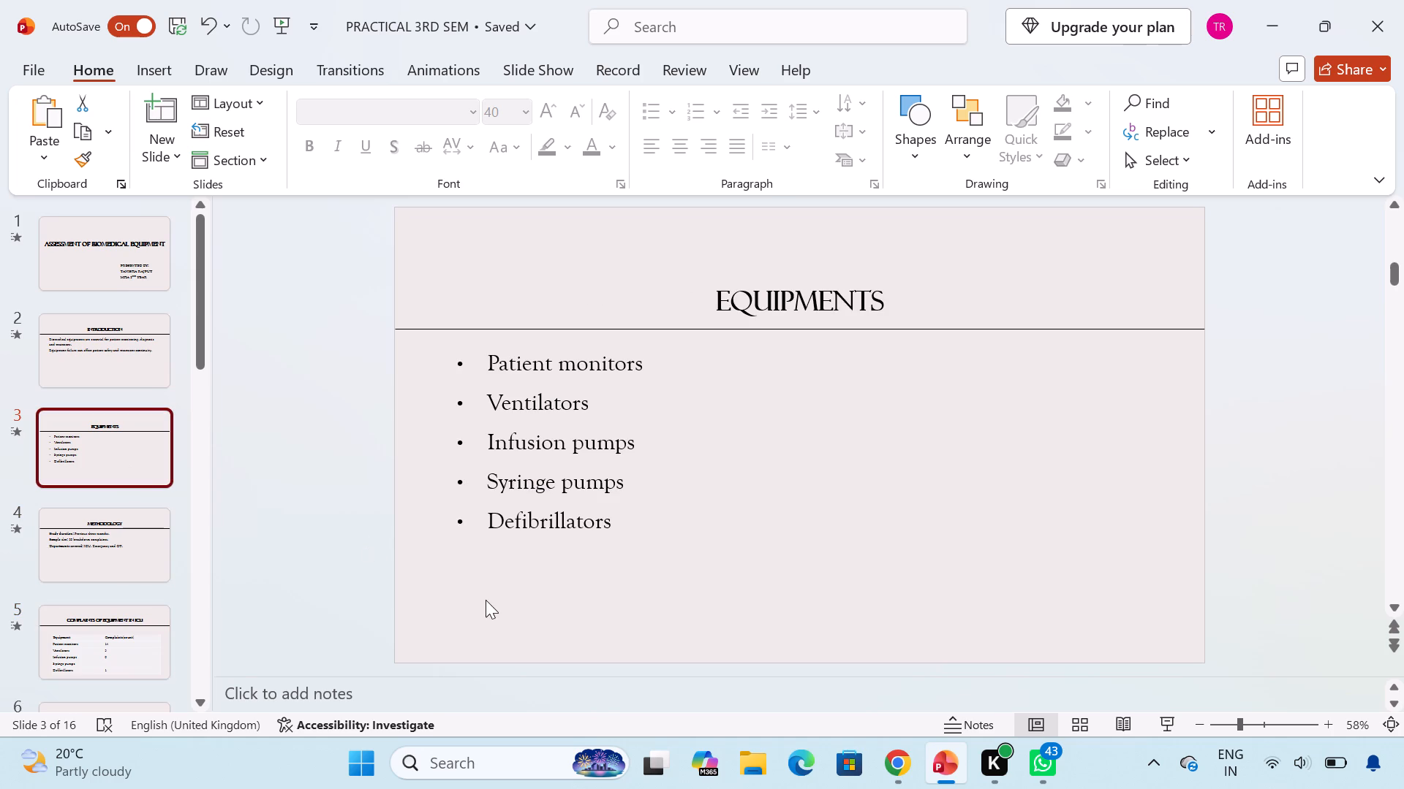
{"action": "left_click_drag", "start_coordinate": [491, 362], "coordinate": [610, 548]}
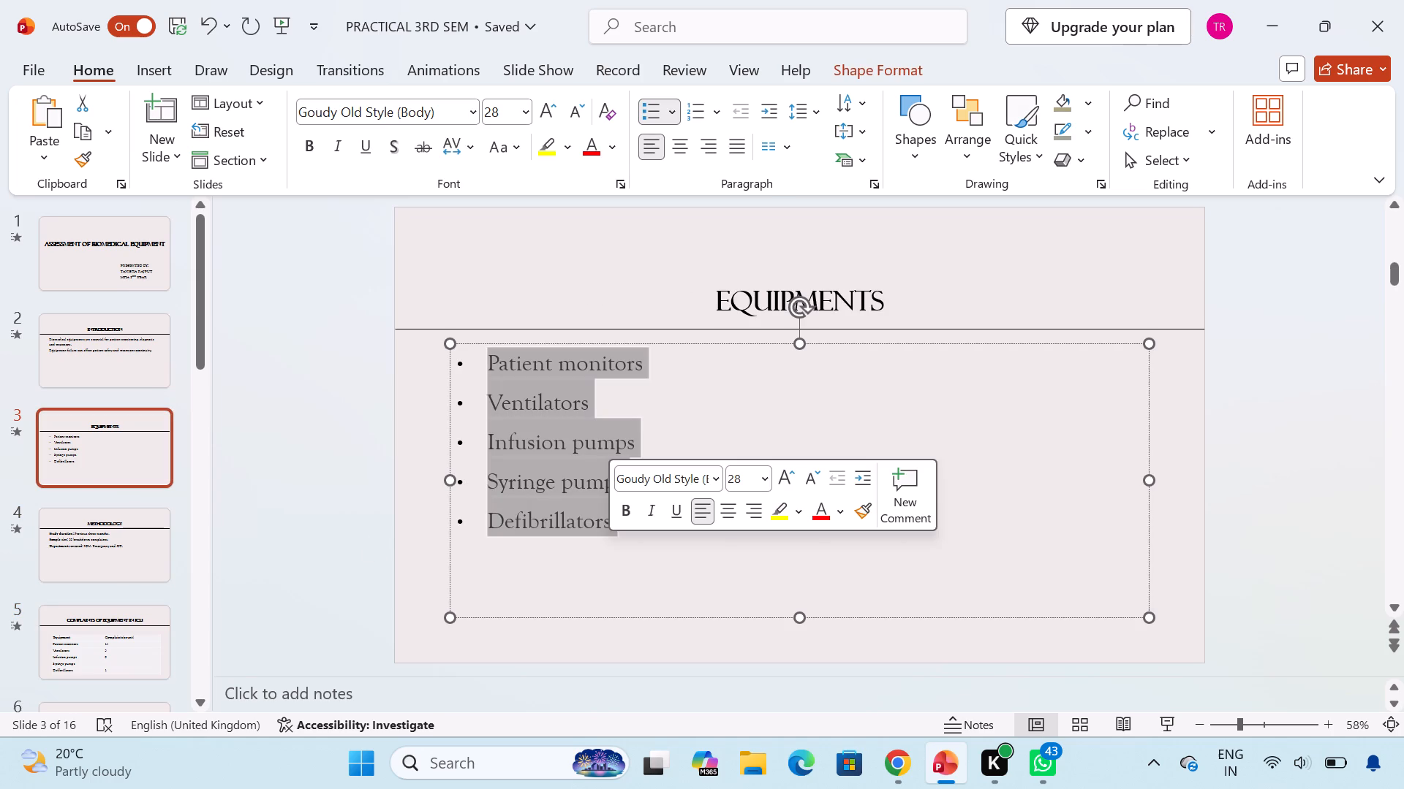
{"action": "key", "text": "ctrl+c"}
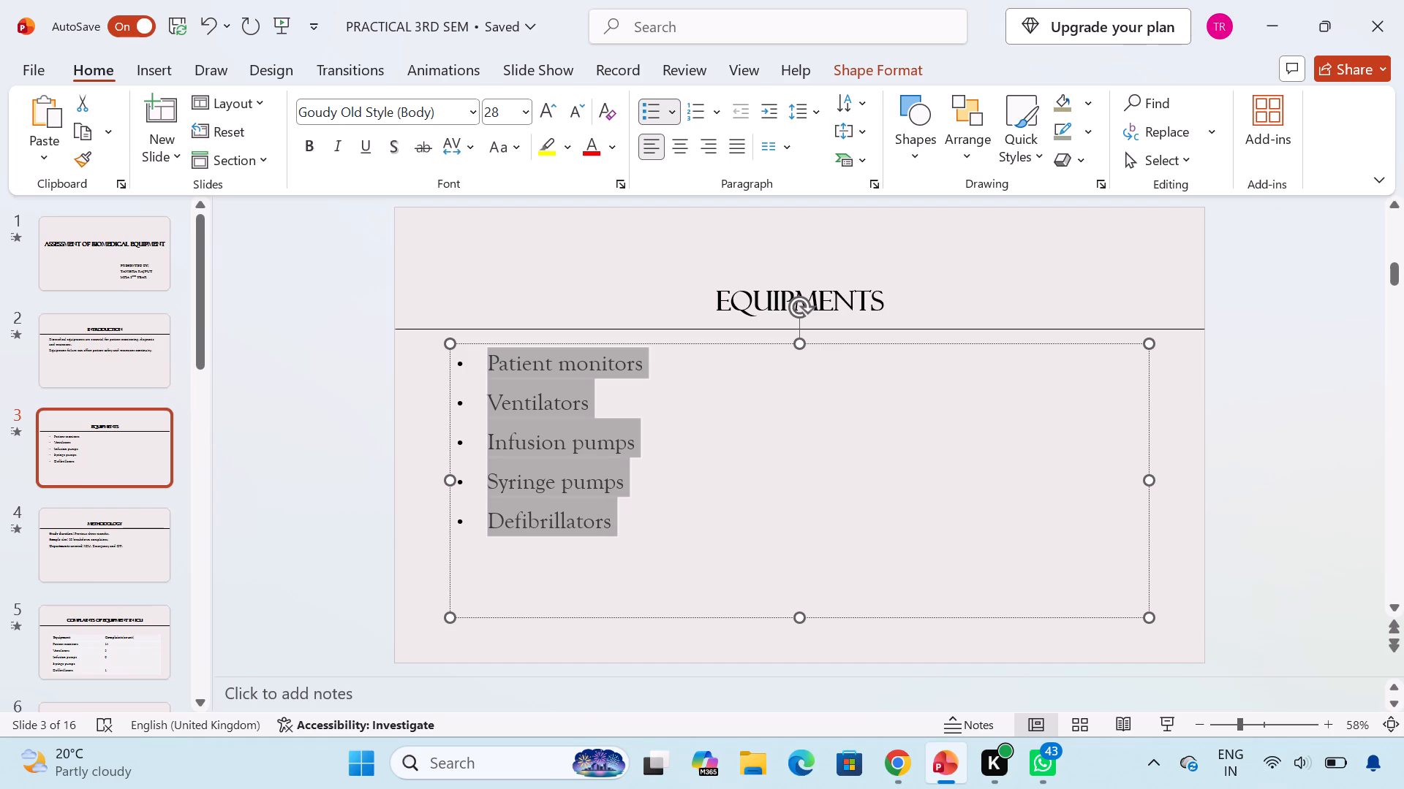
{"action": "left_click", "coordinate": [356, 541]}
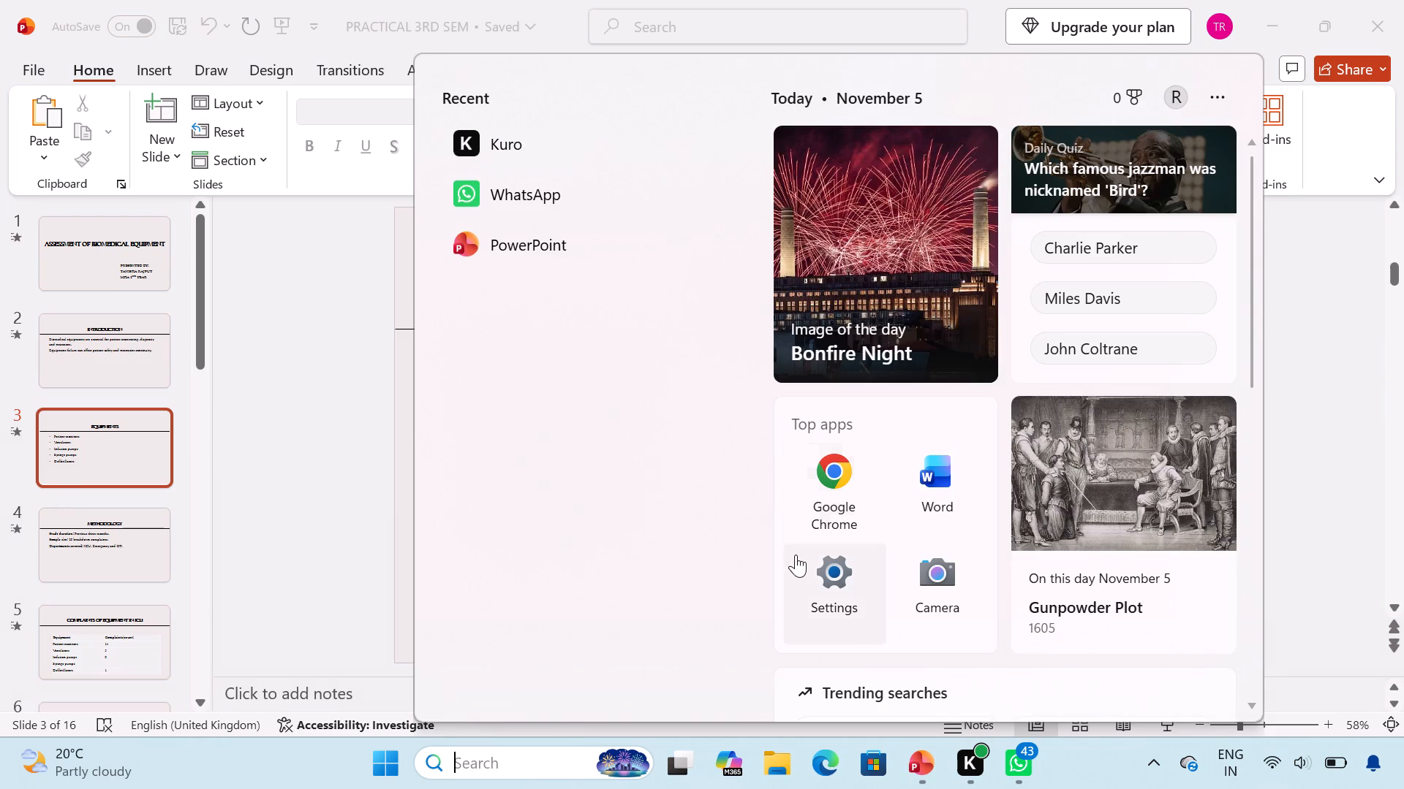
{"action": "left_click", "coordinate": [839, 511]}
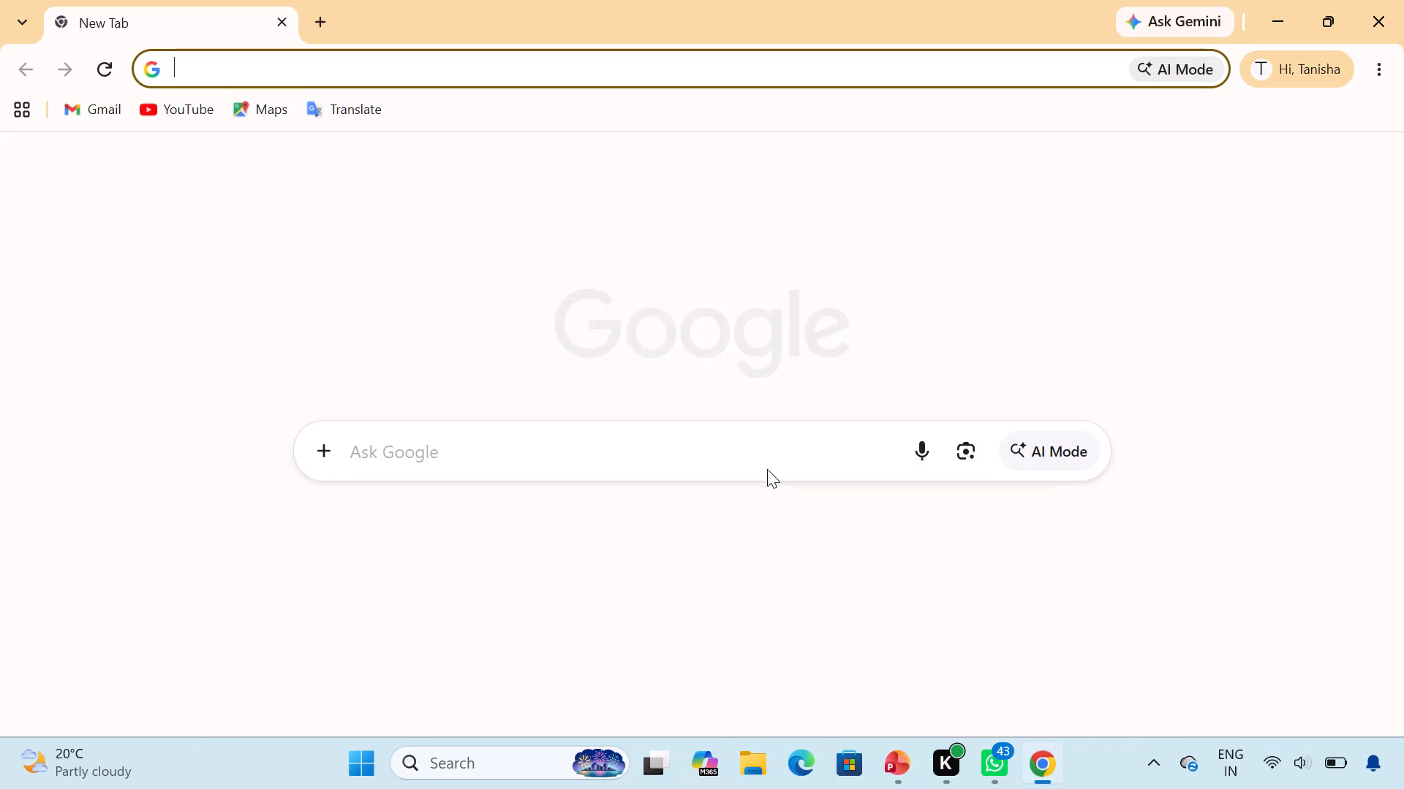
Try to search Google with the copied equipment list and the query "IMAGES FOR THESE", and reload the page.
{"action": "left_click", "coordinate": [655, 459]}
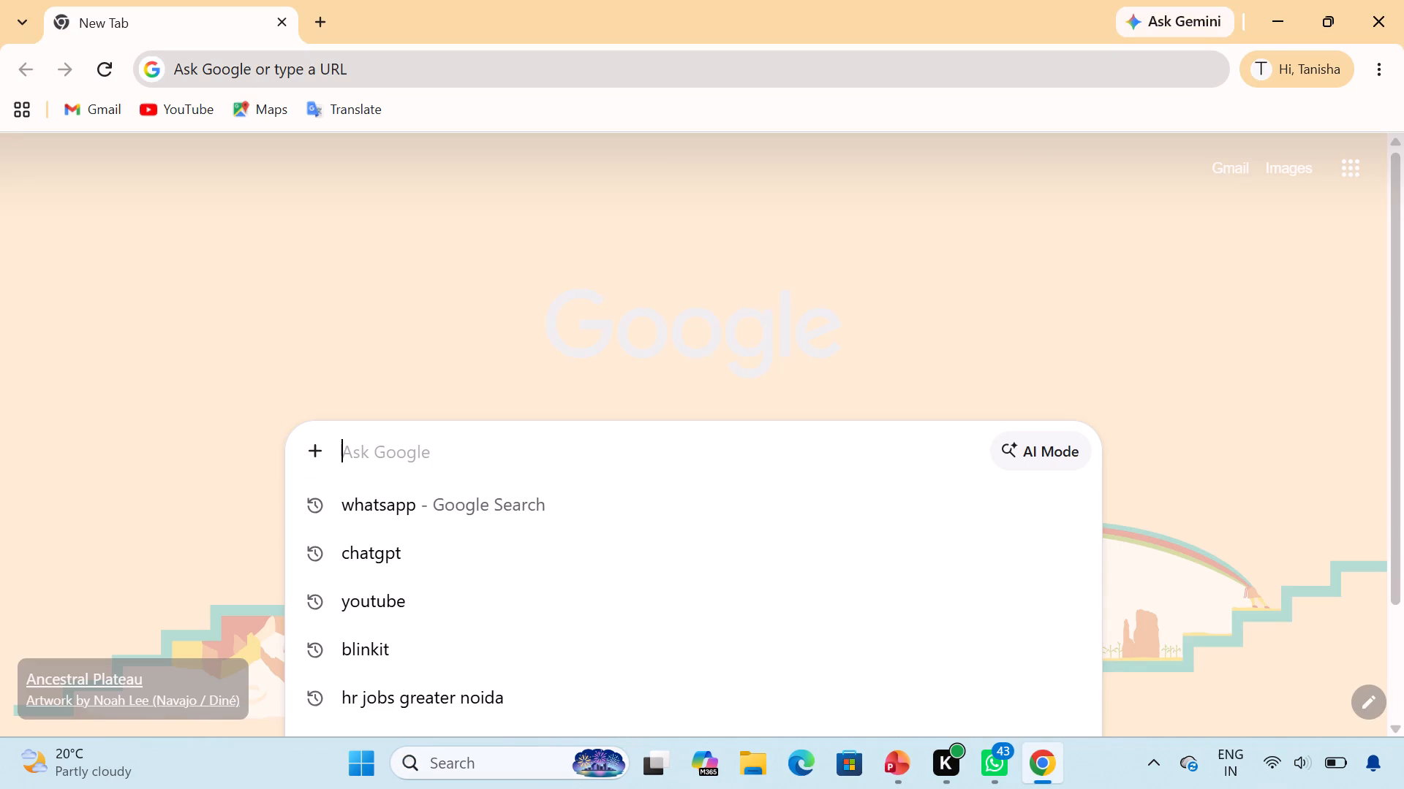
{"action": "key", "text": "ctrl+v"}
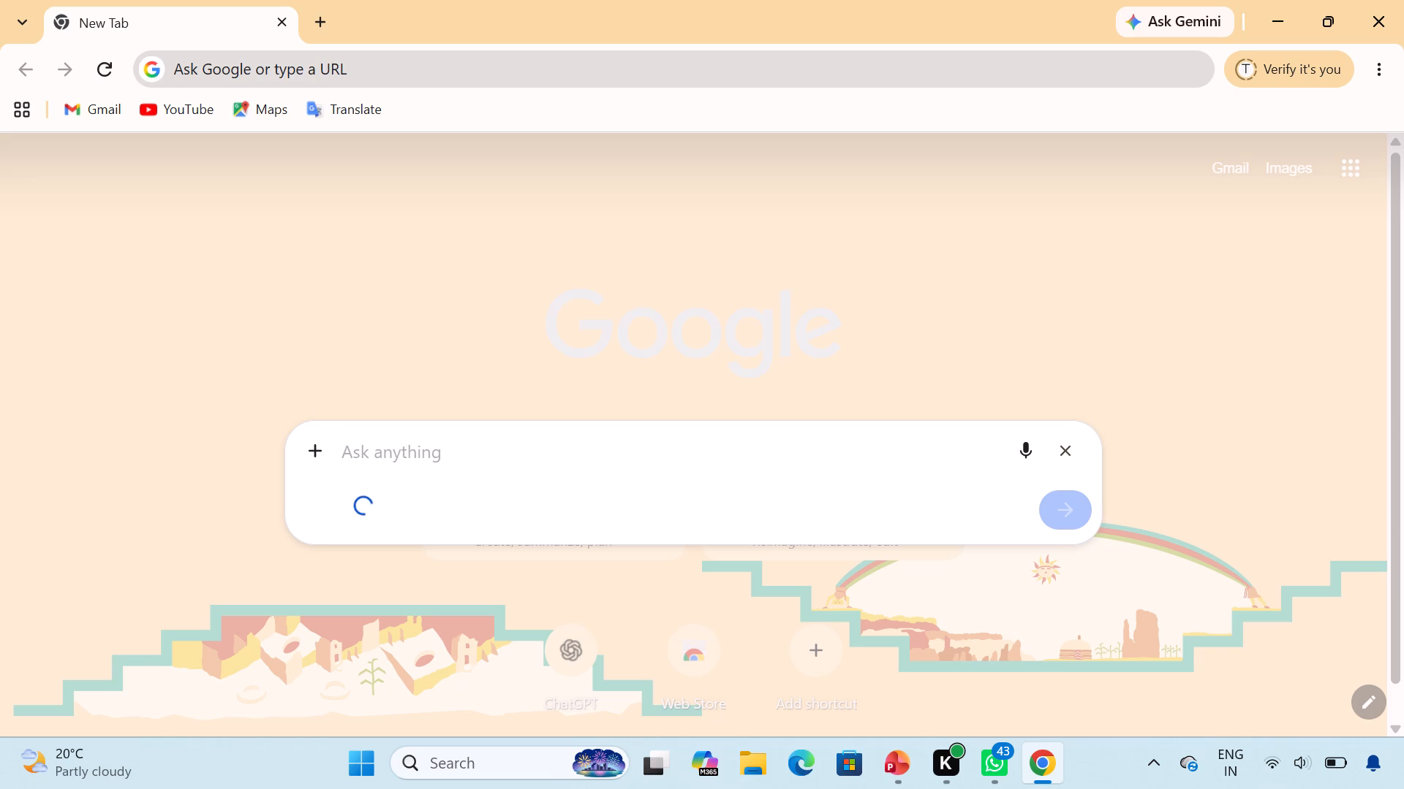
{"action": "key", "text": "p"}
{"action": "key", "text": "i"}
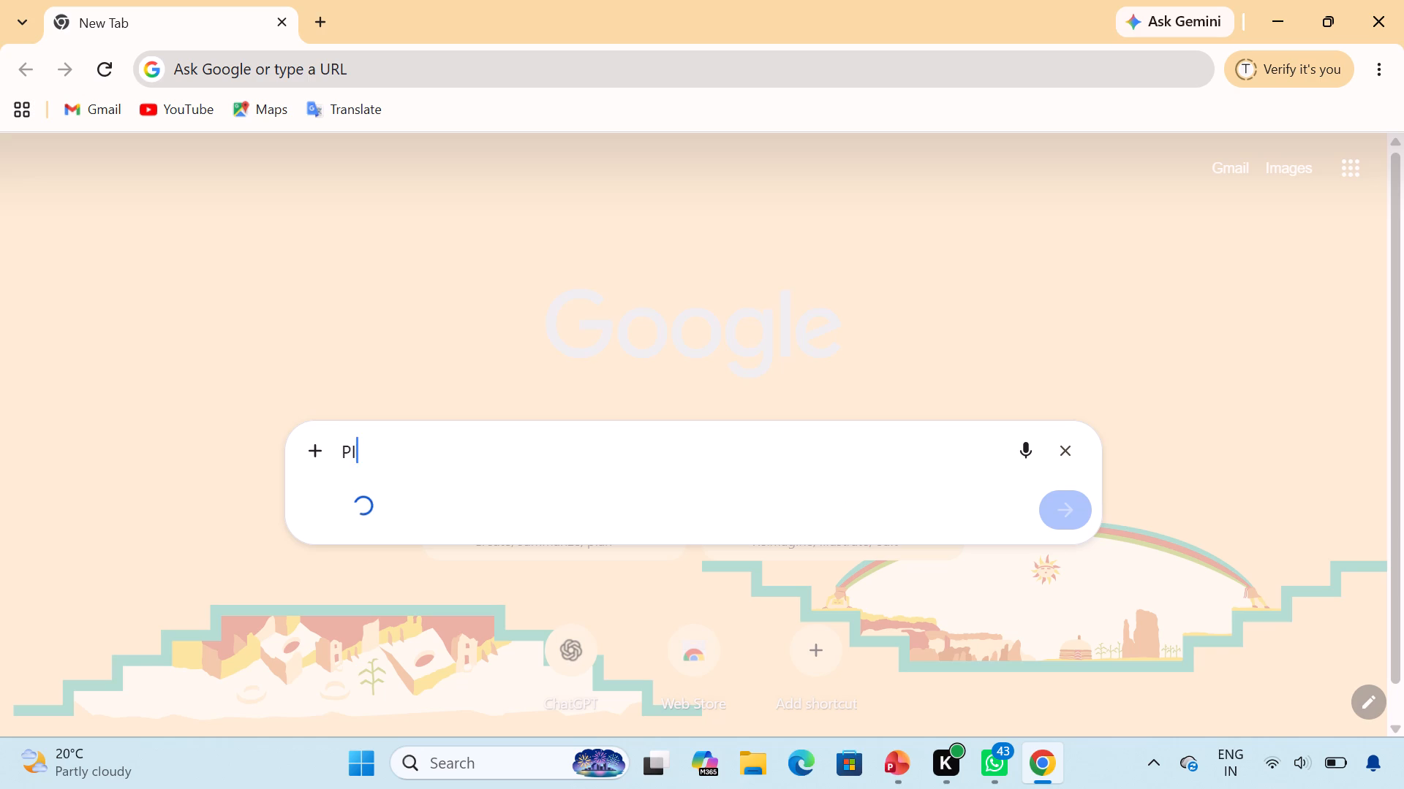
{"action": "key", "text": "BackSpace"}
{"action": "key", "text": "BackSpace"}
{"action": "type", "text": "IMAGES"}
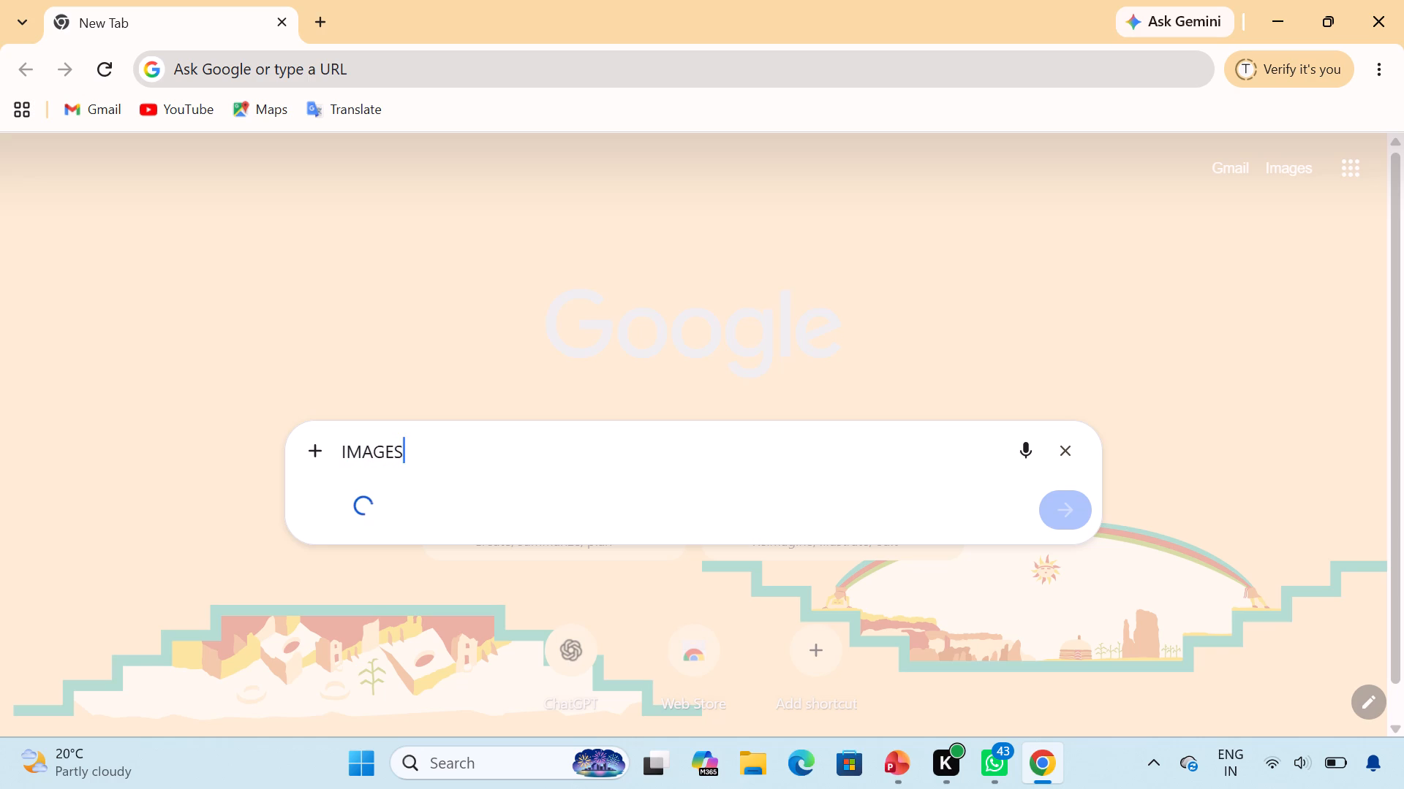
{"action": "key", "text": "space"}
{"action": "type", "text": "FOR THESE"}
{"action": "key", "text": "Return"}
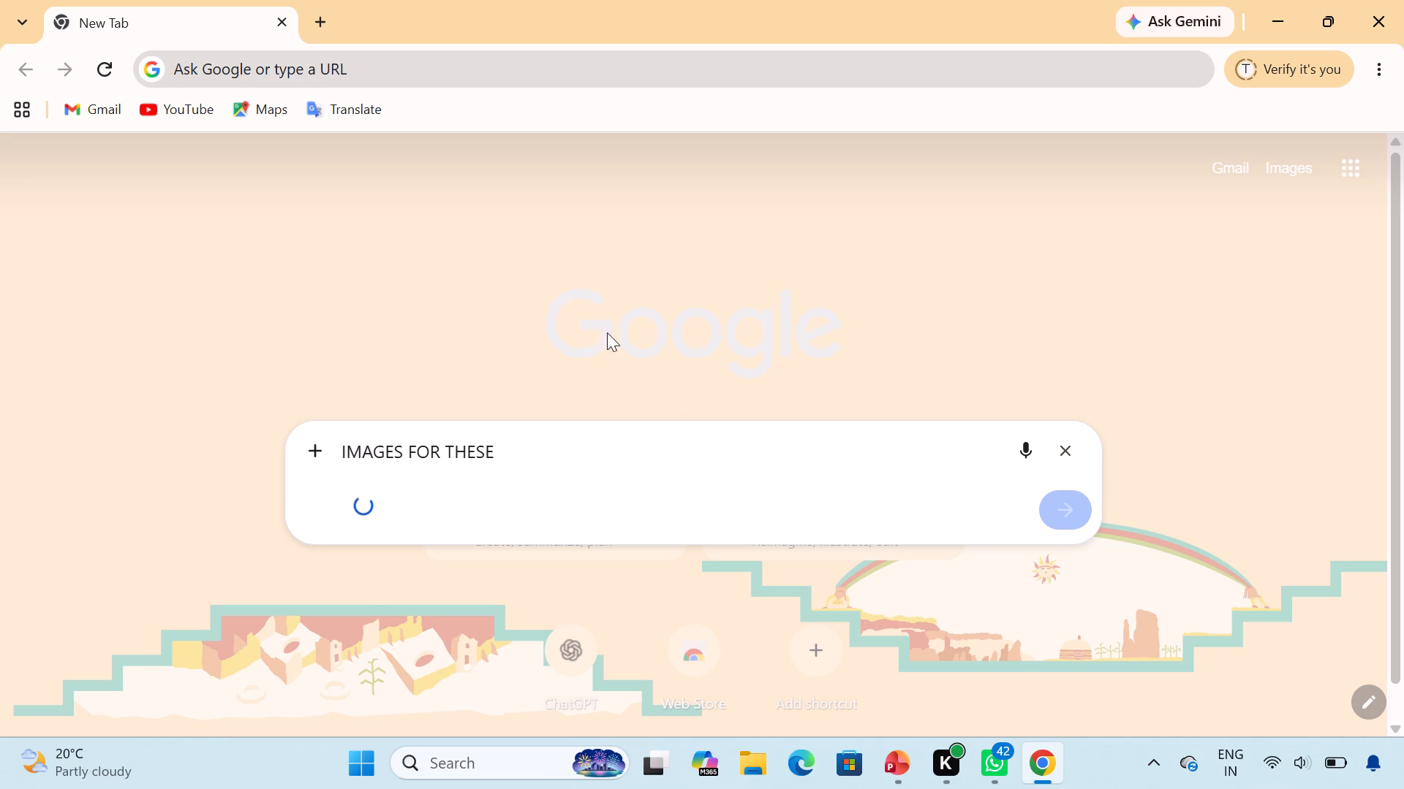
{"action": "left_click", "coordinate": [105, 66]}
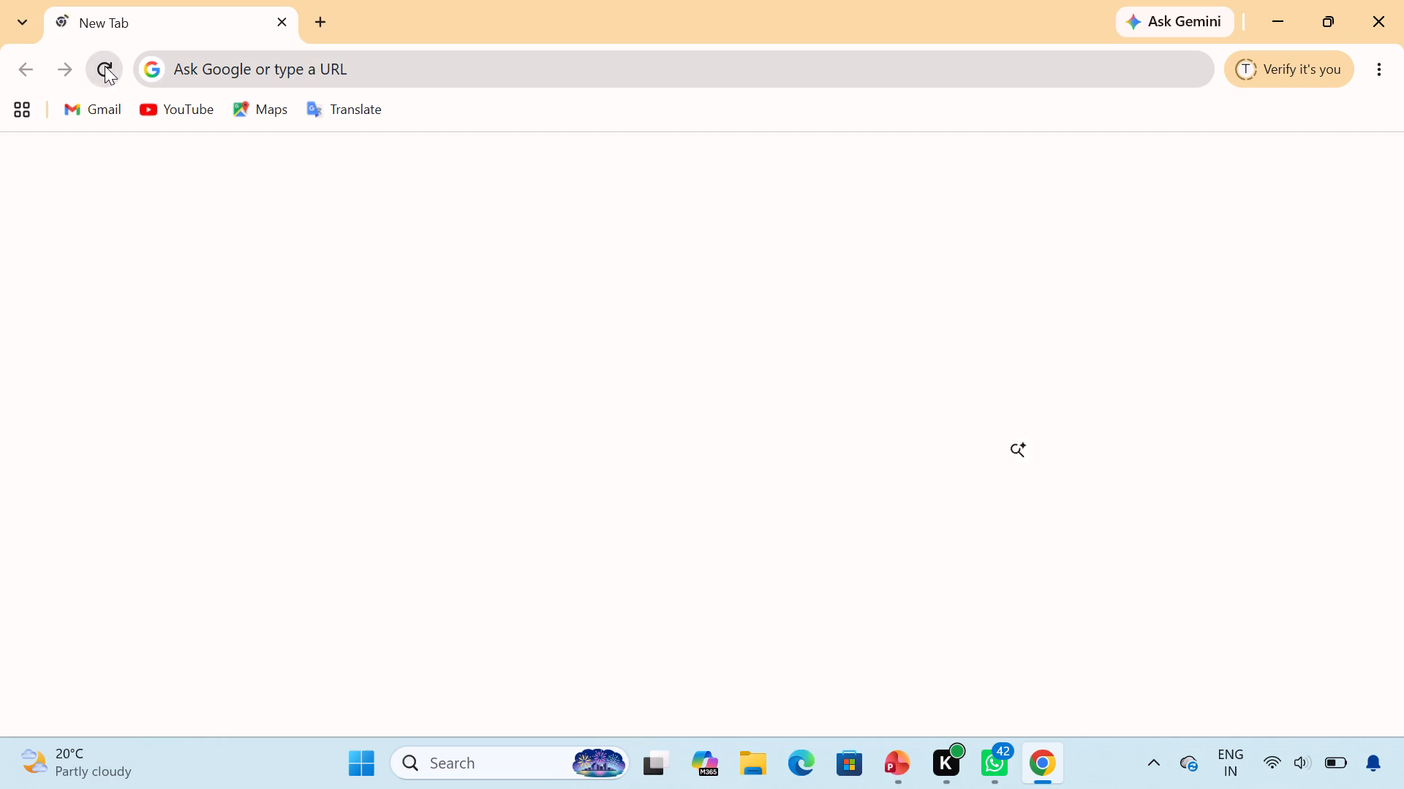
Search Google for "PATIENT MONITOR".
{"action": "left_click", "coordinate": [575, 457]}
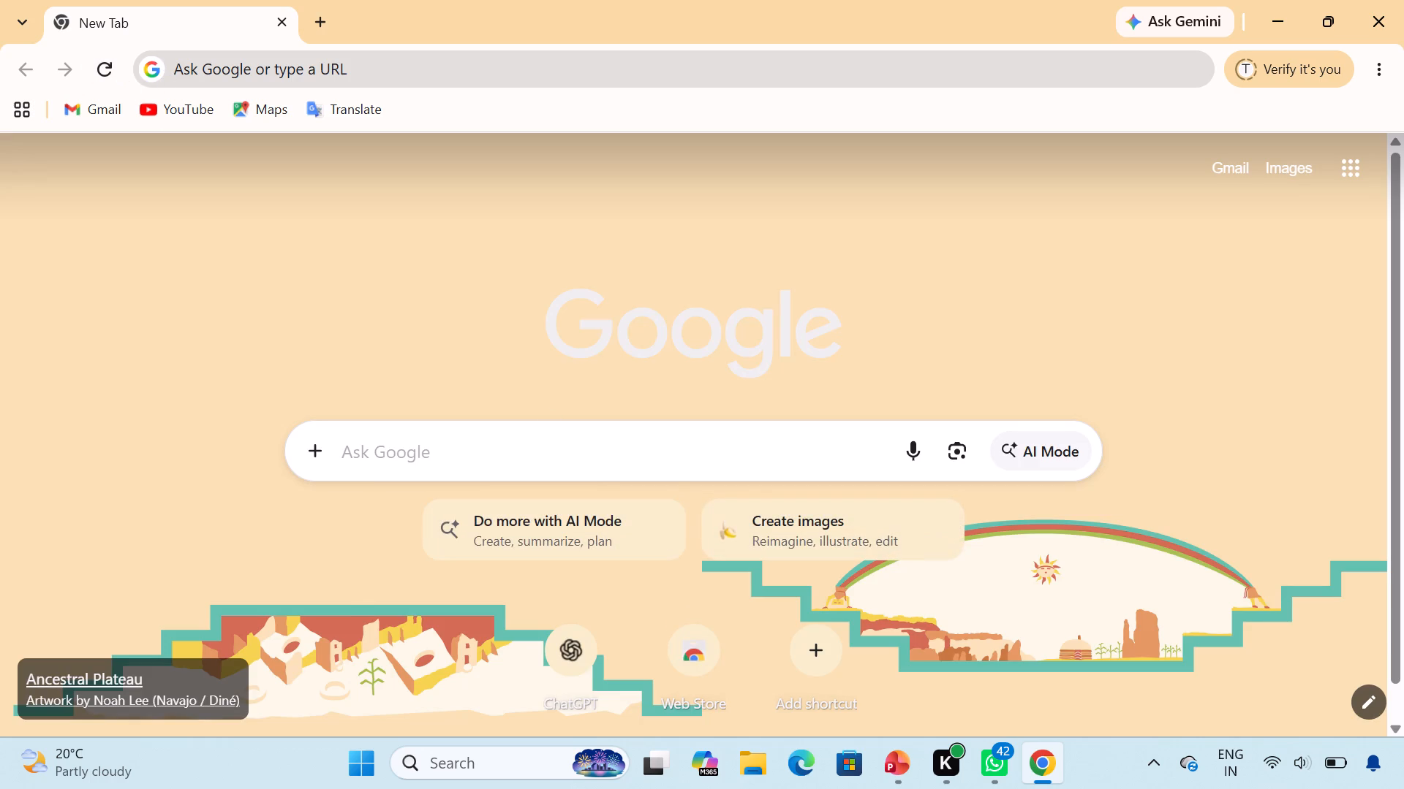
{"action": "type", "text": "PATIENT"}
{"action": "key", "text": "BackSpace"}
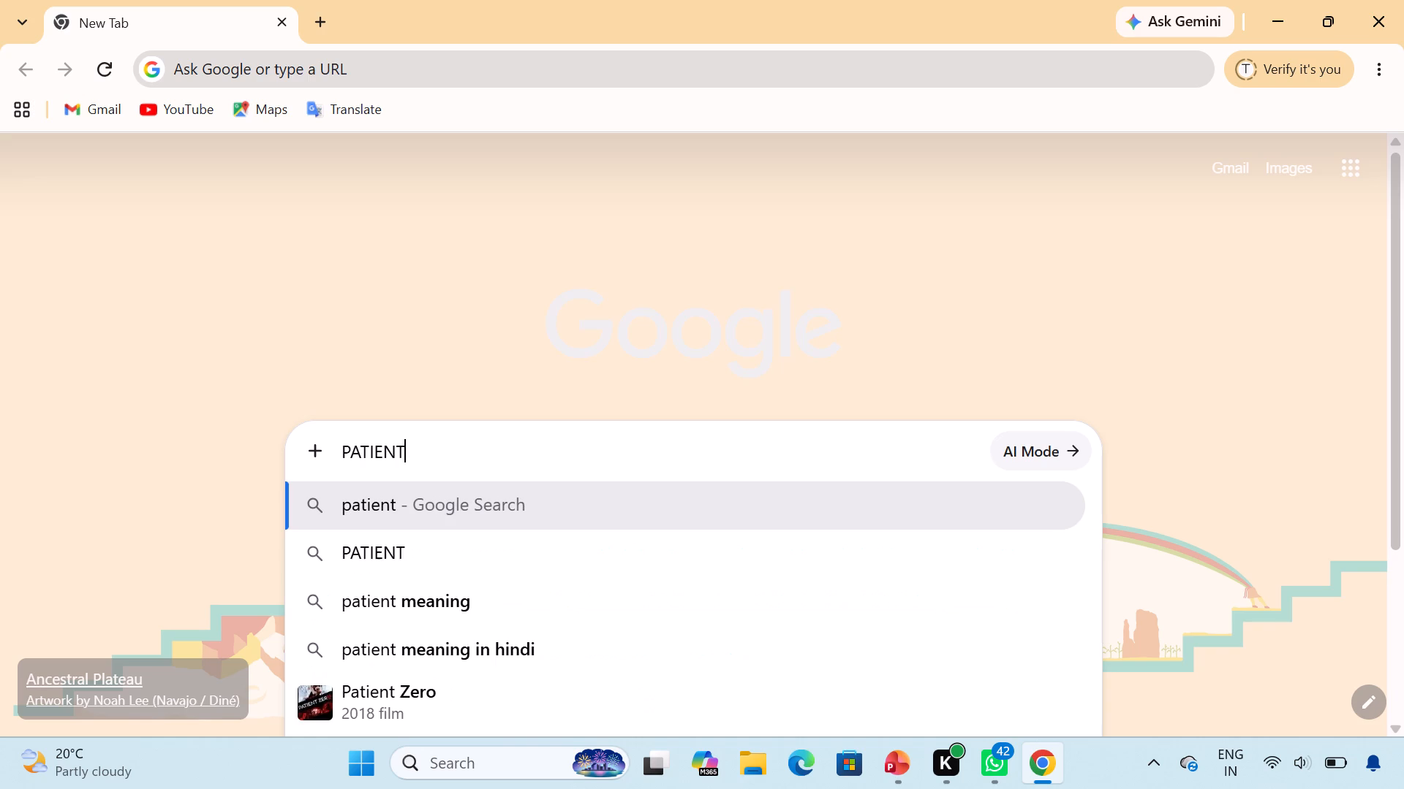
{"action": "key", "text": "space"}
{"action": "type", "text": "MONITOR"}
{"action": "key", "text": "Return"}
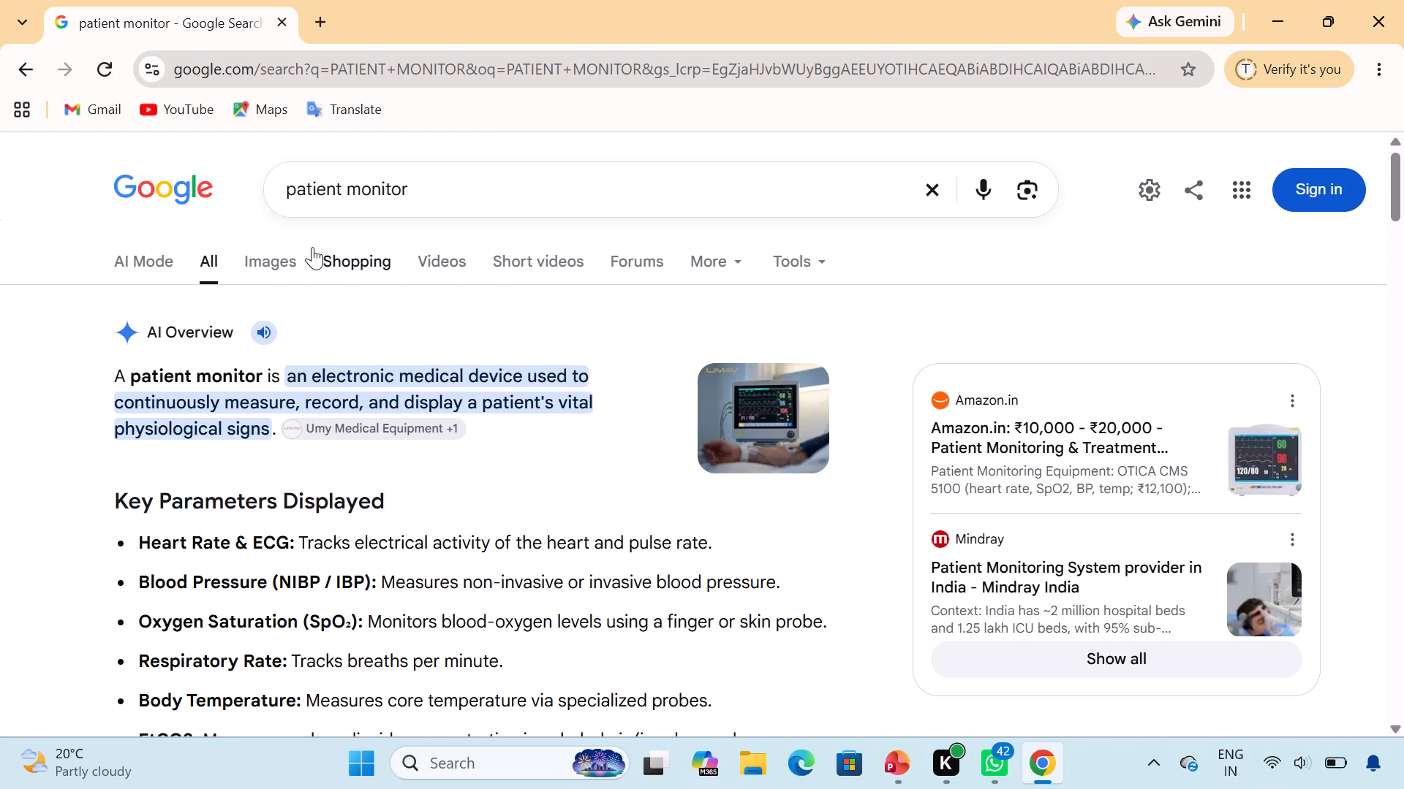
Show the image results for patient monitor and copy the Umy Medical Equipment photo of the bedside monitor.
{"action": "left_click", "coordinate": [285, 267]}
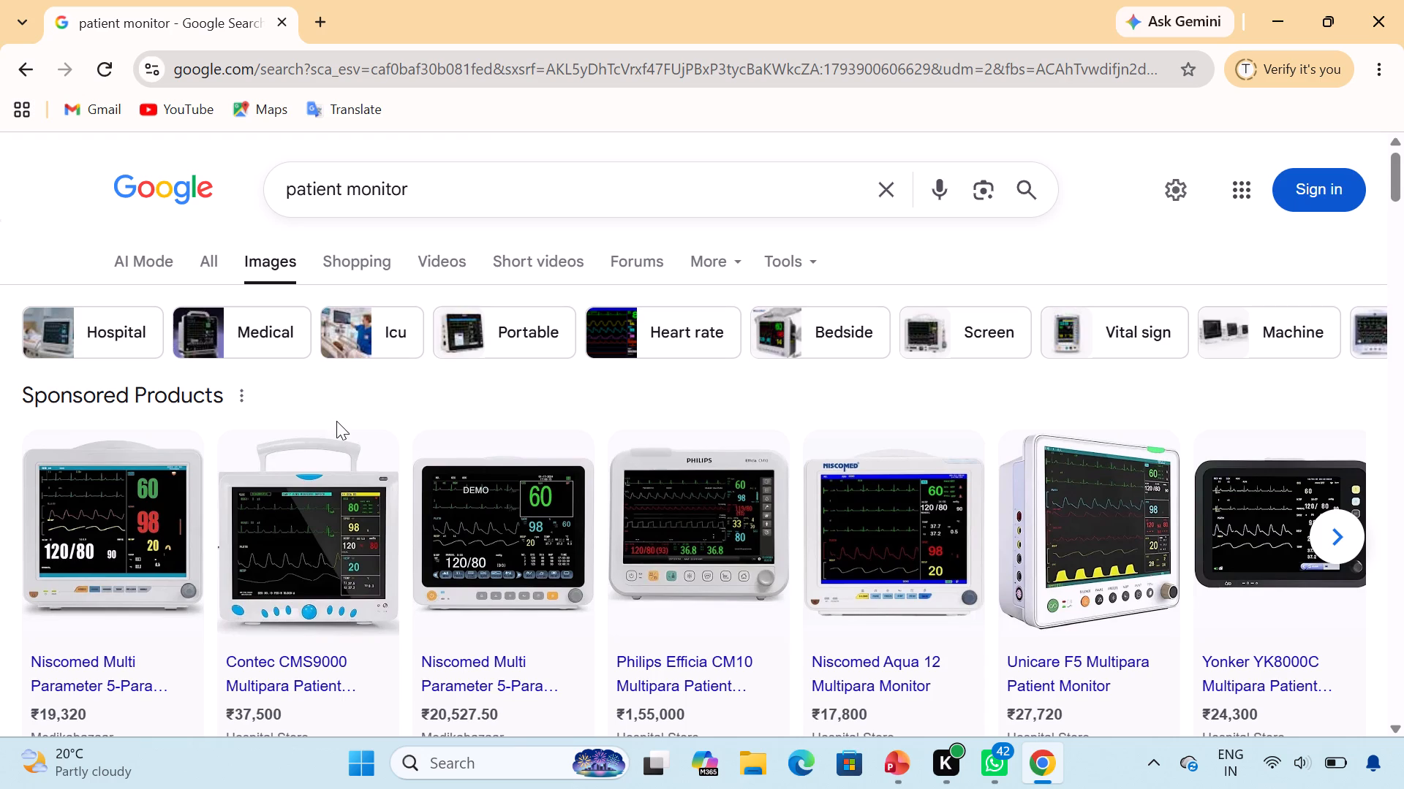
{"action": "scroll", "coordinate": [412, 479], "scroll_direction": "down", "scroll_amount": 4}
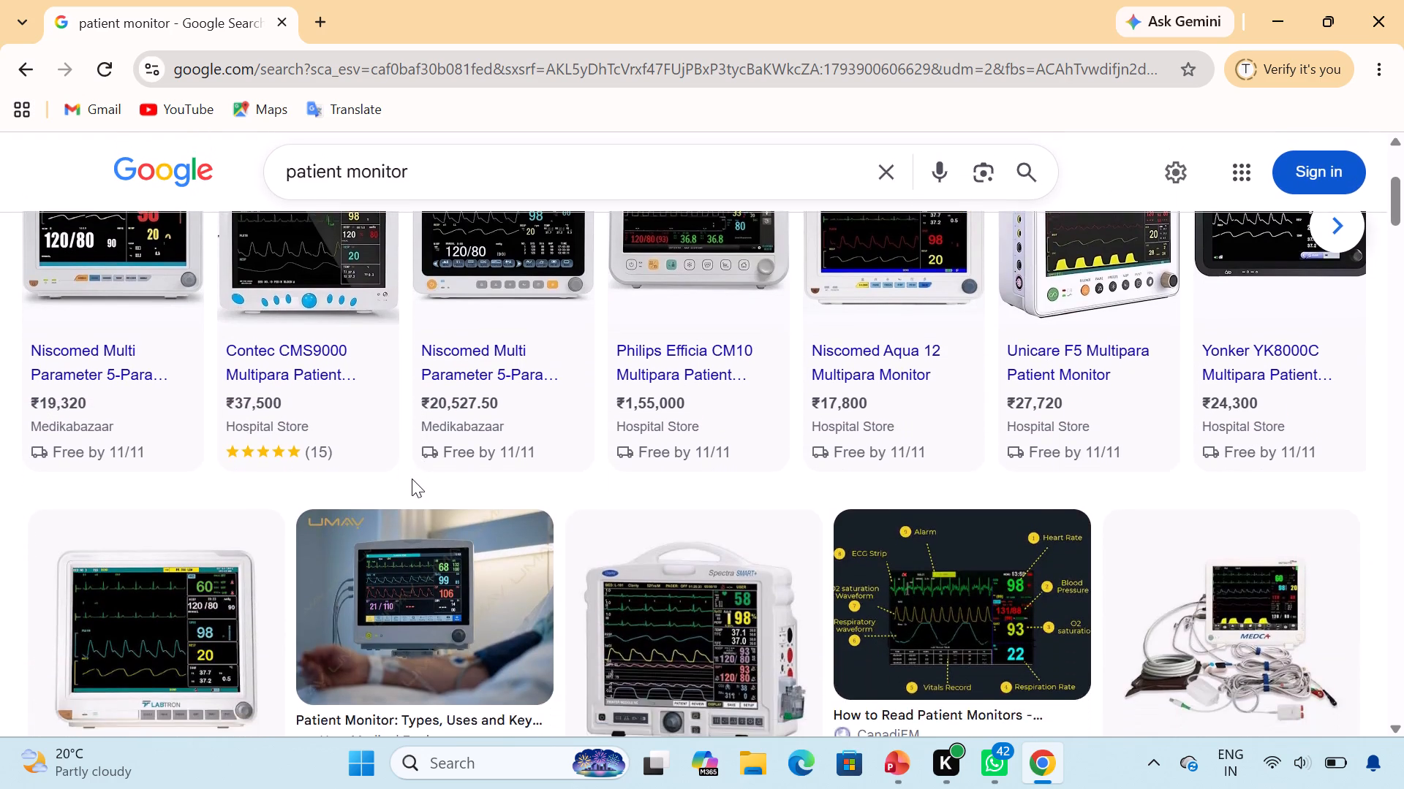
{"action": "scroll", "coordinate": [412, 479], "scroll_direction": "down", "scroll_amount": 2}
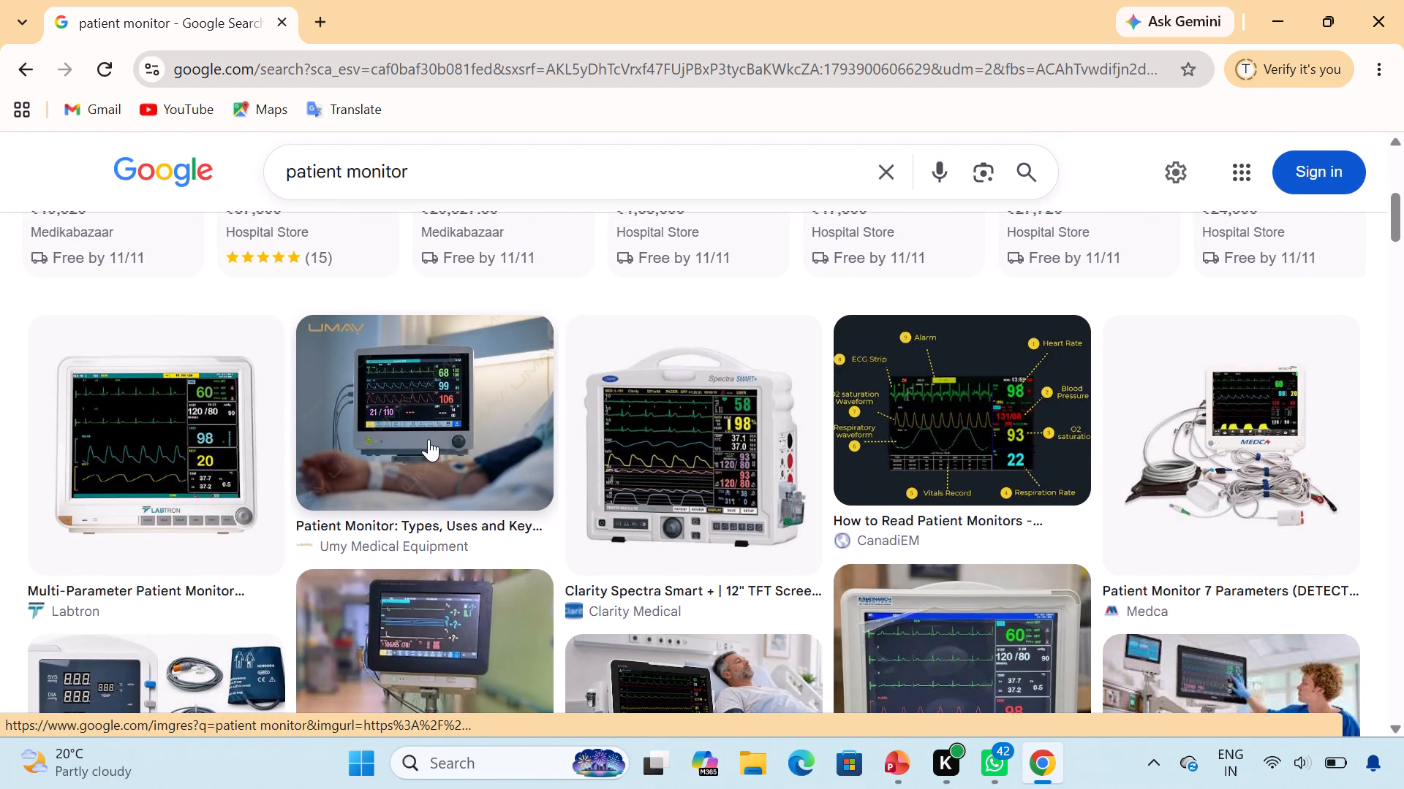
{"action": "right_click", "coordinate": [429, 439]}
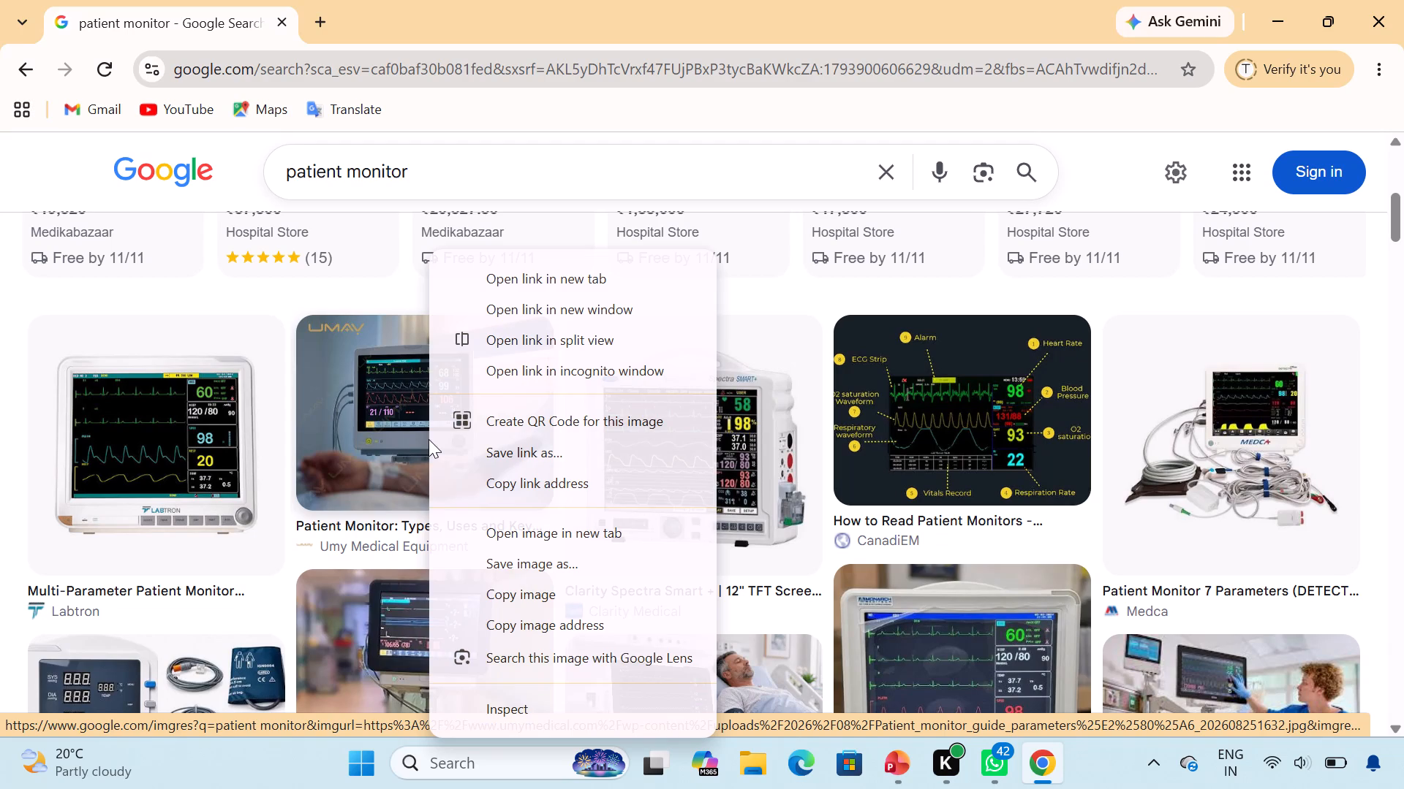
{"action": "left_click", "coordinate": [518, 588]}
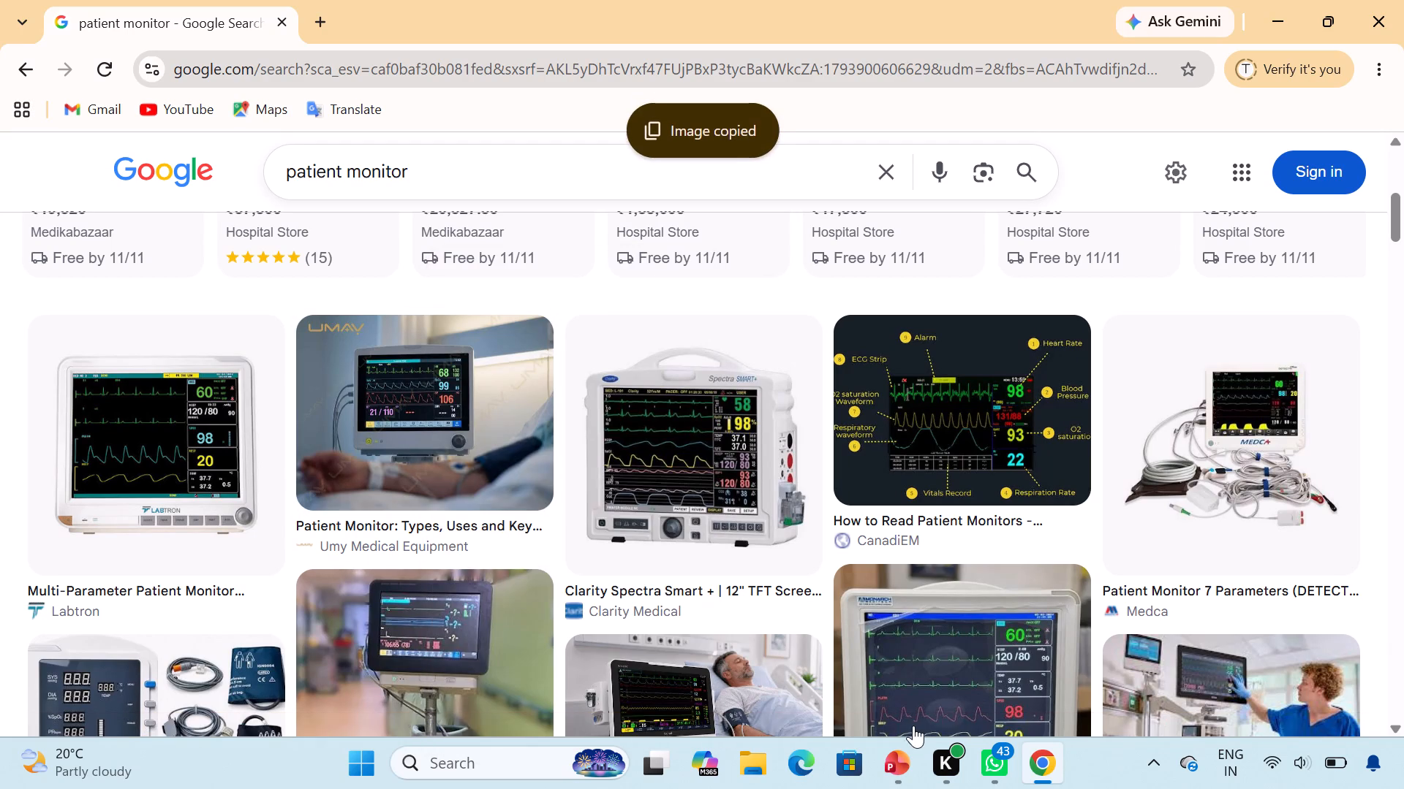
Switch to PowerPoint and paste the copied patient monitor photo onto the Equipments slide using the destination theme.
{"action": "left_click", "coordinate": [917, 761]}
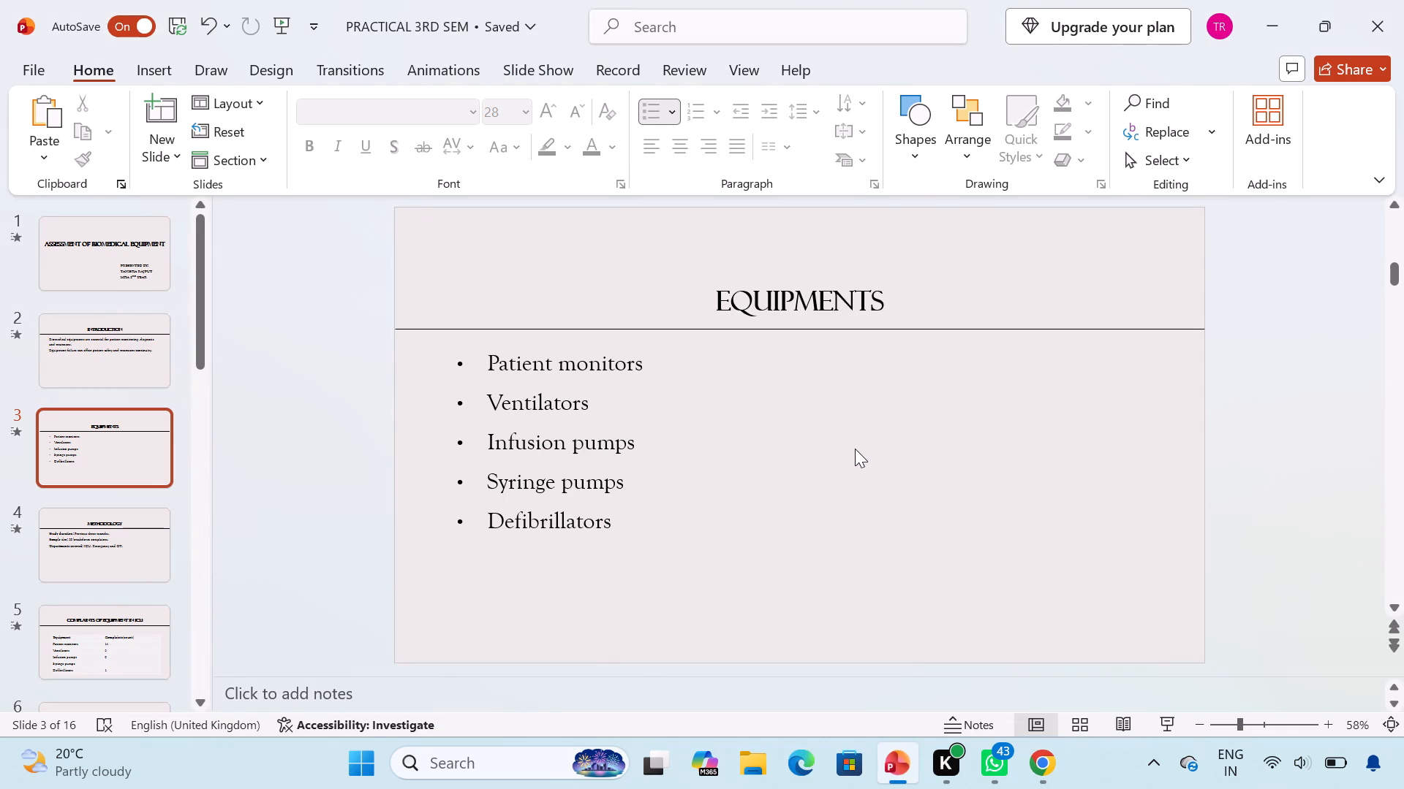
{"action": "left_click", "coordinate": [855, 449]}
{"action": "right_click", "coordinate": [855, 449]}
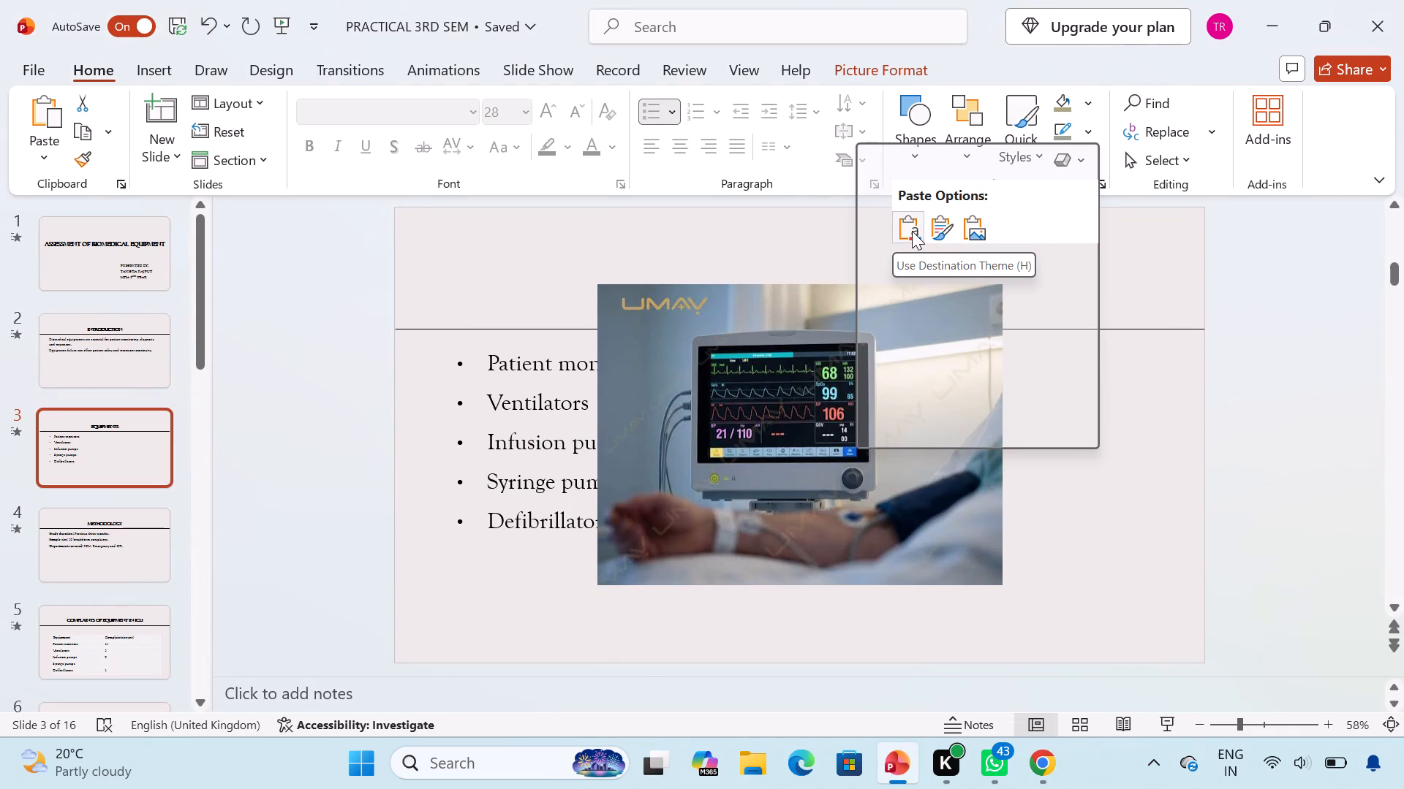
{"action": "left_click", "coordinate": [905, 234]}
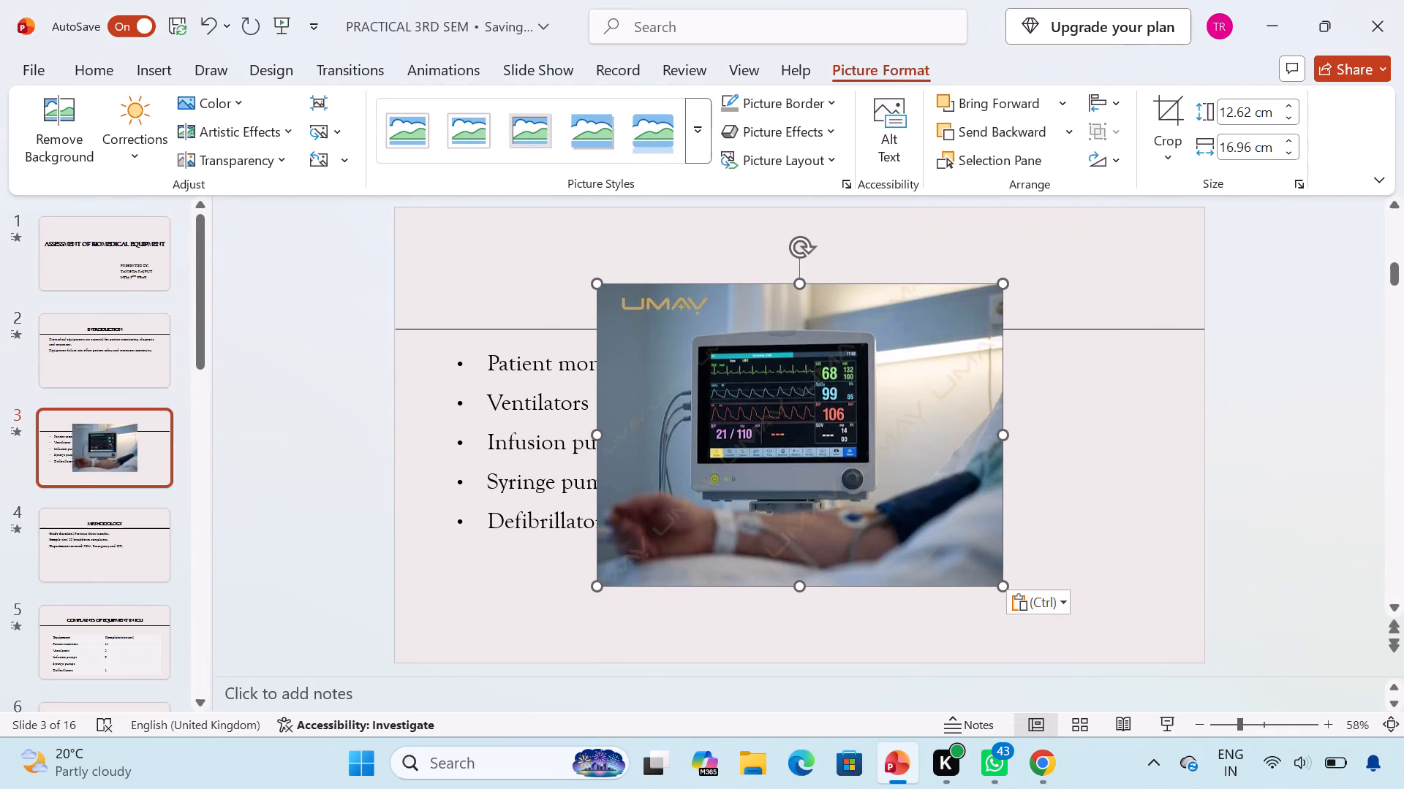
Shrink the pasted patient monitor photo to about 7.73 cm high and 9.18 cm wide.
{"action": "left_click_drag", "start_coordinate": [800, 286], "coordinate": [807, 401]}
{"action": "left_click", "coordinate": [599, 495]}
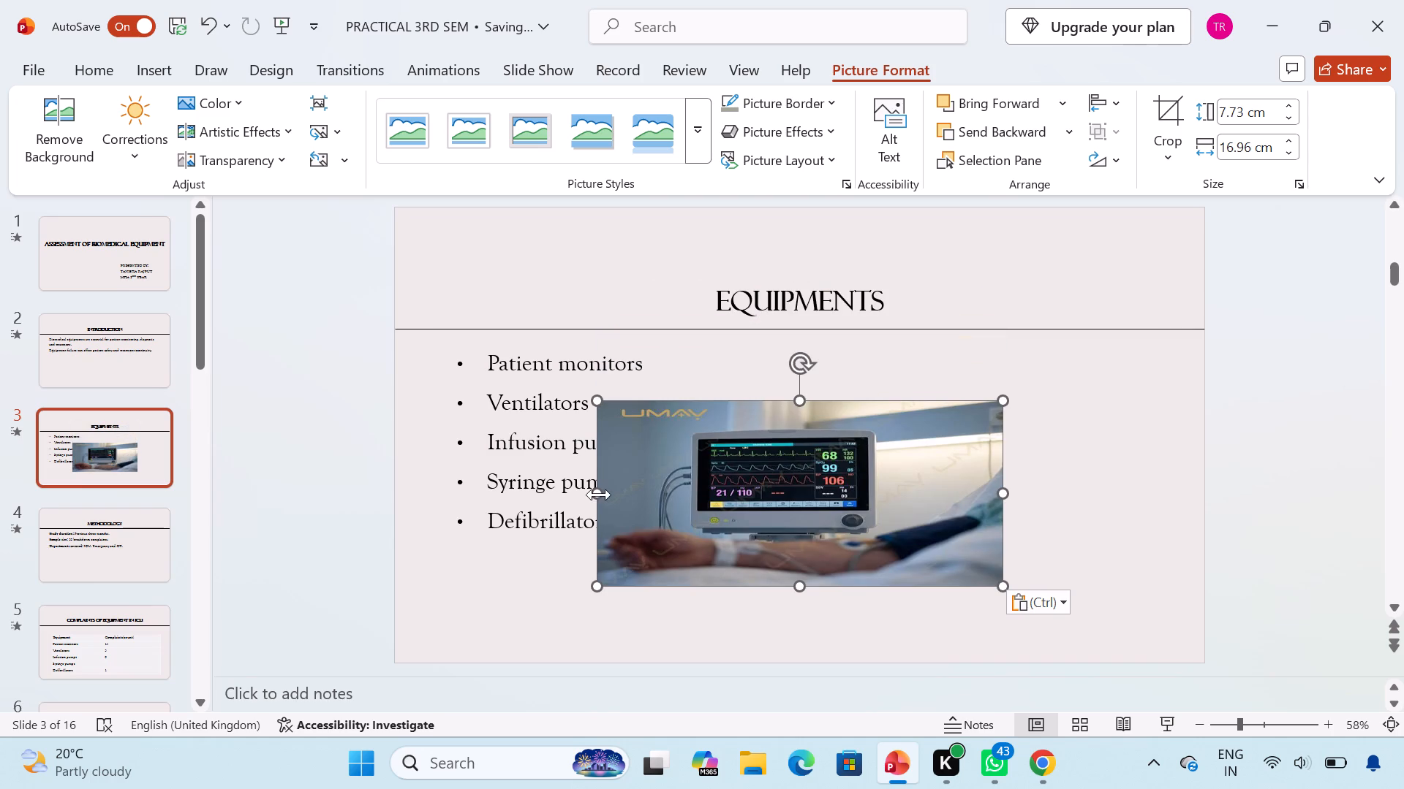
{"action": "left_click_drag", "start_coordinate": [600, 497], "coordinate": [661, 497]}
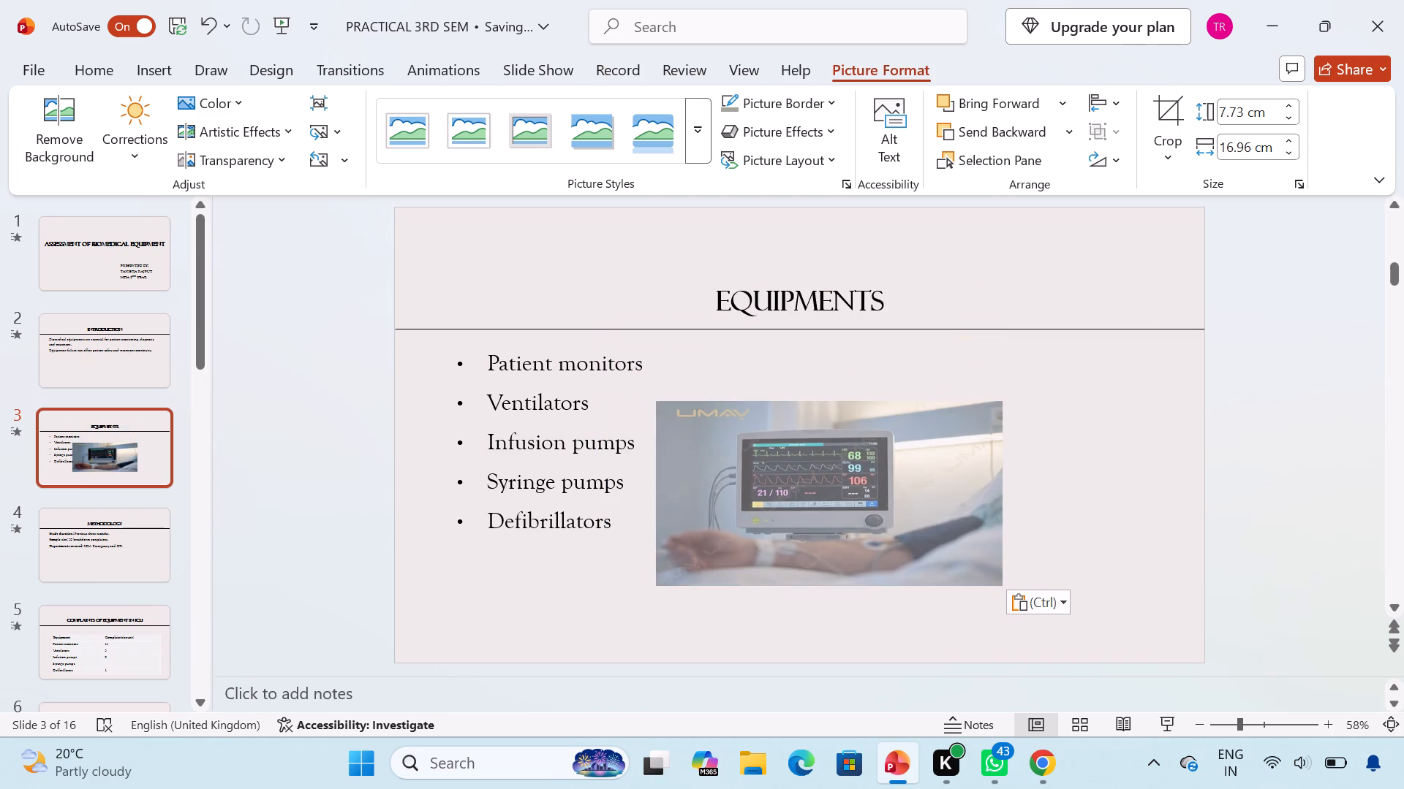
{"action": "left_click_drag", "start_coordinate": [661, 497], "coordinate": [783, 502]}
Move the patient monitor photo on the Equipments slide to the slide's right edge, just below the title line.
{"action": "scroll", "coordinate": [904, 489], "scroll_direction": "right", "scroll_amount": 1}
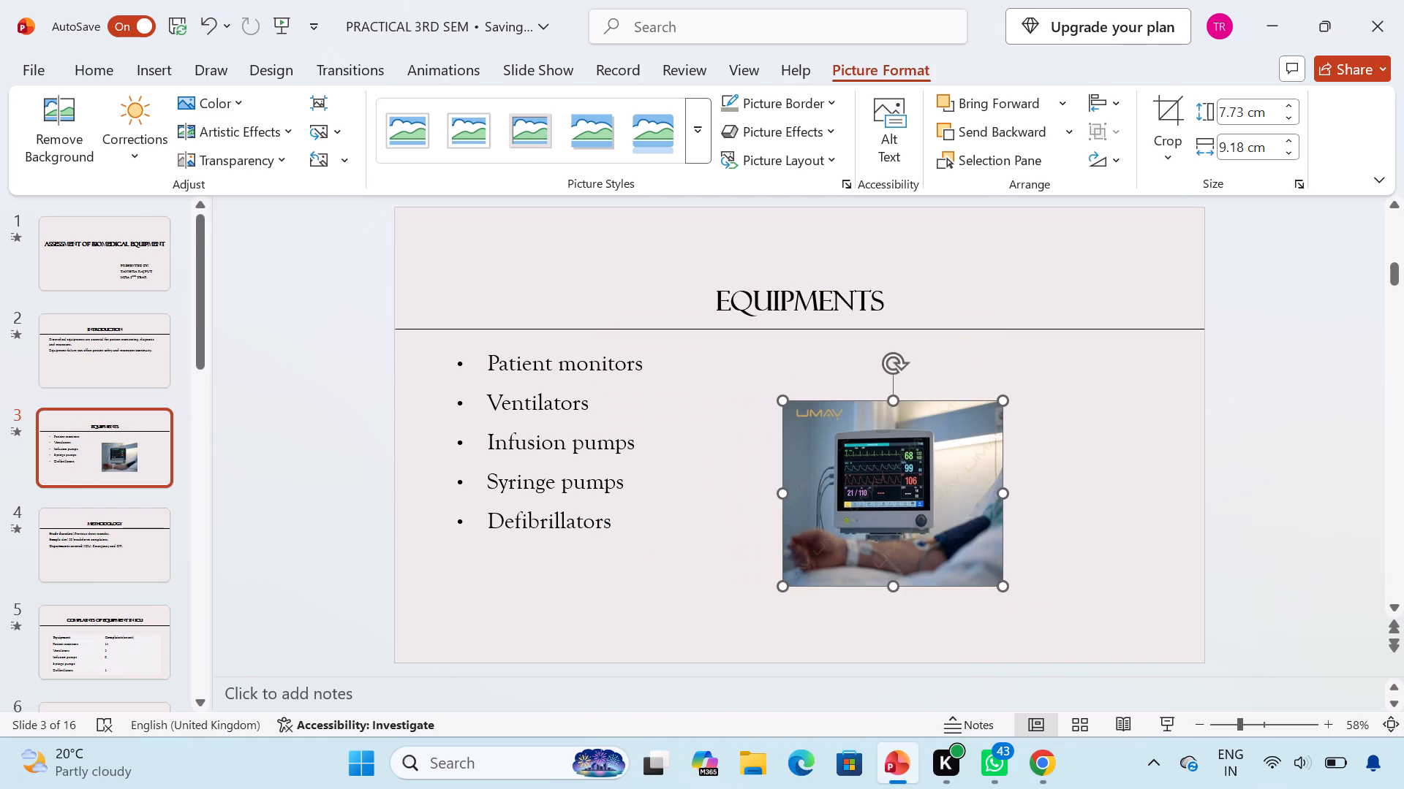
{"action": "scroll", "coordinate": [904, 489], "scroll_direction": "right", "scroll_amount": 1}
{"action": "left_click", "coordinate": [904, 489]}
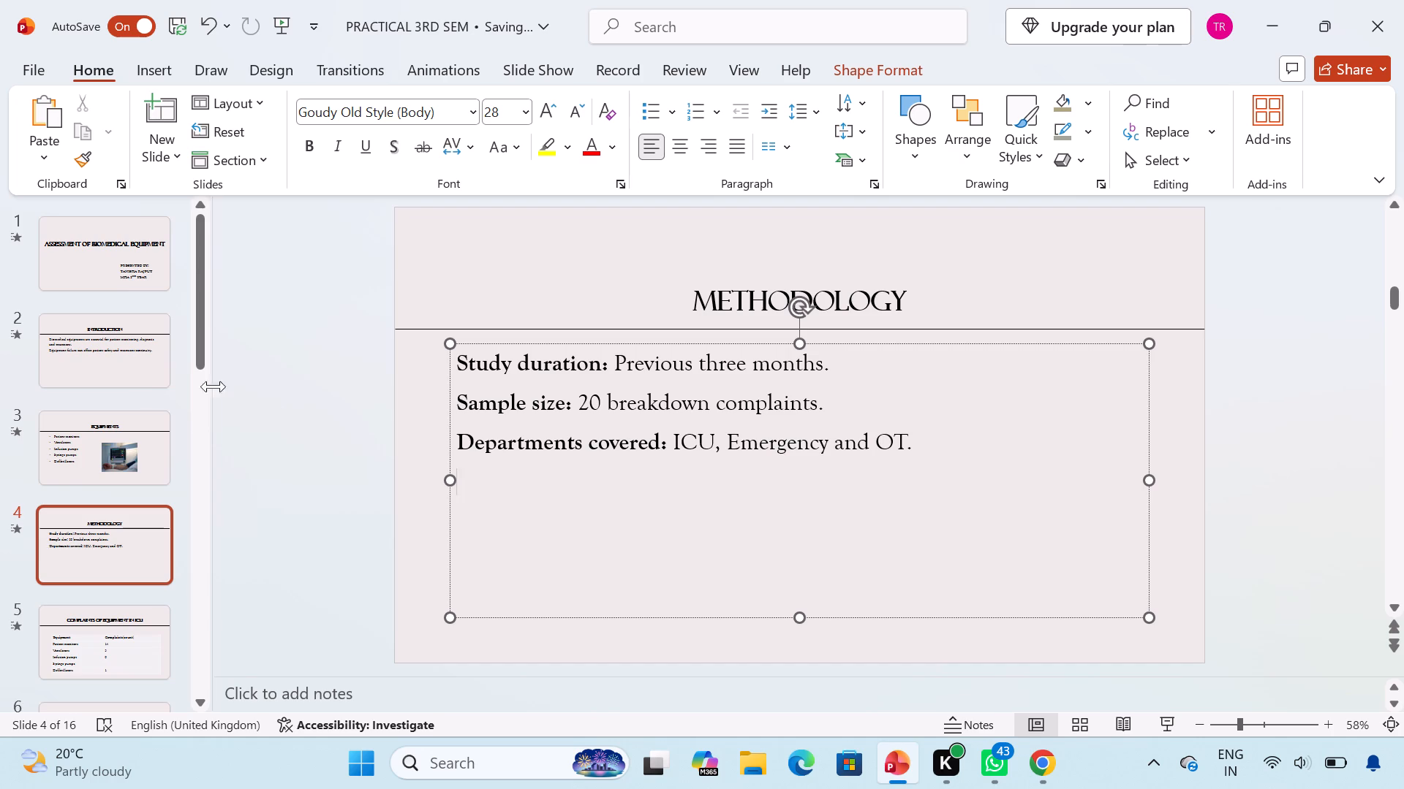
{"action": "left_click", "coordinate": [100, 446]}
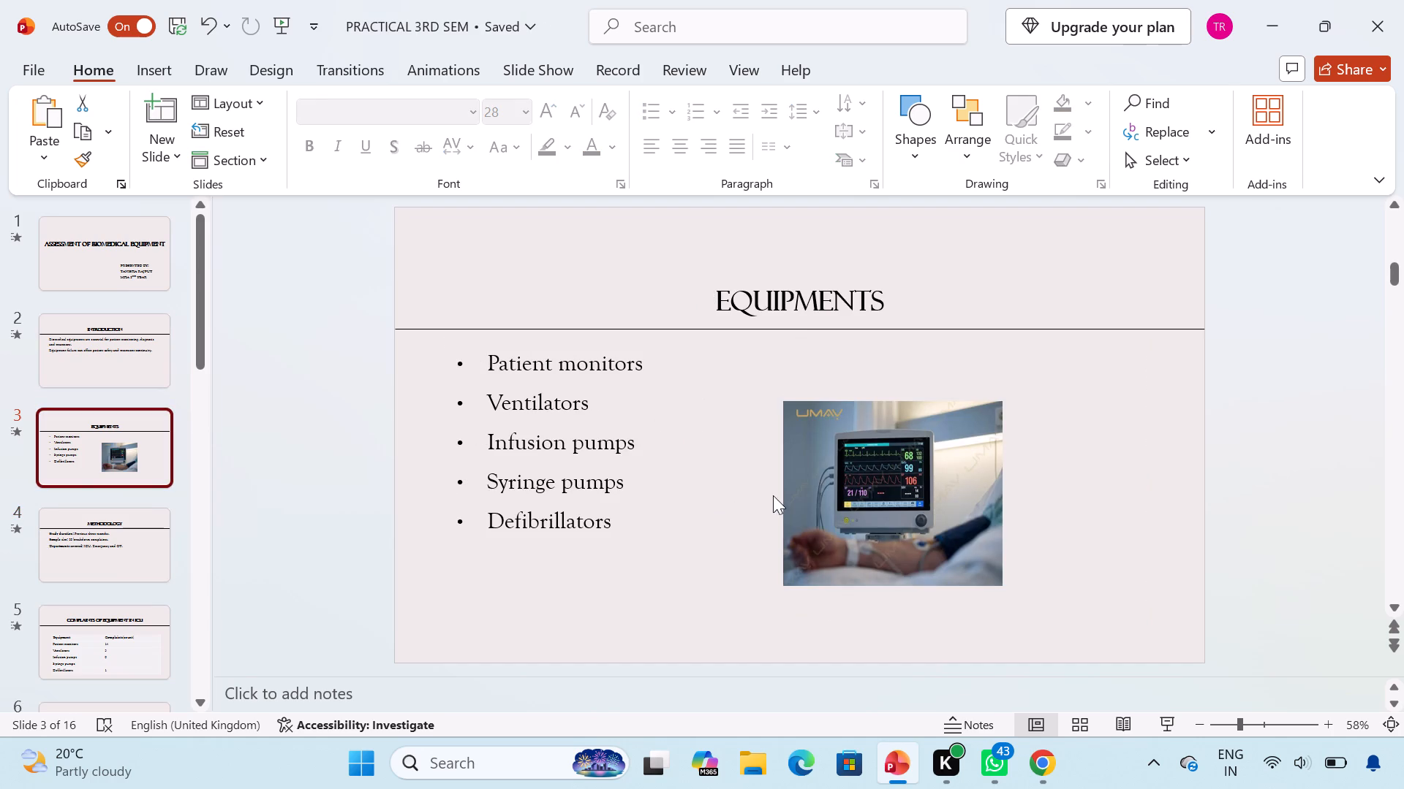
{"action": "left_click_drag", "start_coordinate": [839, 495], "coordinate": [1025, 435]}
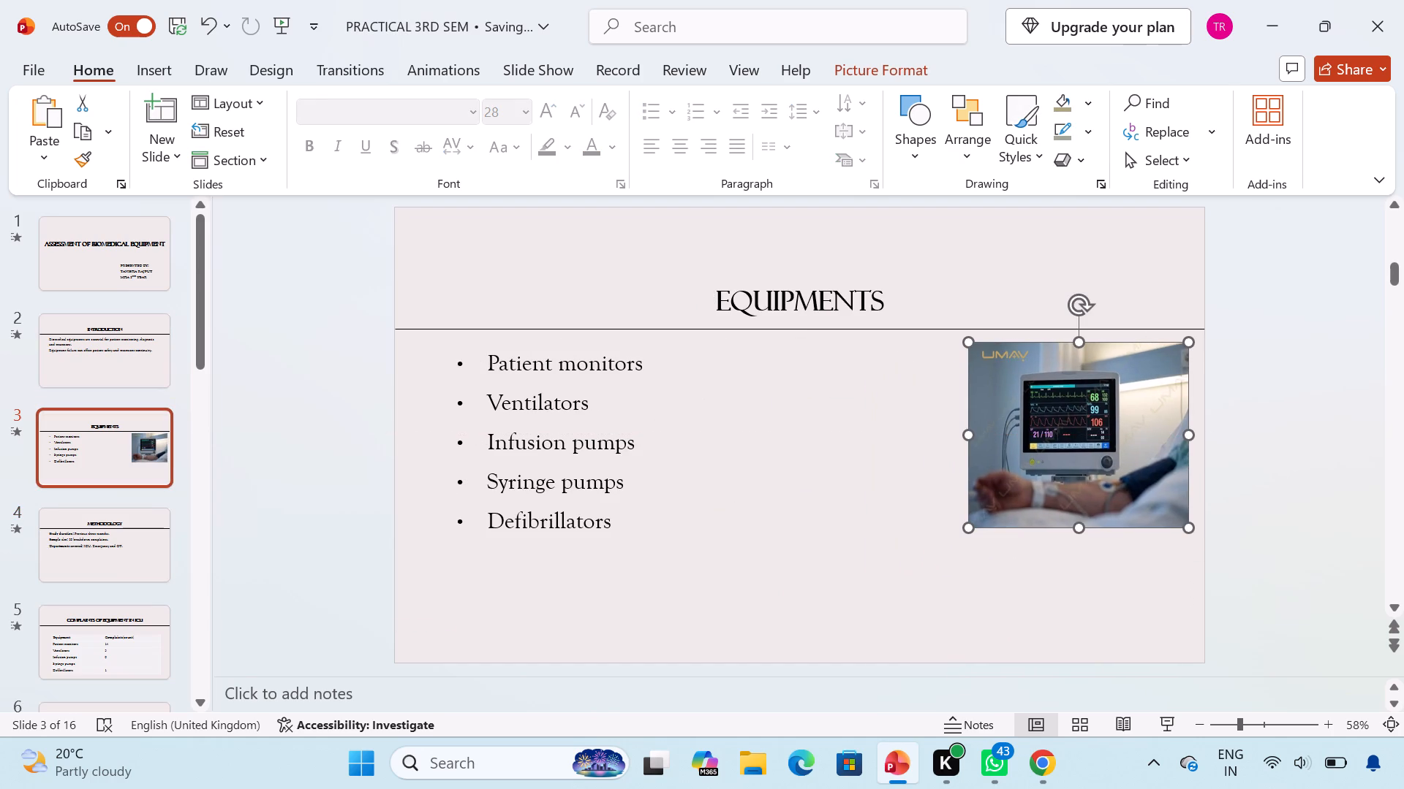
{"action": "left_click", "coordinate": [1025, 435]}
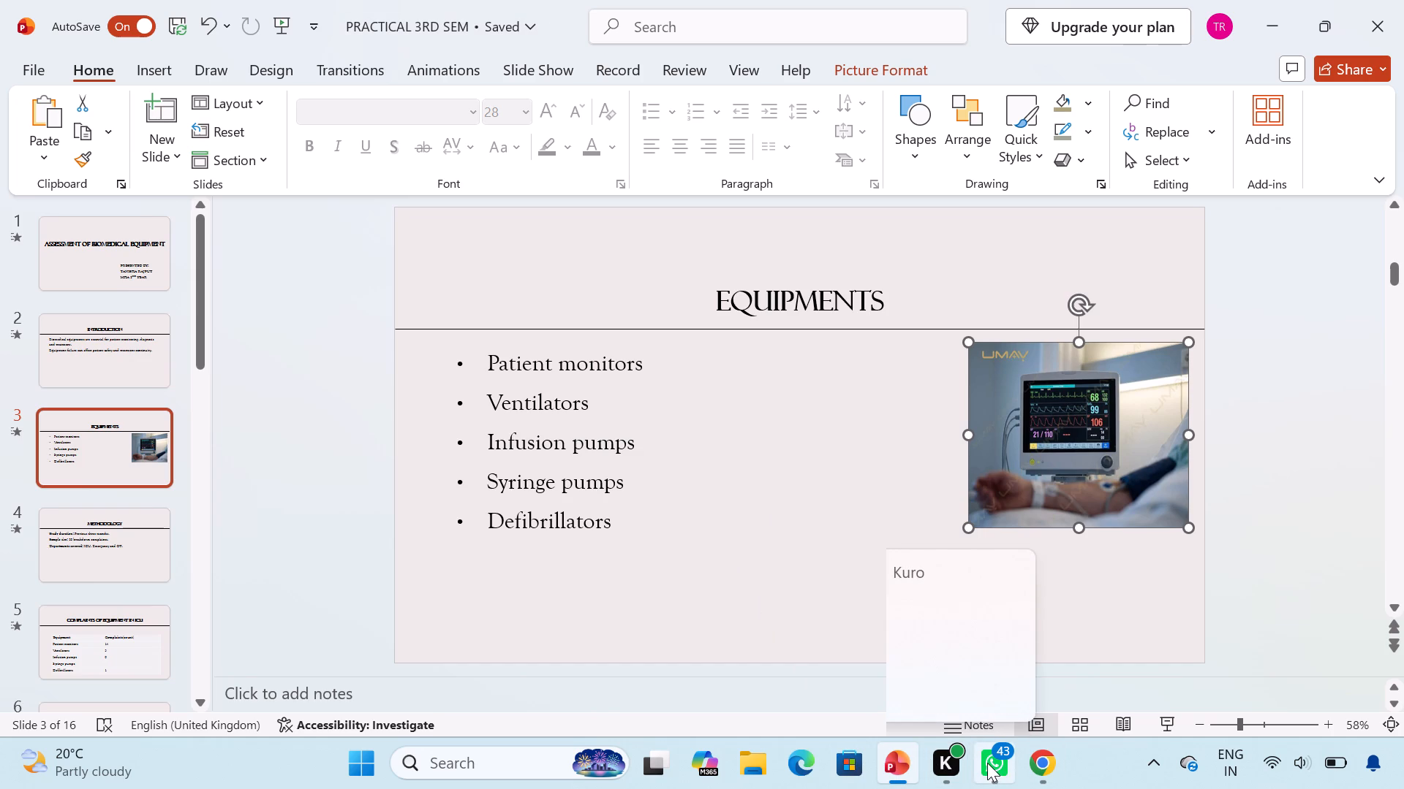
Switch to Google Chrome and search Google Images for "VENTILATOR".
{"action": "left_click", "coordinate": [1046, 771]}
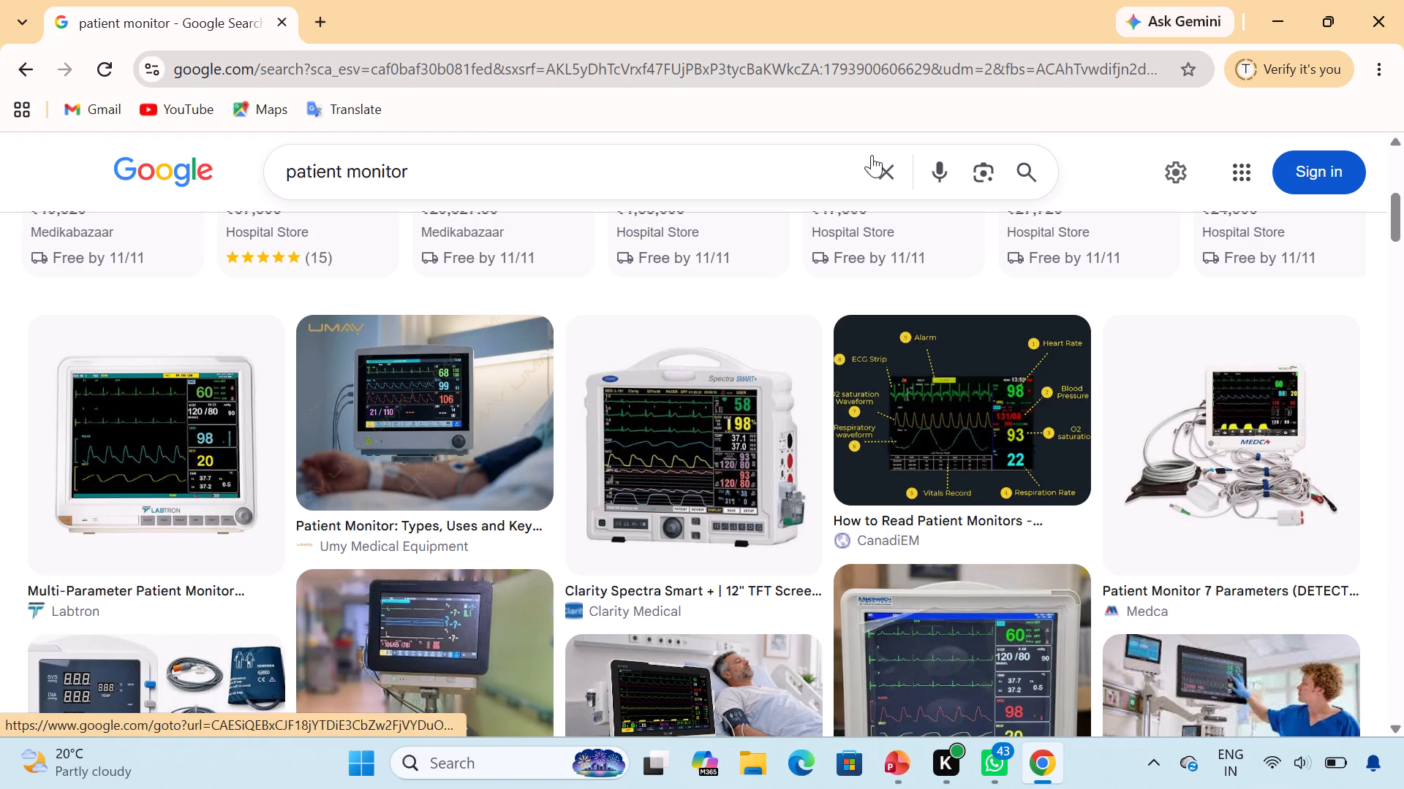
{"action": "left_click", "coordinate": [883, 166]}
{"action": "type", "text": "VENTILATOR"}
{"action": "key", "text": "Return"}
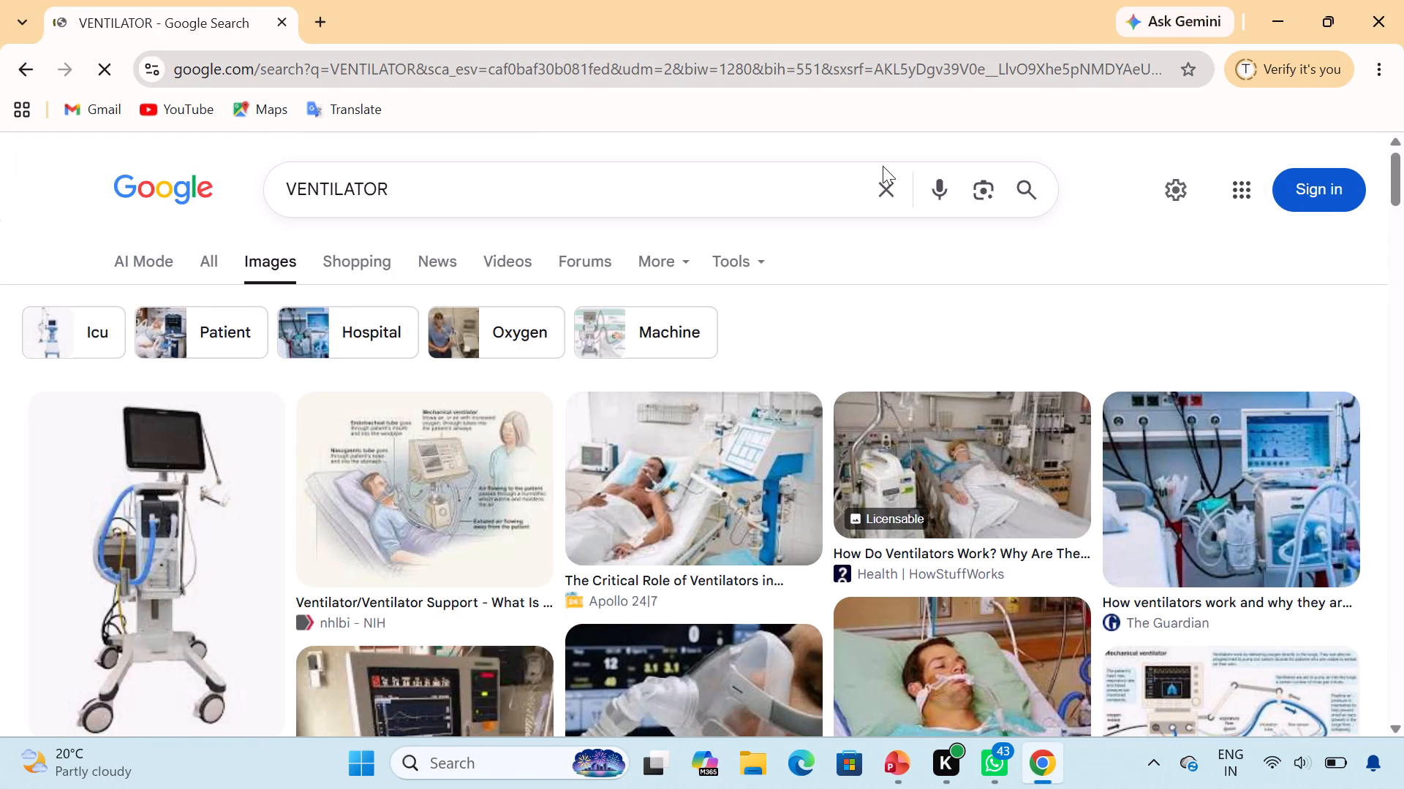
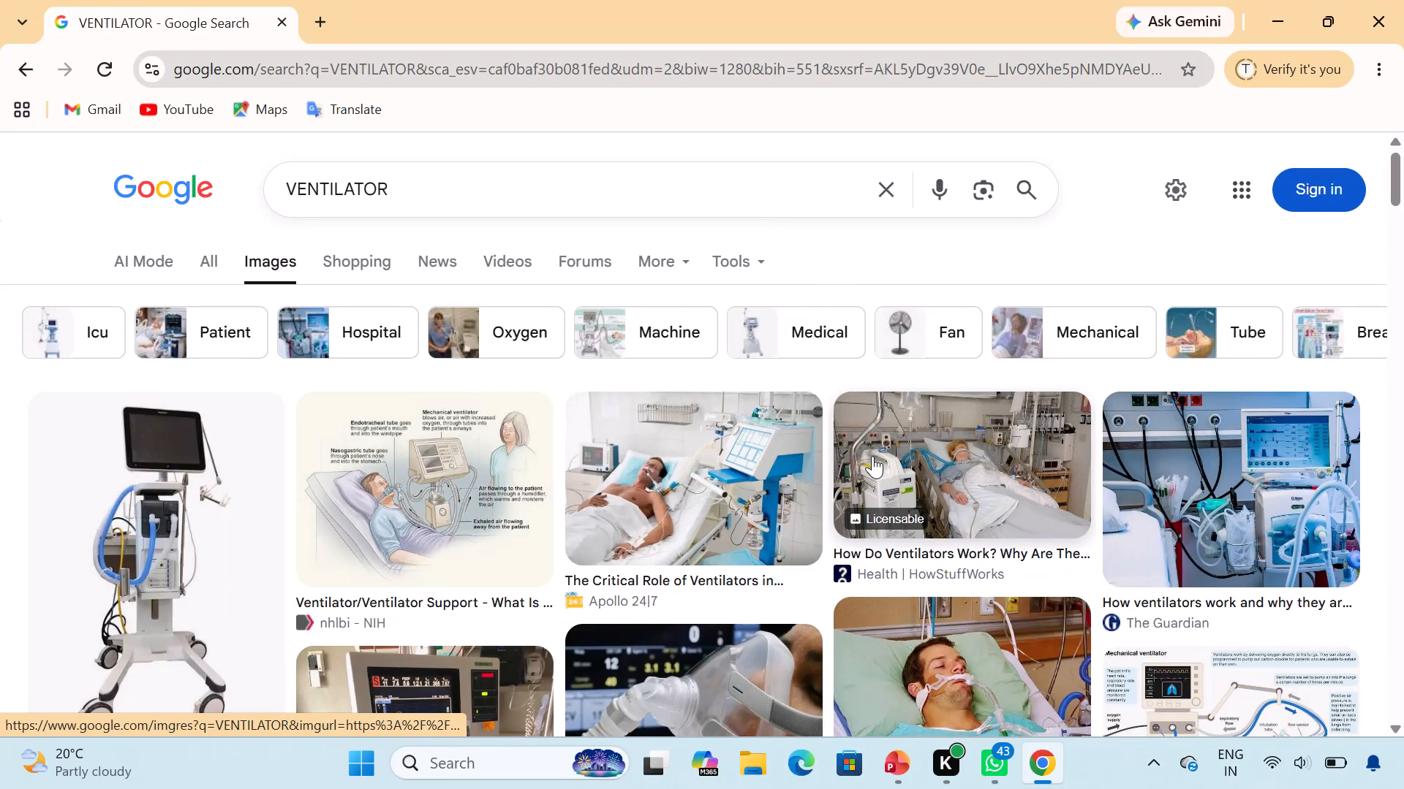
Browse the ventilator image results for a picture suitable for the Equipments slide.
{"action": "scroll", "coordinate": [820, 450], "scroll_direction": "down", "scroll_amount": 2}
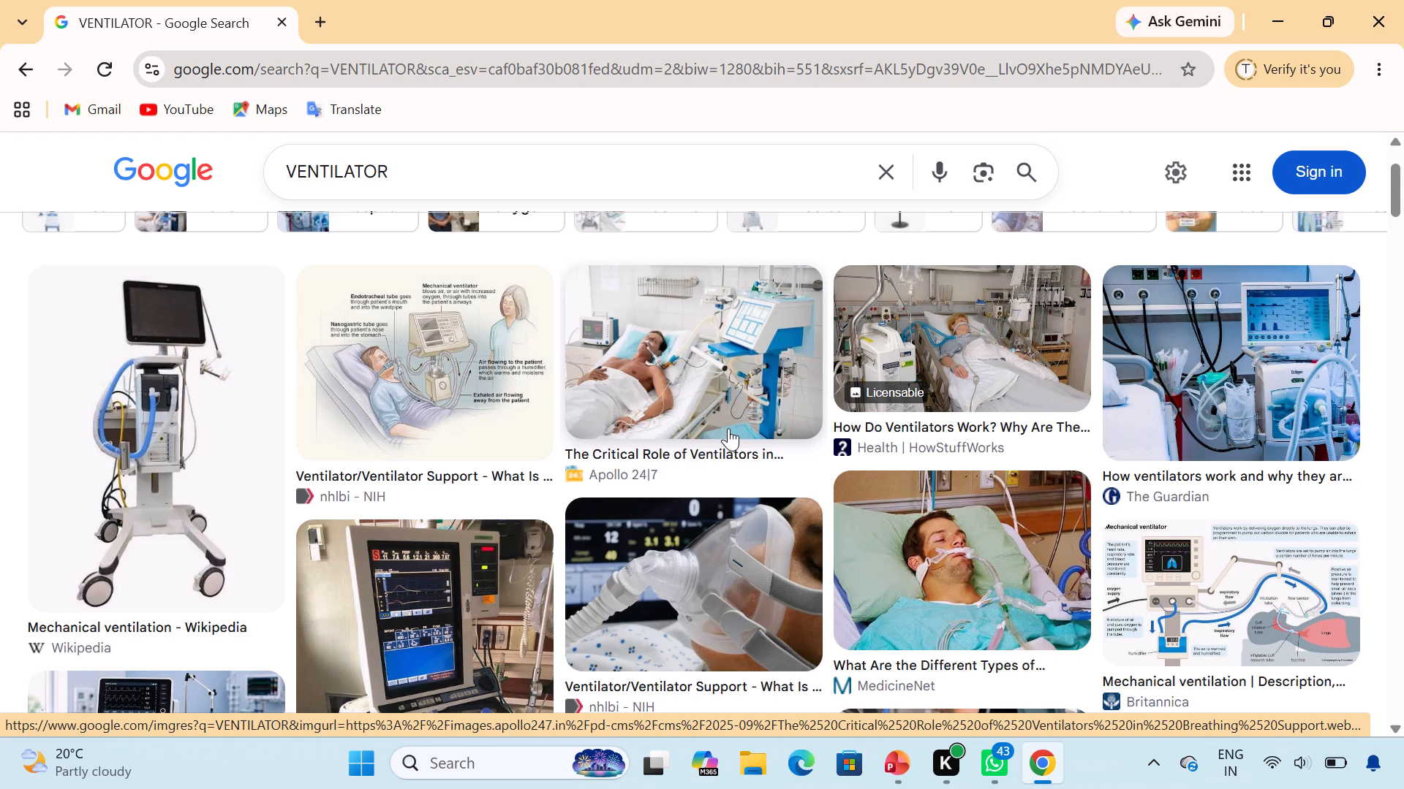
{"action": "scroll", "coordinate": [585, 414], "scroll_direction": "down", "scroll_amount": 1}
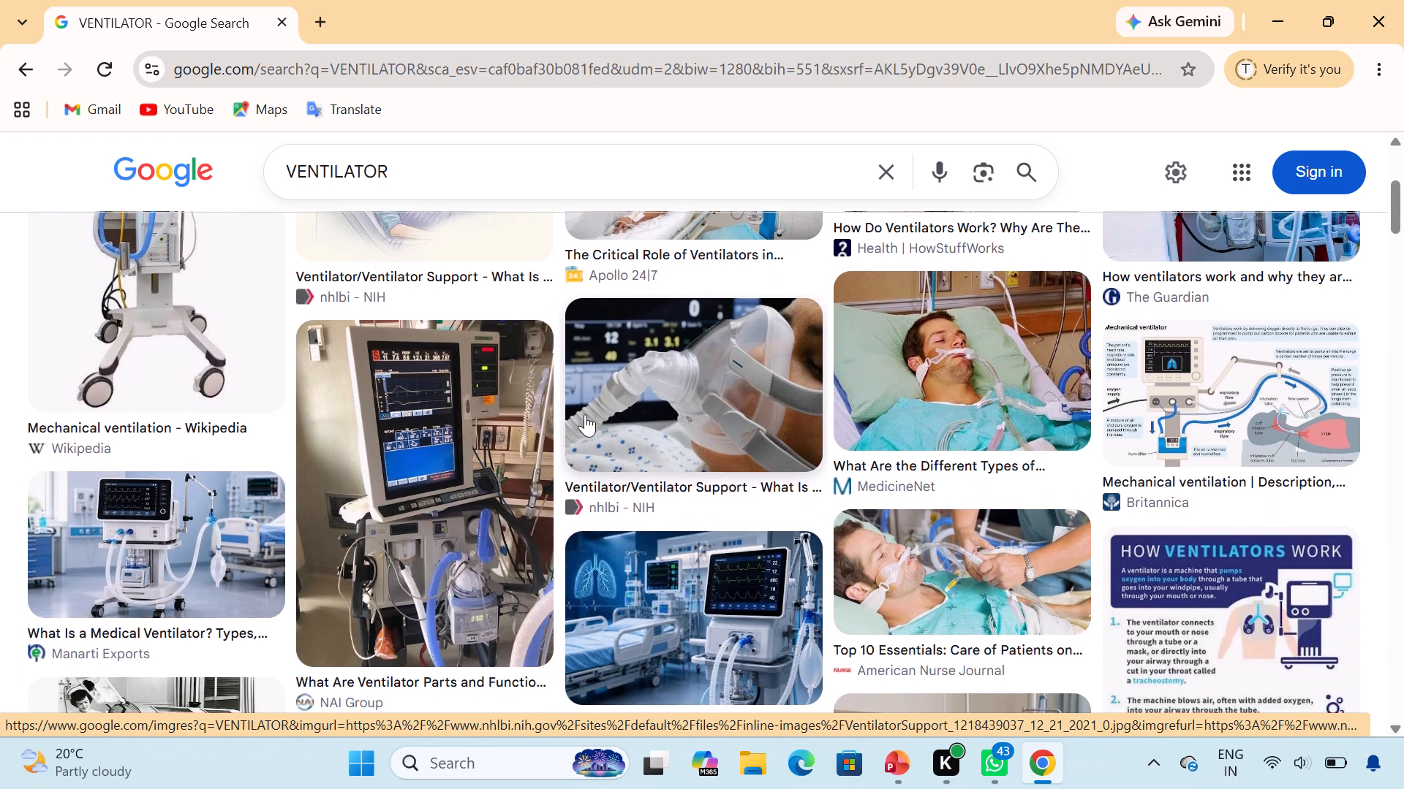
{"action": "scroll", "coordinate": [585, 414], "scroll_direction": "down", "scroll_amount": 3}
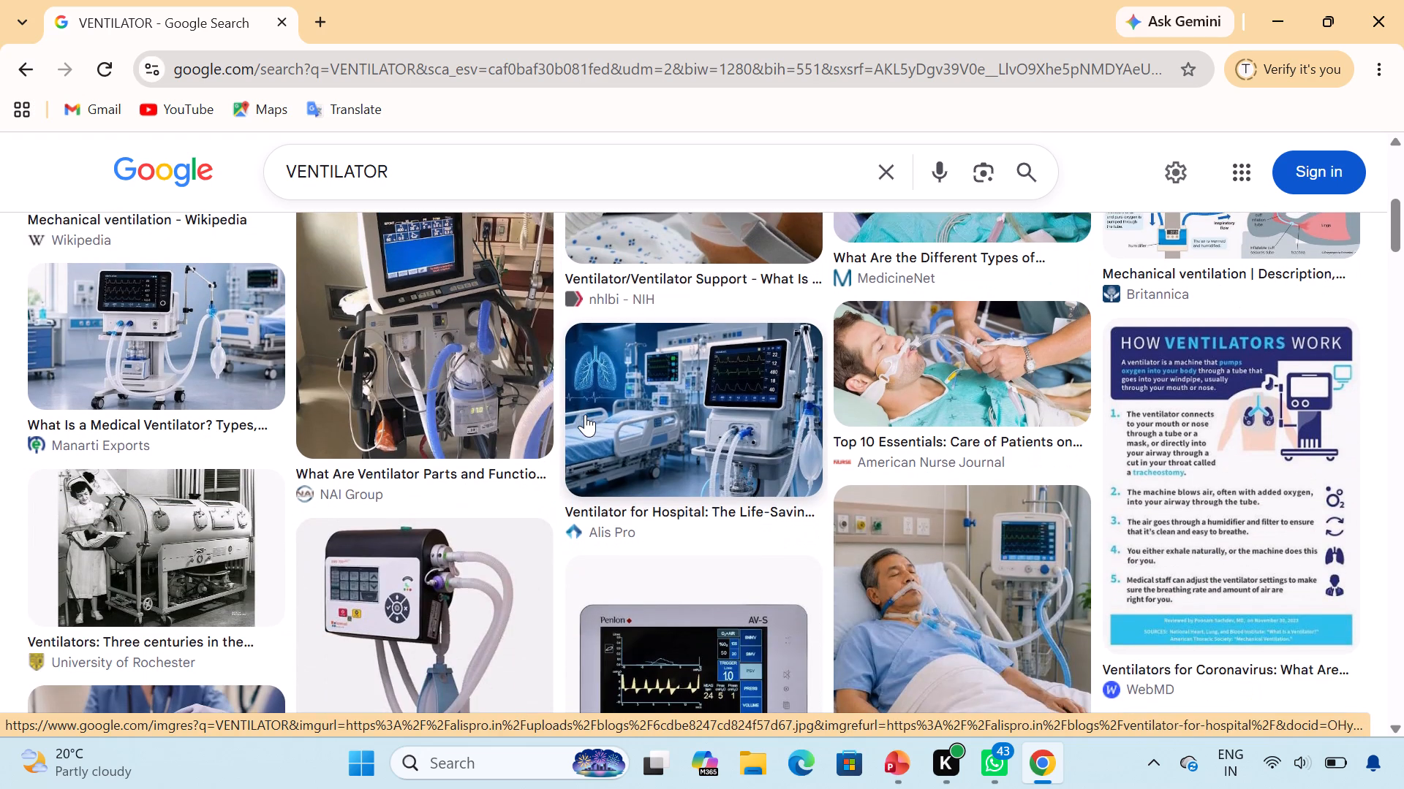
{"action": "scroll", "coordinate": [585, 414], "scroll_direction": "up", "scroll_amount": 2}
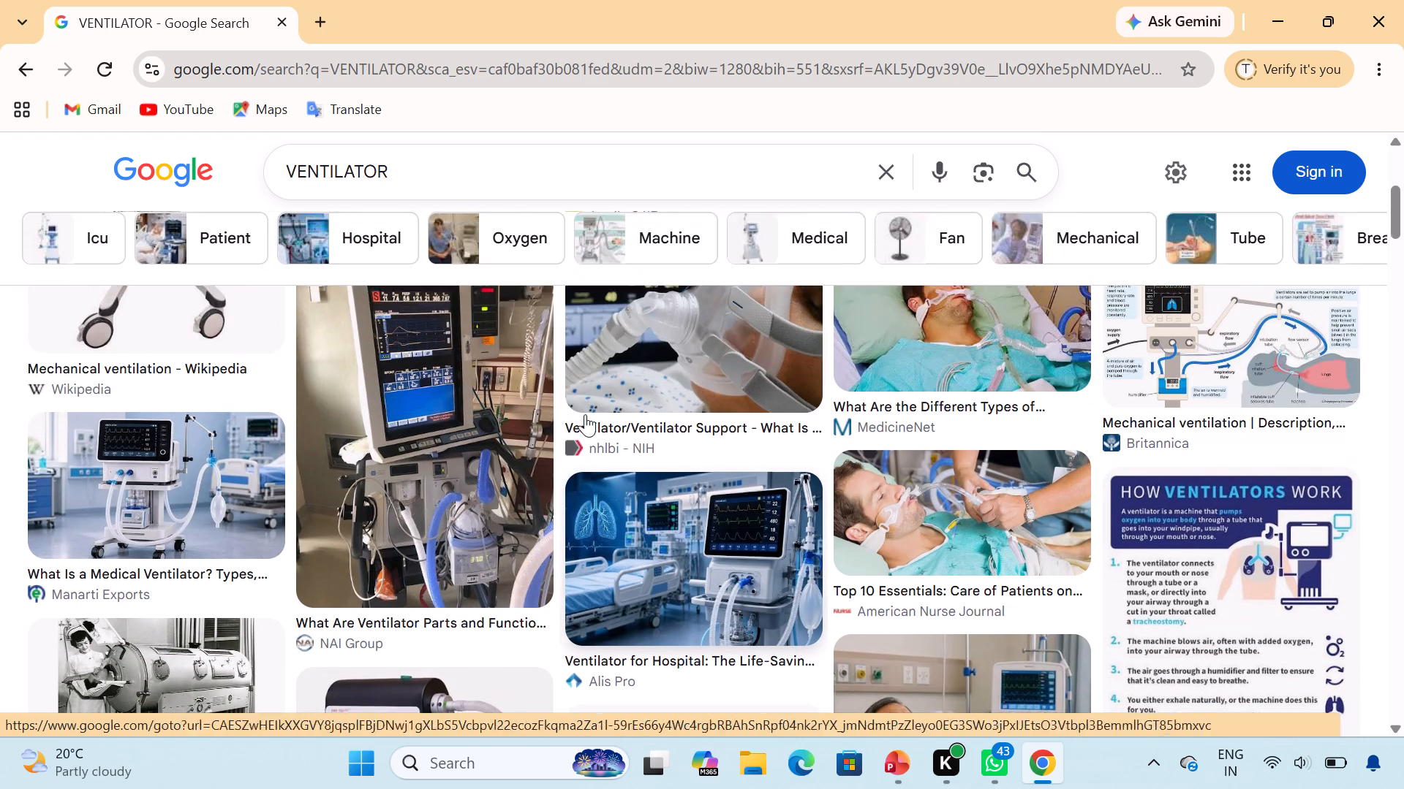
{"action": "scroll", "coordinate": [585, 414], "scroll_direction": "up", "scroll_amount": 1}
Replace the image search with "defibrillator".
{"action": "left_click", "coordinate": [882, 169]}
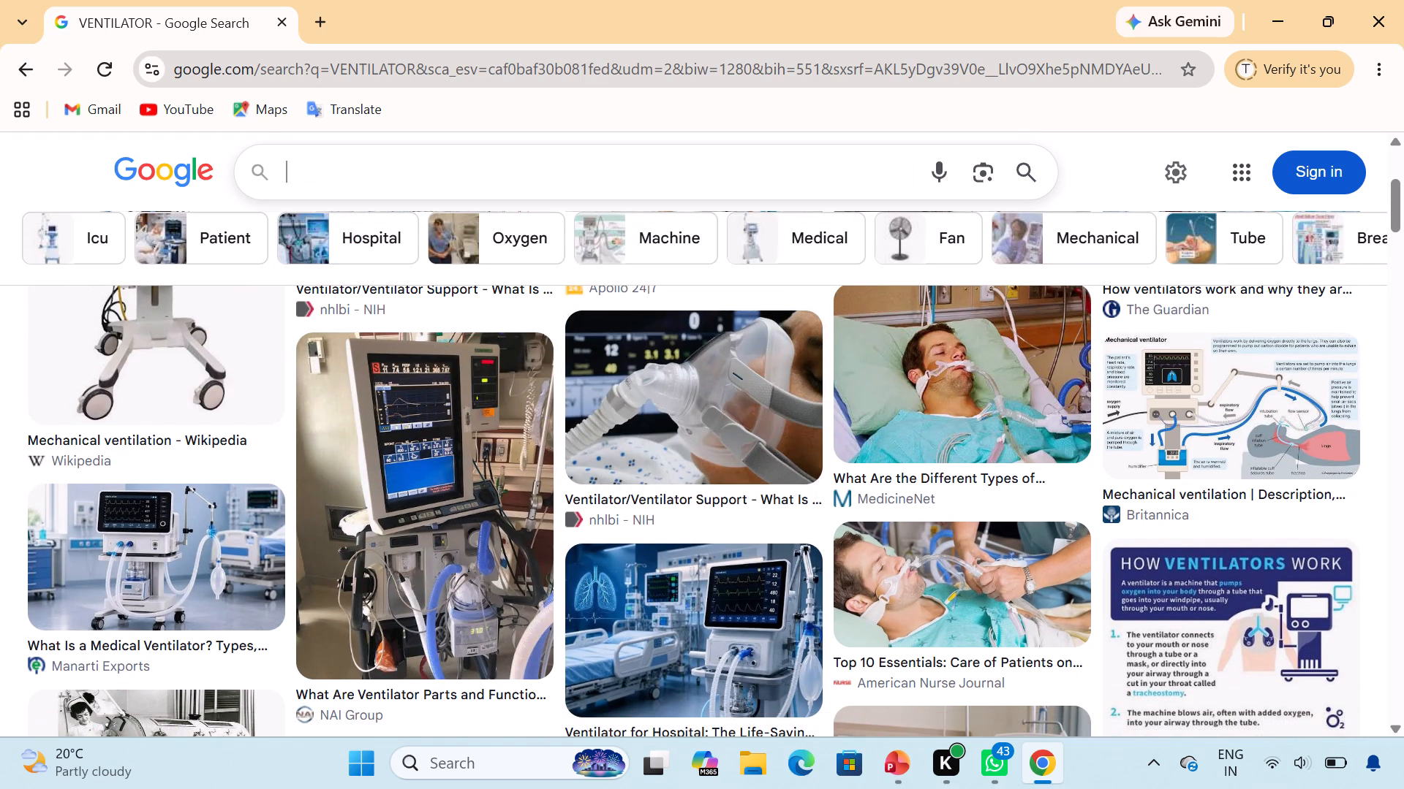
{"action": "key", "text": "d"}
{"action": "type", "text": "EFIBRI"}
{"action": "left_click", "coordinate": [652, 233]}
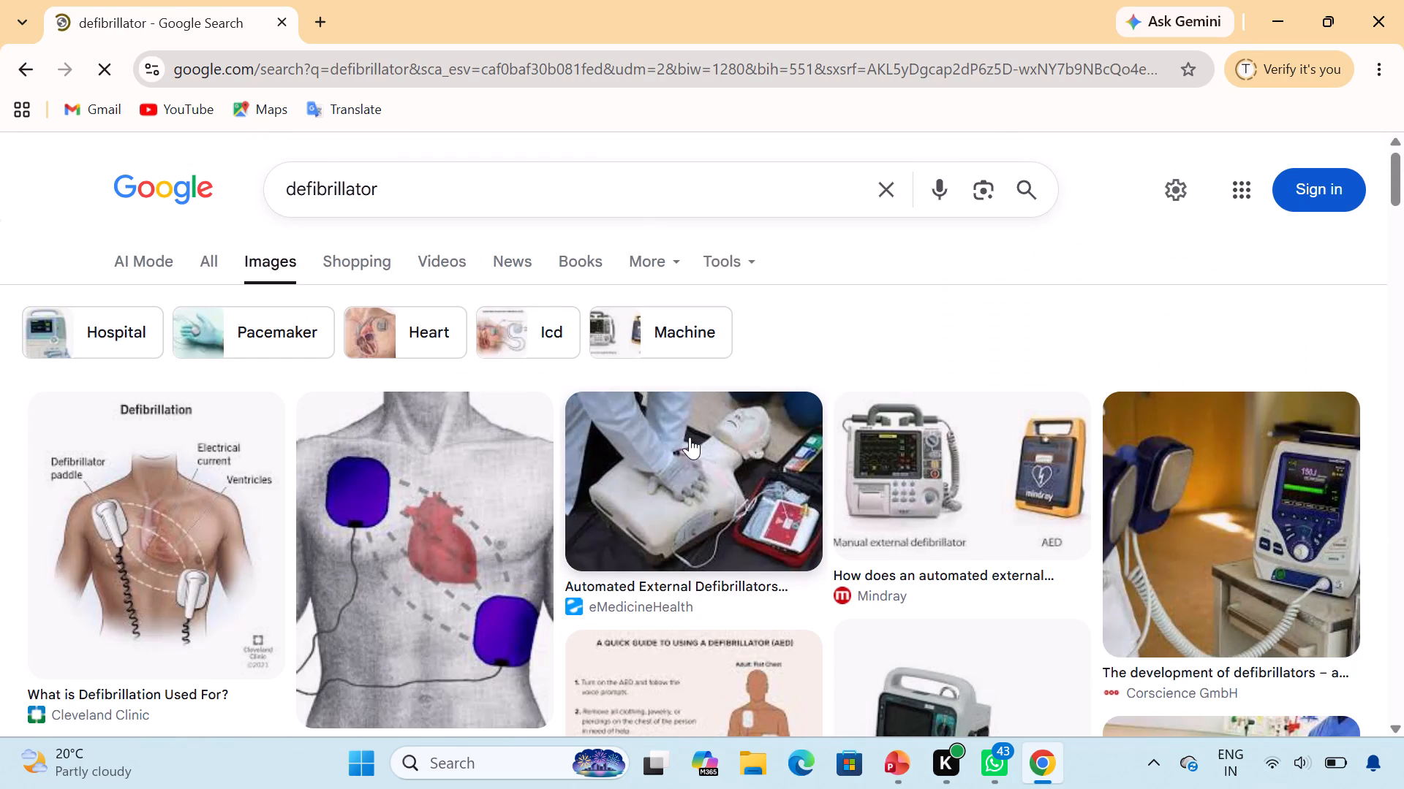
Find the "Defibrillator With Monitor" picture in the image results and copy the image.
{"action": "scroll", "coordinate": [690, 437], "scroll_direction": "down", "scroll_amount": 4}
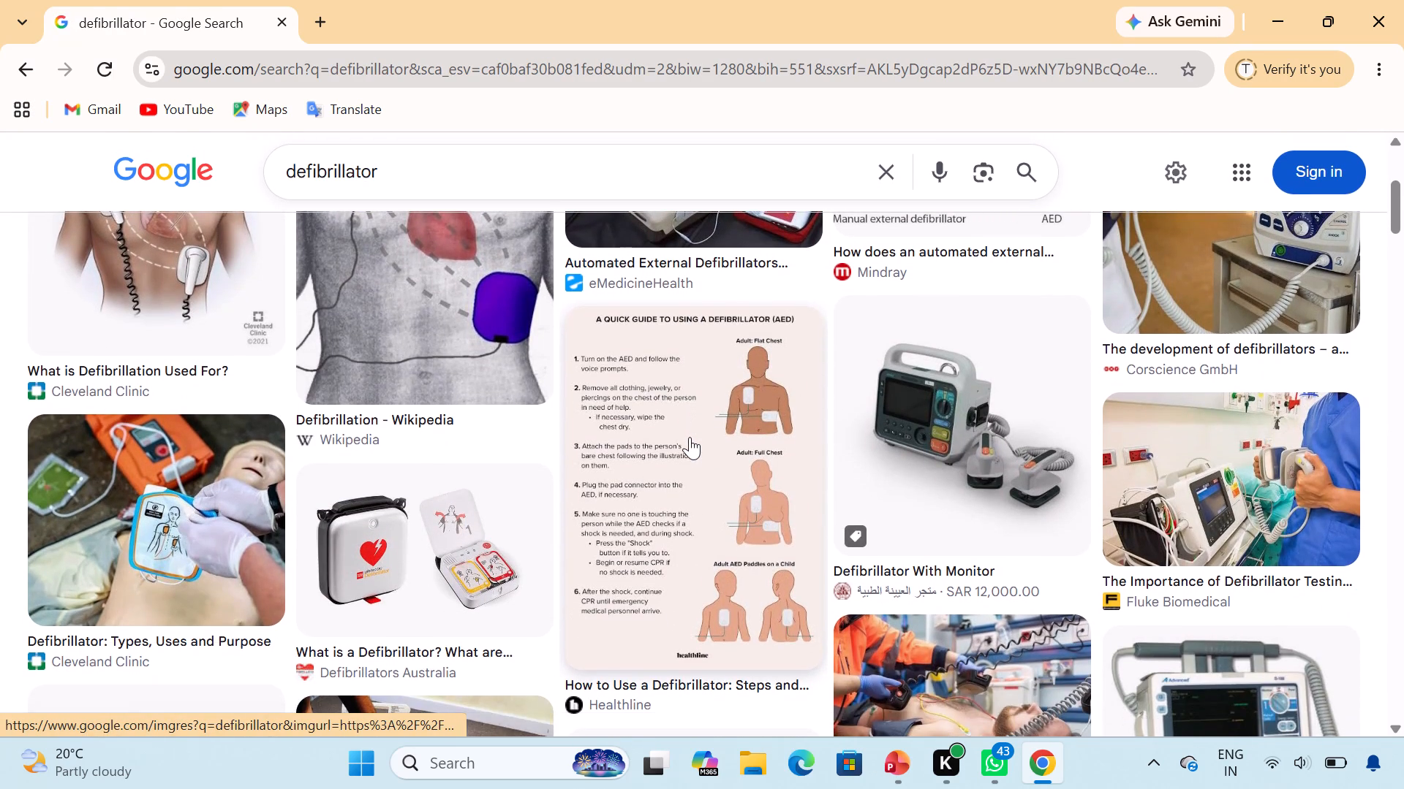
{"action": "scroll", "coordinate": [690, 437], "scroll_direction": "down", "scroll_amount": 1}
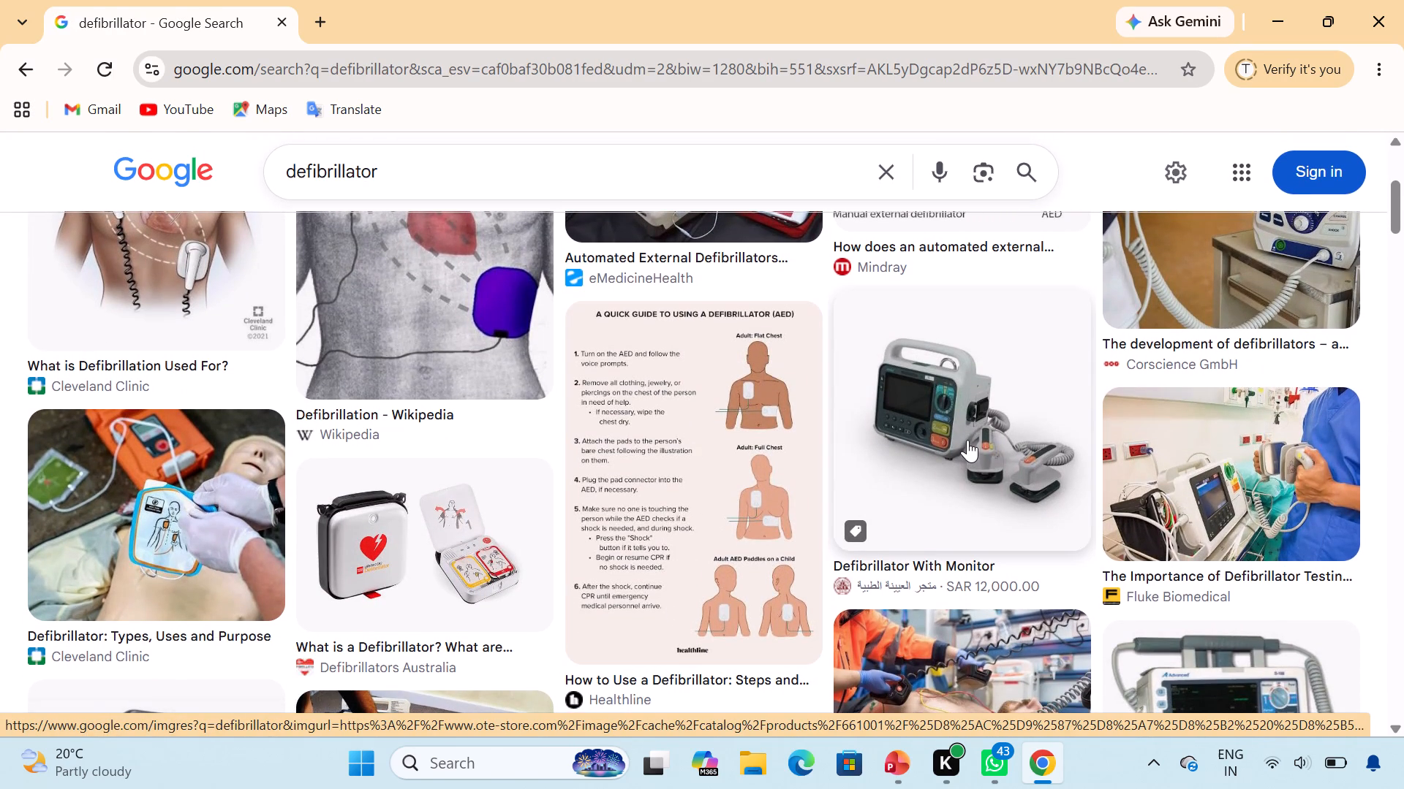
{"action": "right_click", "coordinate": [967, 440]}
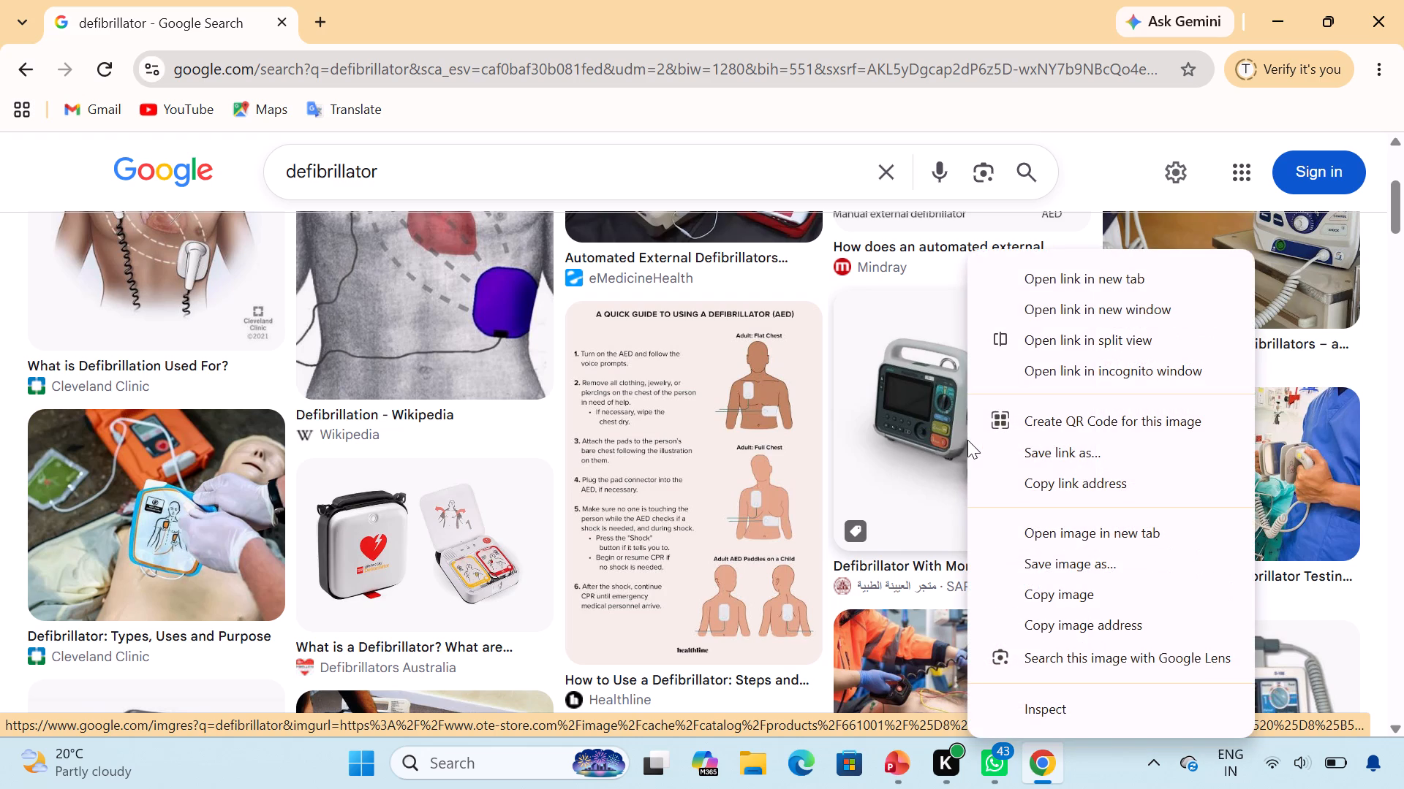
{"action": "left_click", "coordinate": [1050, 584]}
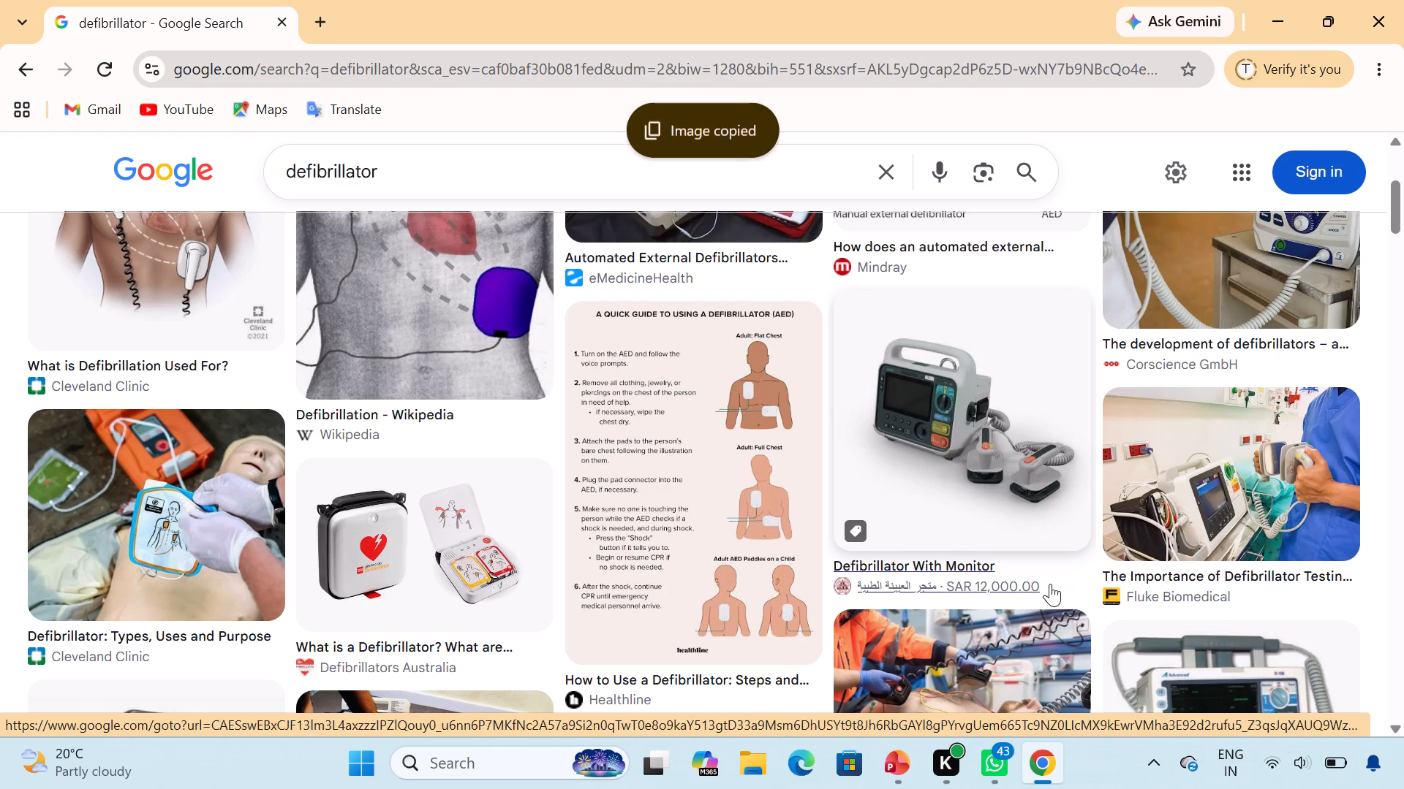
Switch to PowerPoint and paste the copied defibrillator picture onto the Equipments slide using the destination theme.
{"action": "left_click", "coordinate": [891, 769]}
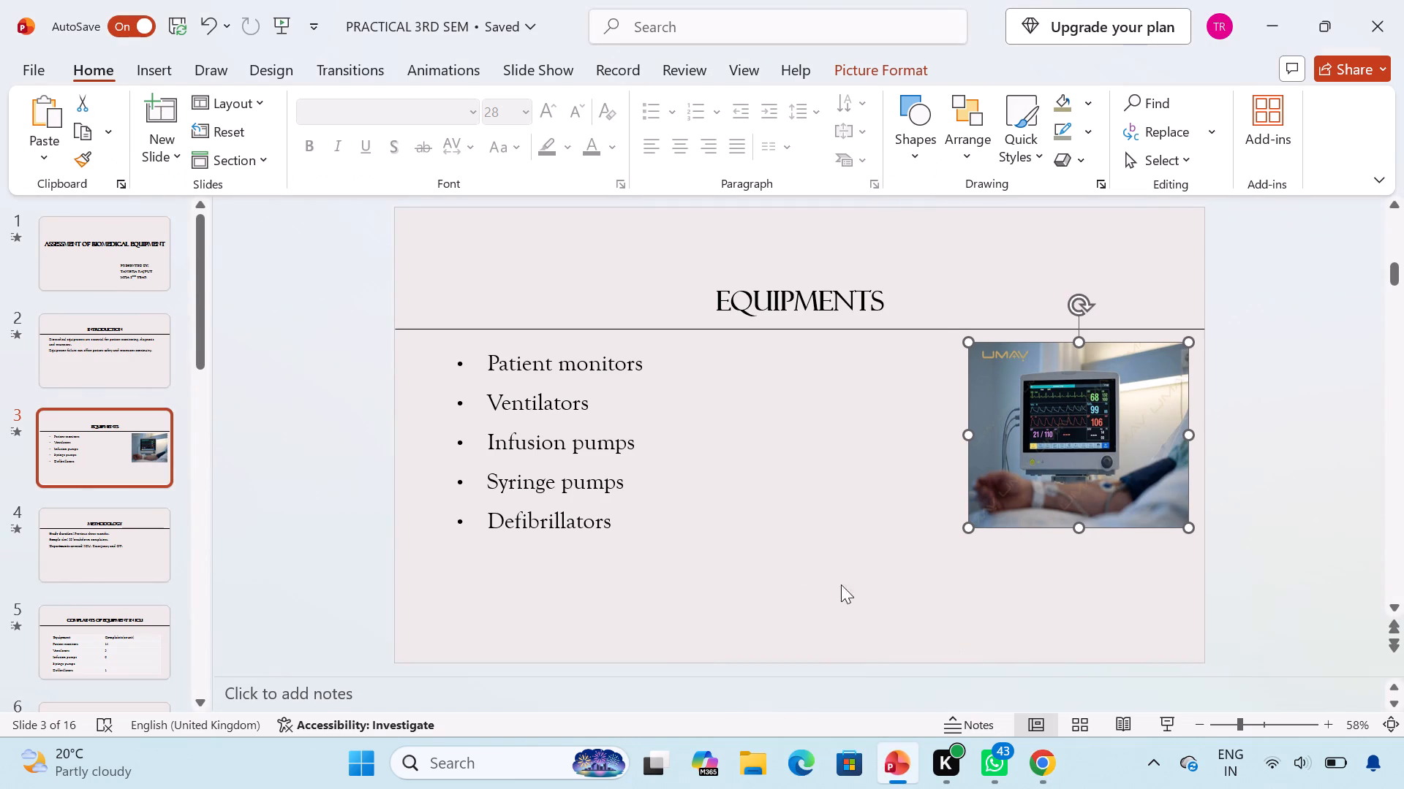
{"action": "left_click", "coordinate": [781, 525]}
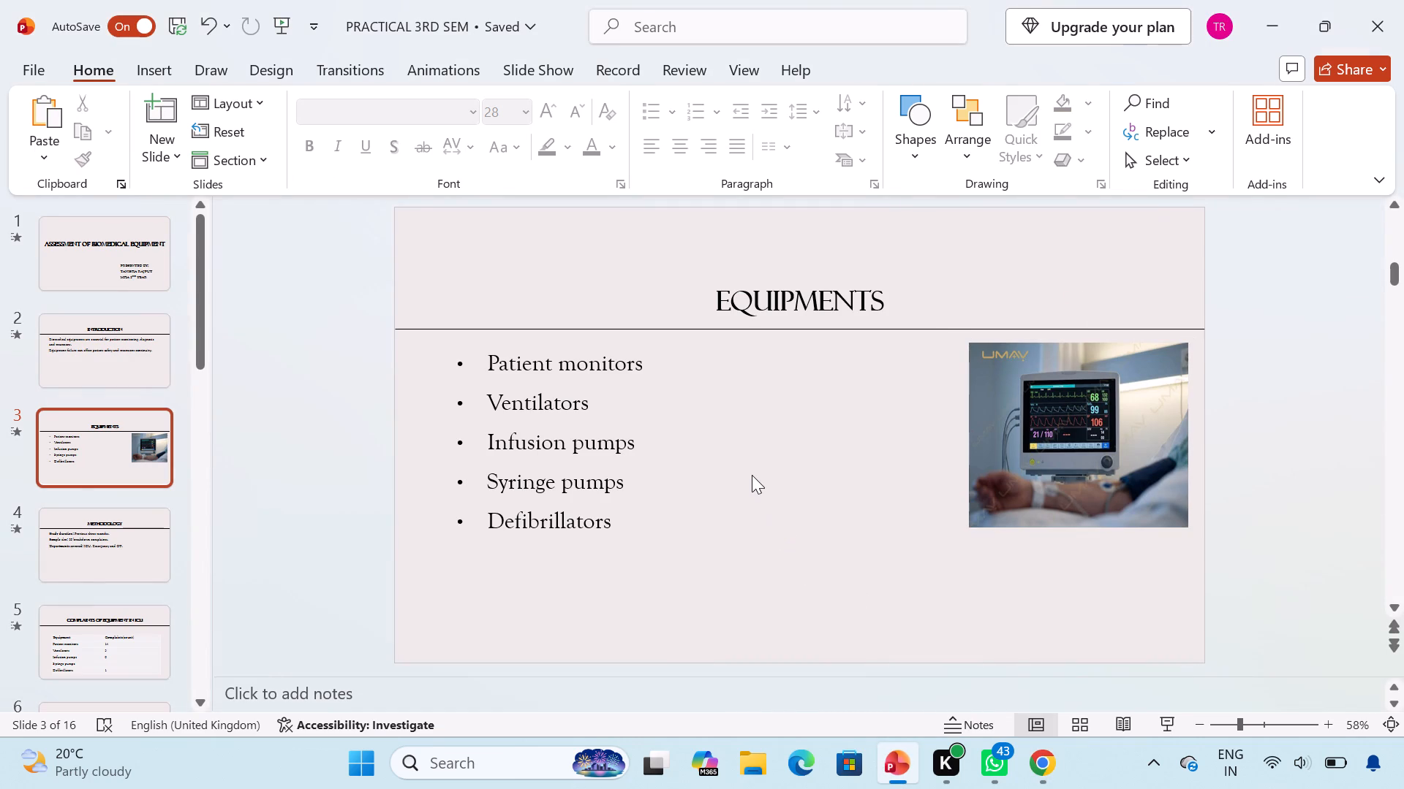
{"action": "right_click", "coordinate": [752, 475]}
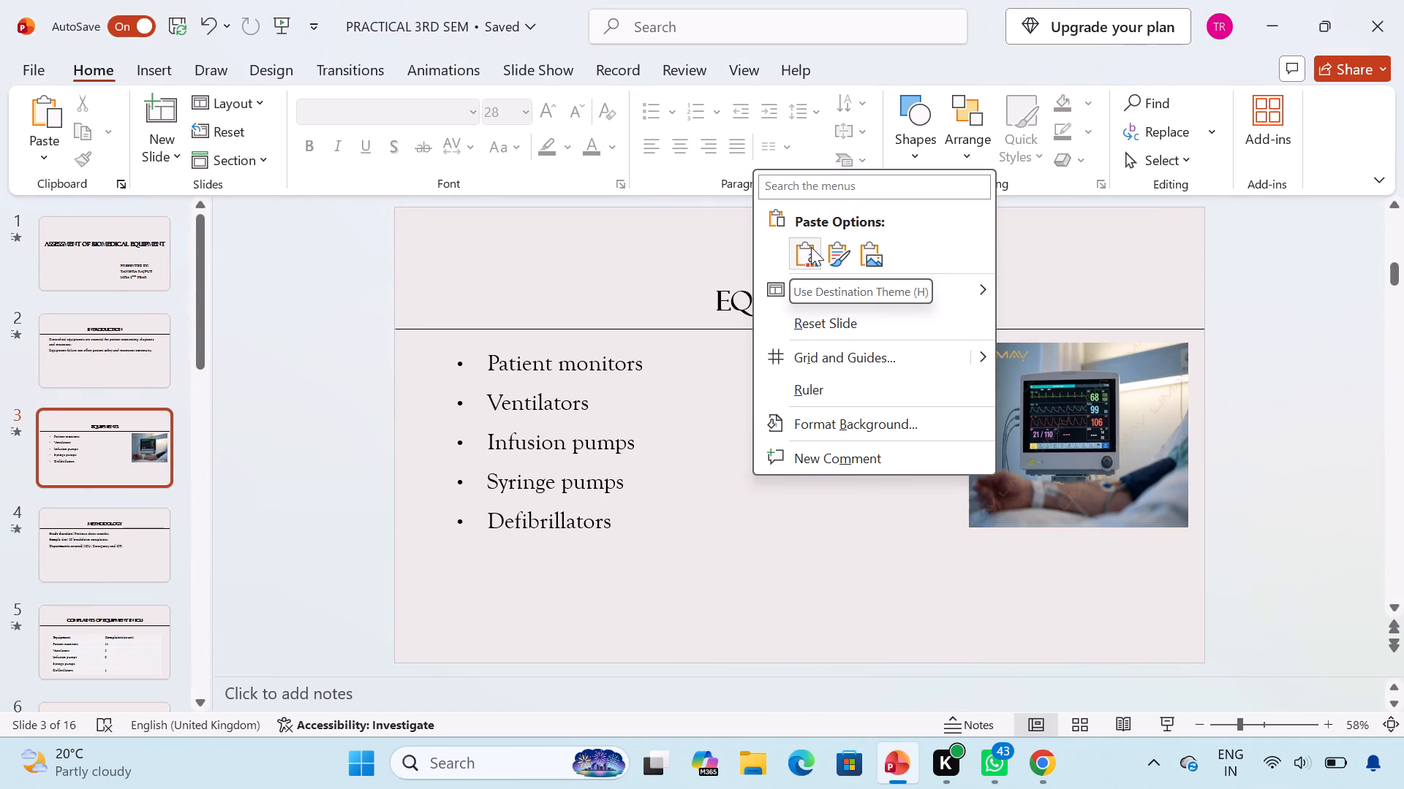
{"action": "left_click", "coordinate": [811, 247]}
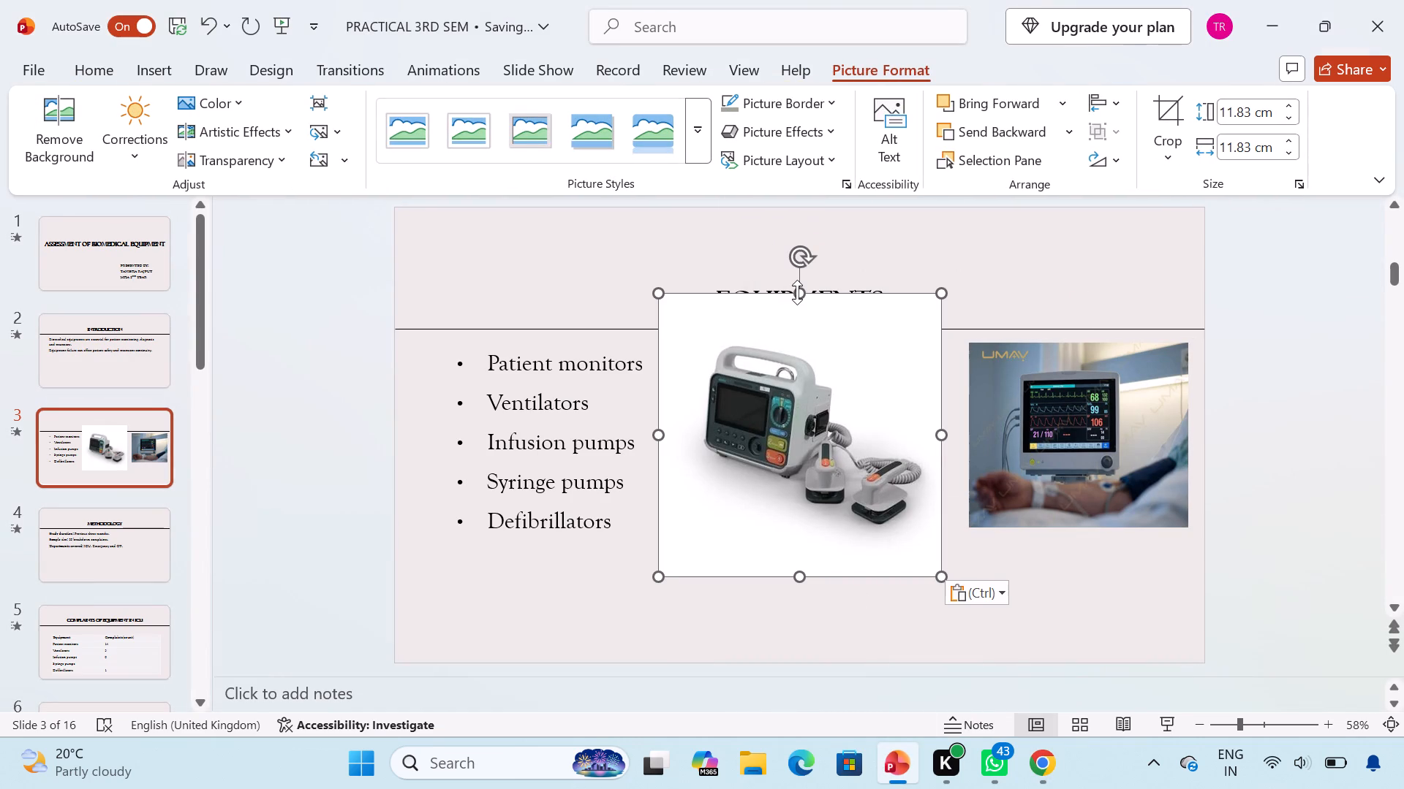
Shrink the pasted defibrillator picture to about 5.2 cm high and 9.65 cm wide.
{"action": "left_click_drag", "start_coordinate": [803, 297], "coordinate": [810, 389]}
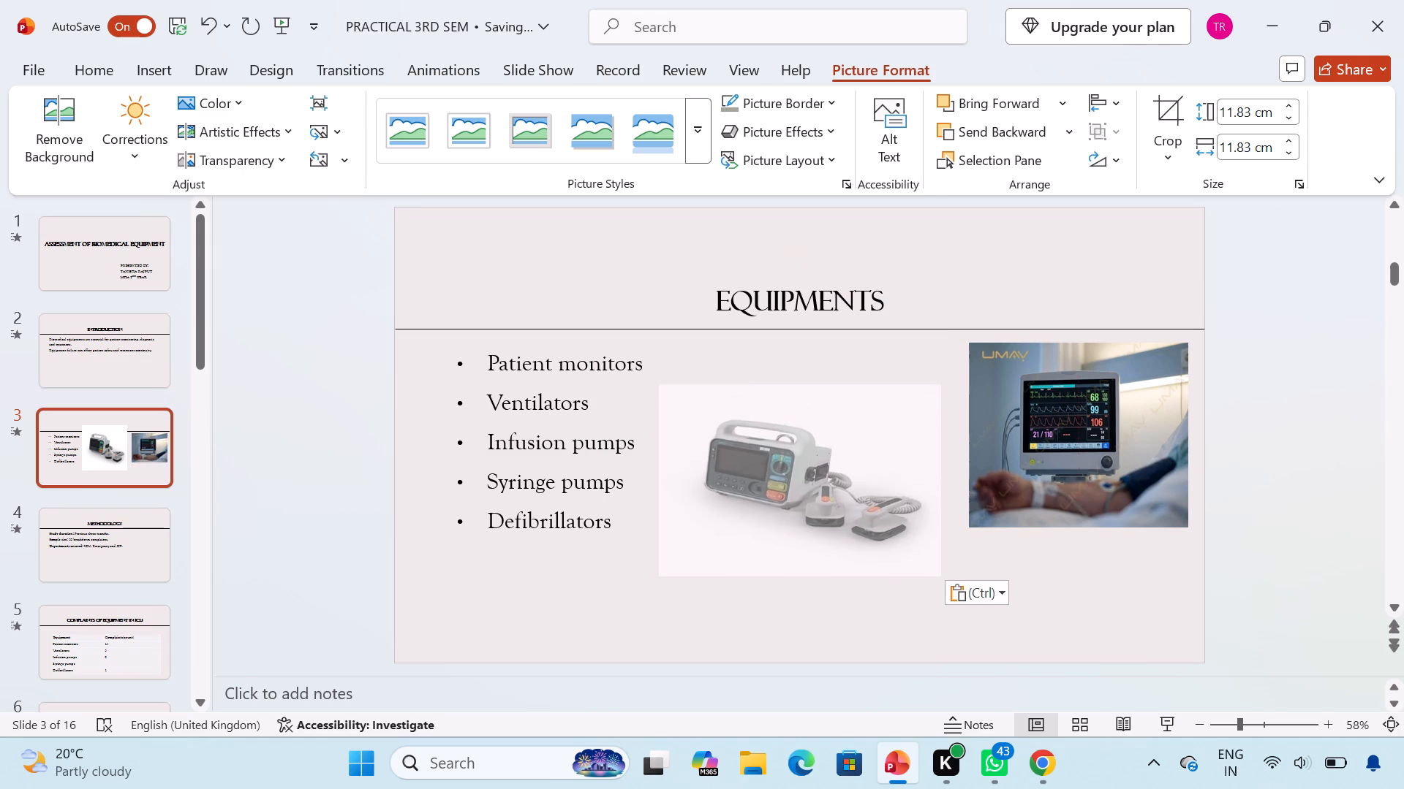
{"action": "left_click_drag", "start_coordinate": [810, 389], "coordinate": [810, 389]}
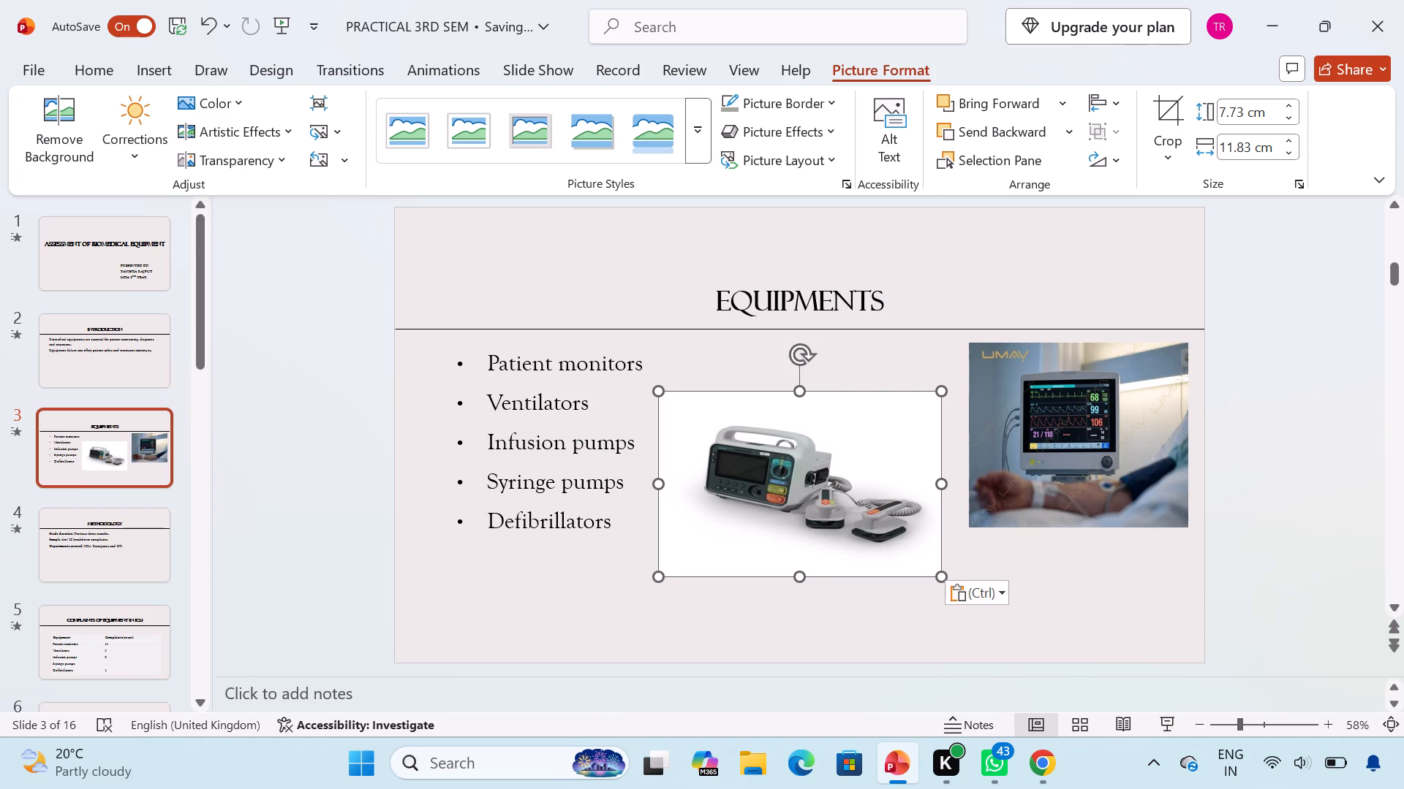
{"action": "left_click_drag", "start_coordinate": [940, 479], "coordinate": [910, 487]}
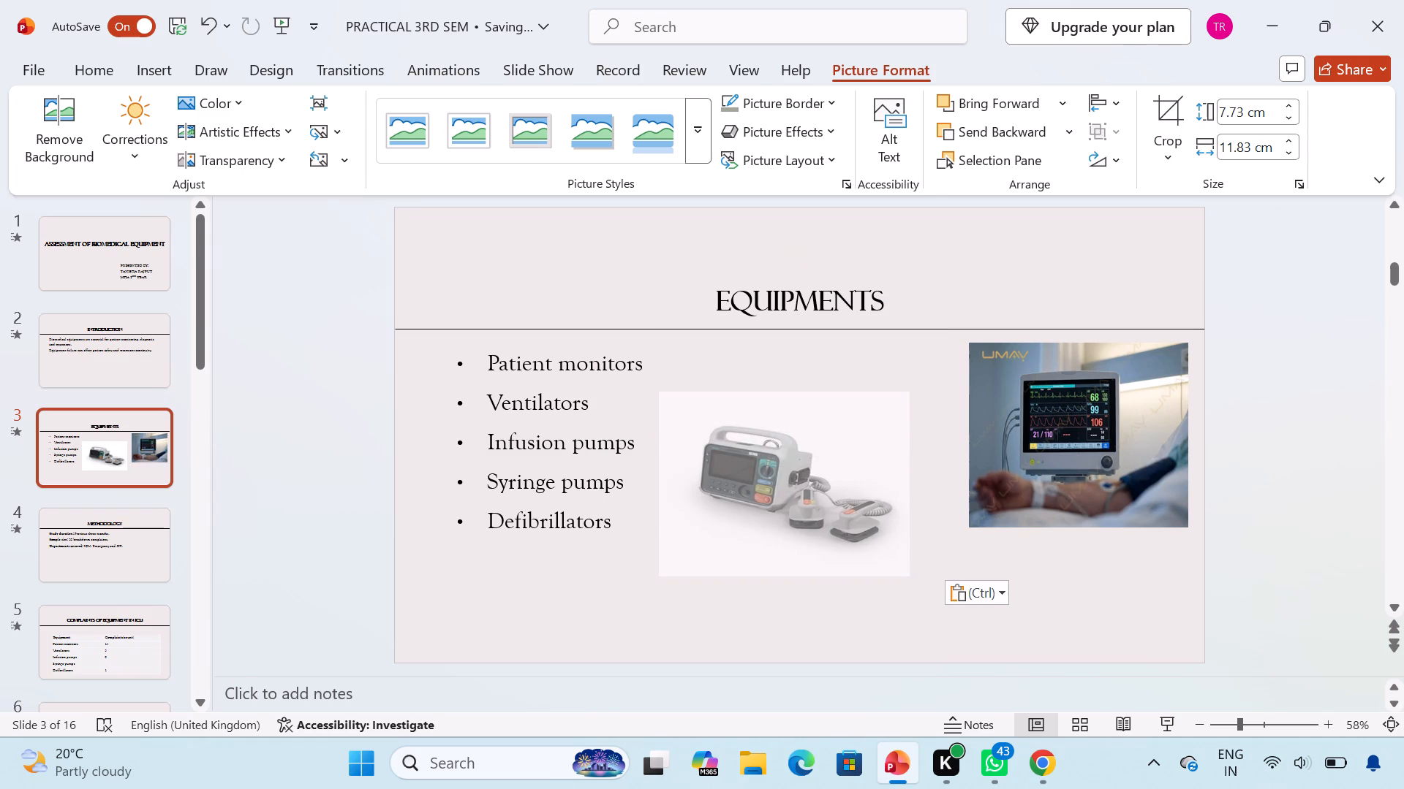
{"action": "left_click_drag", "start_coordinate": [910, 487], "coordinate": [886, 486]}
{"action": "left_click_drag", "start_coordinate": [777, 580], "coordinate": [784, 514]}
{"action": "scroll", "coordinate": [790, 478], "scroll_direction": "up", "scroll_amount": 1}
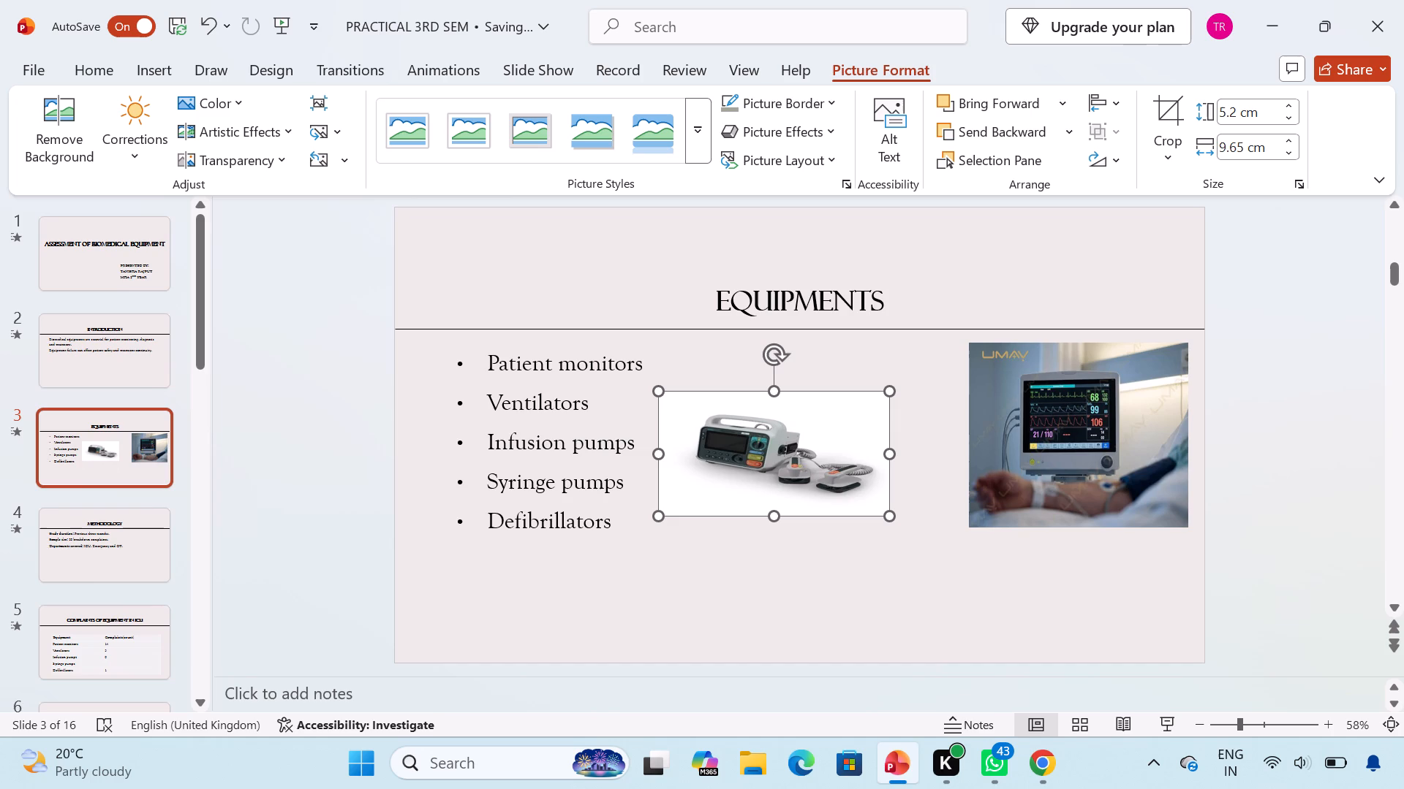
Move the defibrillator picture directly beneath the patient monitor photo, extending left of it, and deselect it.
{"action": "scroll", "coordinate": [790, 478], "scroll_direction": "up", "scroll_amount": 1}
{"action": "left_click_drag", "start_coordinate": [796, 432], "coordinate": [965, 566]}
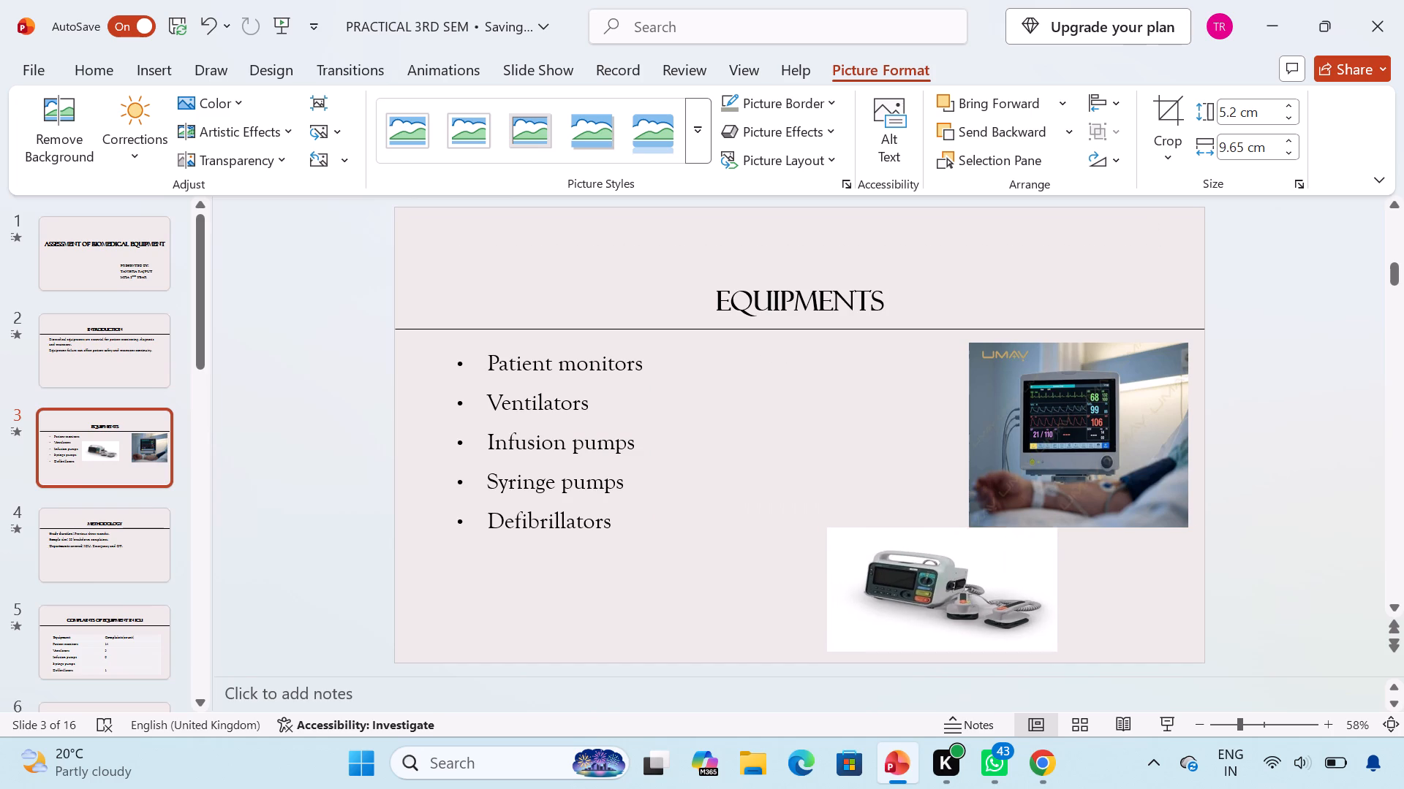
{"action": "left_click_drag", "start_coordinate": [965, 566], "coordinate": [1002, 567]}
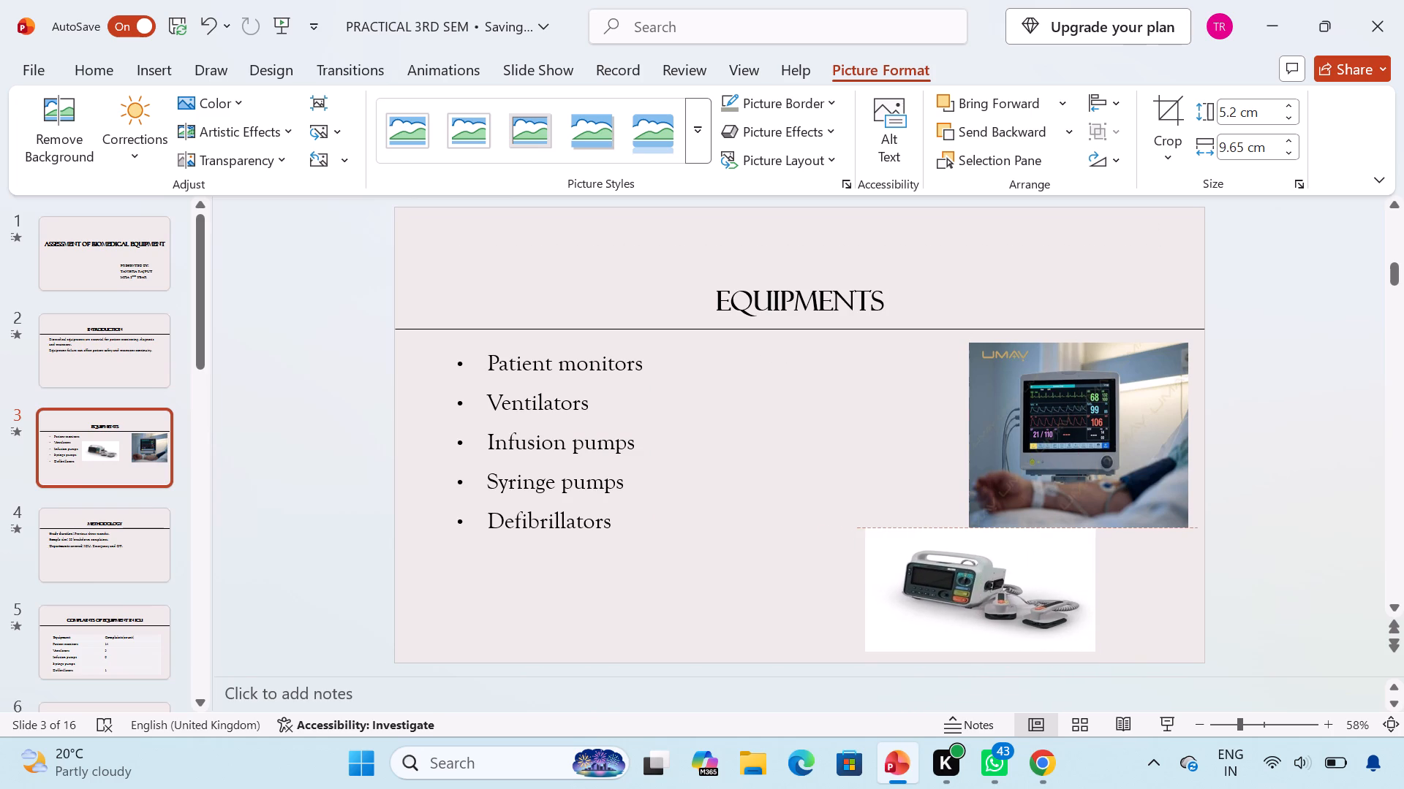
{"action": "left_click_drag", "start_coordinate": [1002, 567], "coordinate": [997, 568]}
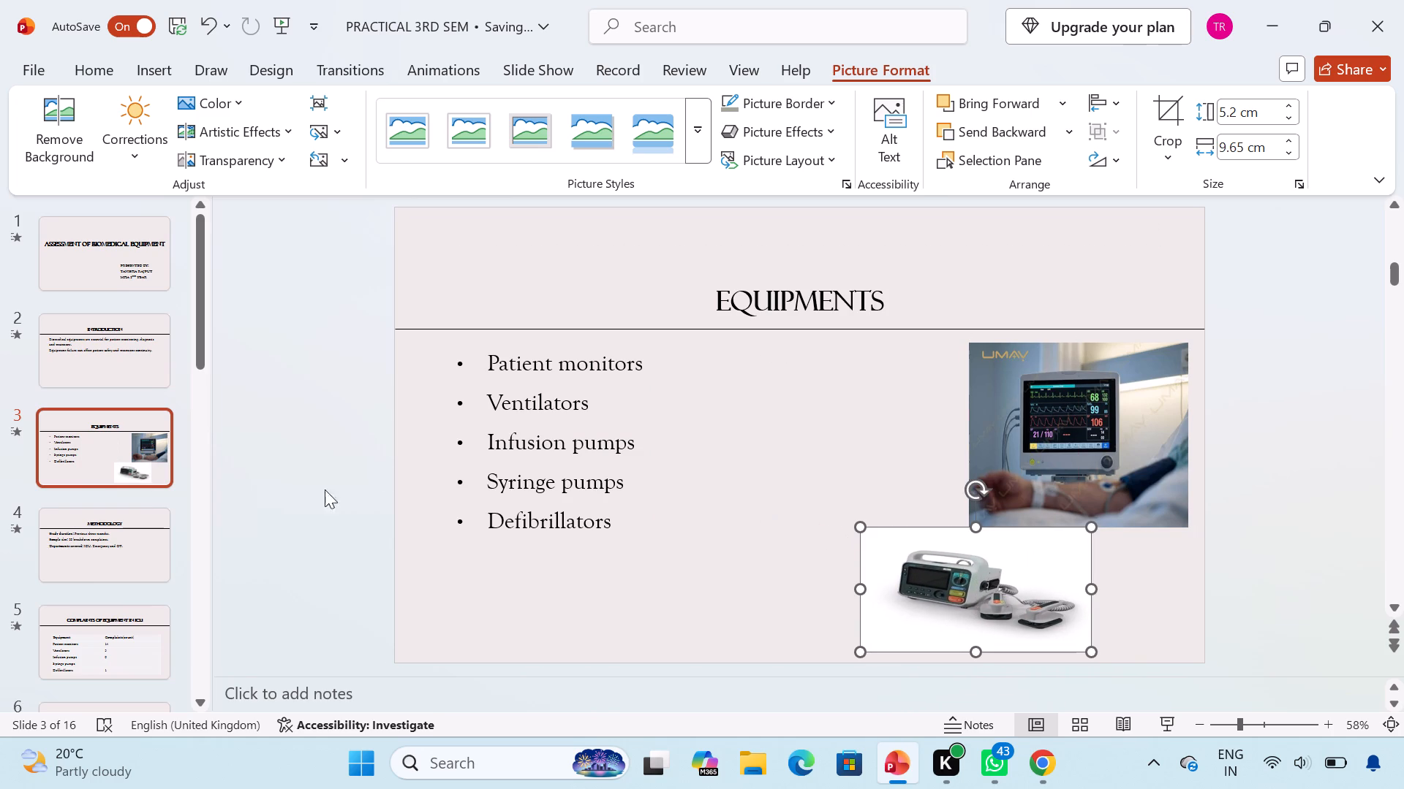
{"action": "left_click", "coordinate": [314, 498]}
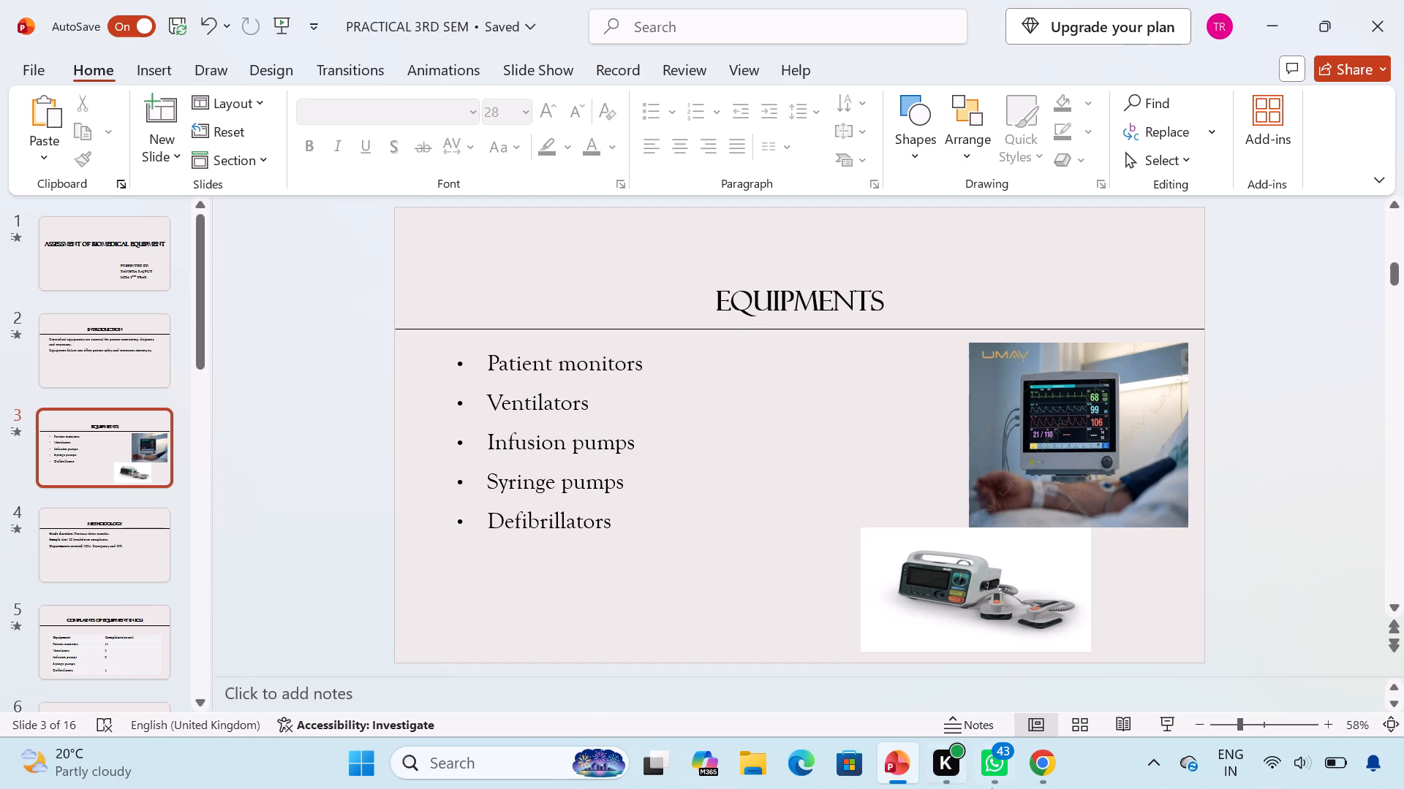
Switch to Google Chrome and search Google Images for "INFUSION PUMP".
{"action": "left_click", "coordinate": [1054, 759]}
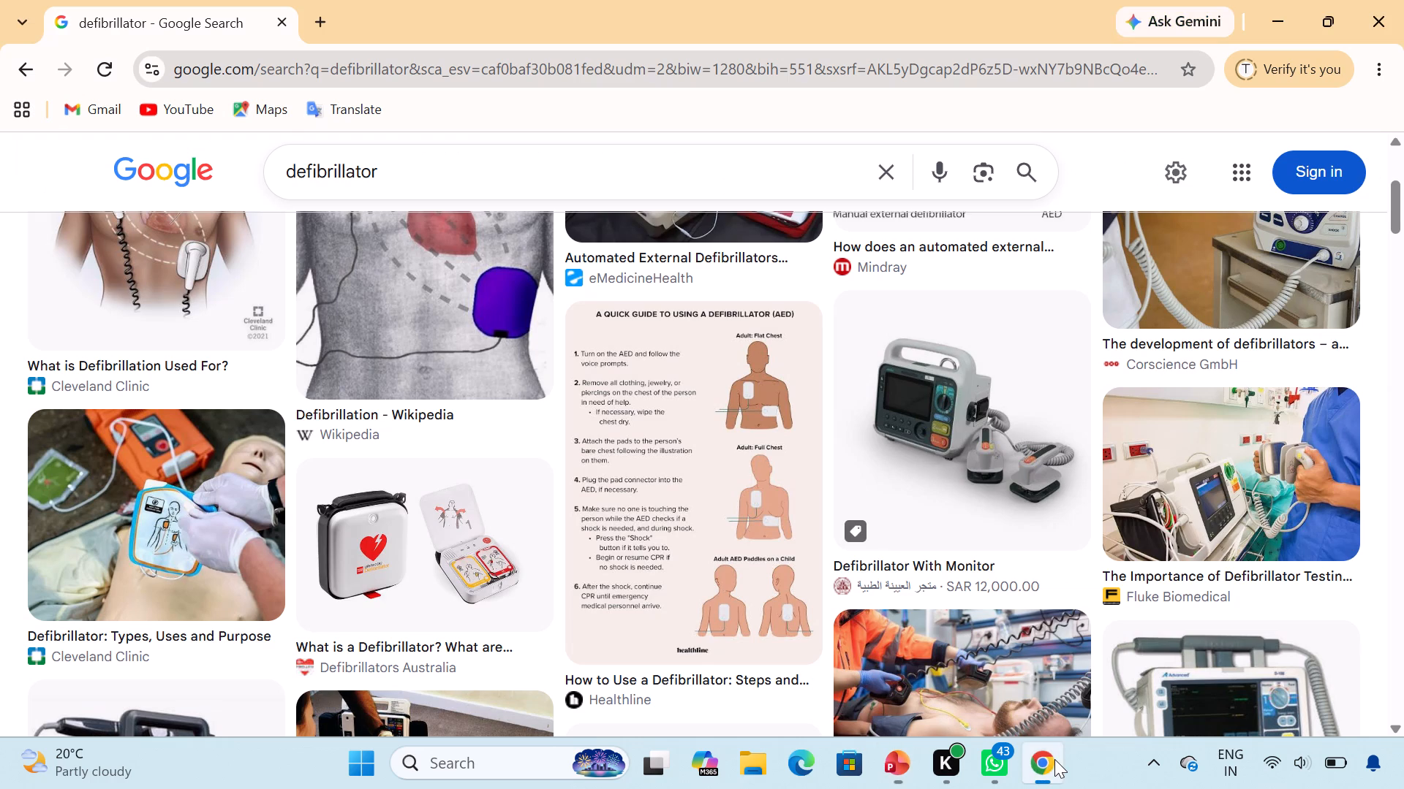
{"action": "left_click", "coordinate": [886, 170]}
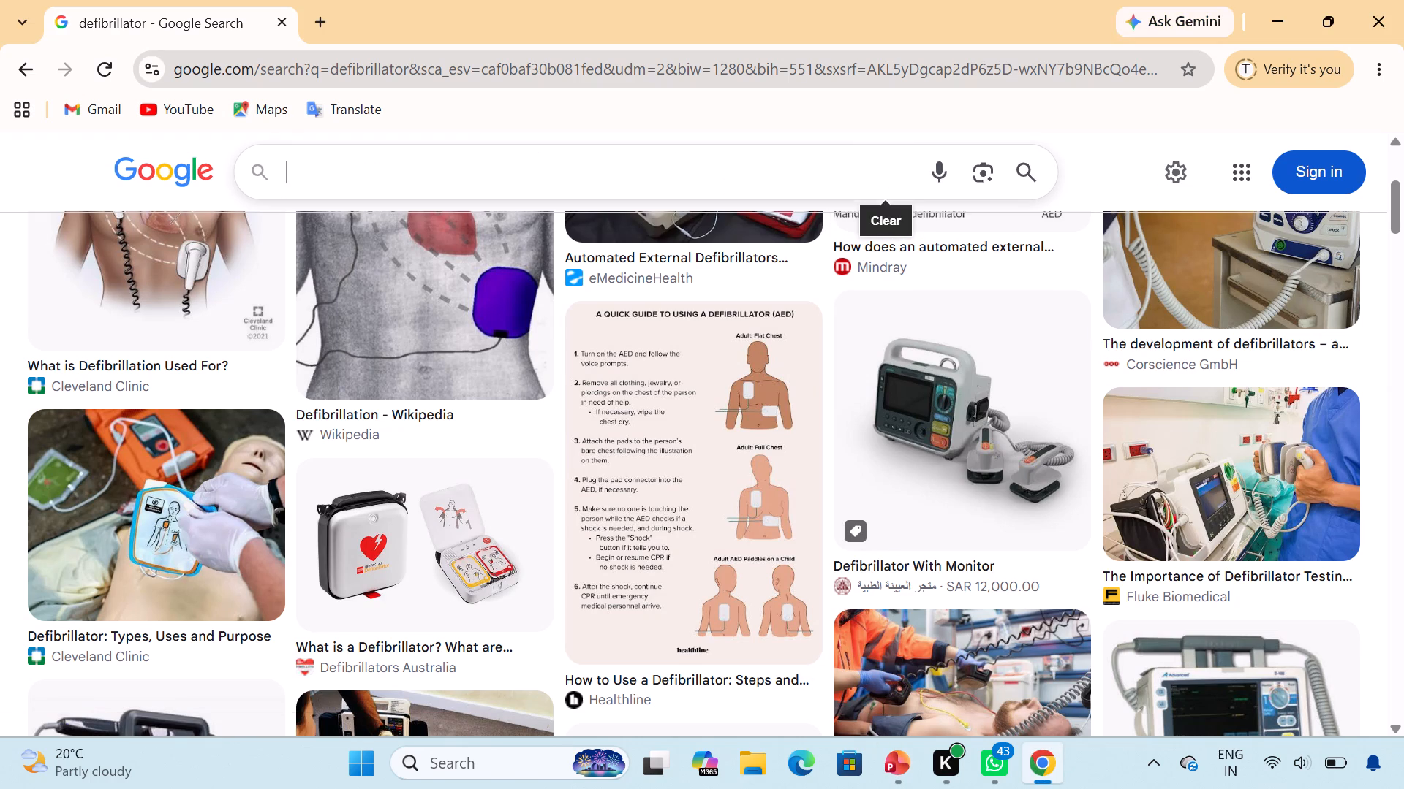
{"action": "type", "text": "IN"}
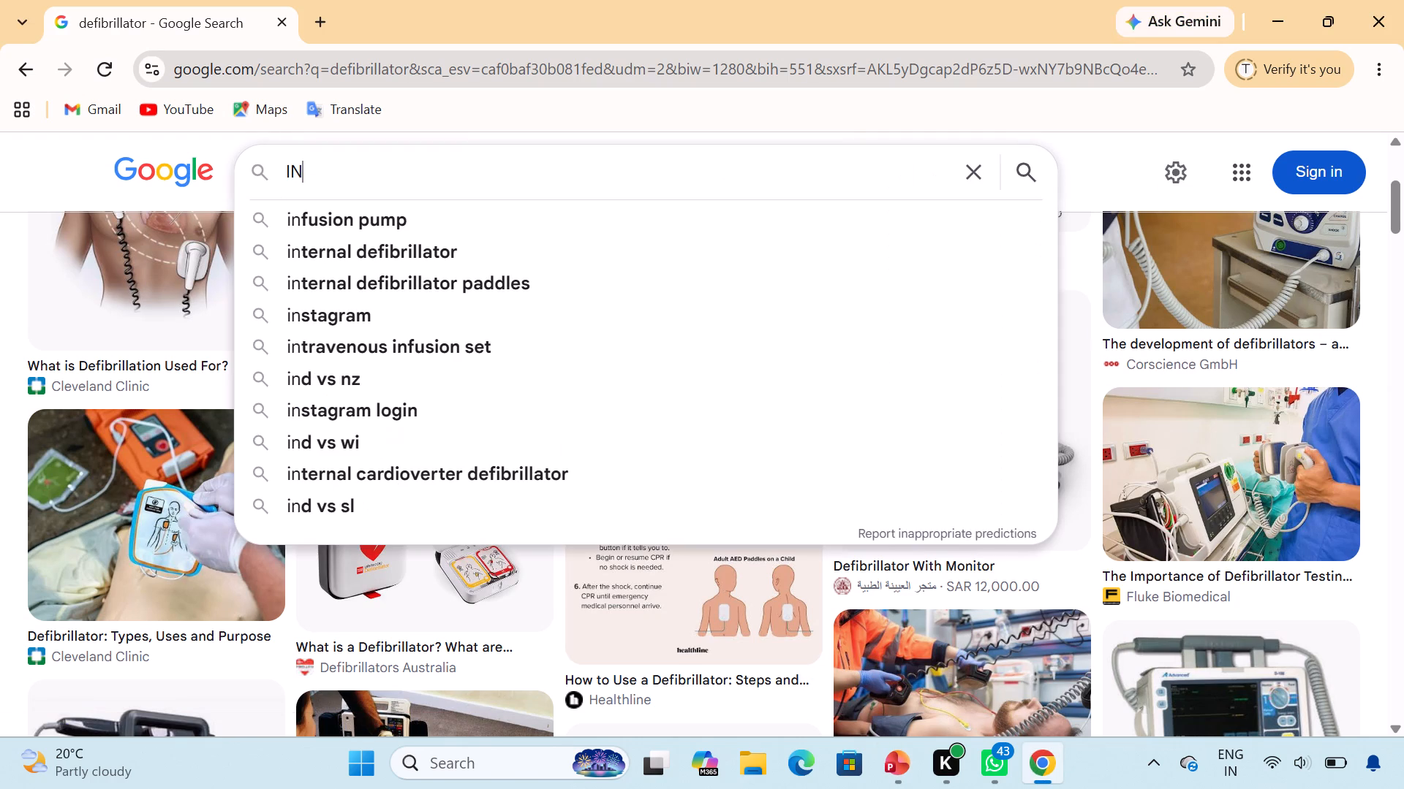
{"action": "type", "text": "FUSION PUMP"}
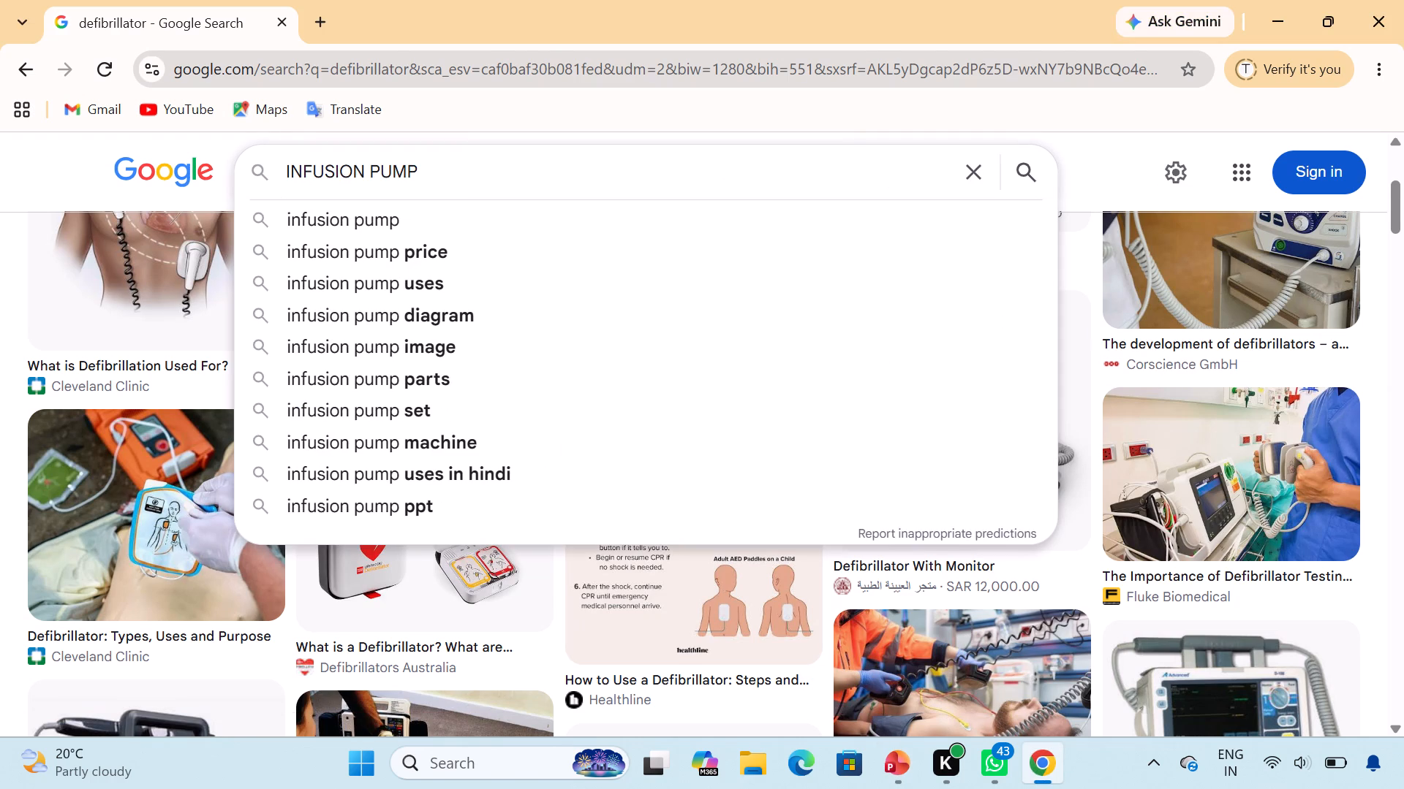
{"action": "key", "text": "Return"}
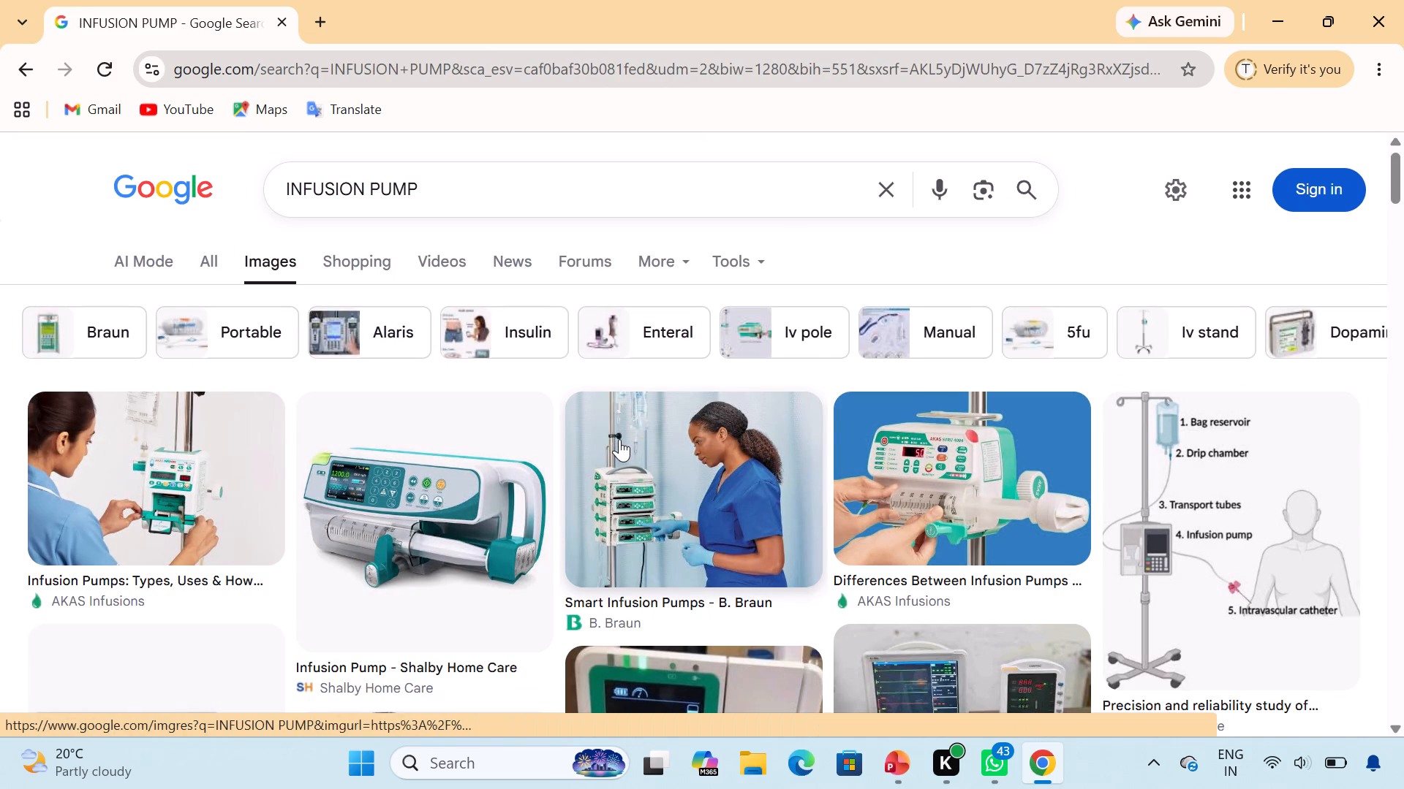
Find the "Infusion Pump - IP01 | RAKSHAK" picture in the image results and copy the image.
{"action": "scroll", "coordinate": [619, 439], "scroll_direction": "down", "scroll_amount": 1}
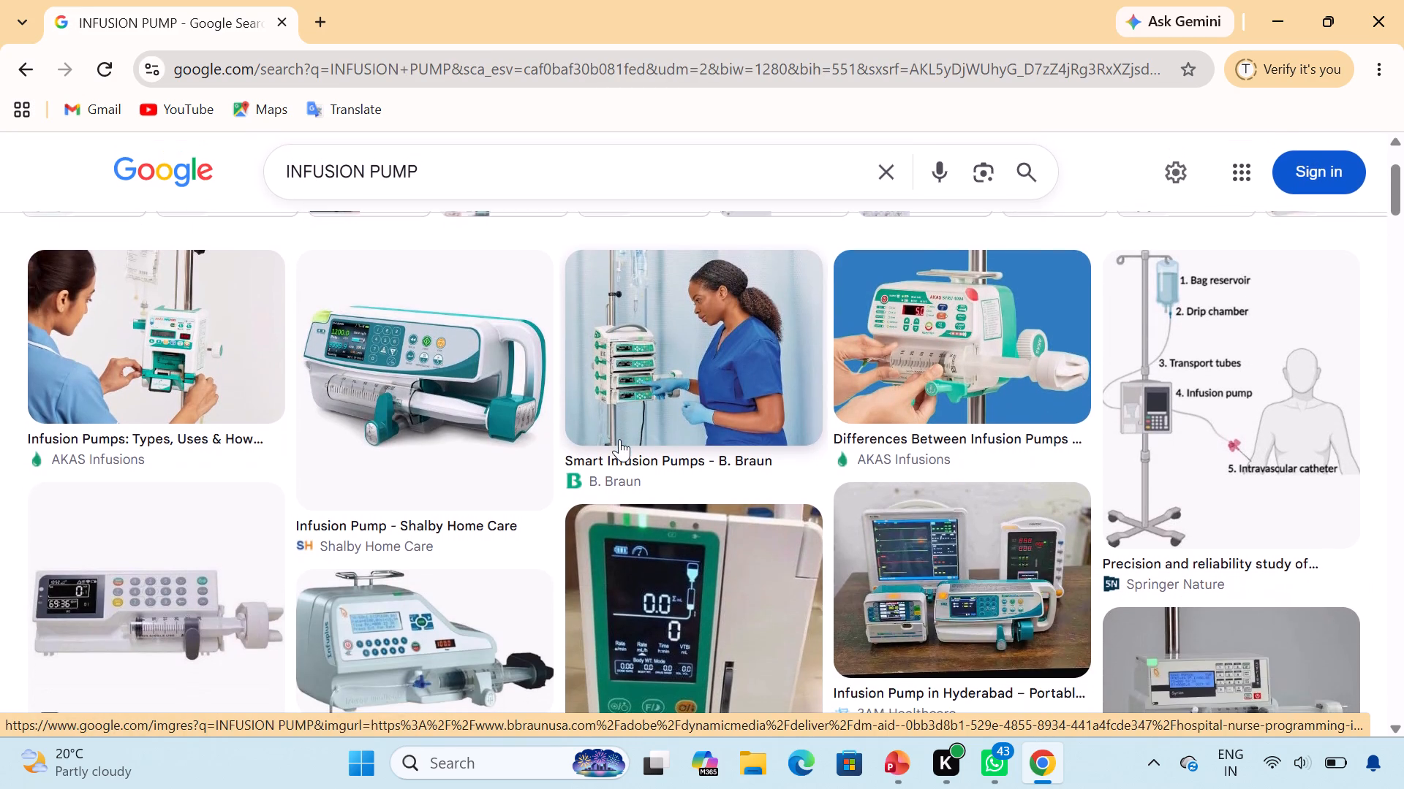
{"action": "scroll", "coordinate": [619, 439], "scroll_direction": "down", "scroll_amount": 2}
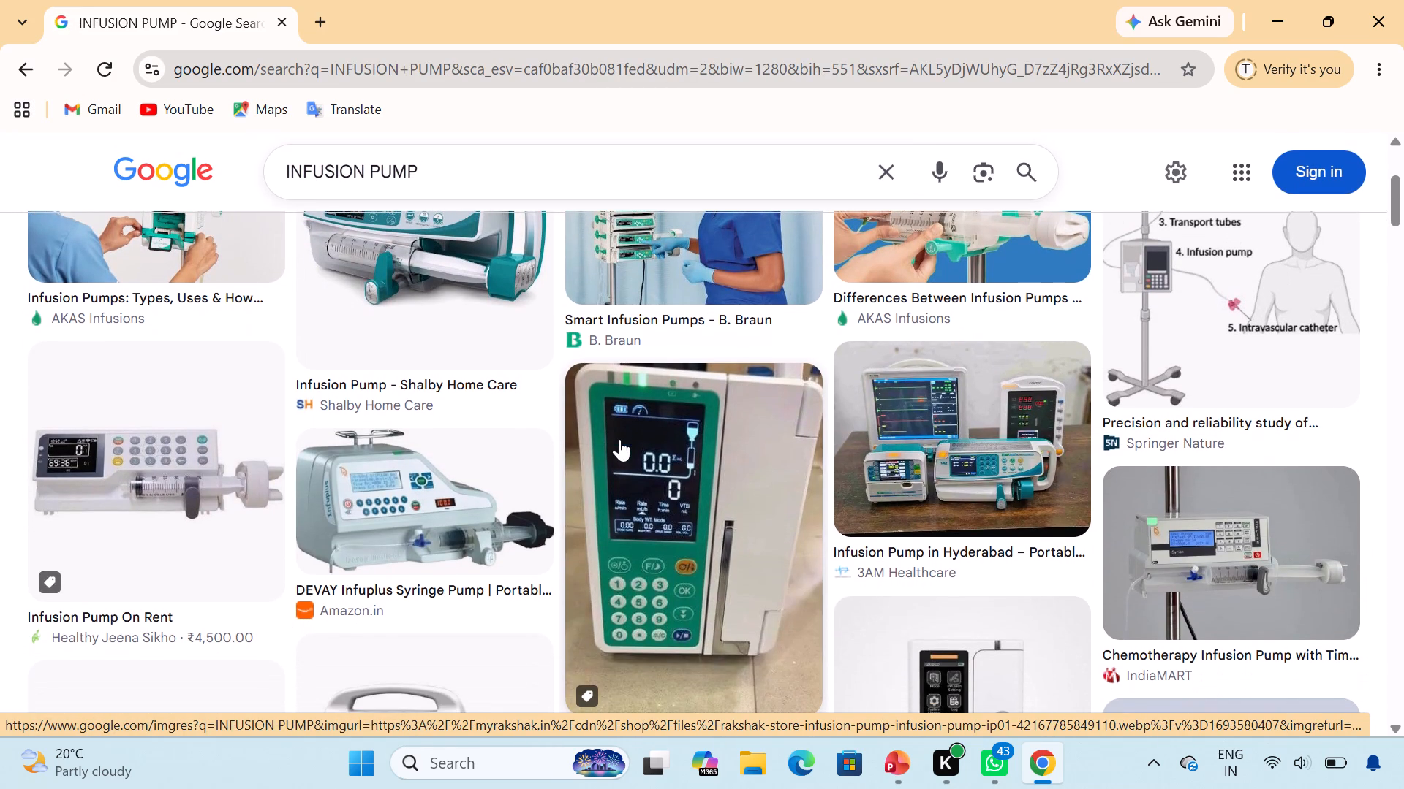
{"action": "scroll", "coordinate": [619, 439], "scroll_direction": "down", "scroll_amount": 1}
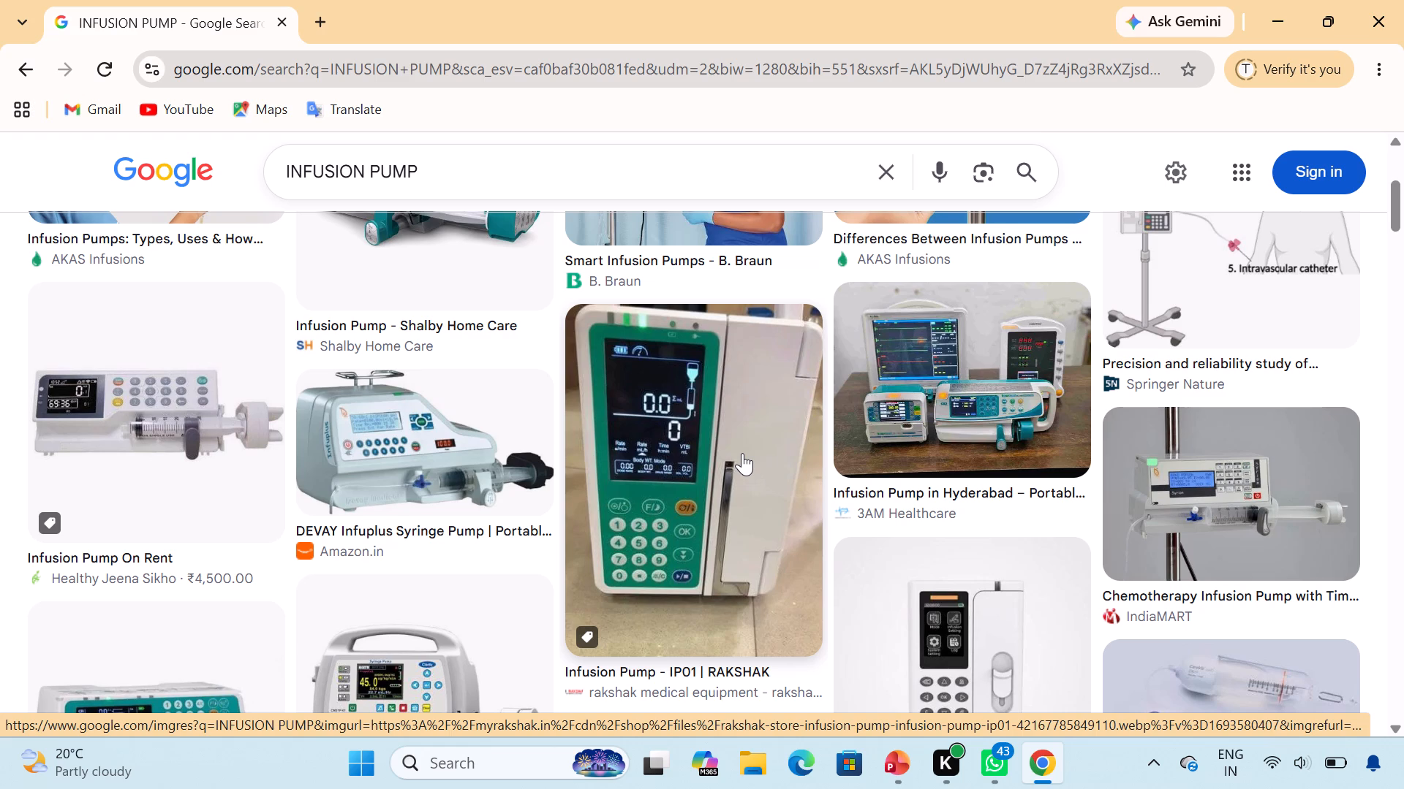
{"action": "right_click", "coordinate": [742, 453]}
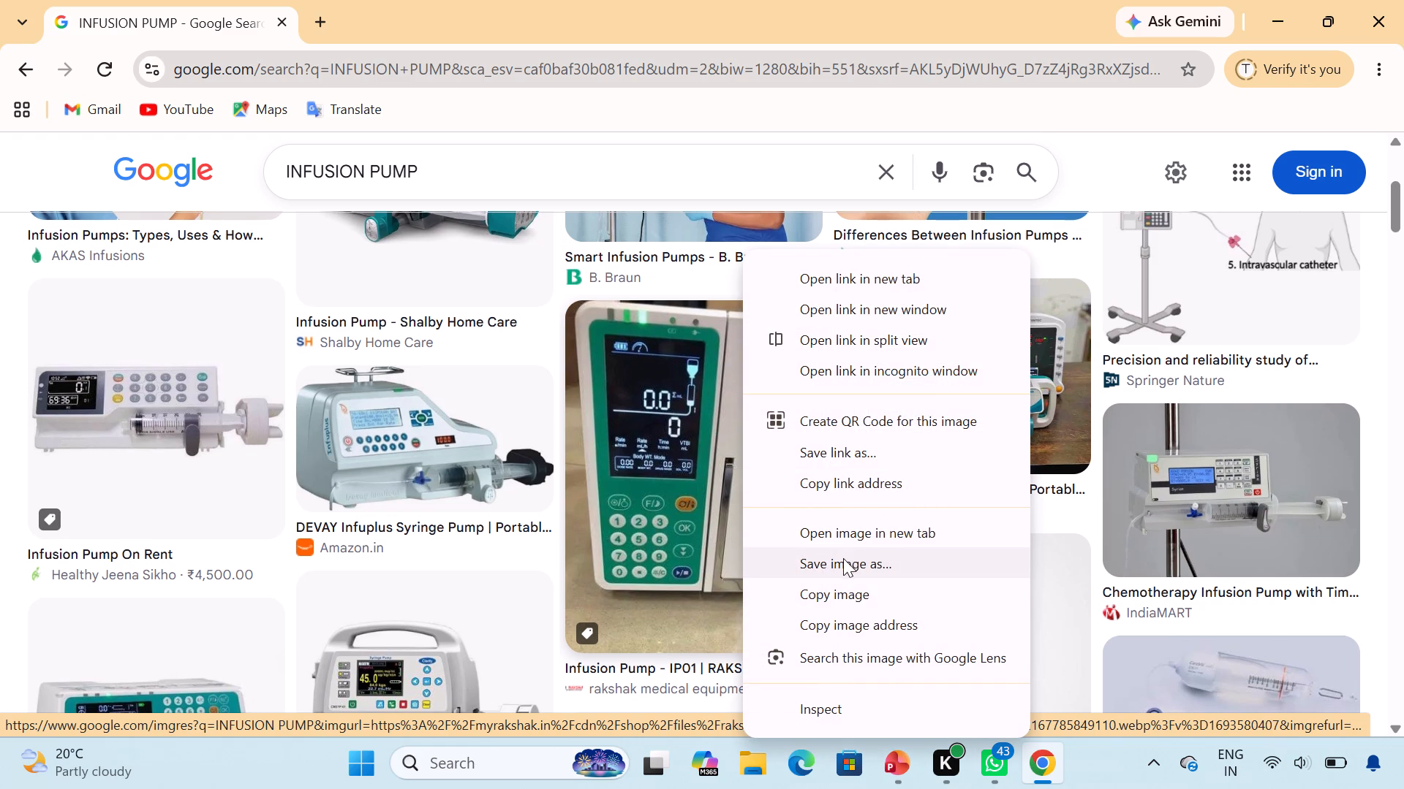
{"action": "left_click", "coordinate": [844, 592]}
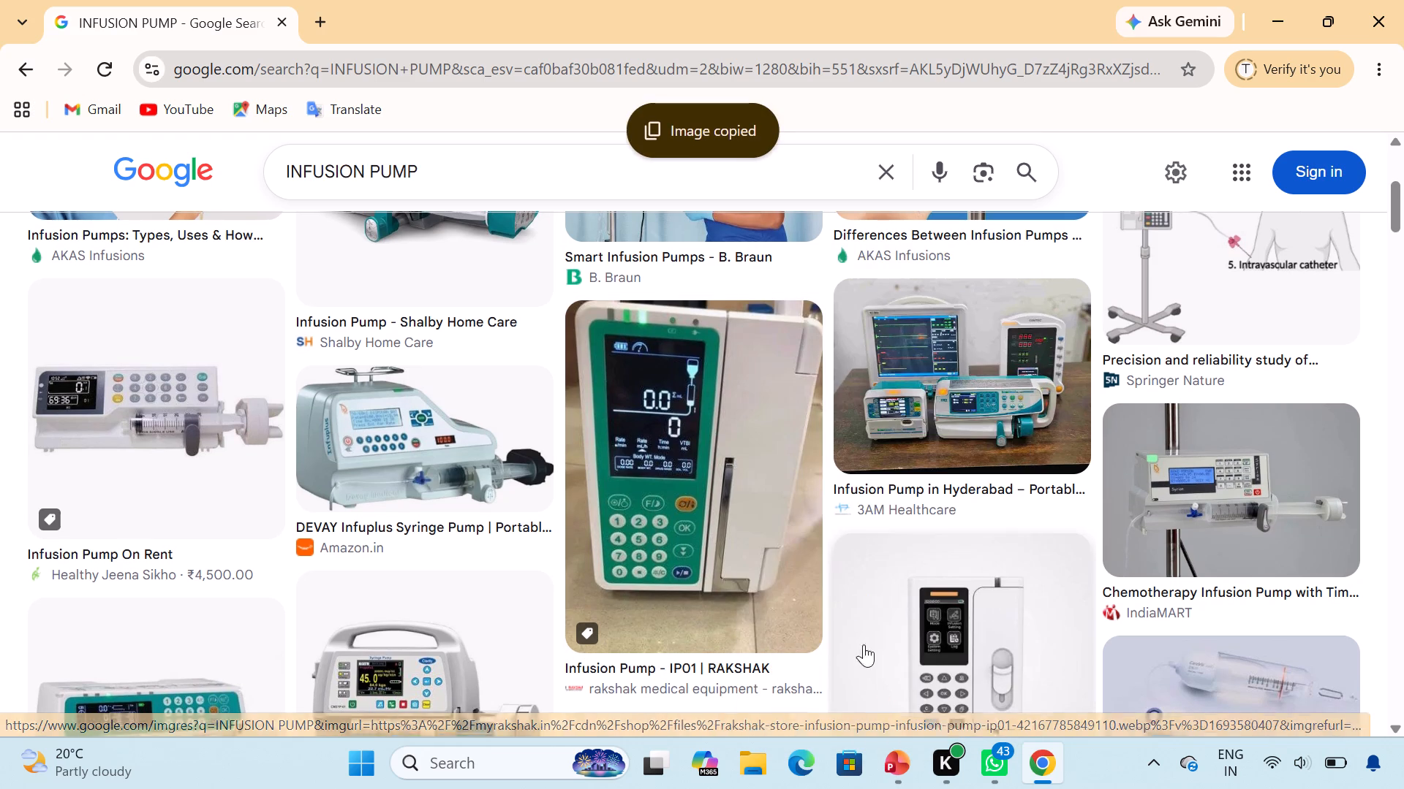
Switch to PowerPoint and paste the copied infusion pump picture onto the Equipments slide using the destination theme.
{"action": "left_click", "coordinate": [891, 759]}
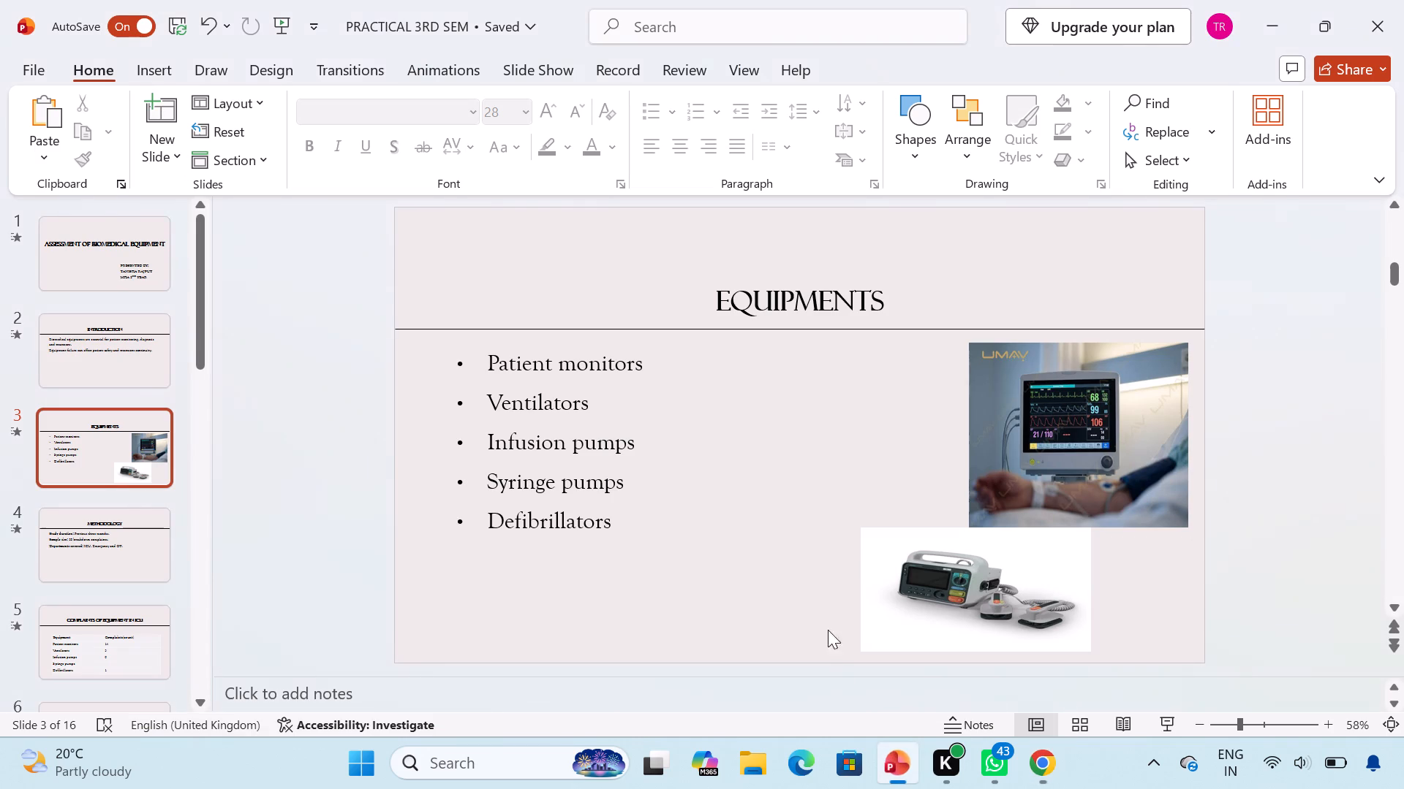
{"action": "right_click", "coordinate": [809, 394]}
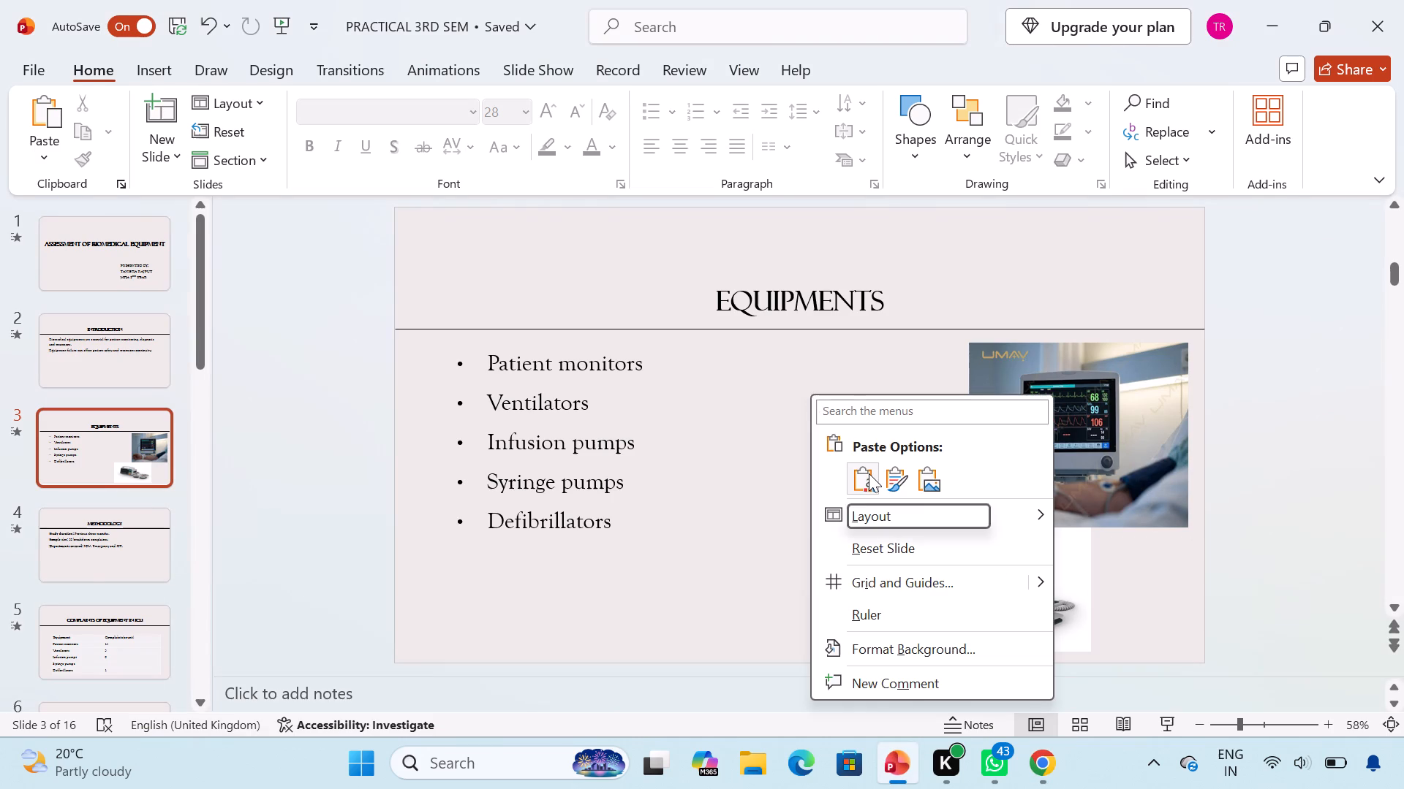
{"action": "left_click", "coordinate": [869, 473]}
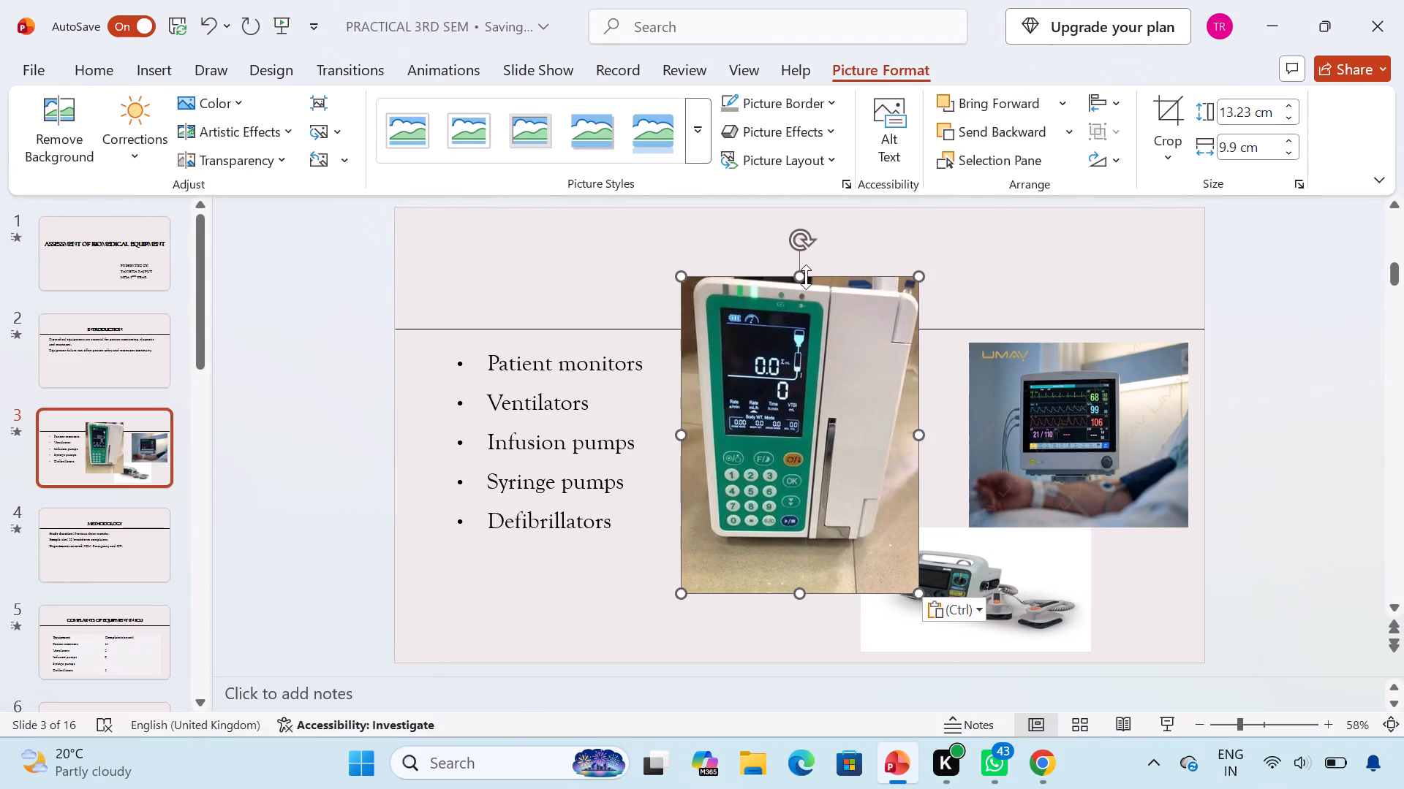
Resize the infusion pump picture to about 7.34 cm high and 8.35 cm wide, between the bullet list and the patient monitor photo.
{"action": "left_click_drag", "start_coordinate": [804, 275], "coordinate": [808, 368]}
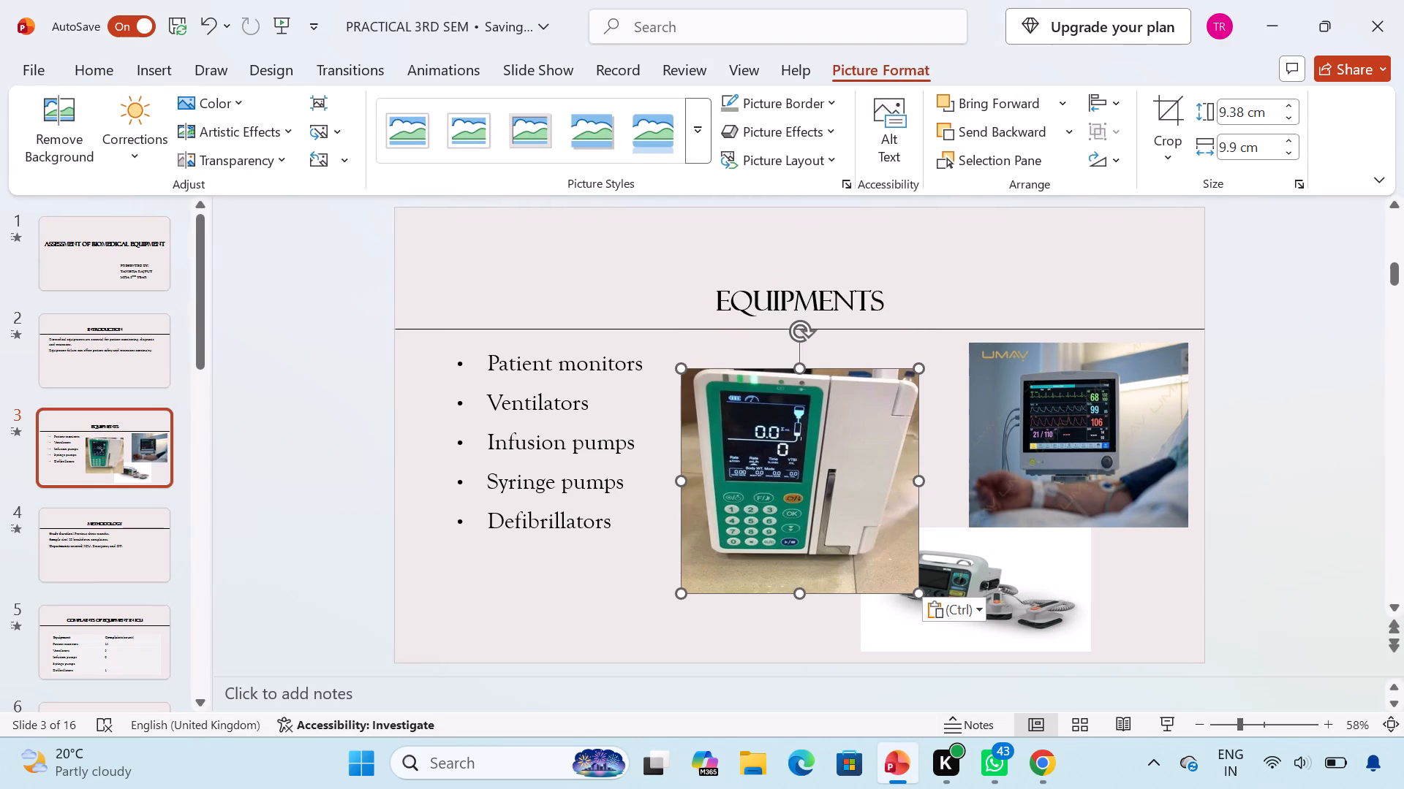
{"action": "left_click_drag", "start_coordinate": [800, 595], "coordinate": [799, 519]}
{"action": "left_click_drag", "start_coordinate": [799, 370], "coordinate": [800, 346]}
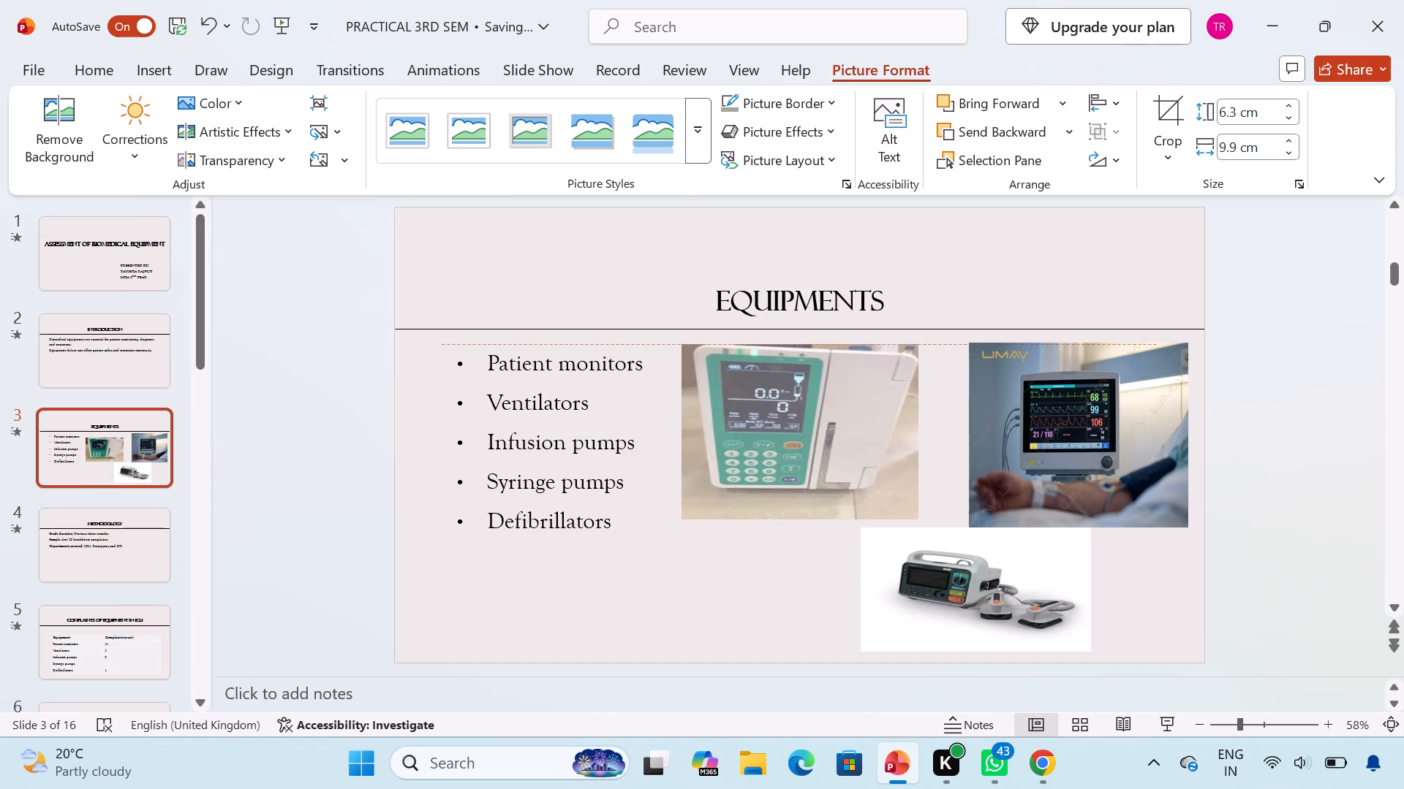
{"action": "left_click_drag", "start_coordinate": [800, 346], "coordinate": [800, 343]}
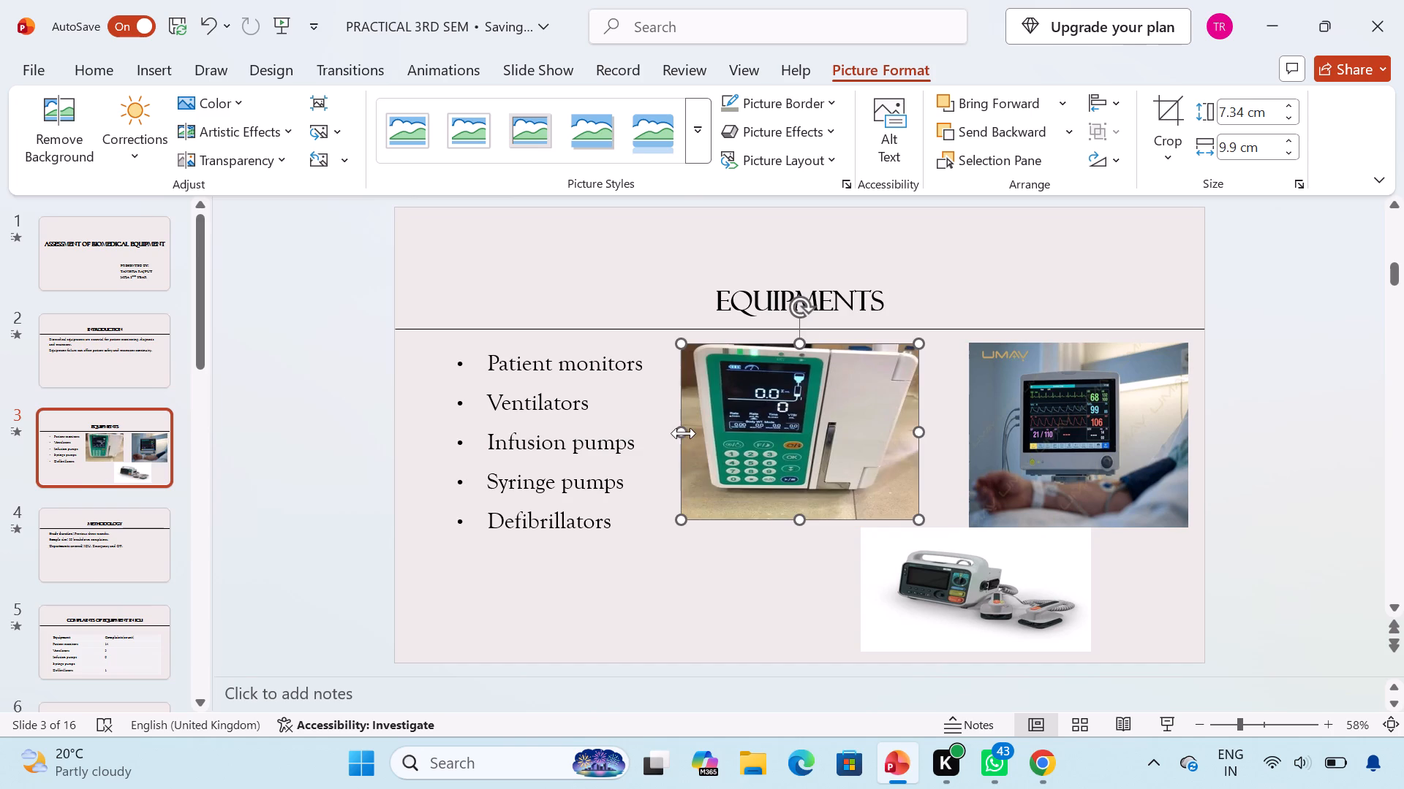
{"action": "left_click_drag", "start_coordinate": [683, 433], "coordinate": [730, 436]}
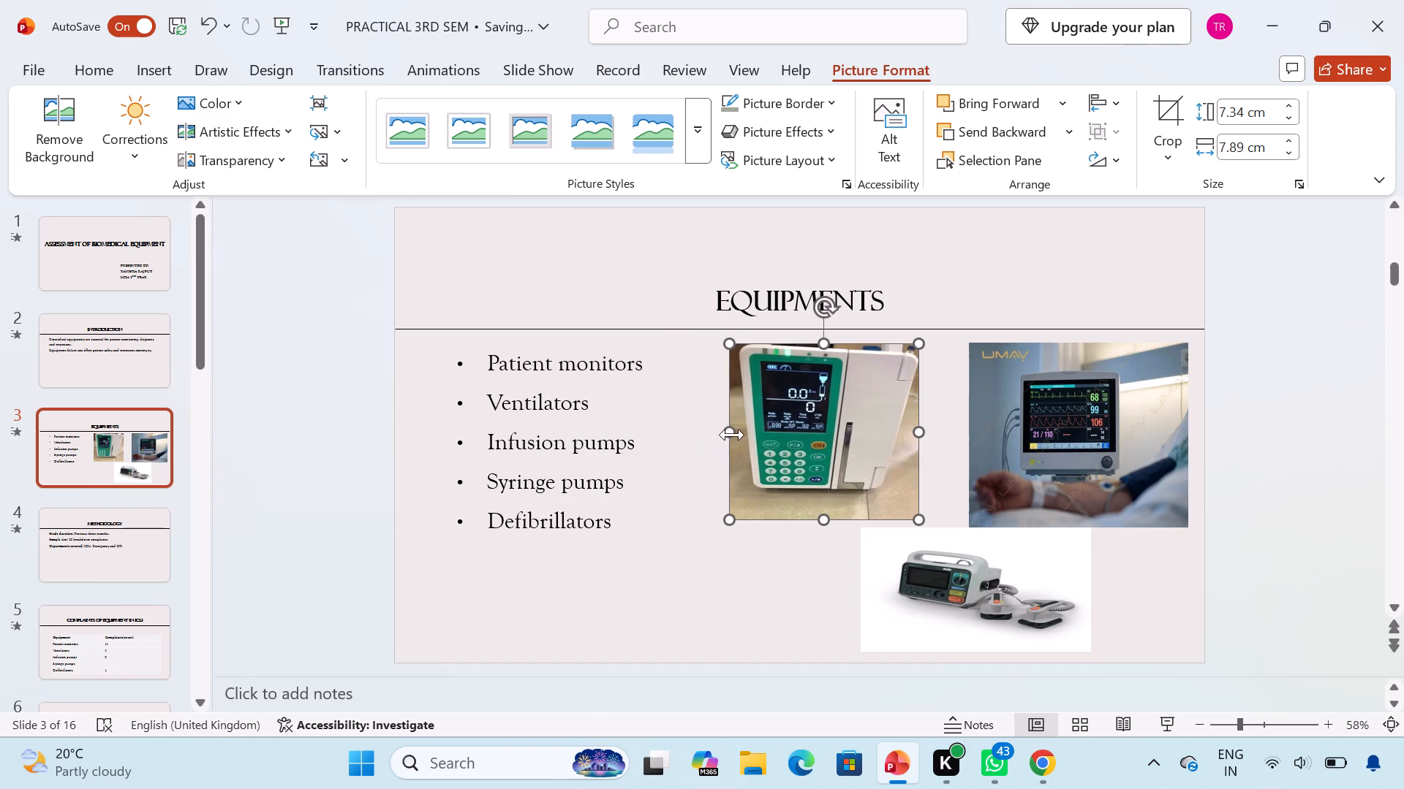
{"action": "left_click_drag", "start_coordinate": [726, 430], "coordinate": [719, 429]}
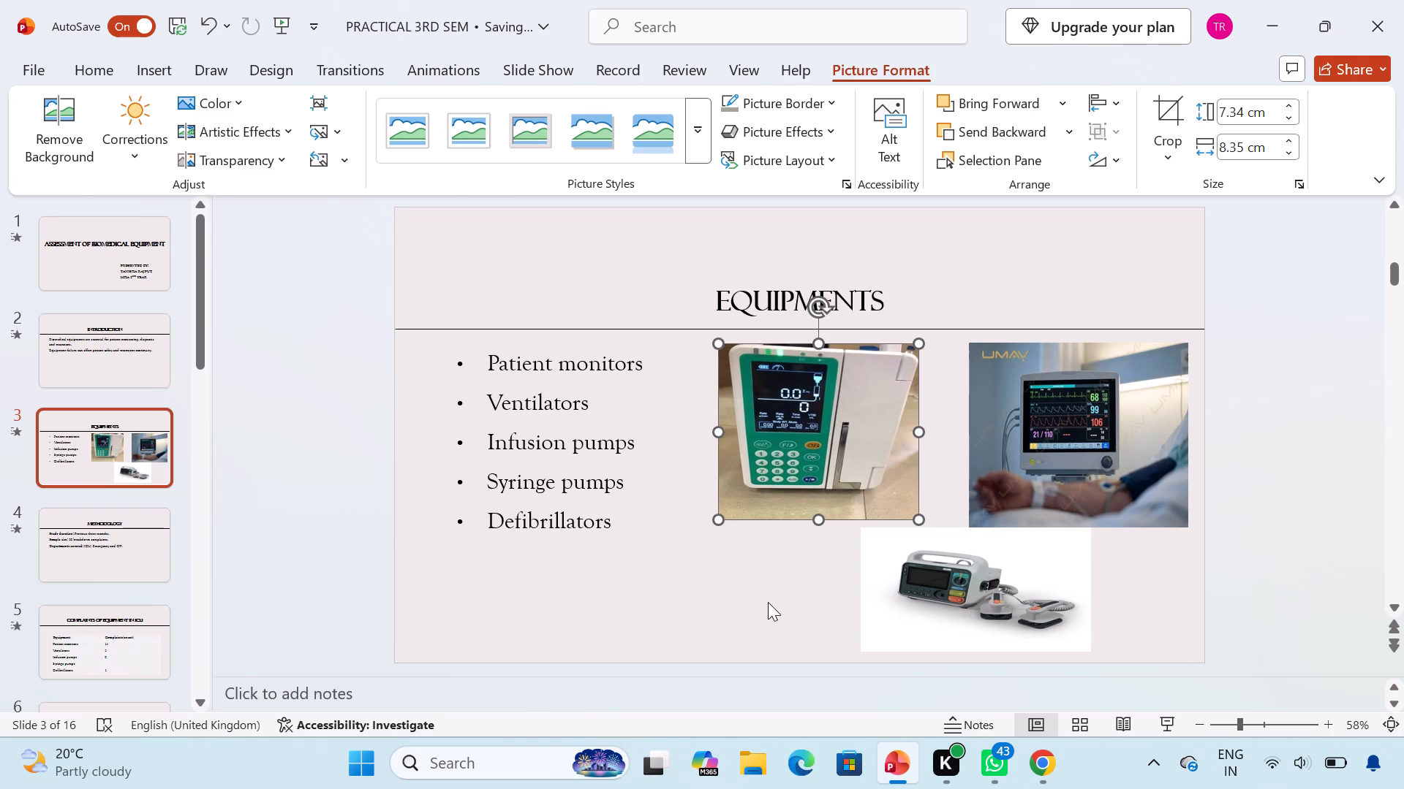
Move the defibrillator picture down to the slide's bottom edge, roughly centred beneath the infusion pump and patient monitor pictures.
{"action": "left_click_drag", "start_coordinate": [768, 602], "coordinate": [949, 577]}
{"action": "left_click", "coordinate": [932, 579]}
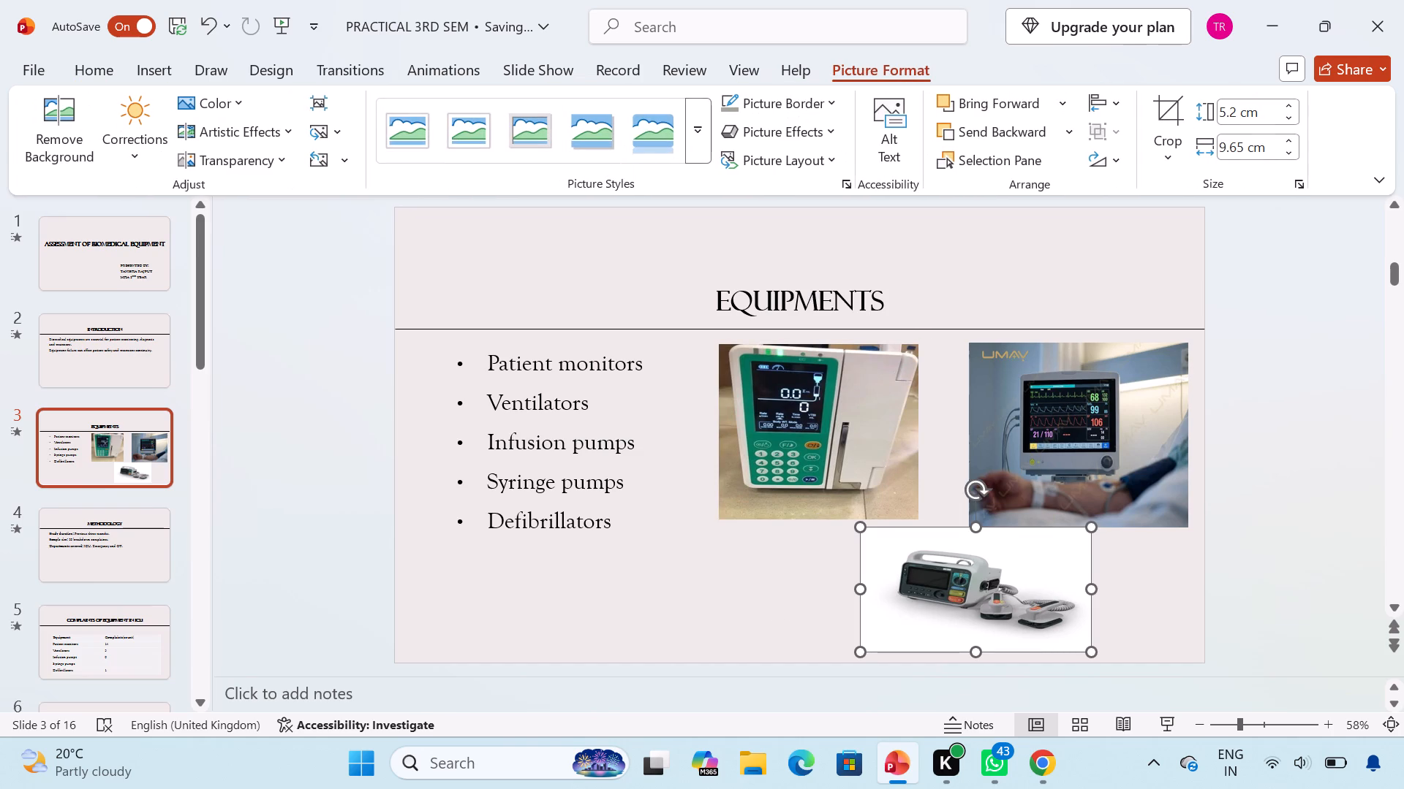
{"action": "left_click", "coordinate": [932, 579]}
{"action": "left_click_drag", "start_coordinate": [932, 579], "coordinate": [898, 584]}
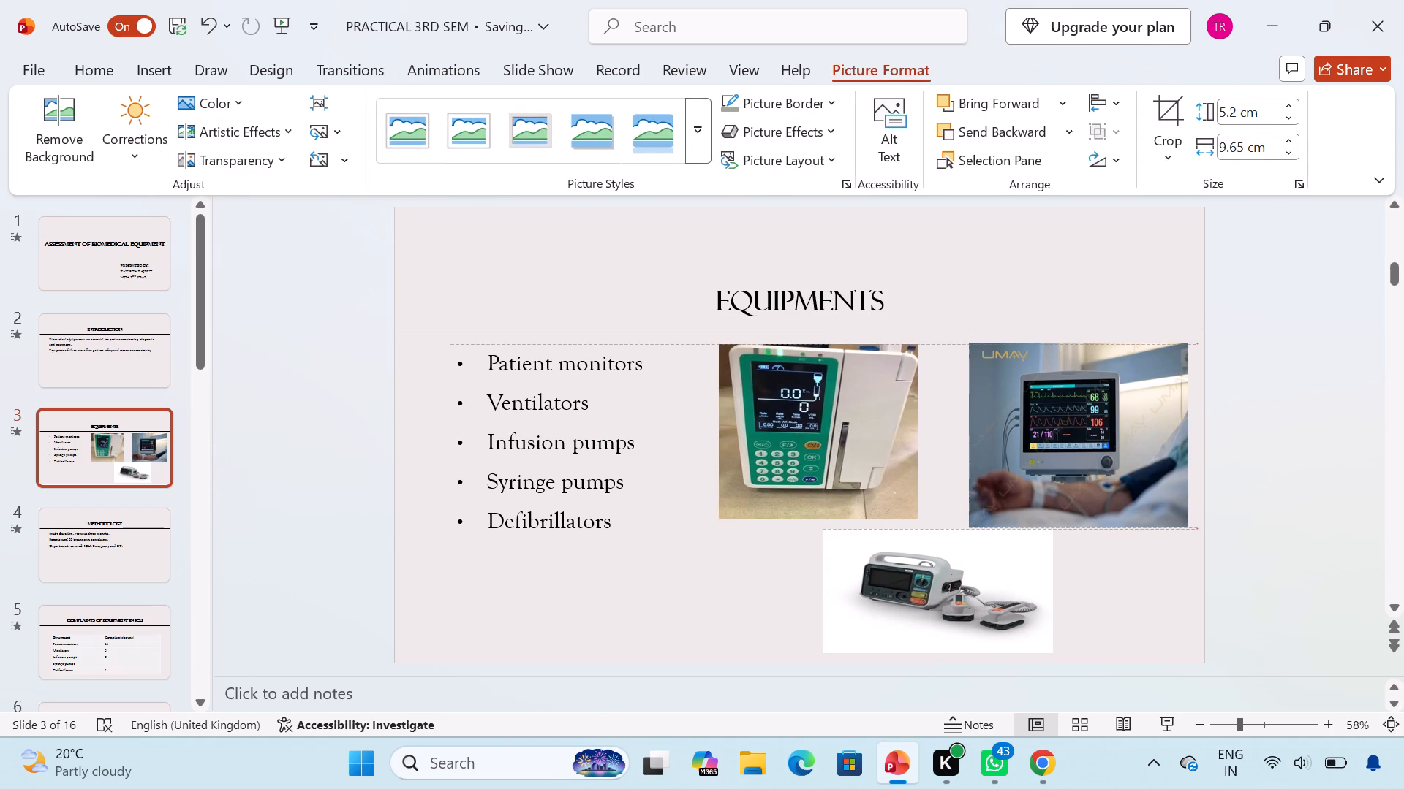
{"action": "left_click_drag", "start_coordinate": [898, 584], "coordinate": [891, 591]}
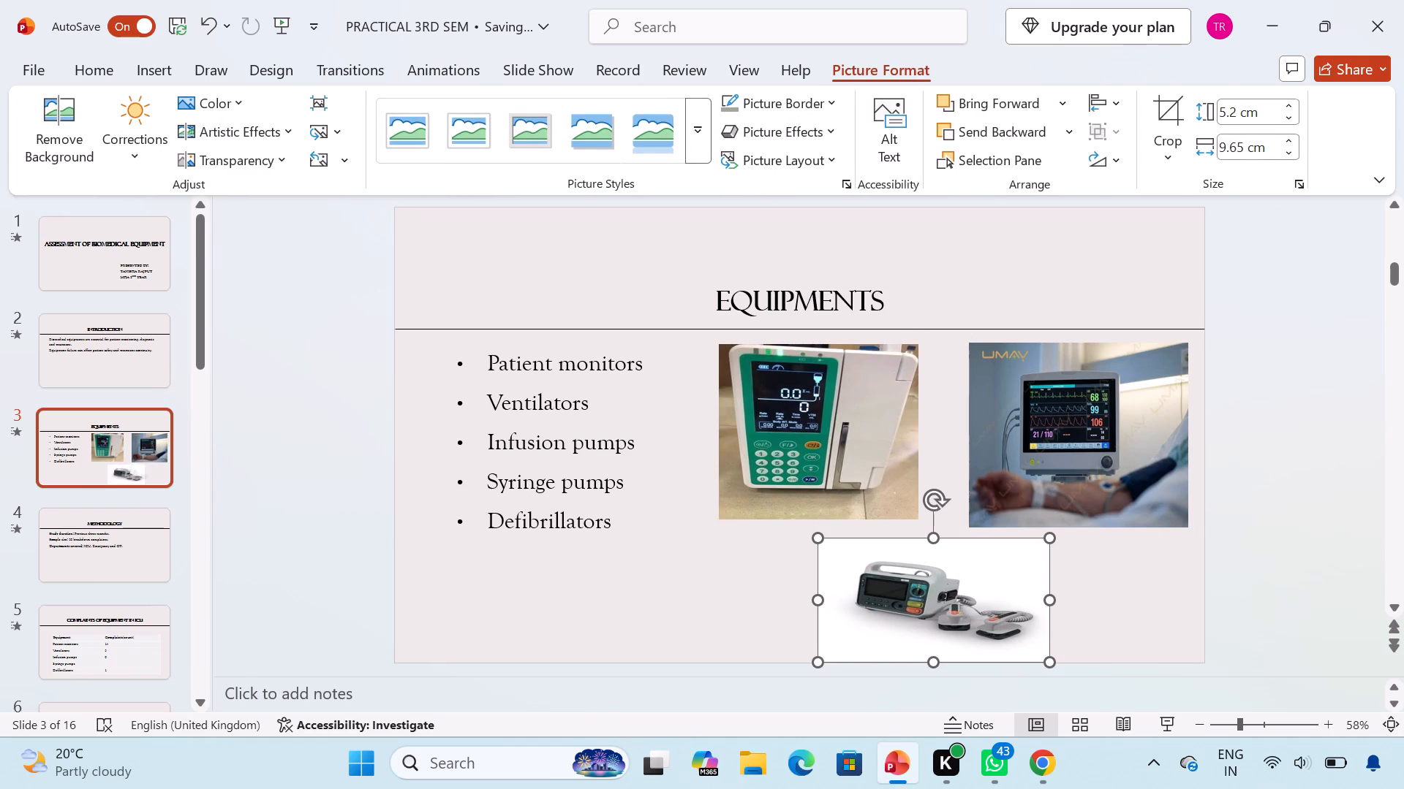
Resize the patient monitor photo to about 7.34 cm high and 8.82 cm wide, aligned with the infusion pump picture, and deselect it.
{"action": "left_click", "coordinate": [1020, 498]}
{"action": "left_click_drag", "start_coordinate": [1079, 530], "coordinate": [1079, 522]}
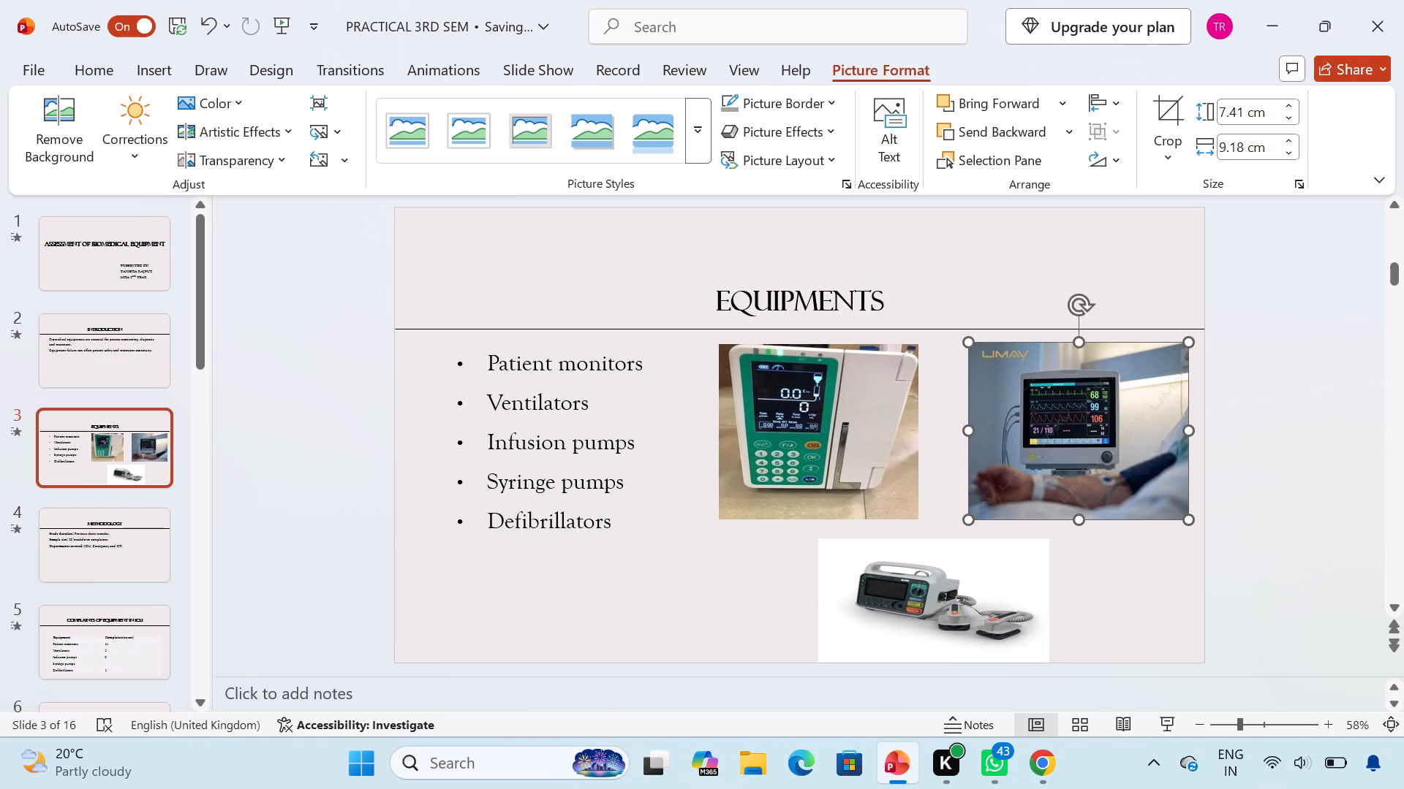
{"action": "left_click", "coordinate": [1080, 345]}
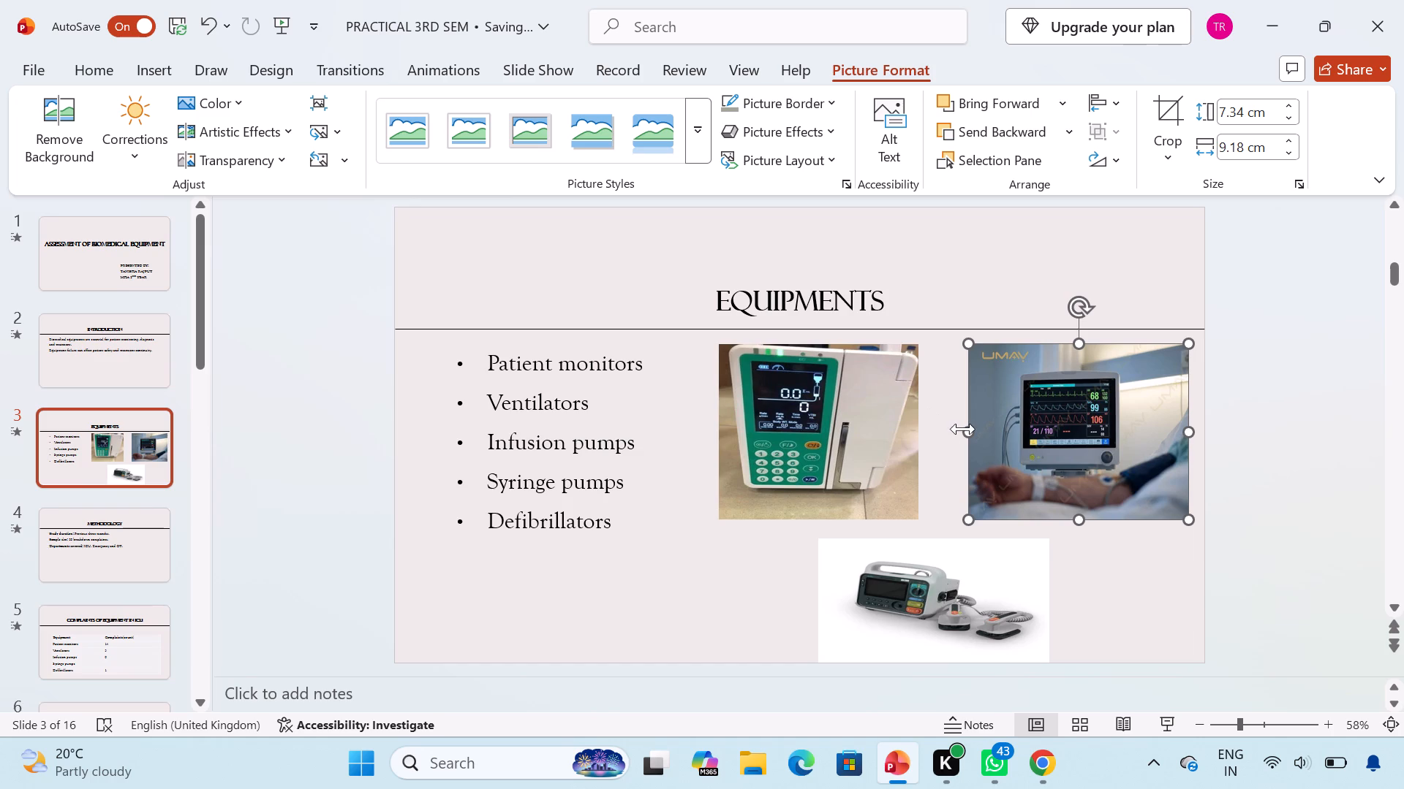
{"action": "left_click_drag", "start_coordinate": [965, 428], "coordinate": [978, 432]}
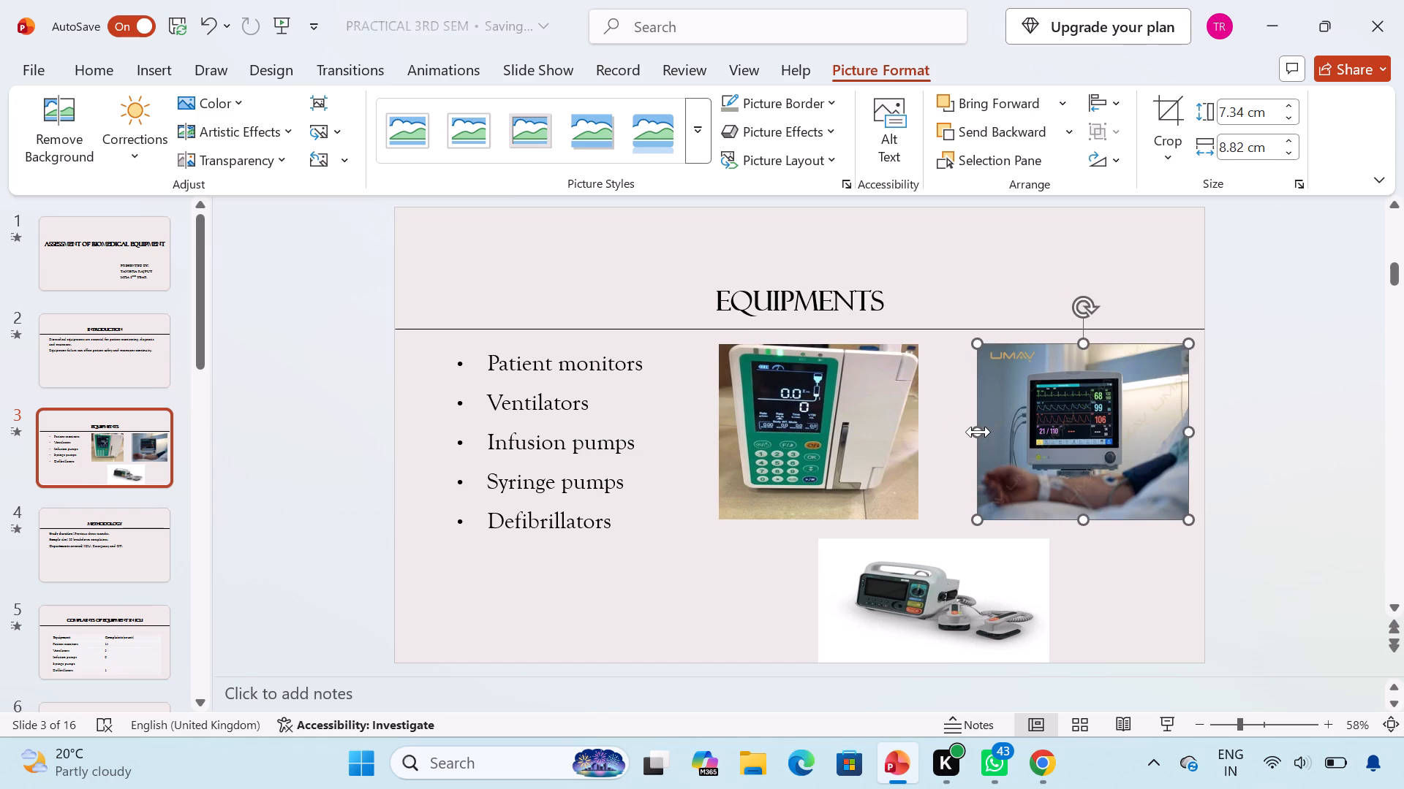
{"action": "left_click", "coordinate": [1277, 507]}
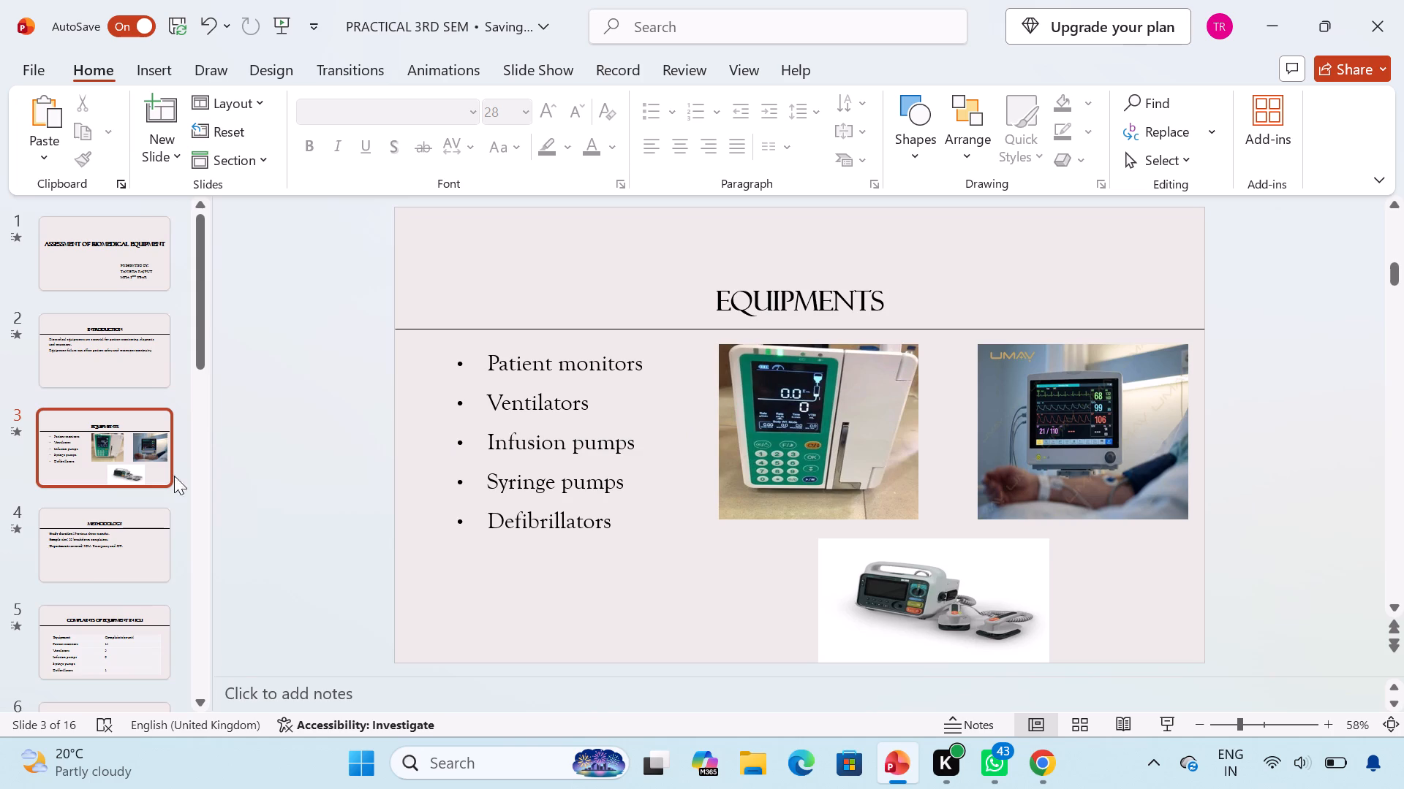
With the Methodology slide open, switch to Google Chrome, search Google Images for "ICU", and close the browser.
{"action": "left_click", "coordinate": [94, 550]}
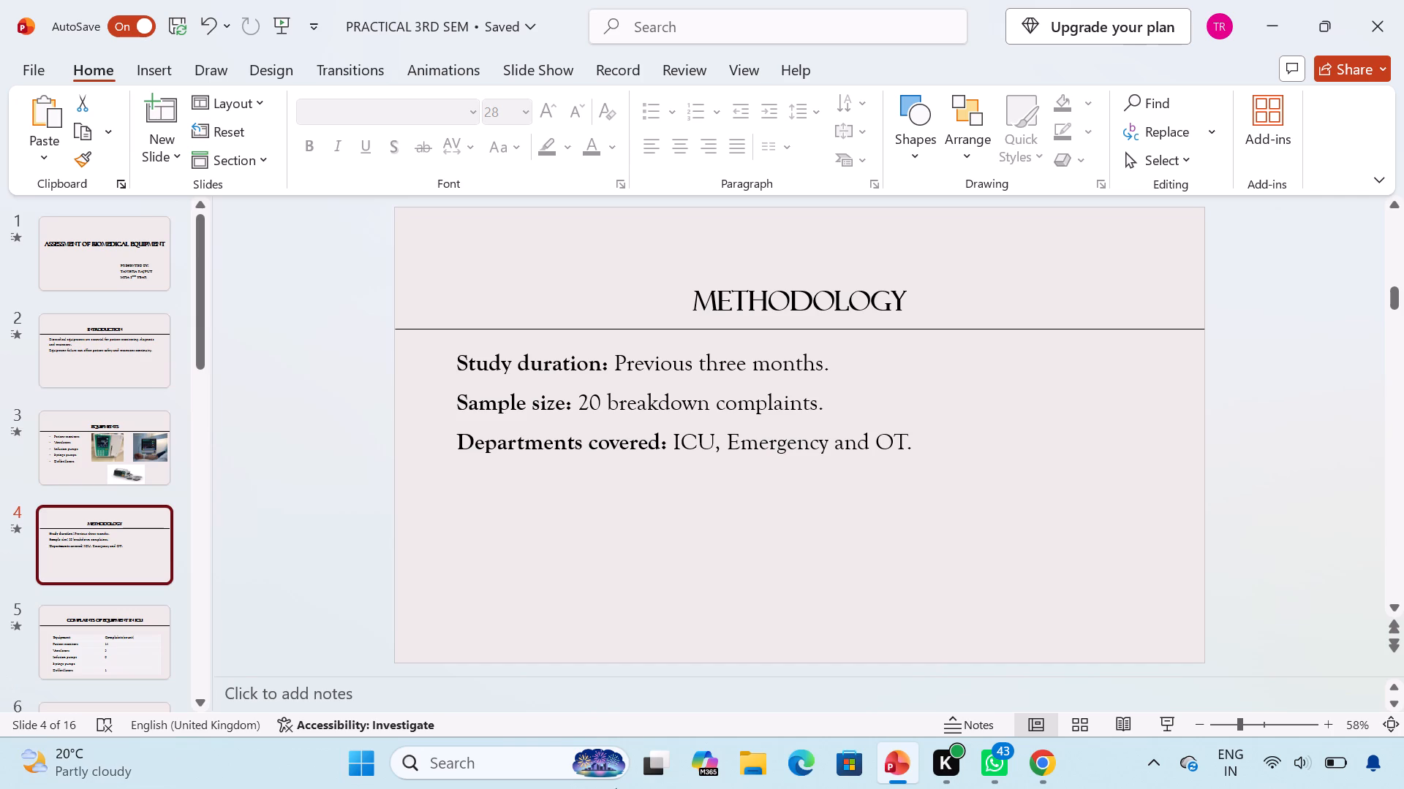
{"action": "left_click", "coordinate": [1045, 774]}
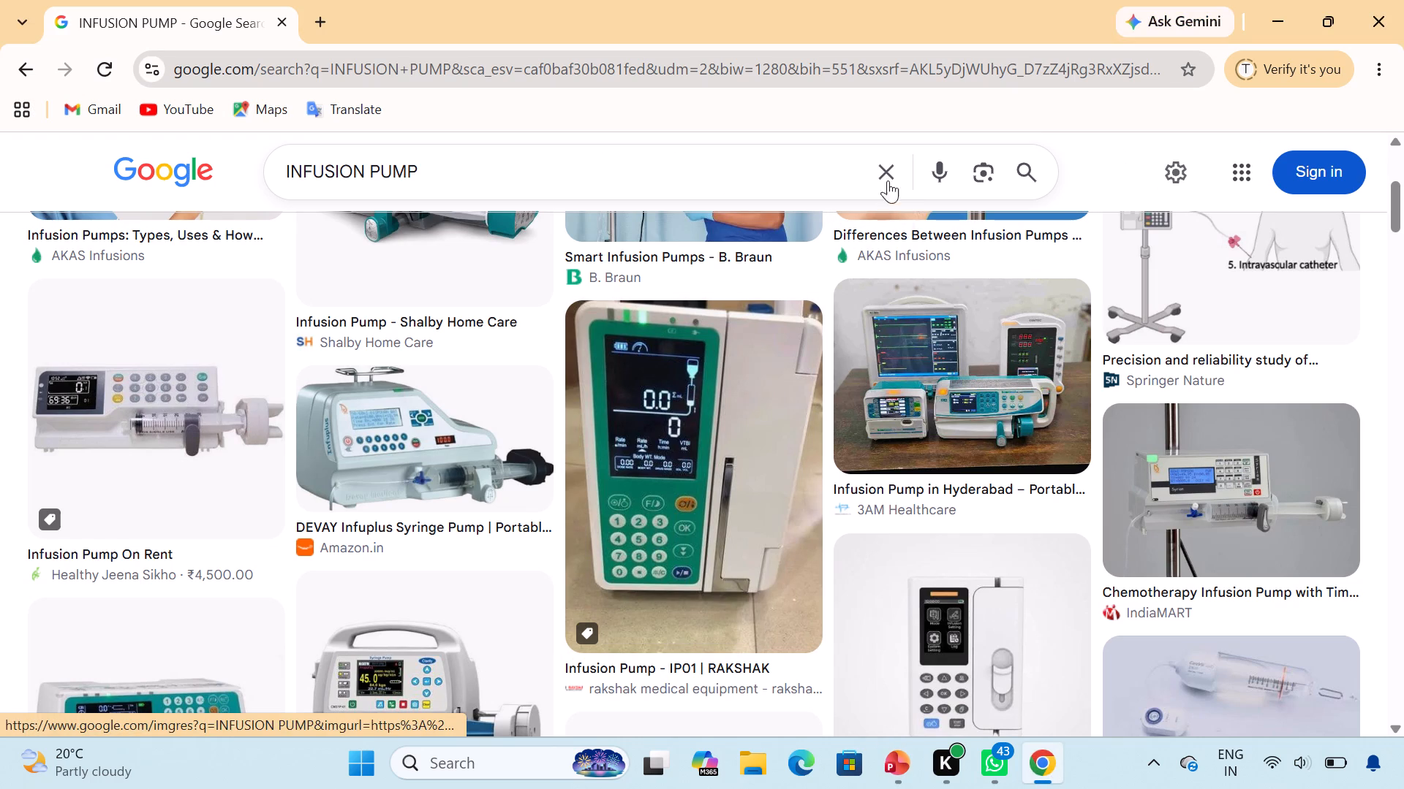
{"action": "left_click", "coordinate": [886, 169]}
{"action": "type", "text": "ICU"}
{"action": "key", "text": "Return"}
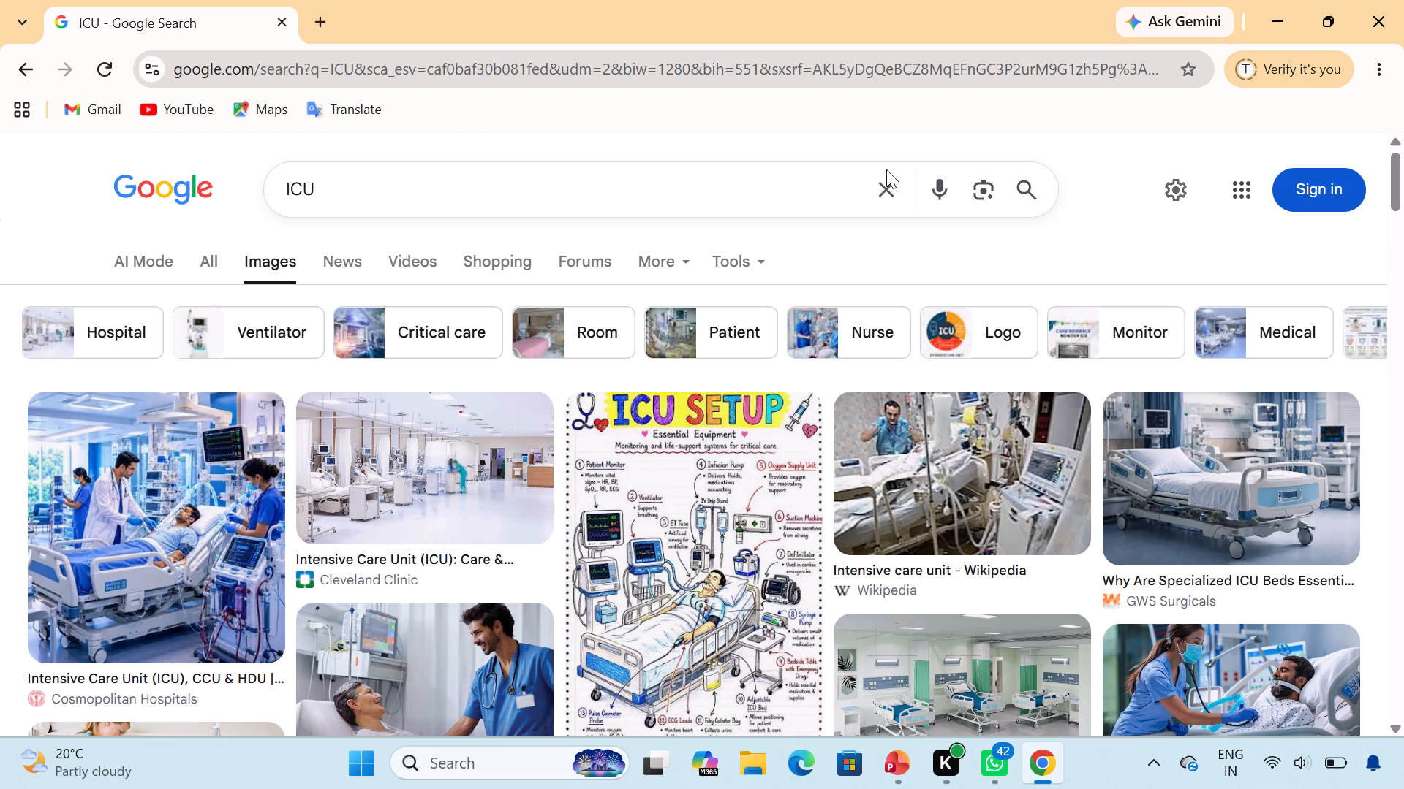
{"action": "left_click", "coordinate": [1371, 12]}
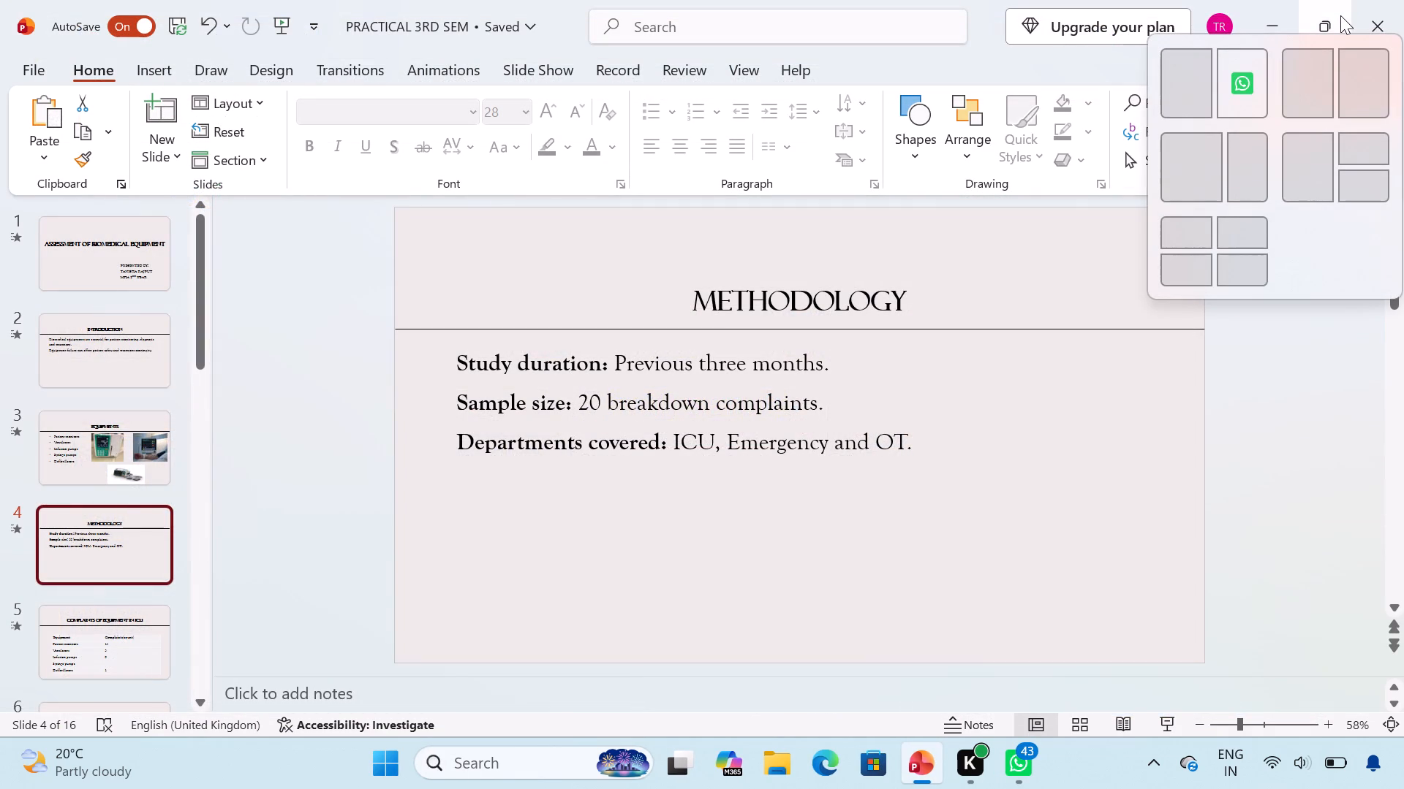
Go back through the Introduction slide to the title slide of the presentation.
{"action": "left_click", "coordinate": [1332, 344]}
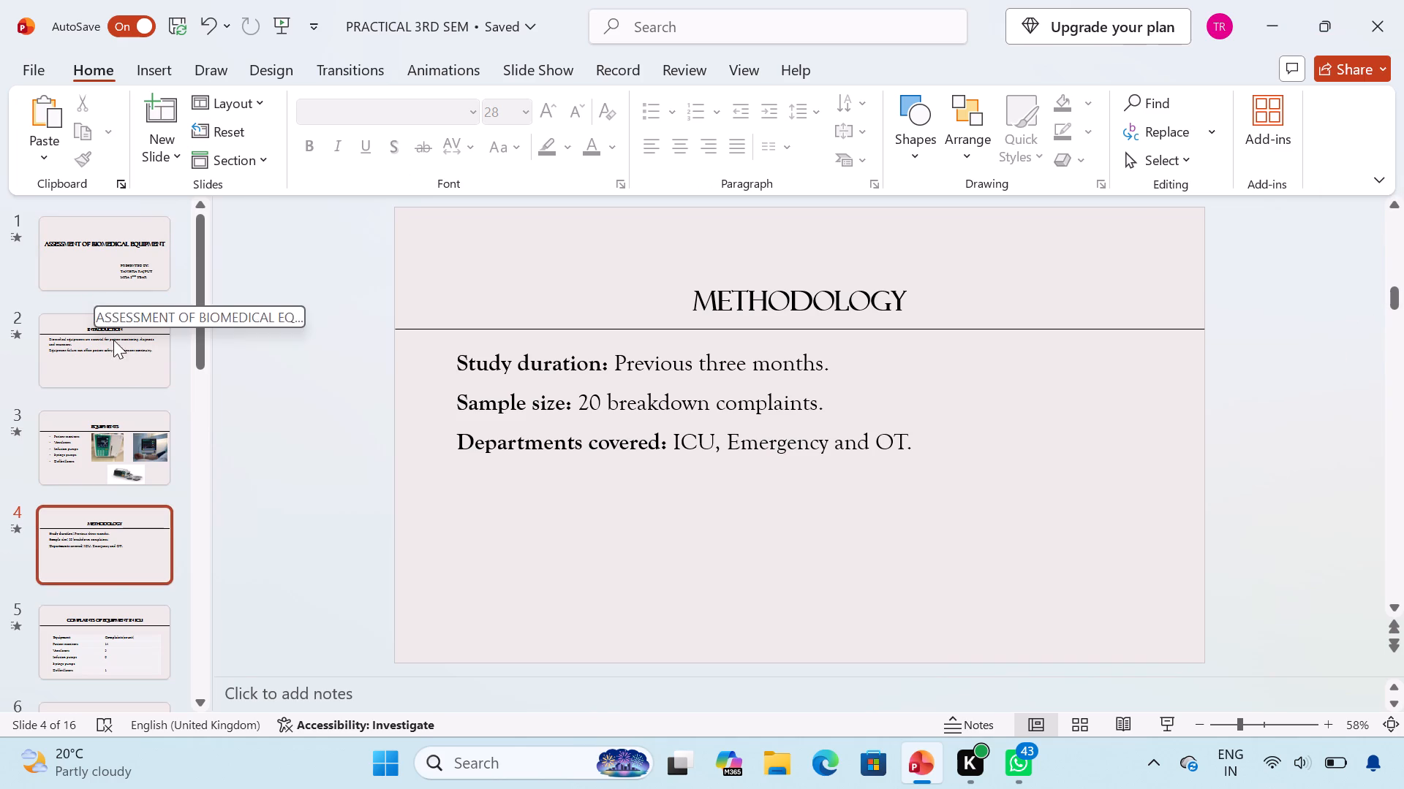
{"action": "left_click", "coordinate": [129, 358]}
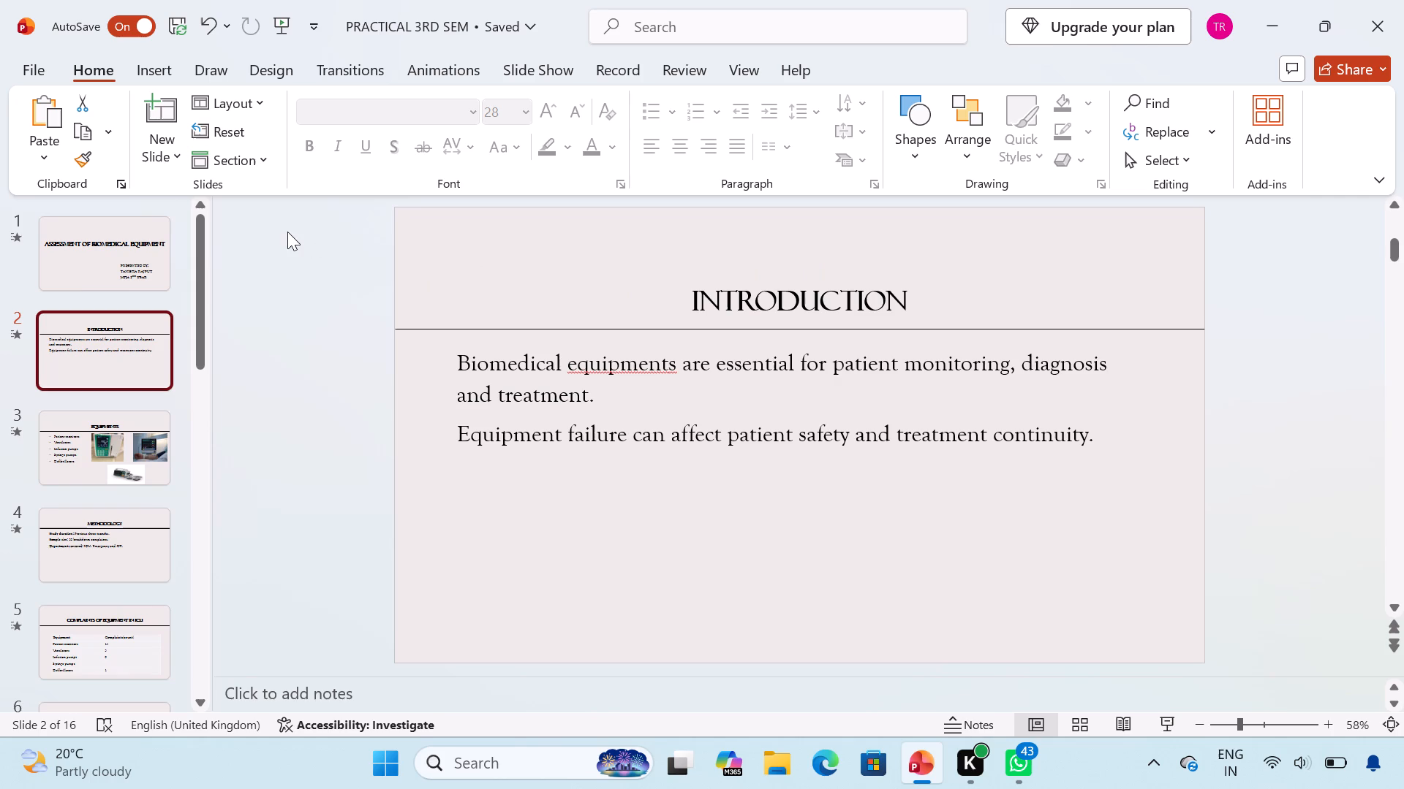
{"action": "left_click", "coordinate": [94, 283]}
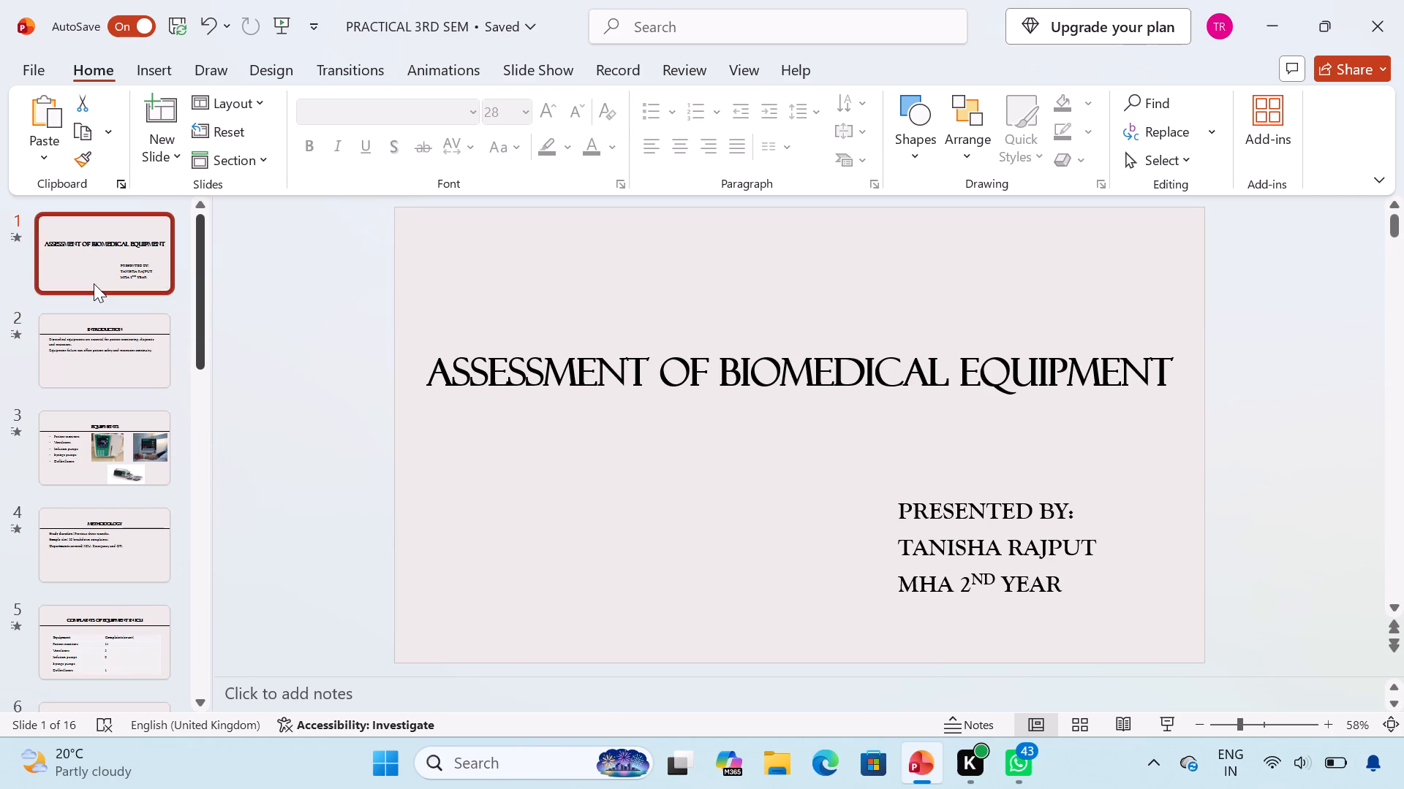
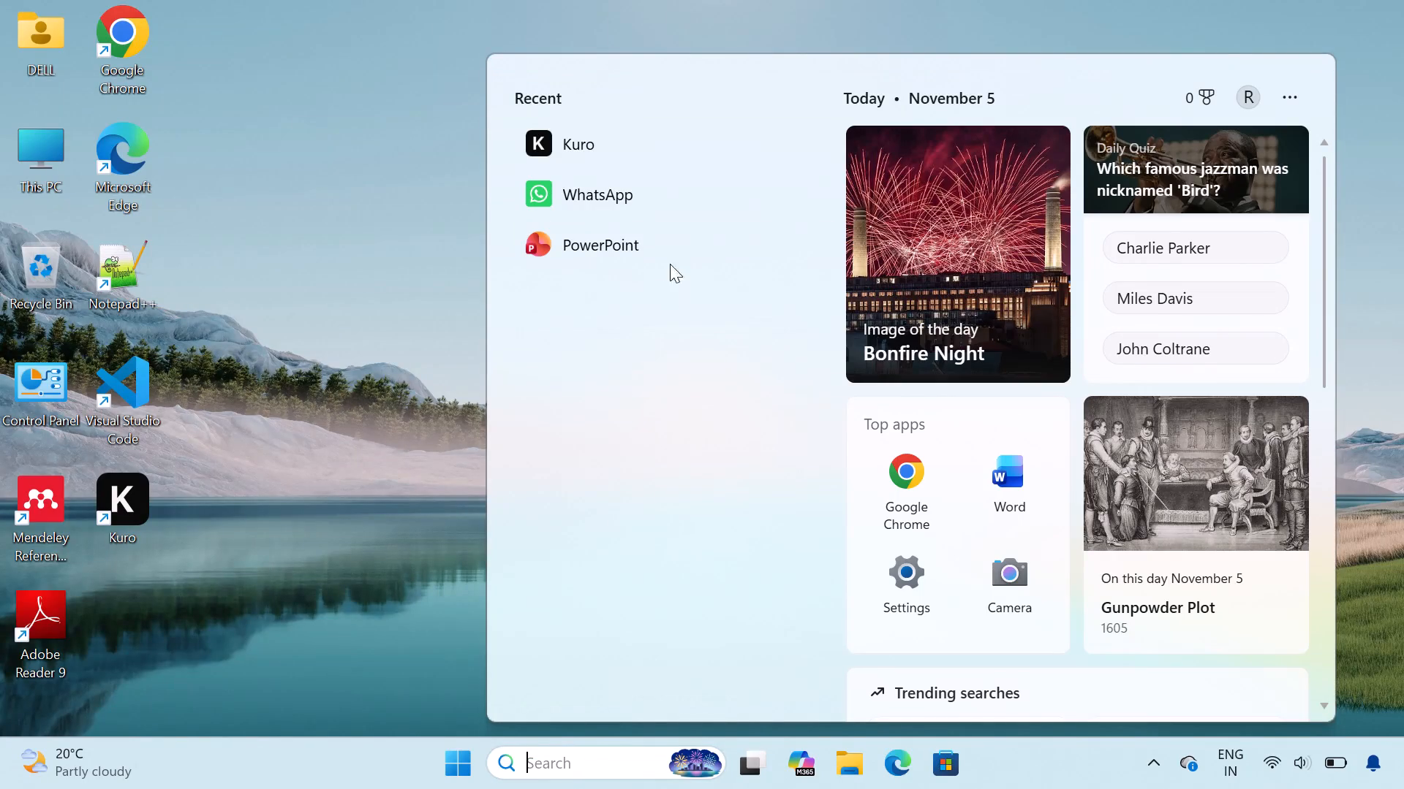
Launch the Kuro application from the recently used apps.
{"action": "left_click", "coordinate": [640, 150]}
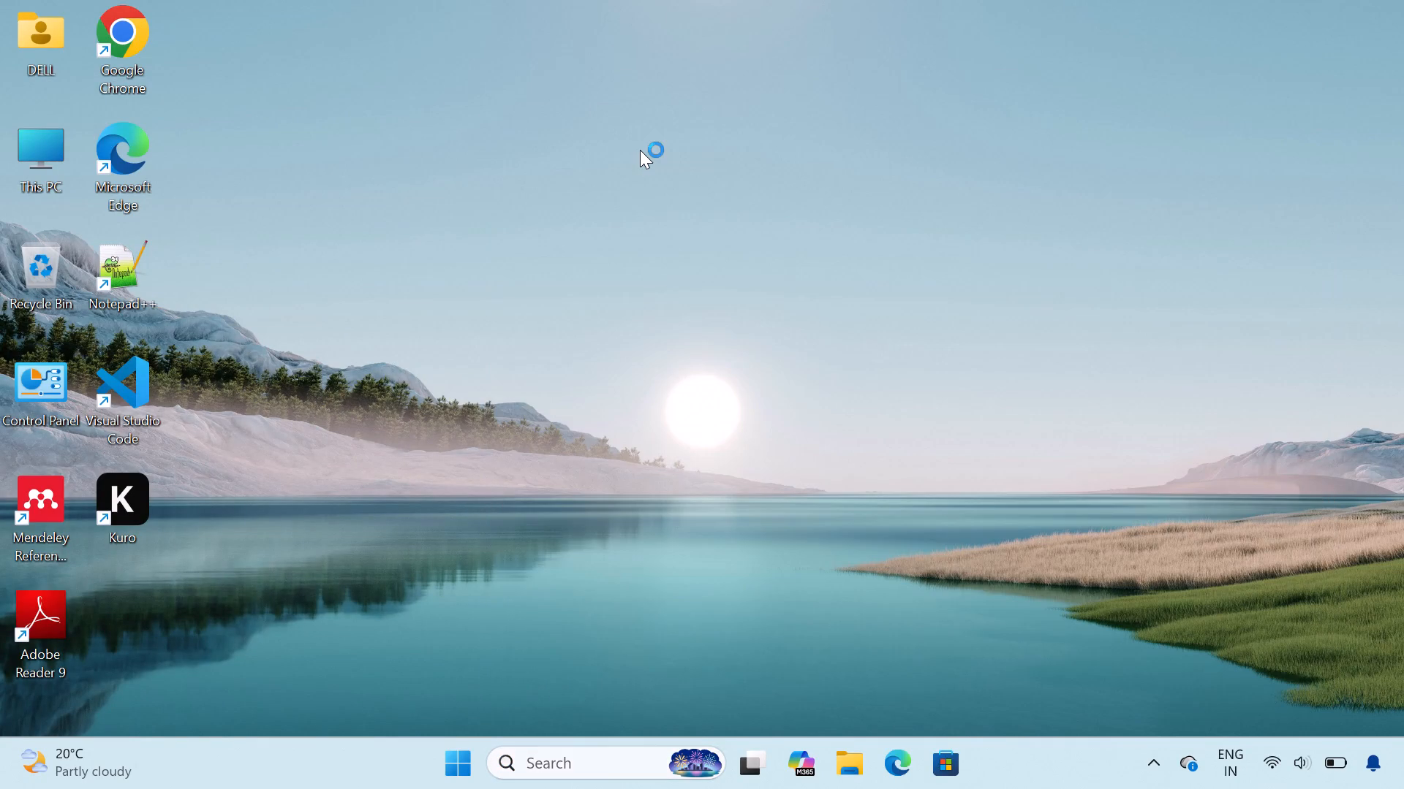
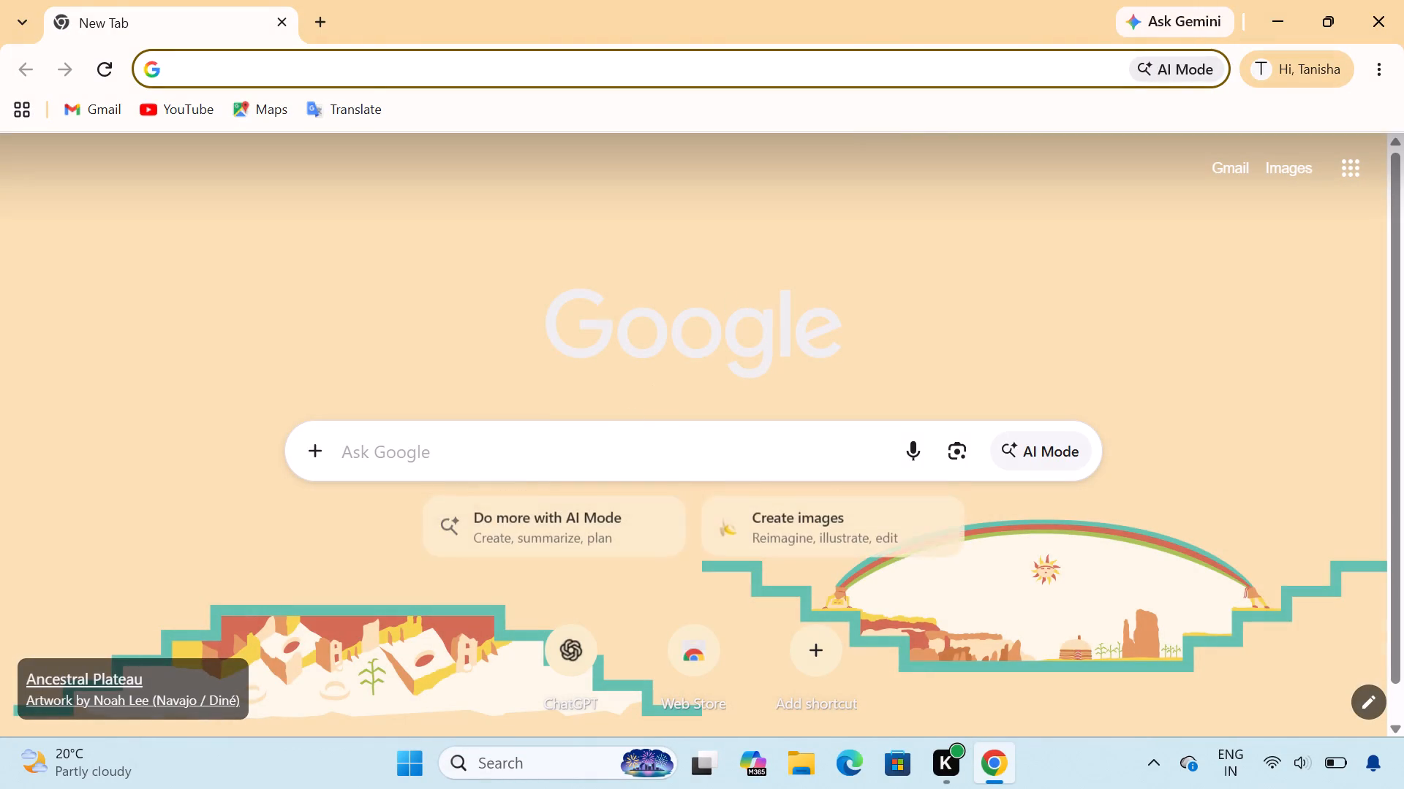
Search Google for "breakdown".
{"action": "left_click", "coordinate": [610, 459]}
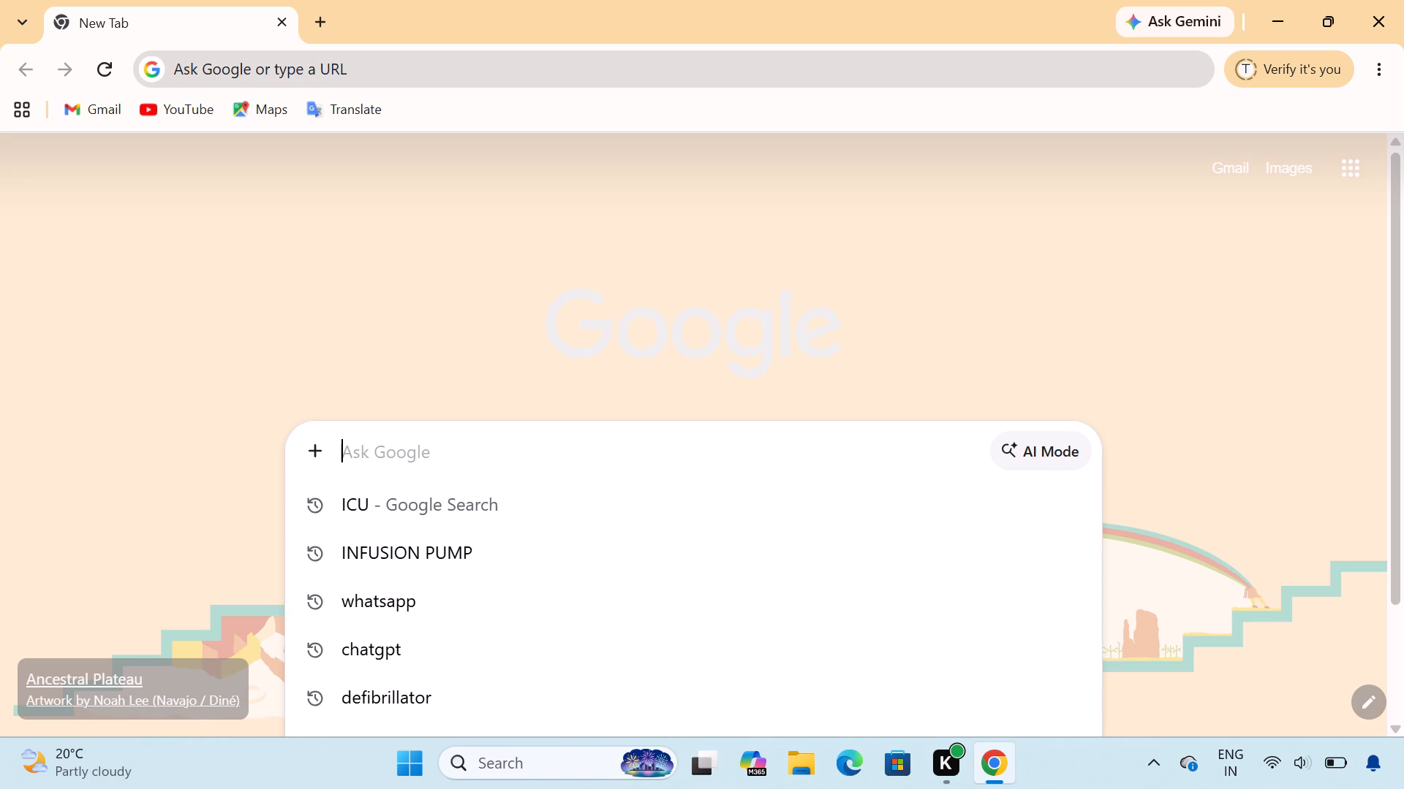
{"action": "type", "text": "BRE"}
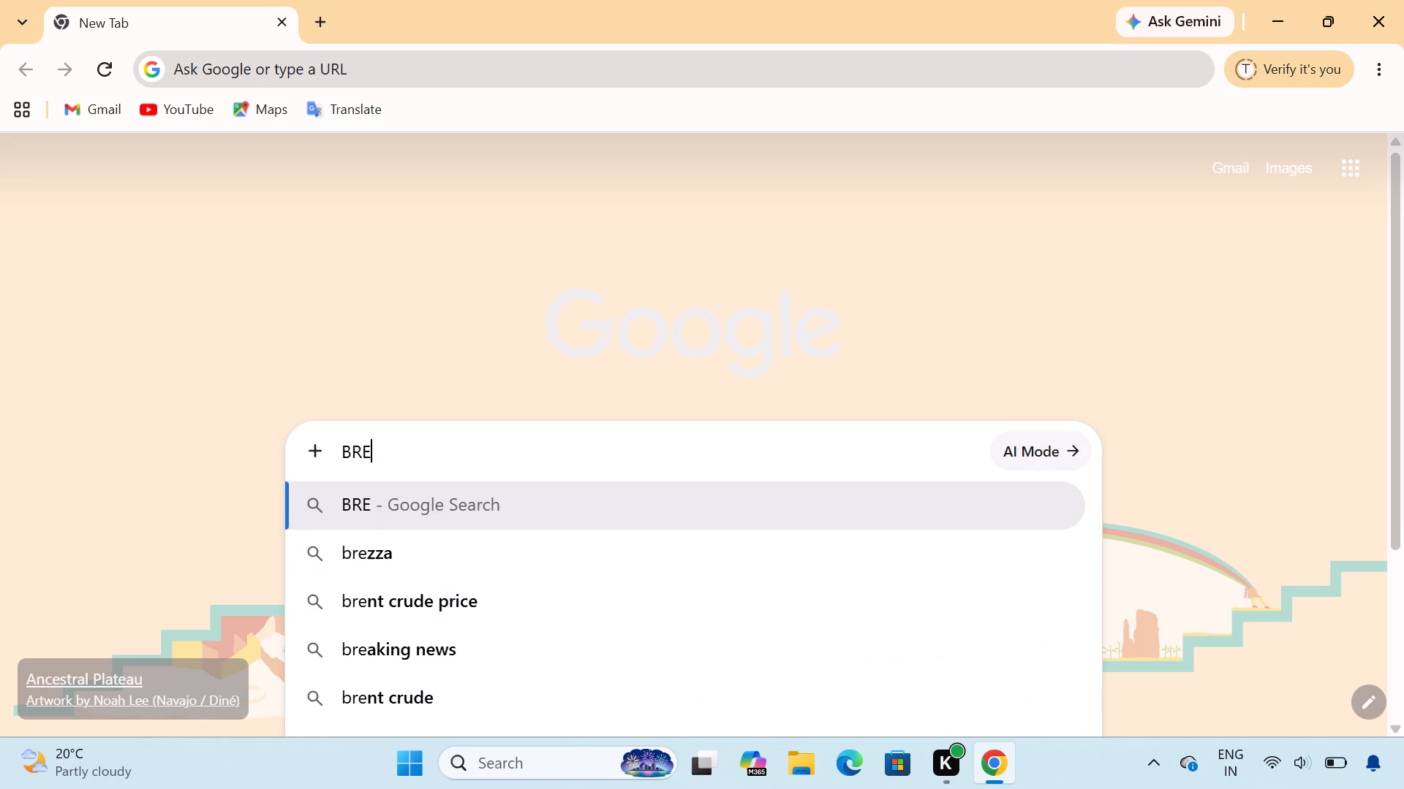
{"action": "type", "text": "akdown"}
{"action": "key", "text": "space"}
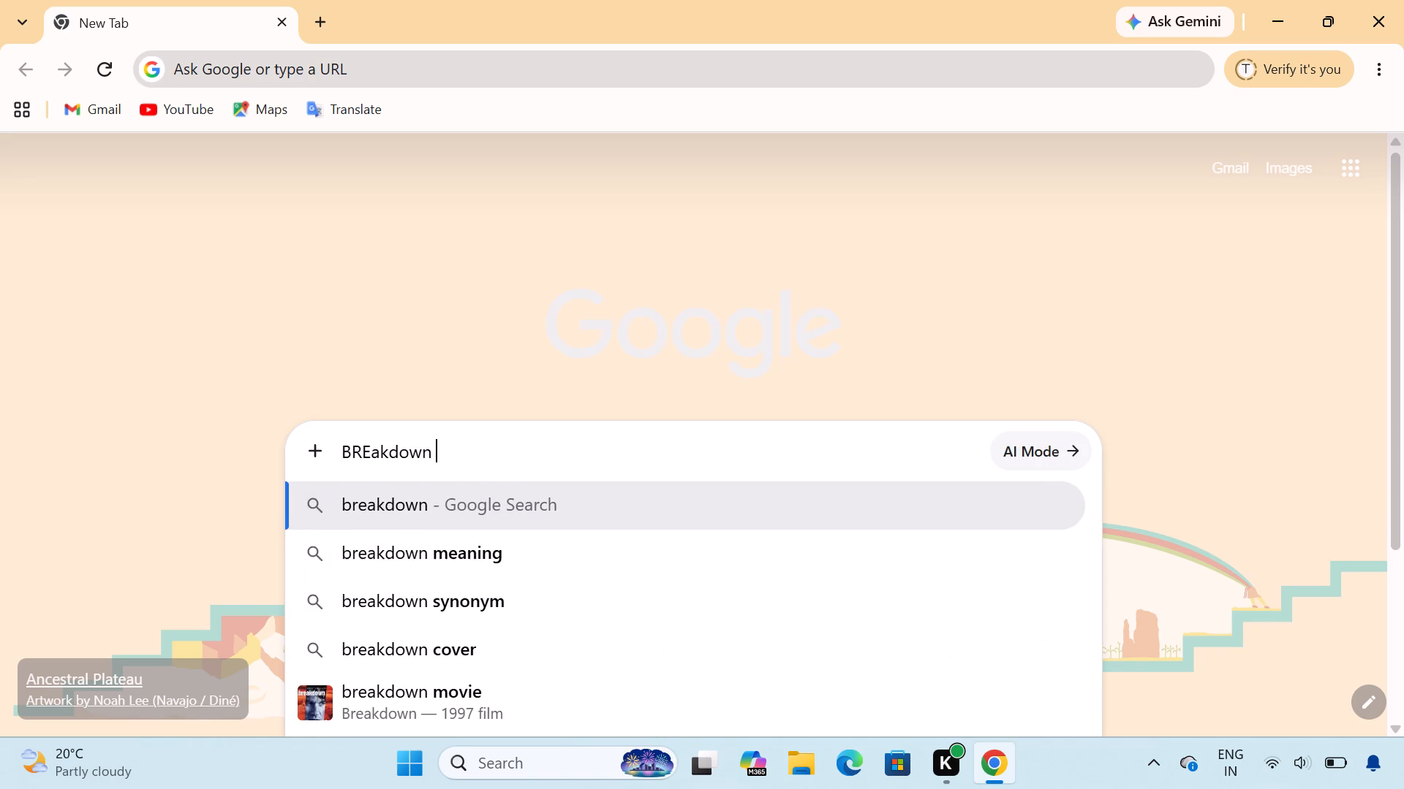
{"action": "key", "text": "Return"}
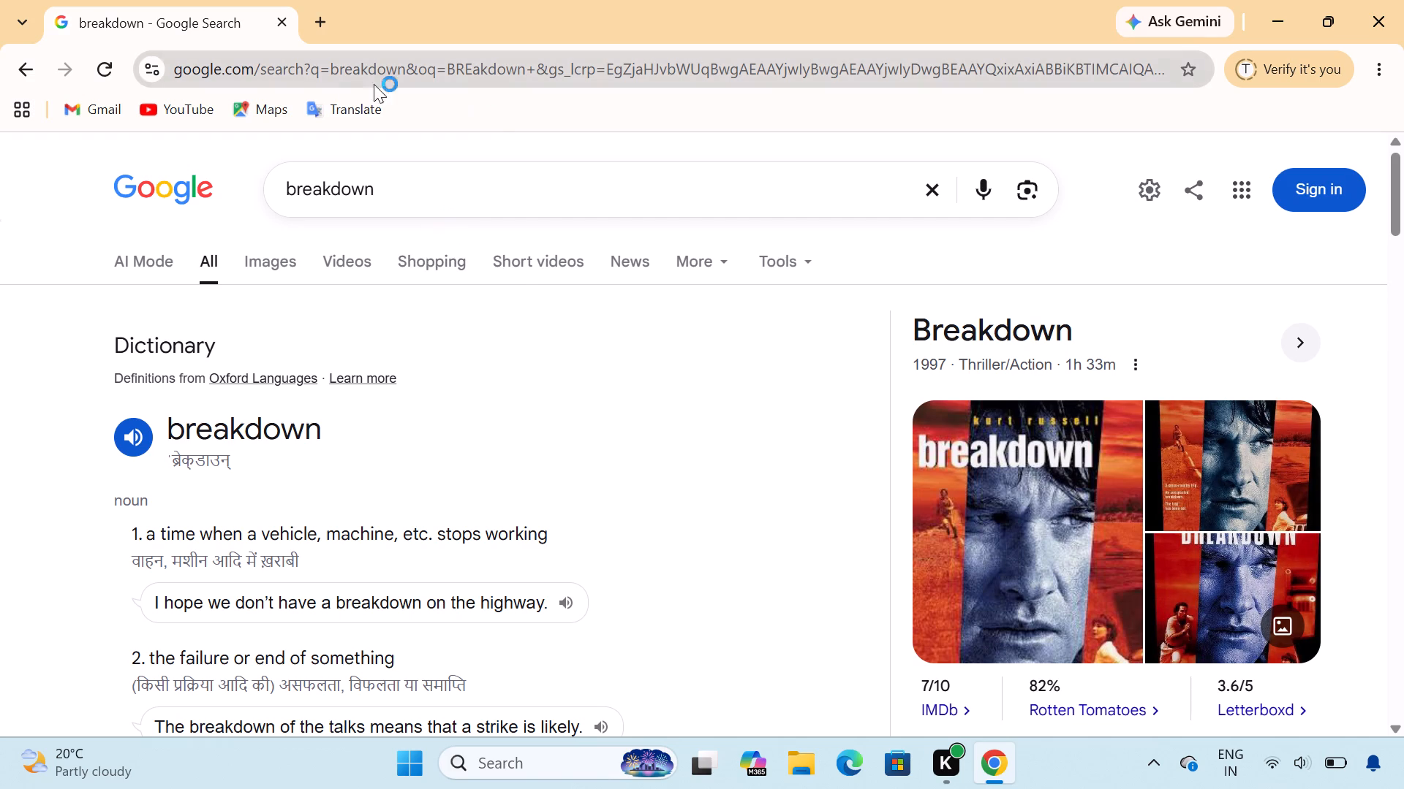